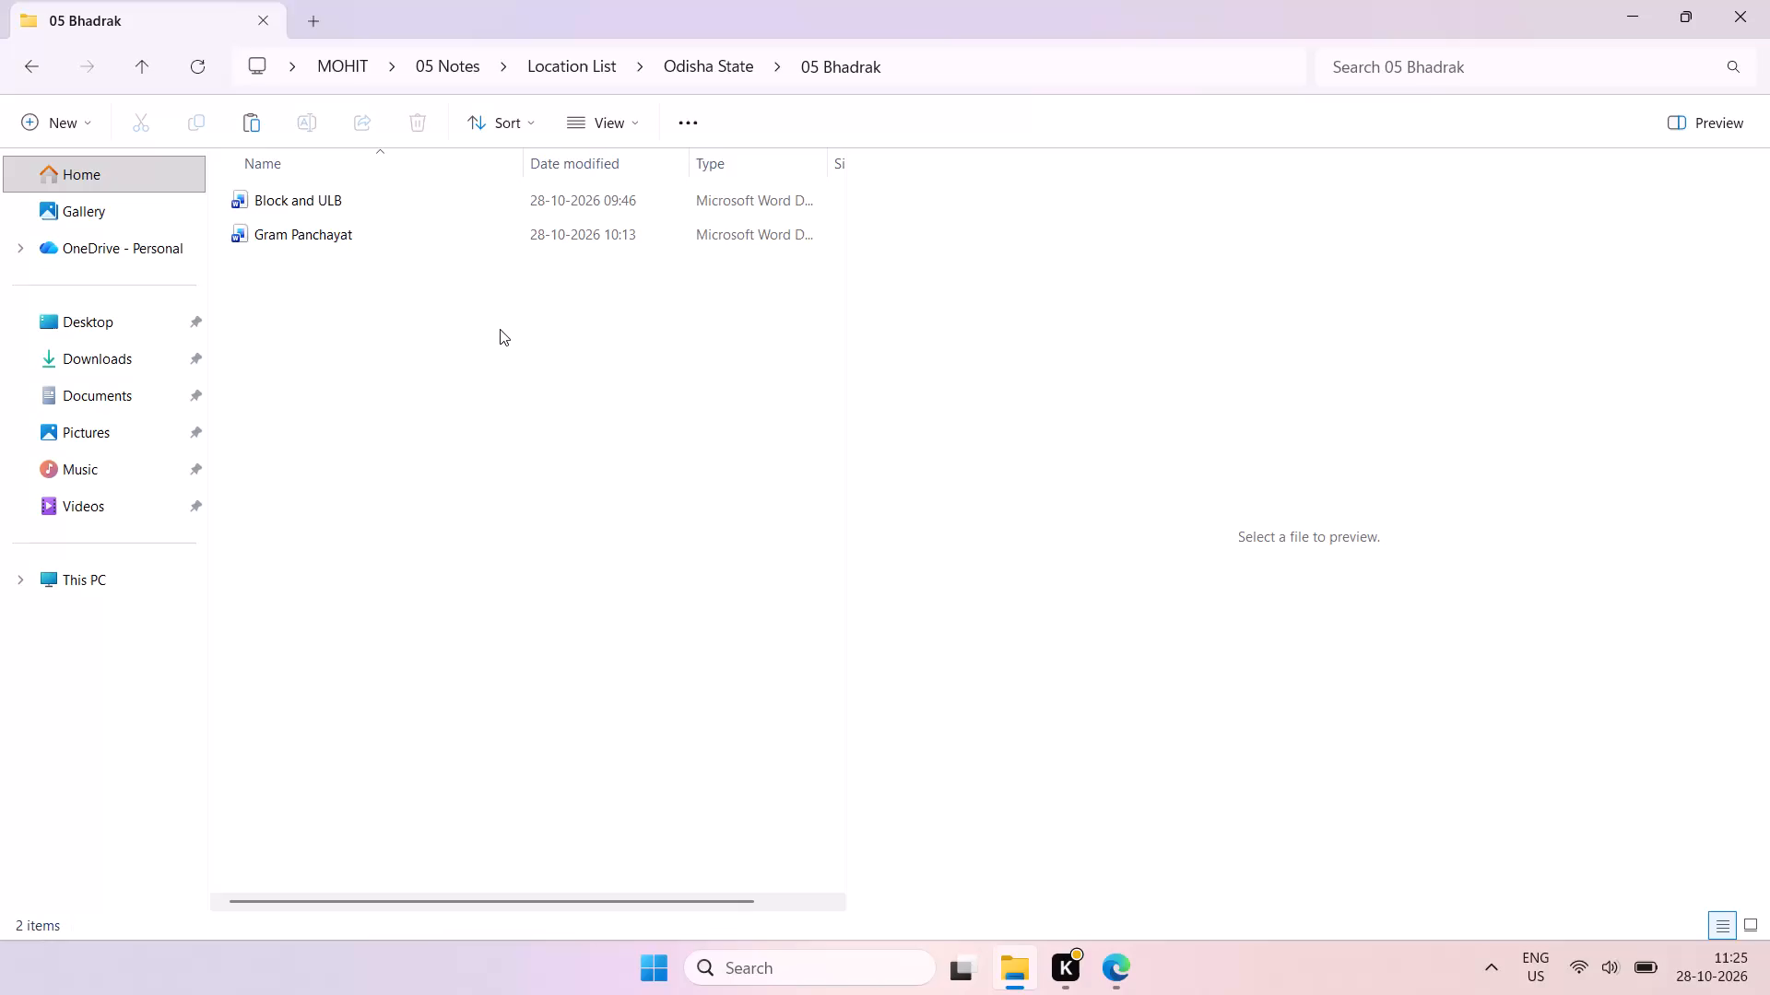
Go up to the Odisha State folder, then switch to Edge and set the beneficiary list's district to Bhadrak.
key(BackSpace)
click(1103, 974)
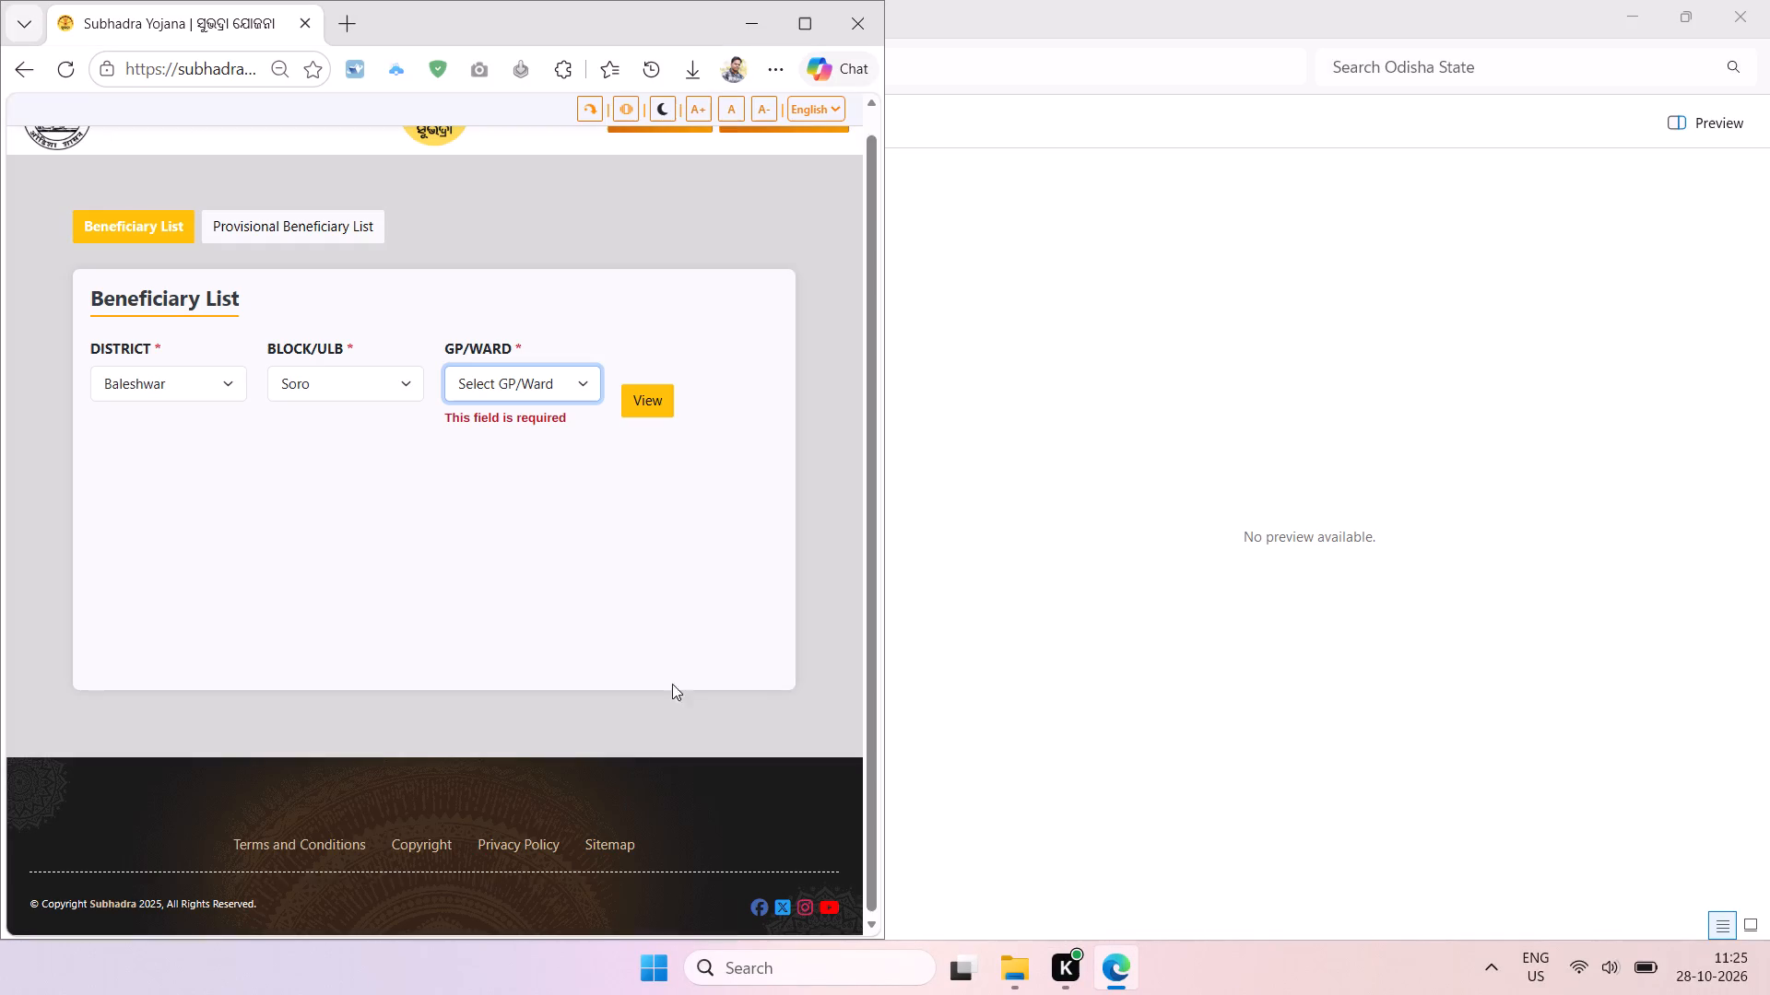
click(210, 374)
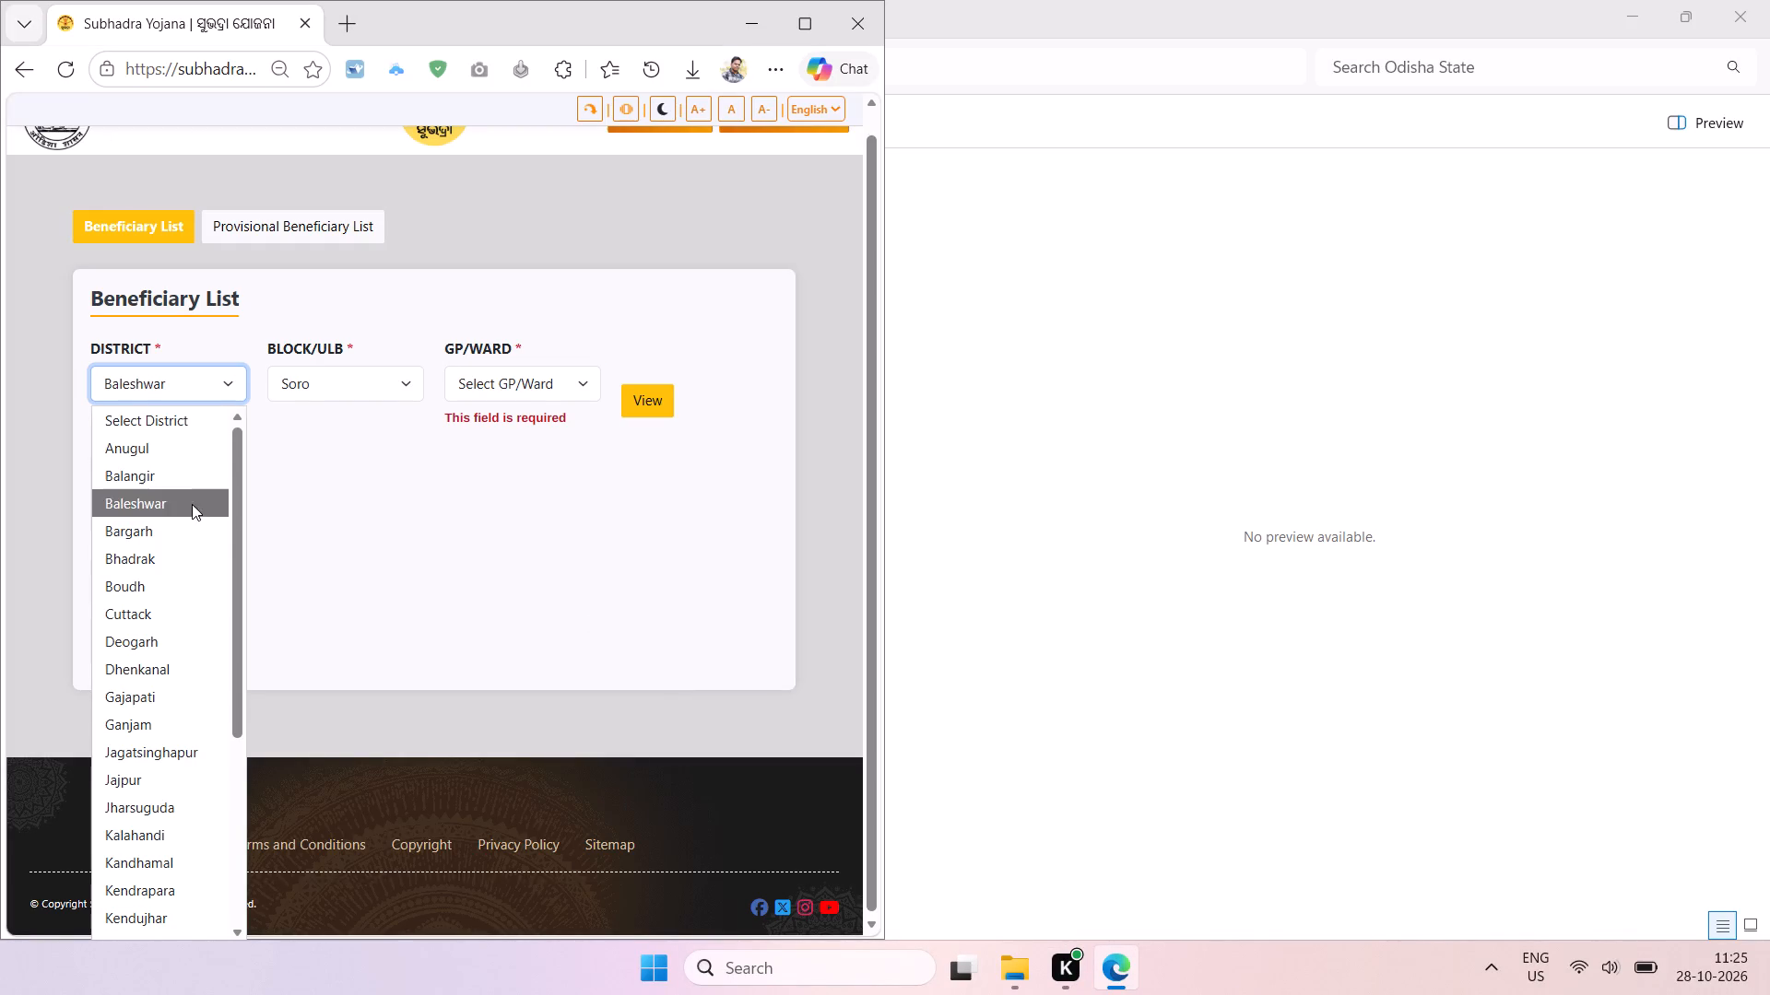
click(175, 554)
click(197, 482)
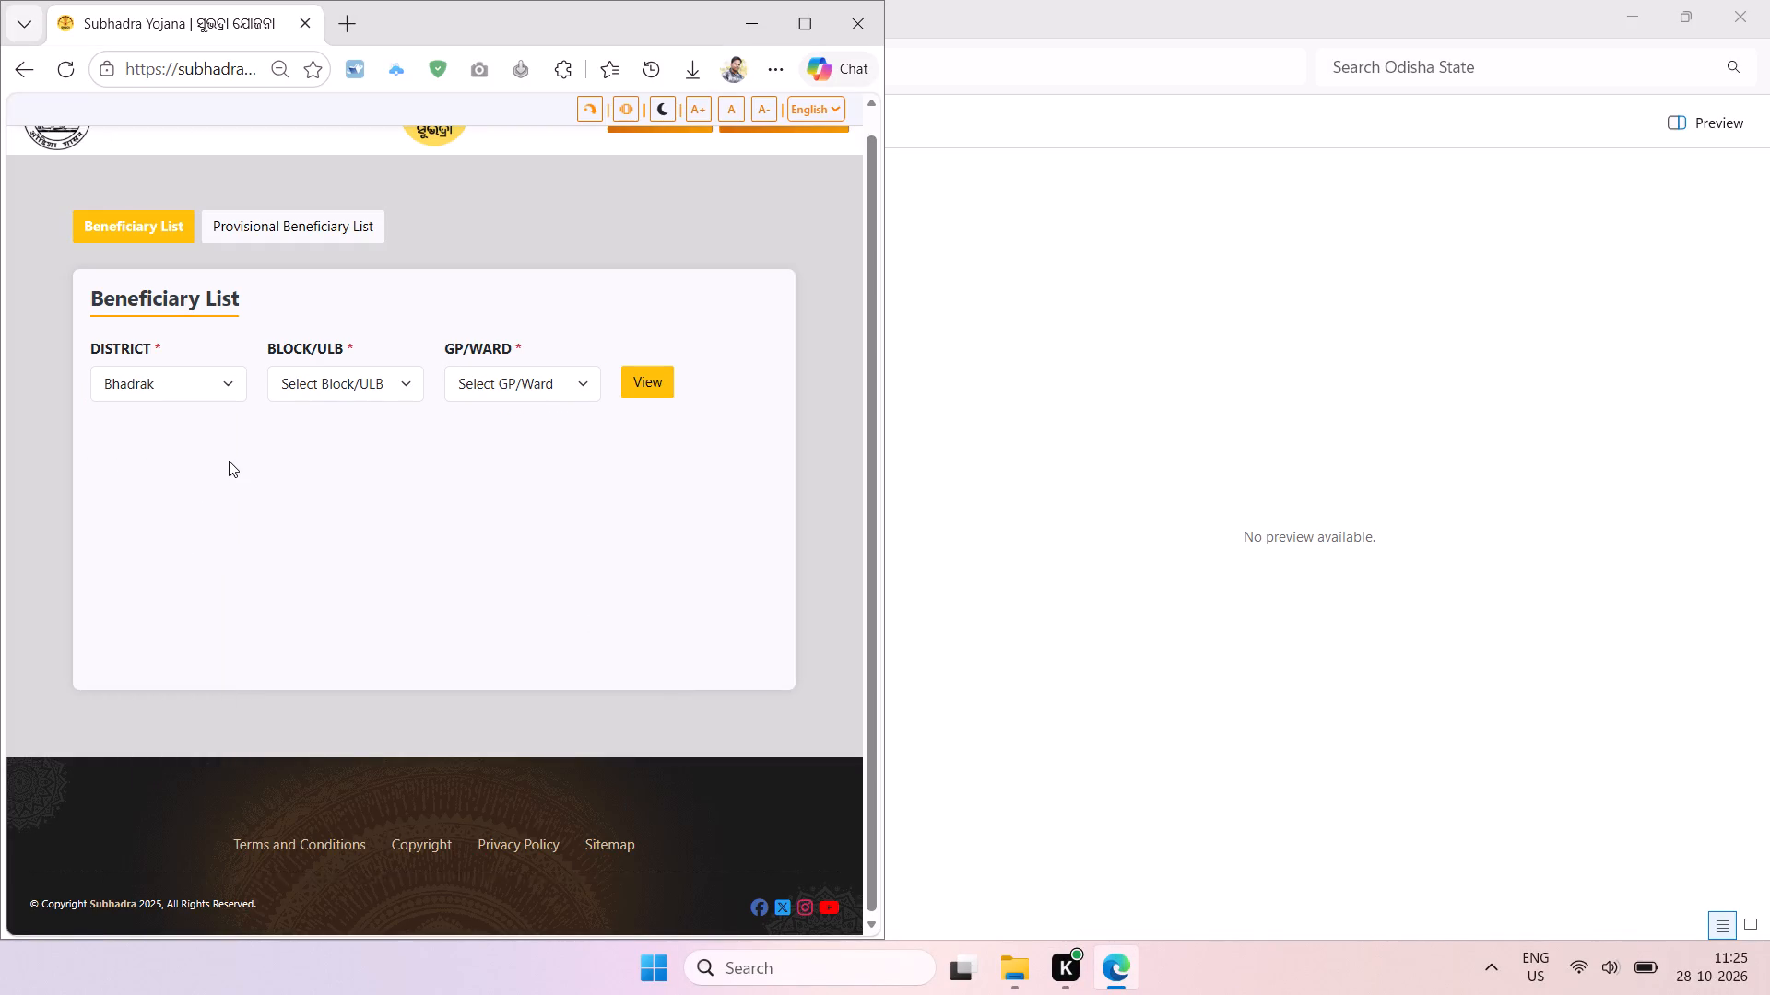
Capture the district name Bhadrak from the web page with the screen text extractor and copy it.
key(shift+super+t)
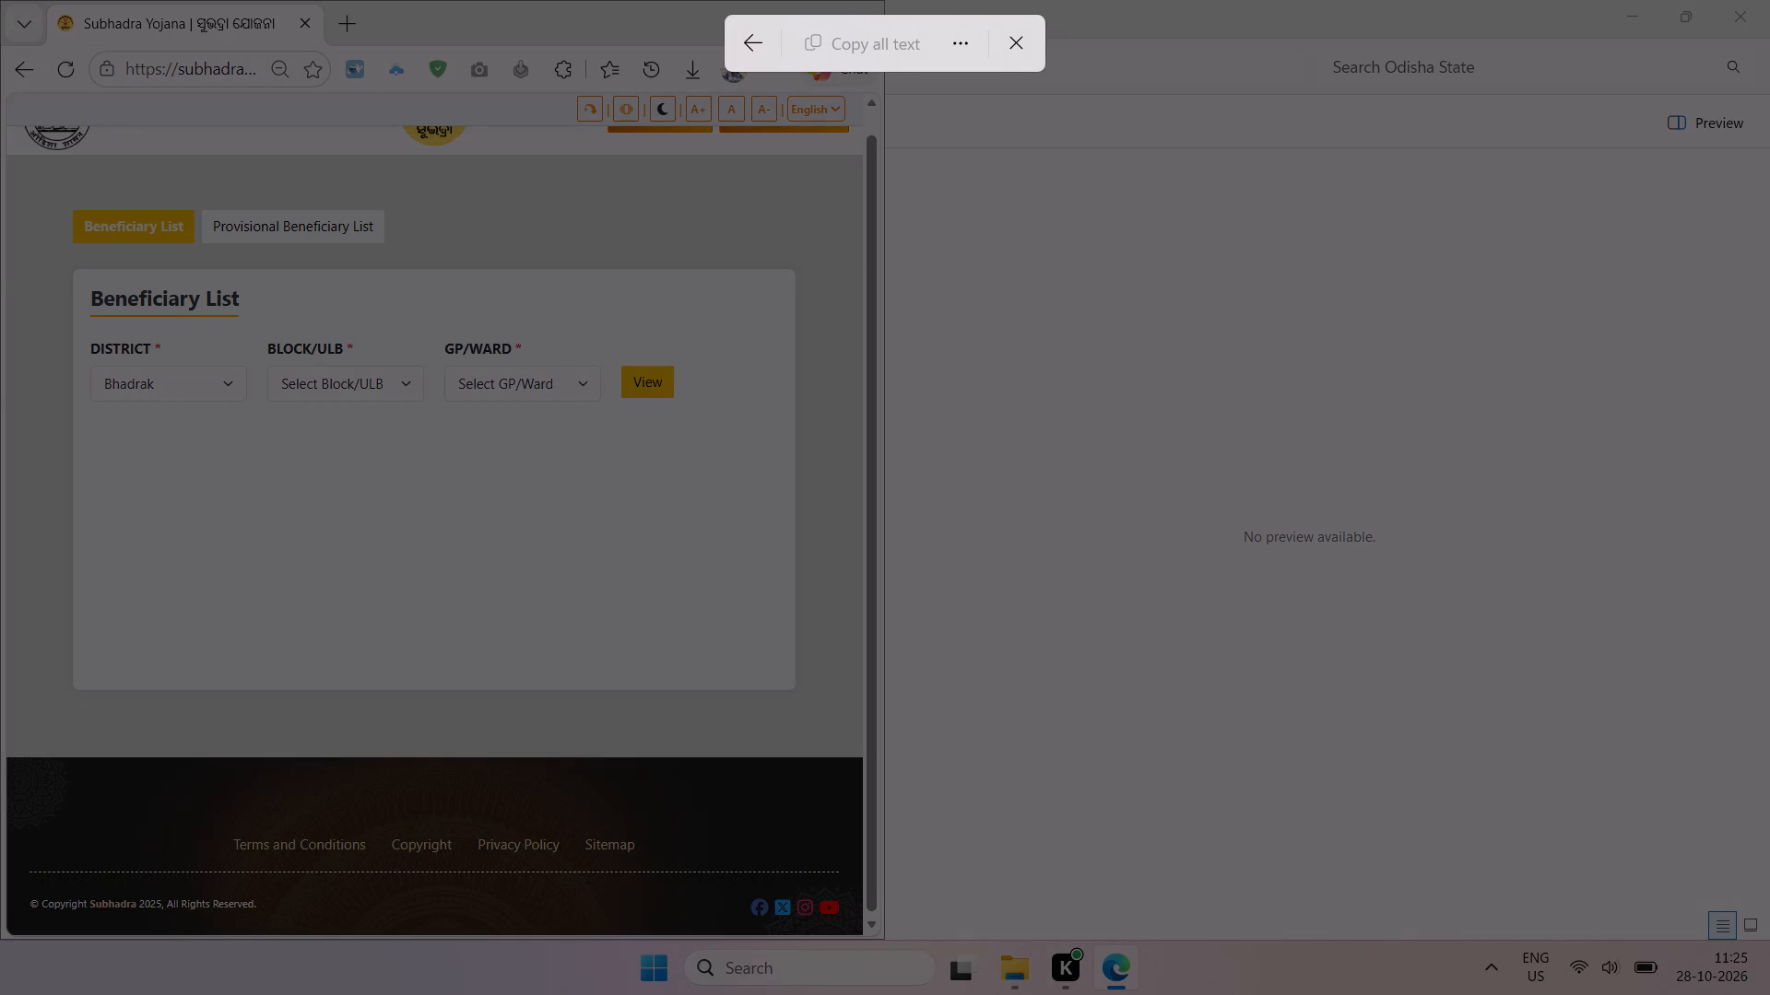
drag(95, 360, 185, 621)
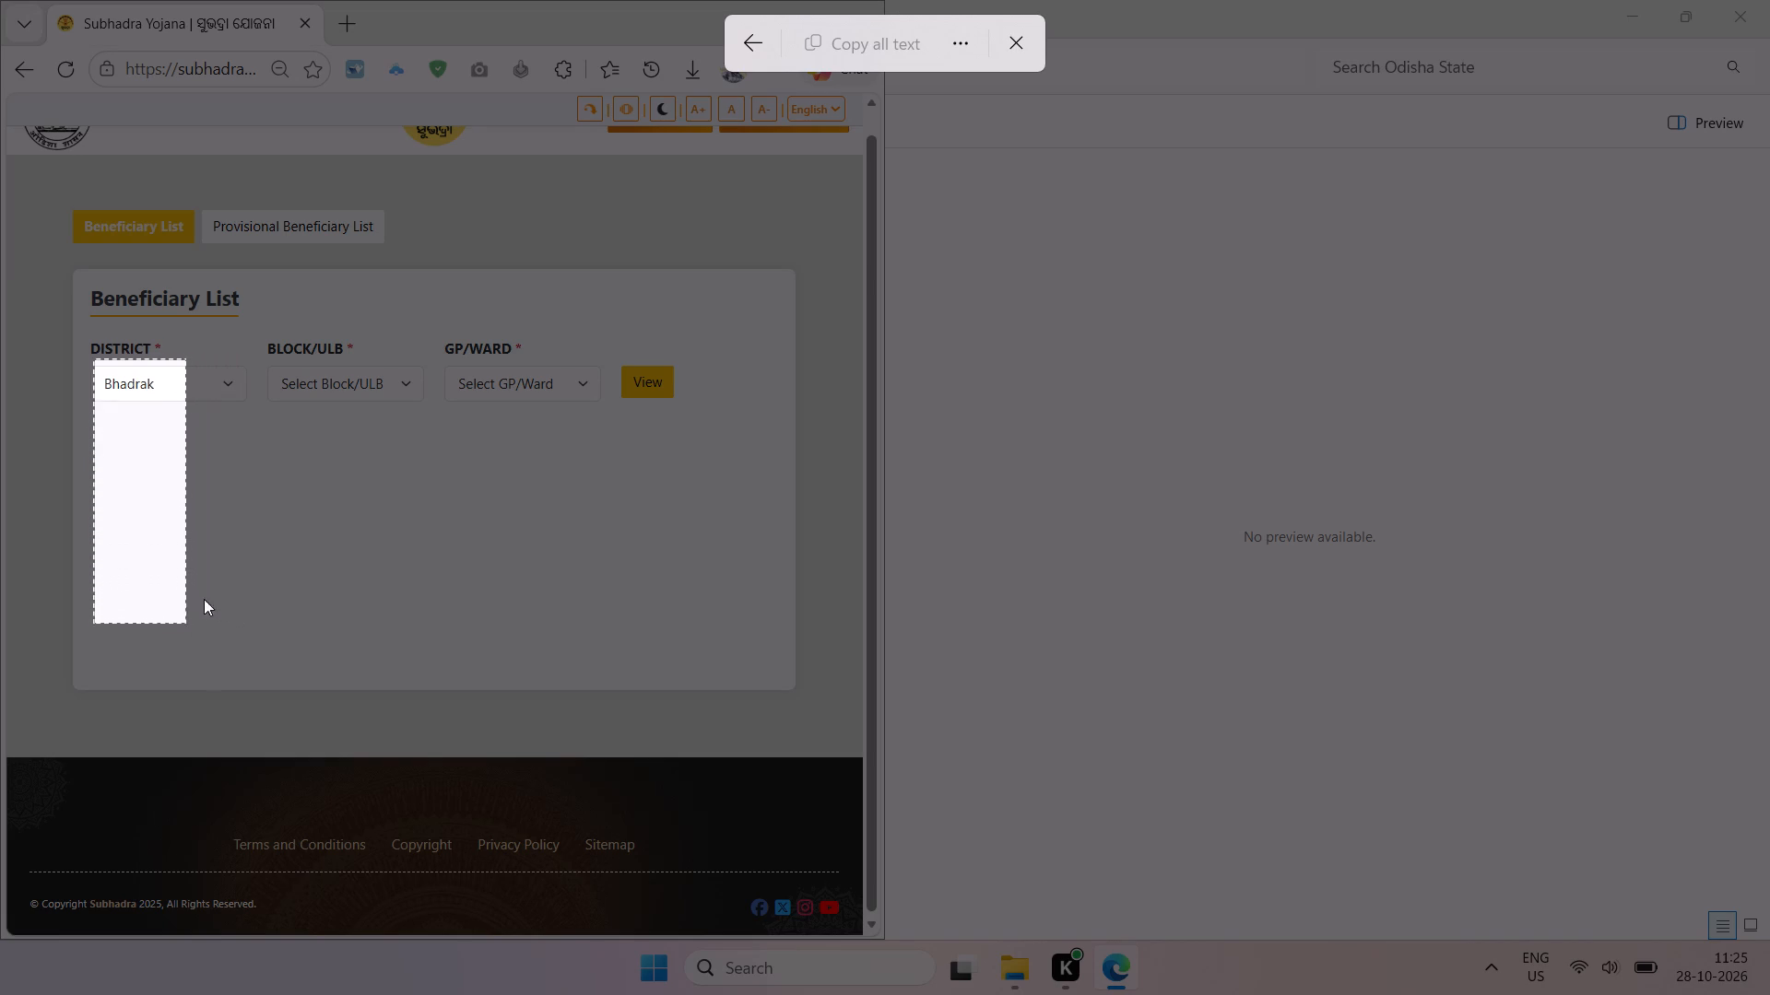
click(857, 41)
Replace the district name after 05 in the fifth Odisha State folder's name with the copied text Bhadrak.
click(1137, 291)
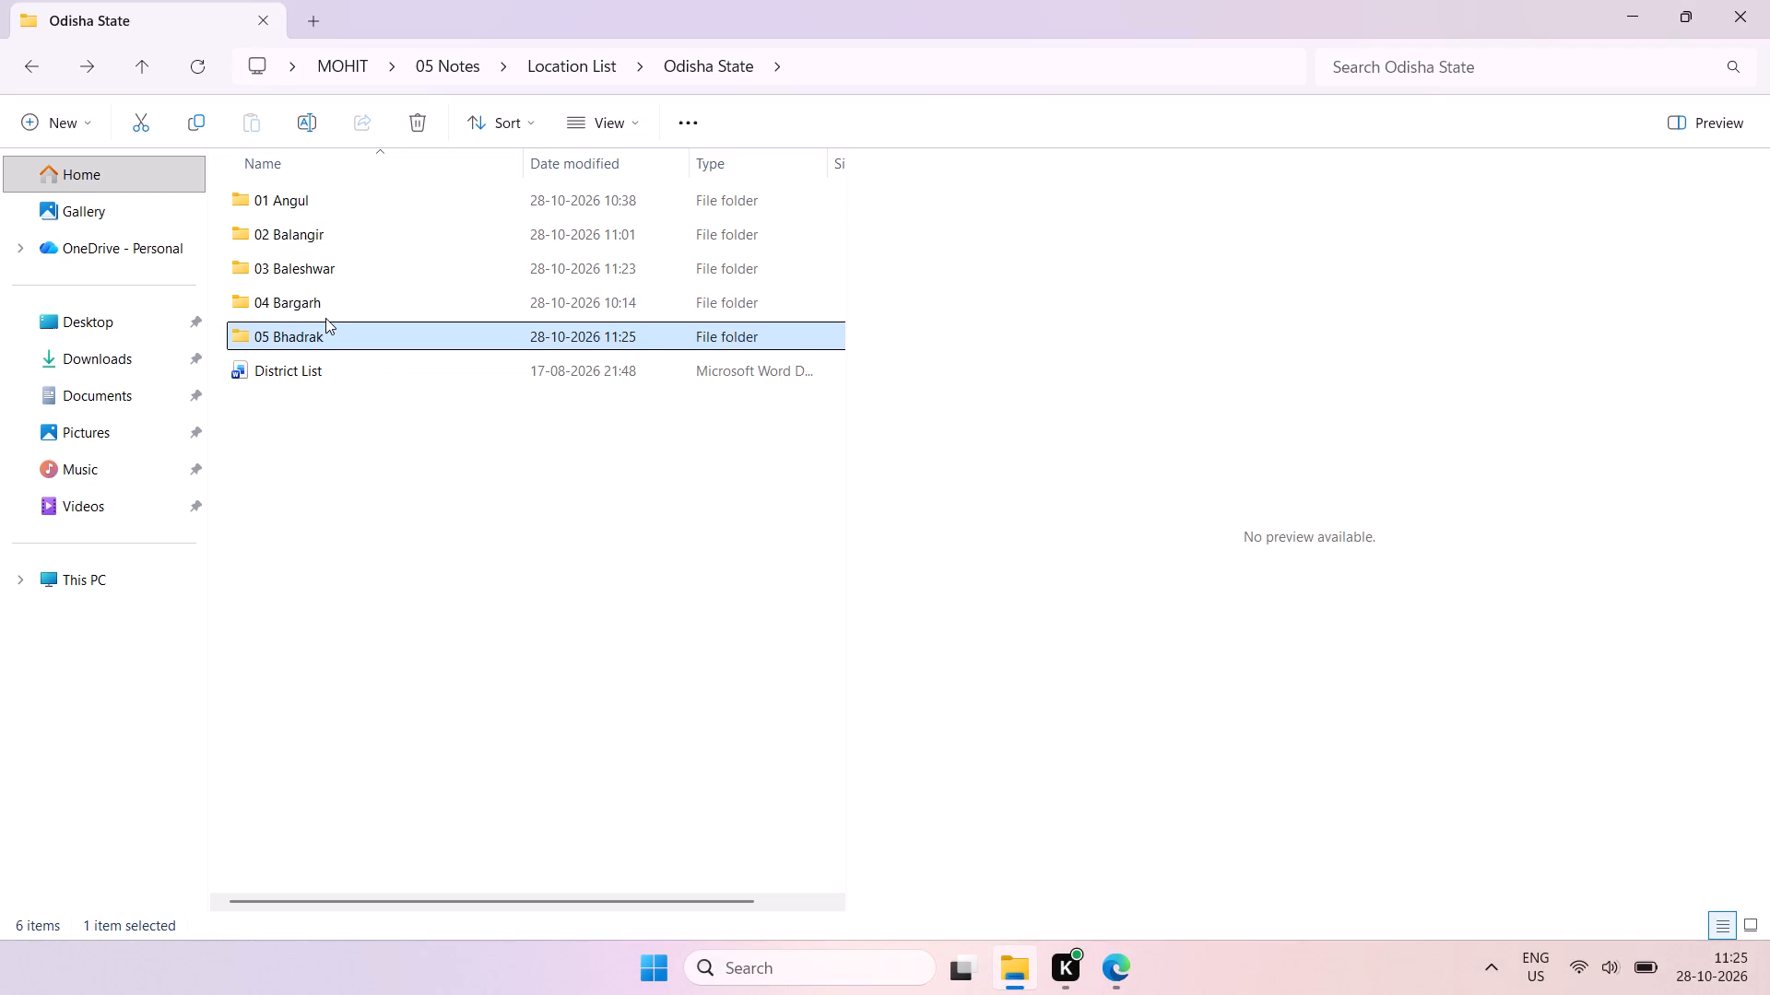
click(316, 334)
key(F2)
double_click(312, 334)
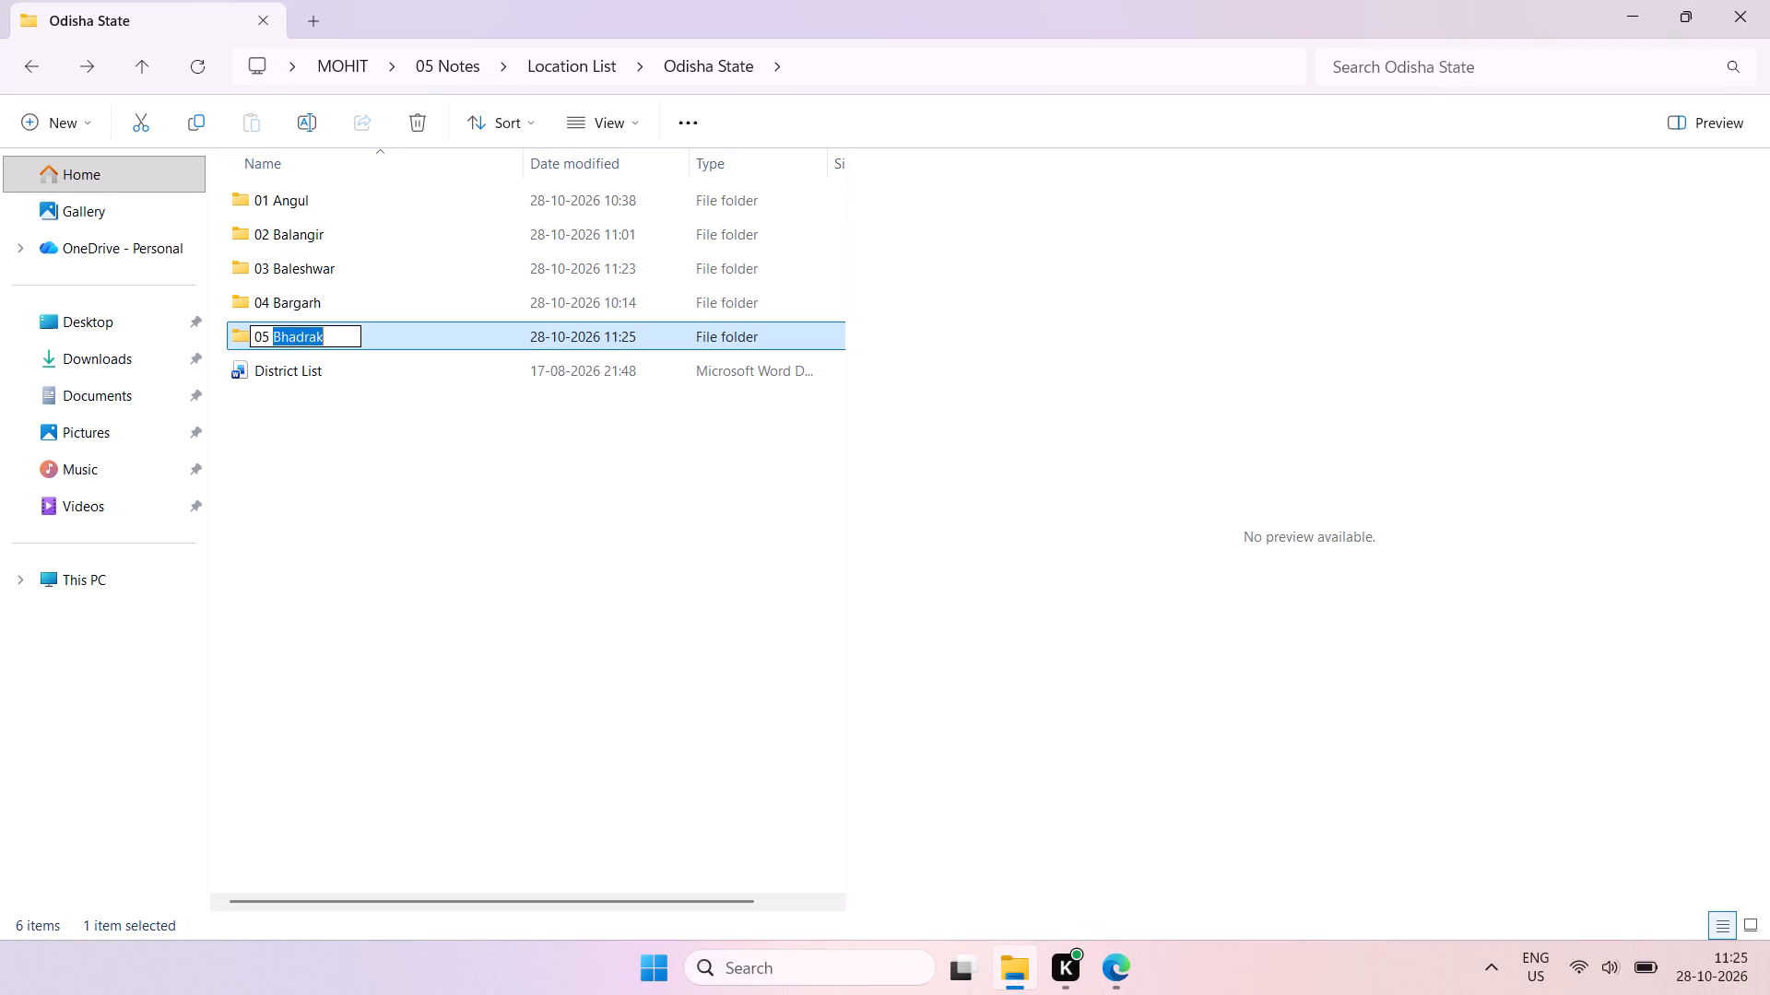
key(ctrl+v)
click(357, 500)
Open the Block and ULB document in the 05 Bhadrak folder, replace the title's district with Bhadrak, and save.
double_click(389, 342)
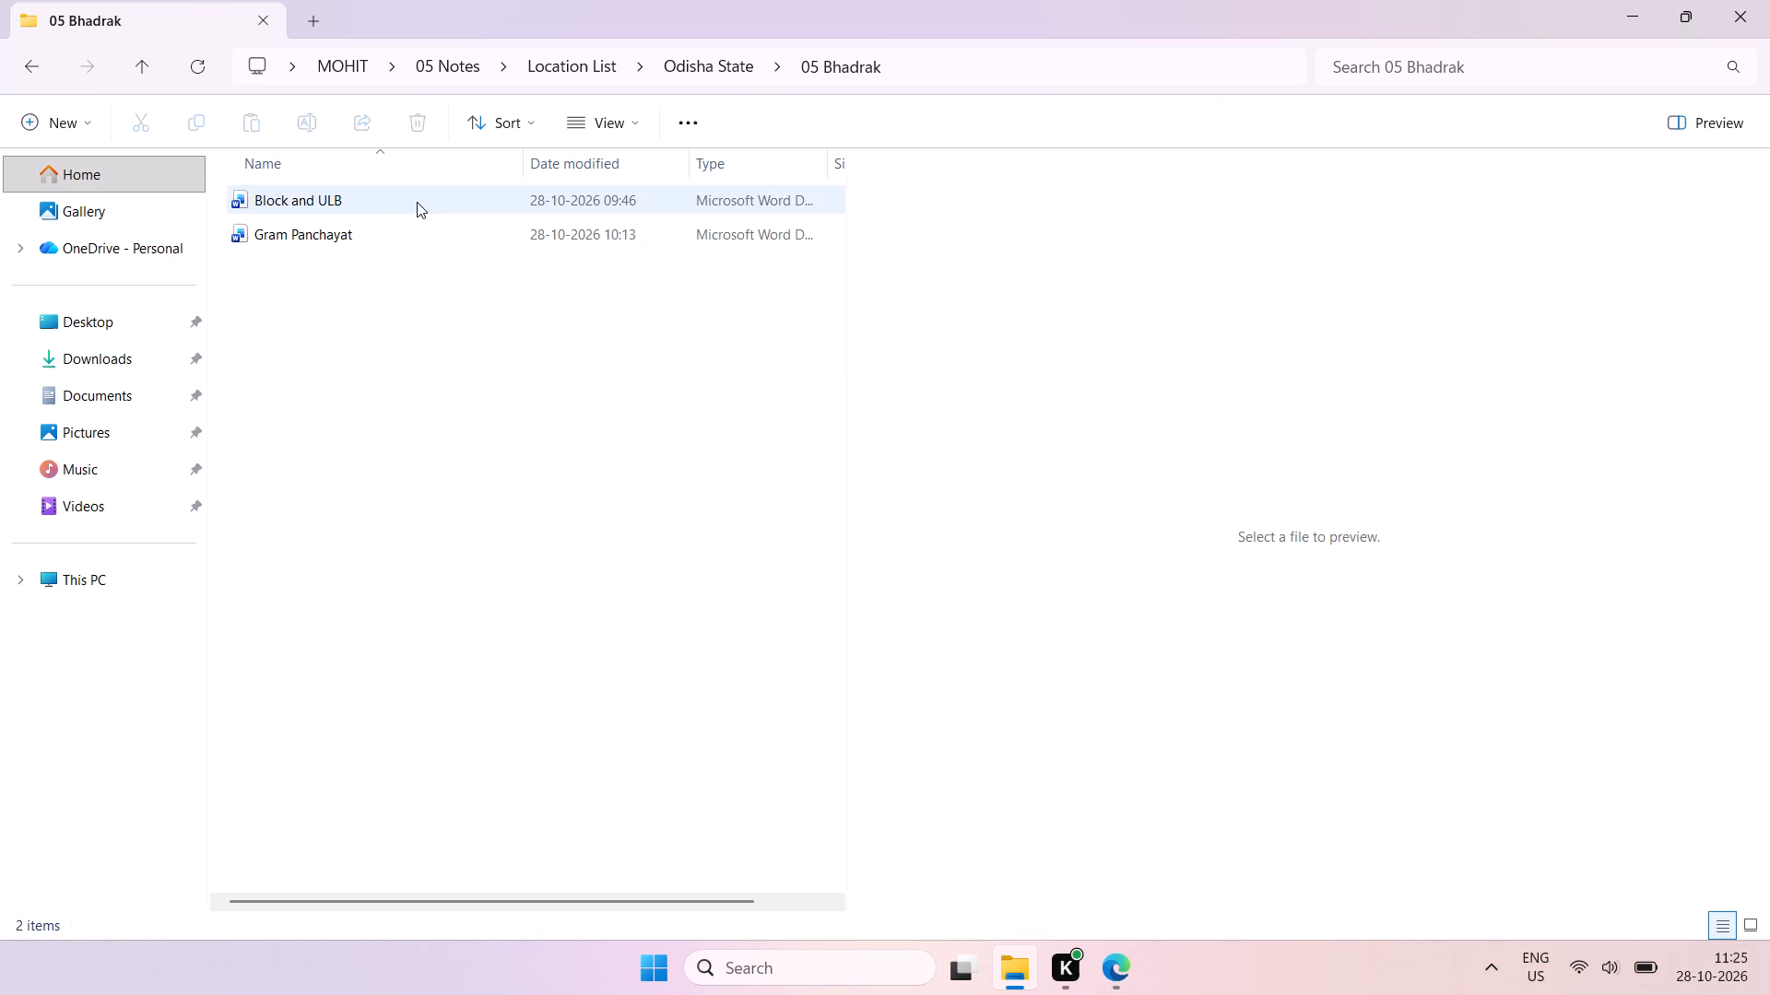
click(417, 200)
double_click(448, 199)
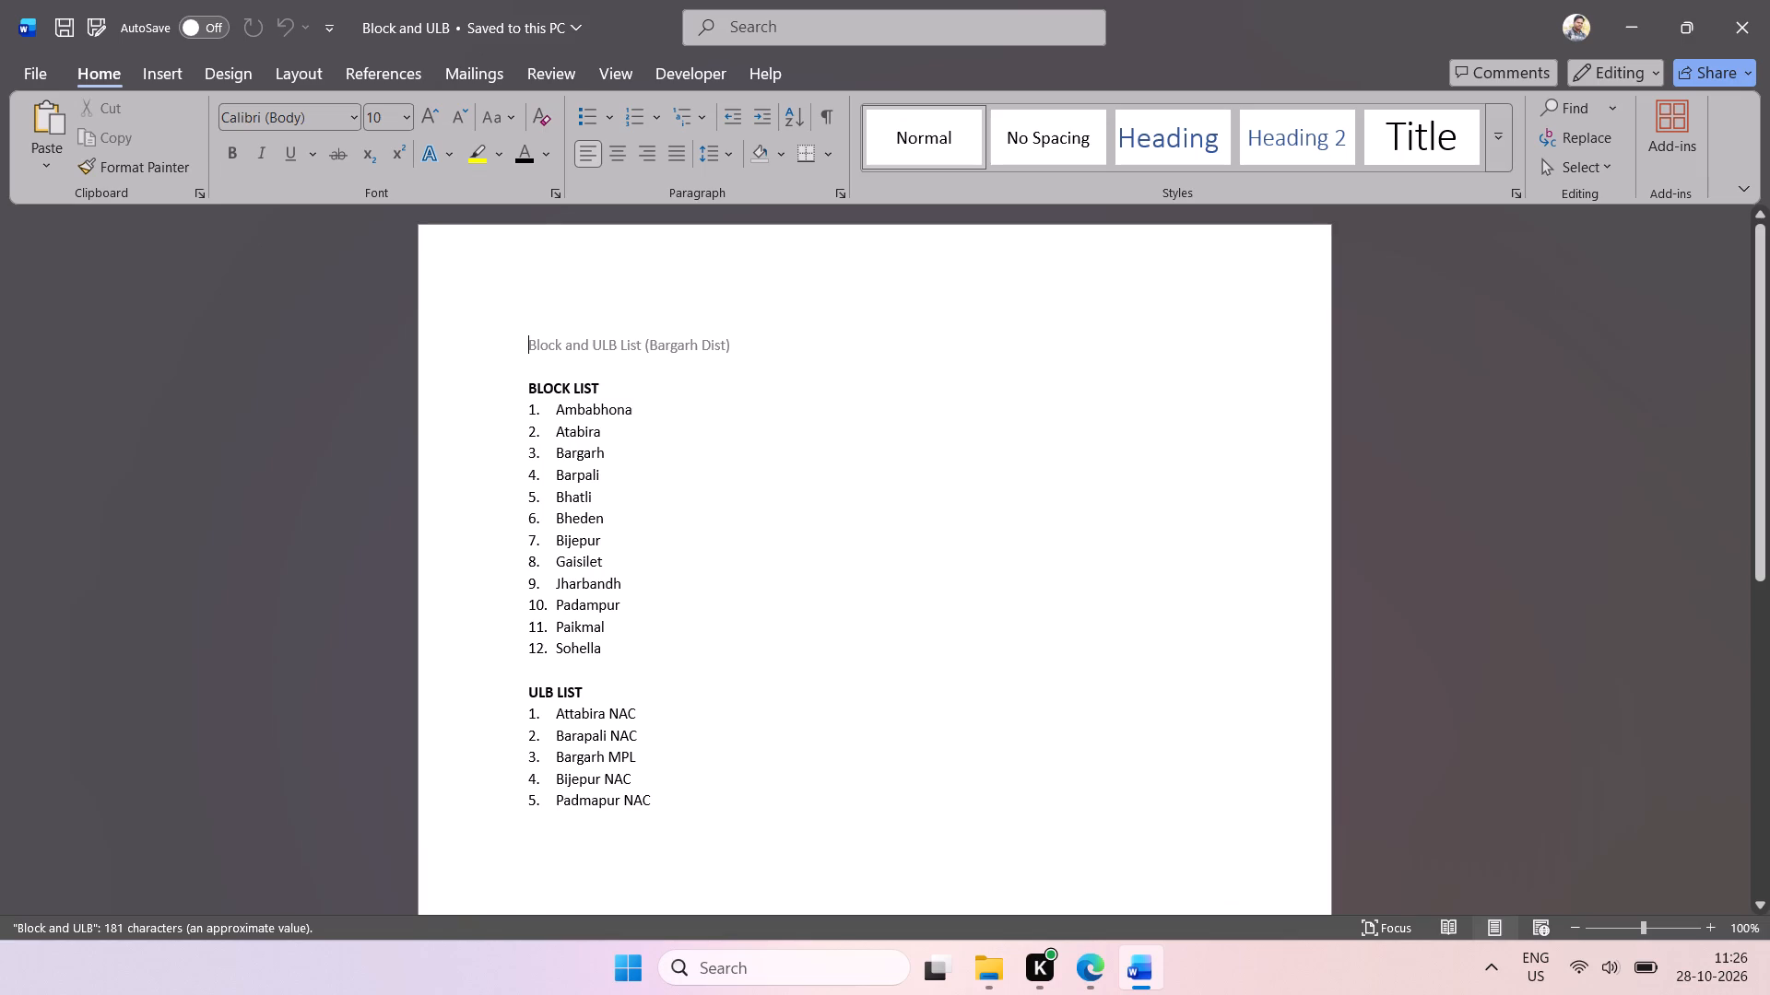
double_click(683, 342)
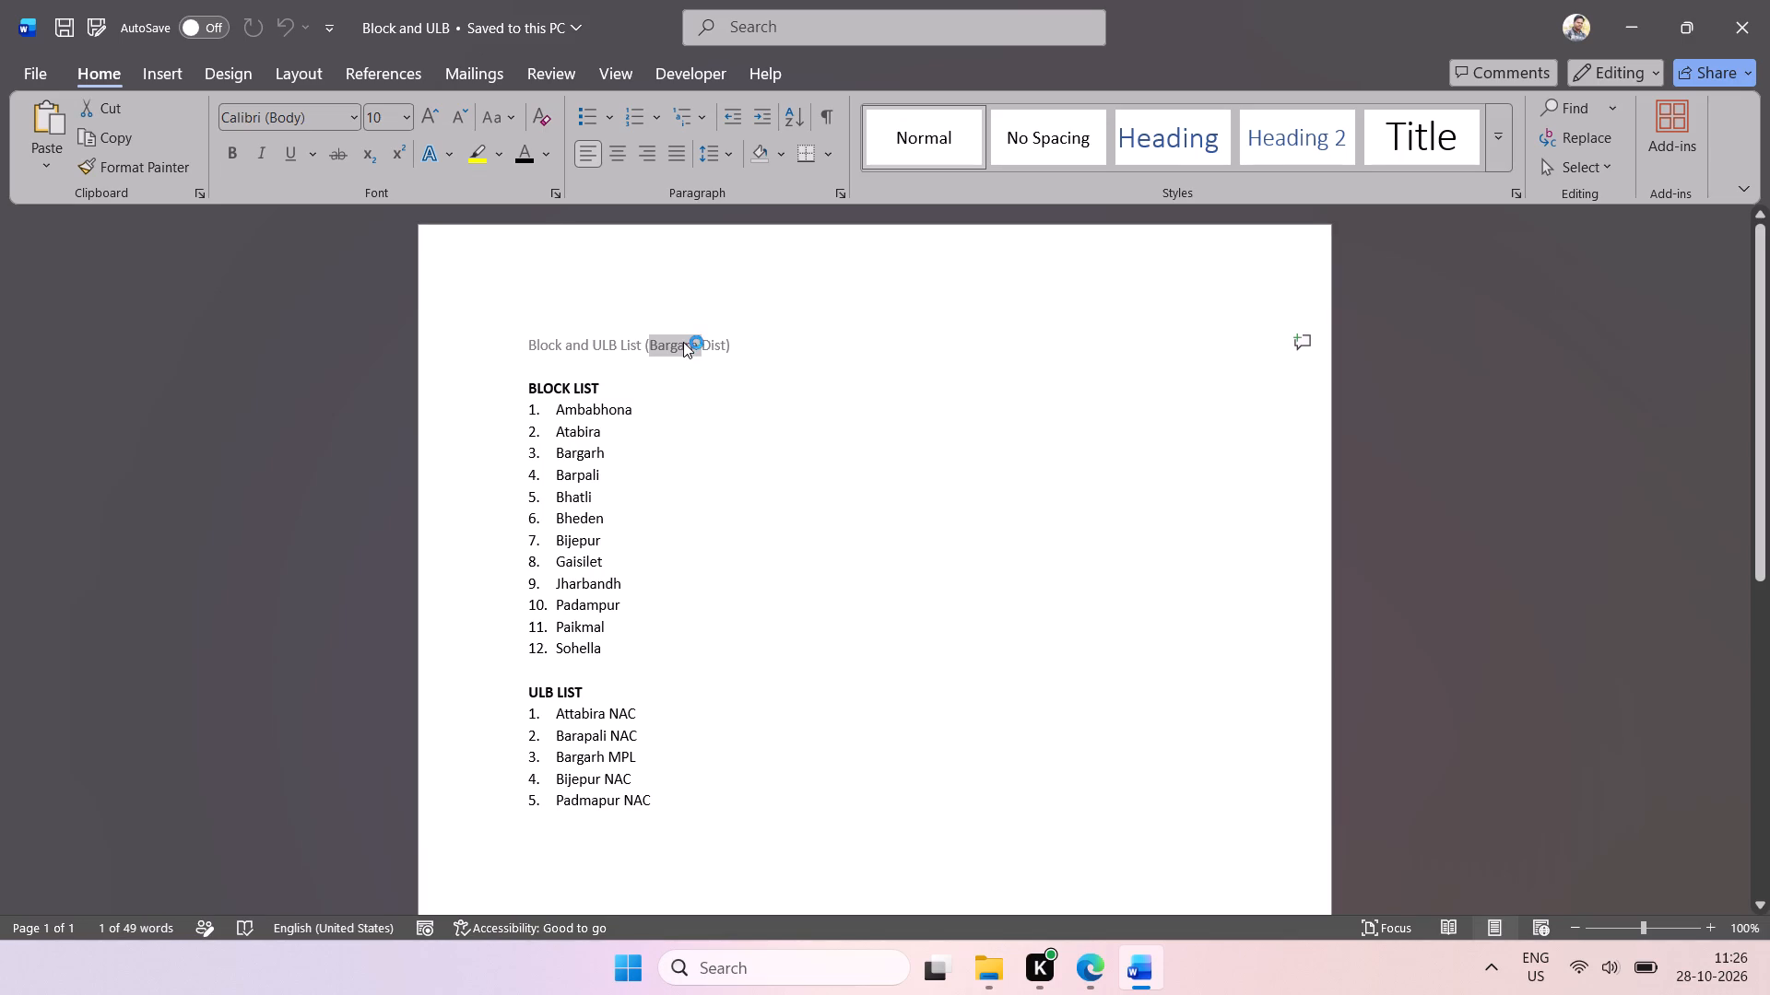
key(ctrl+v)
key(space)
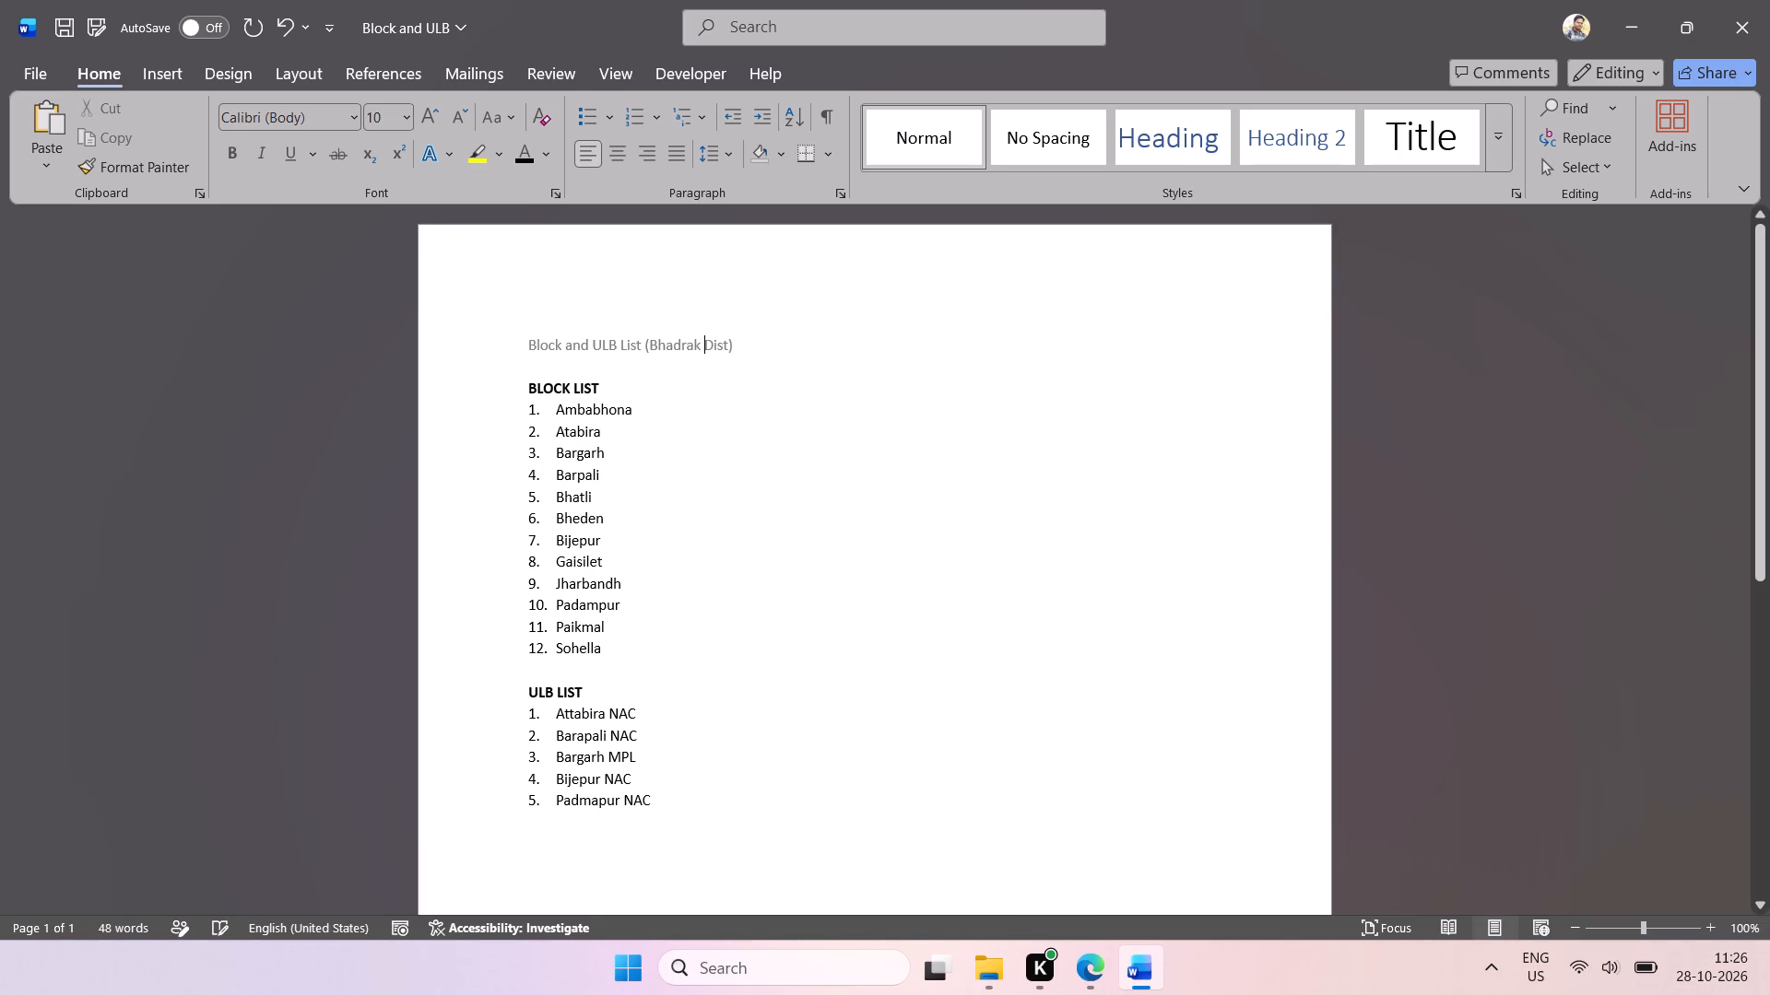
key(ctrl+s)
Delete all entries under BLOCK LIST and ULB LIST, keeping both headings, then save and close the document.
drag(604, 637, 497, 397)
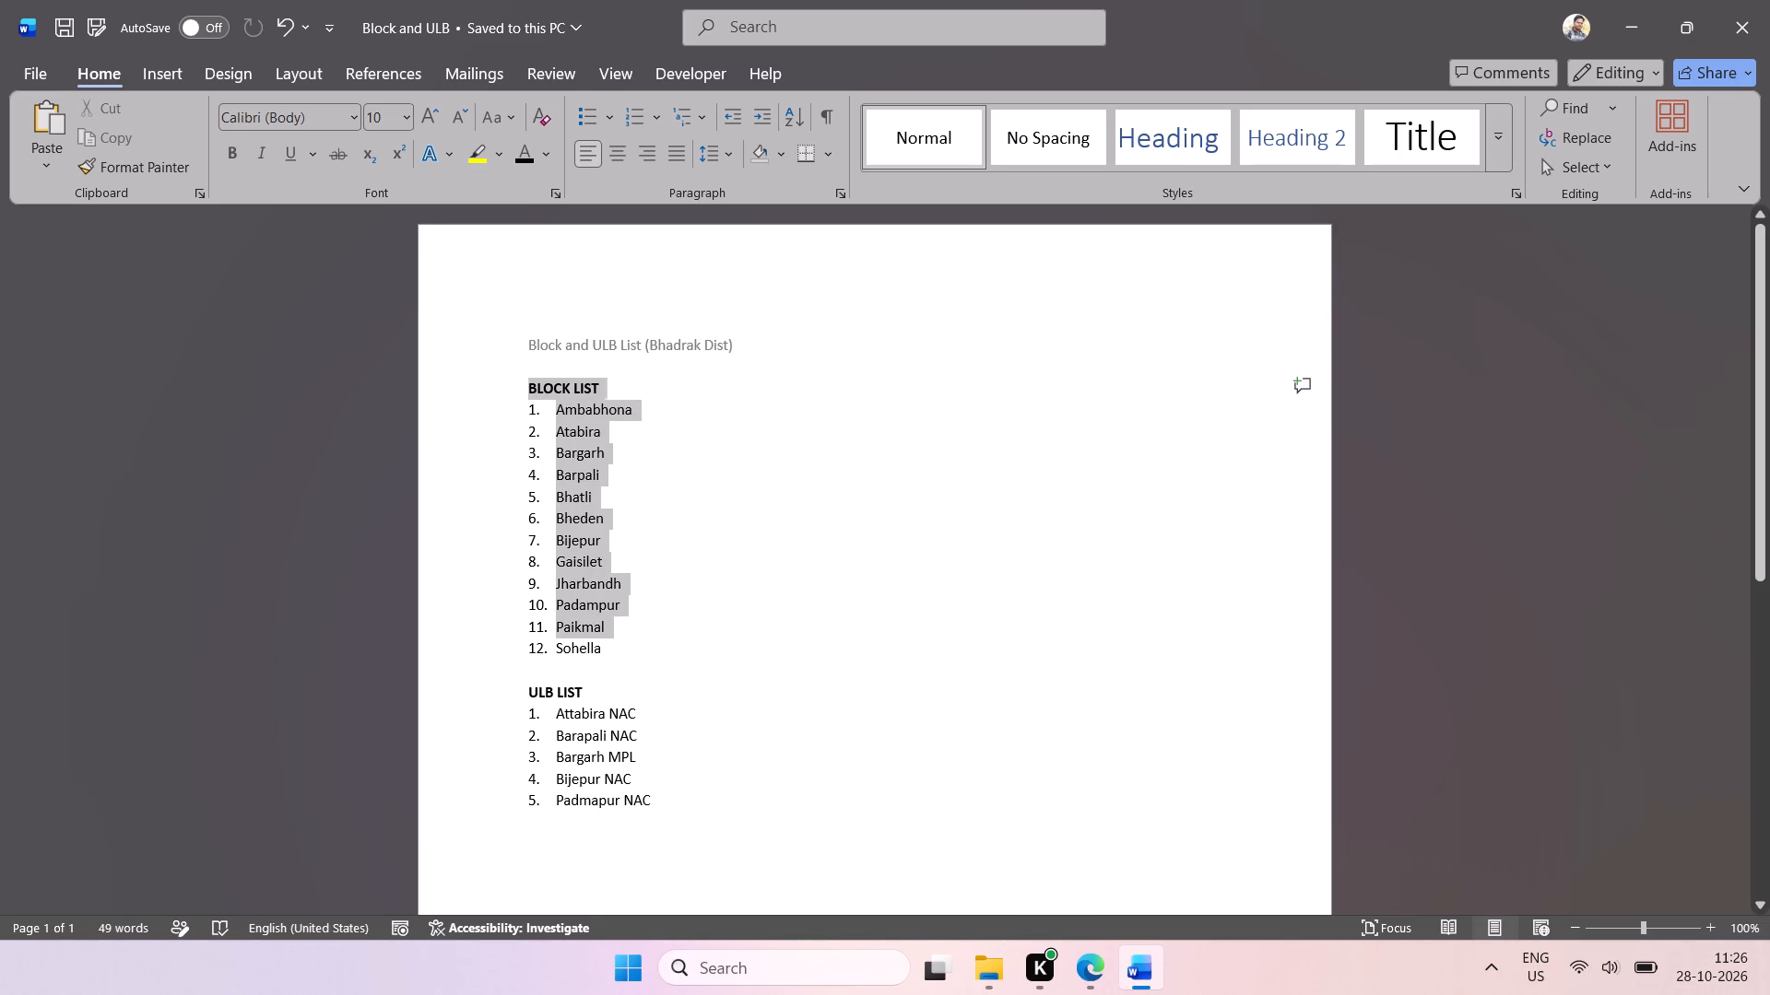
drag(497, 397, 500, 413)
key(BackSpace)
drag(631, 413, 501, 404)
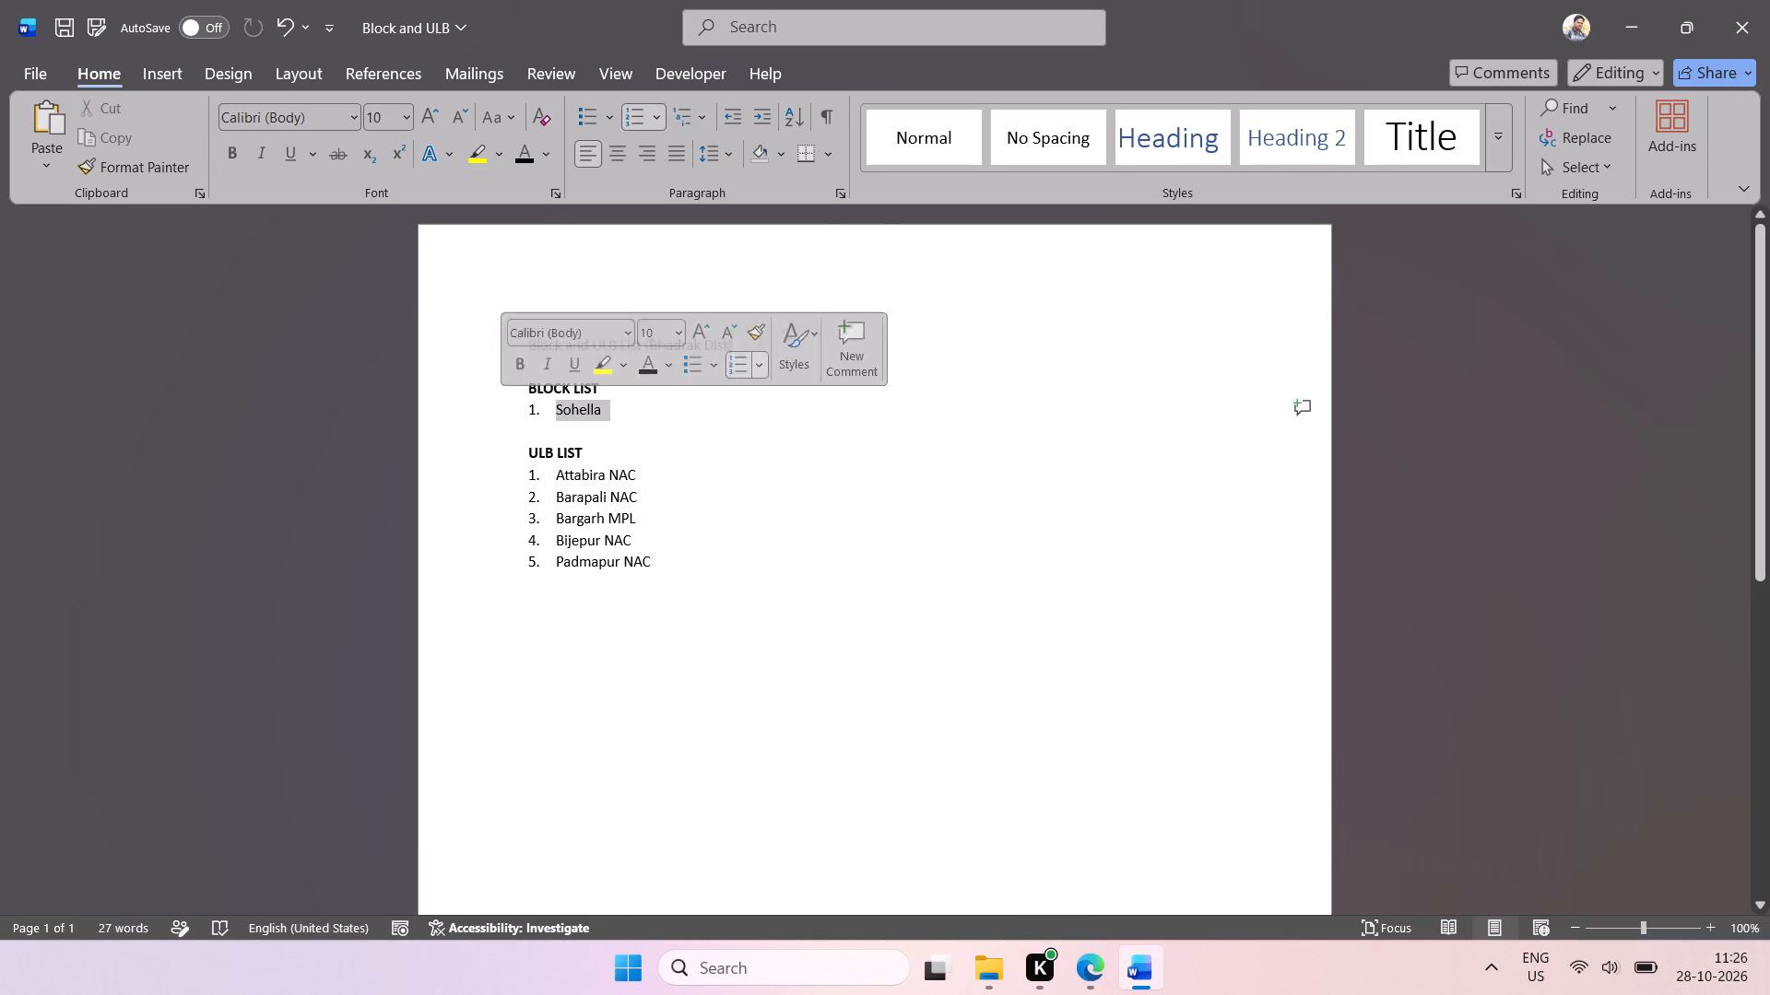
key(BackSpace)
drag(674, 549, 491, 456)
key(BackSpace)
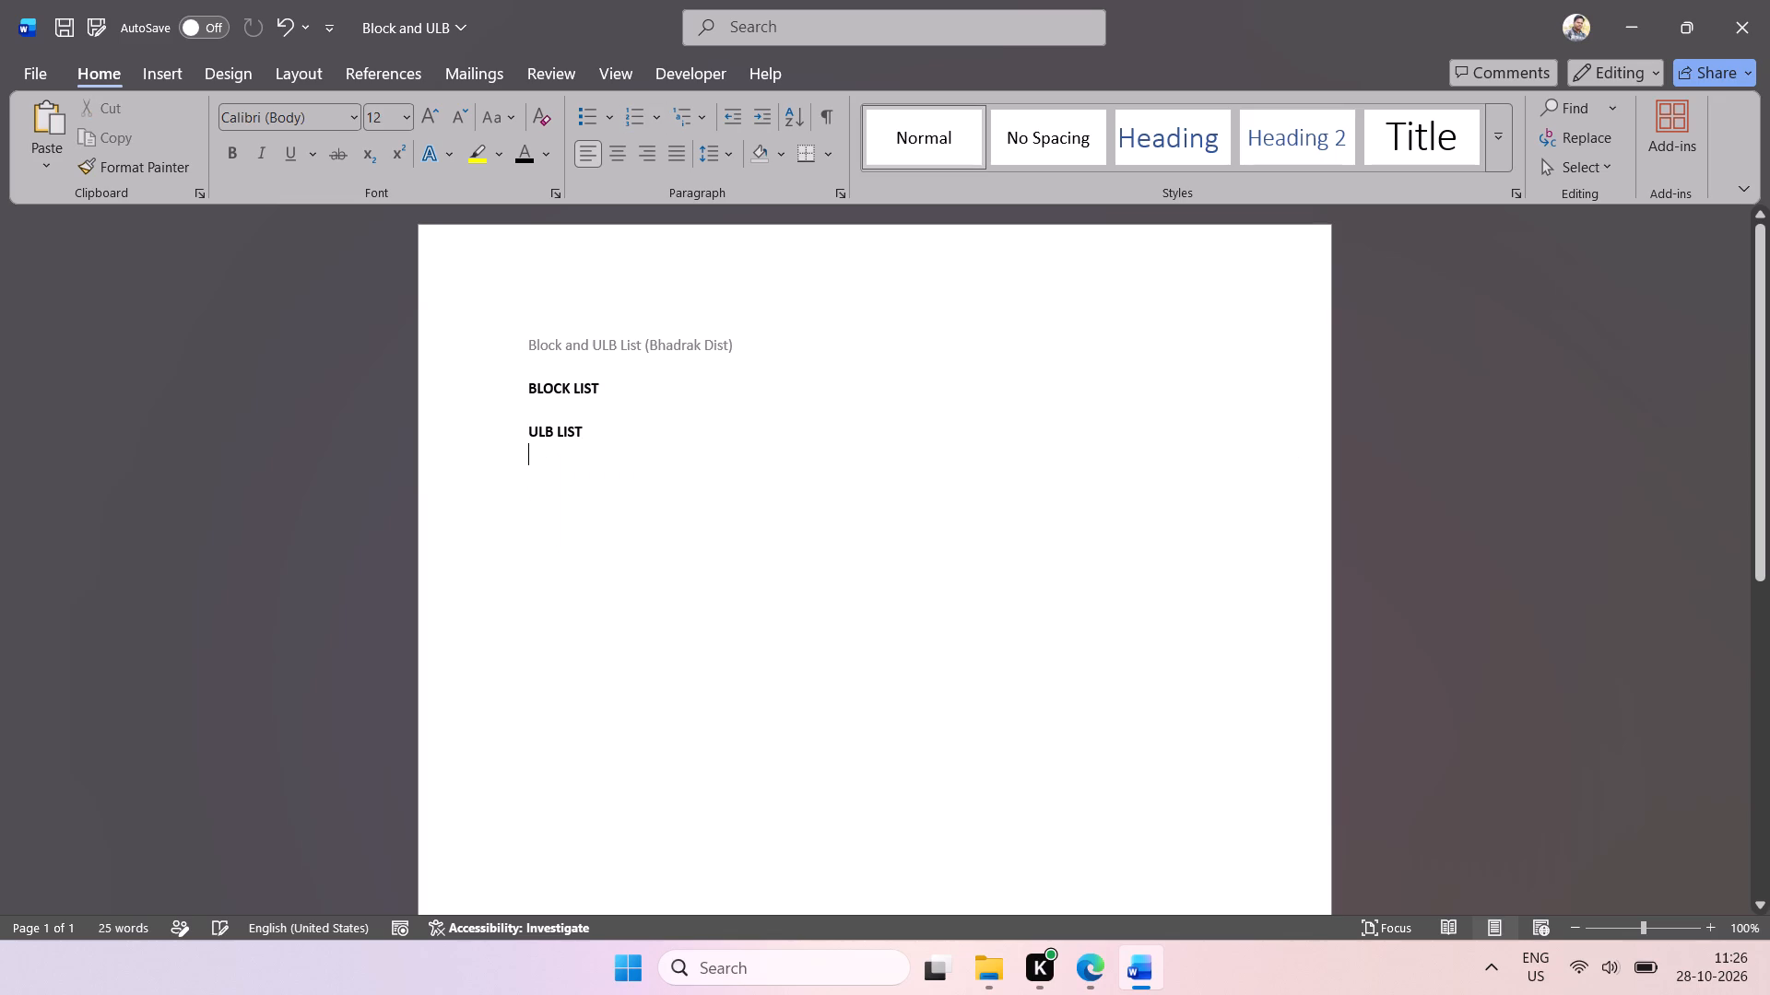
click(707, 438)
key(ctrl+s)
click(1740, 31)
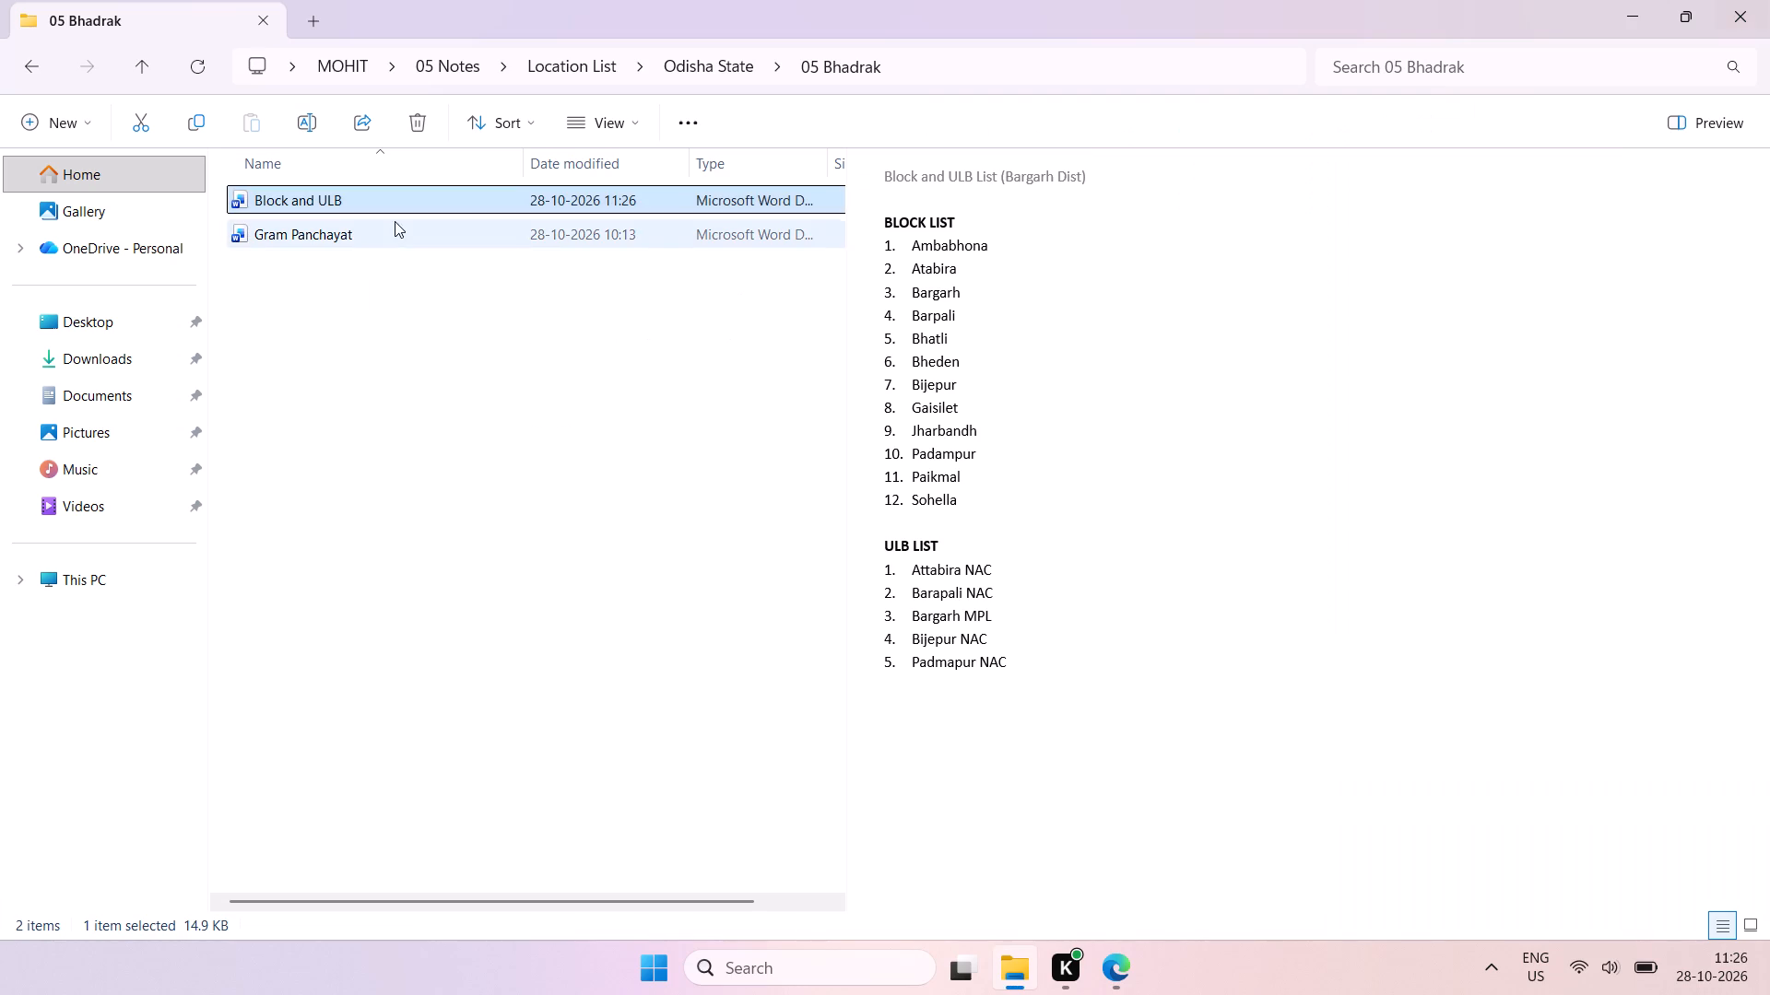
Open the Gram Panchayat document, replace the district in its title with Bhadrak, and save.
click(395, 221)
double_click(424, 228)
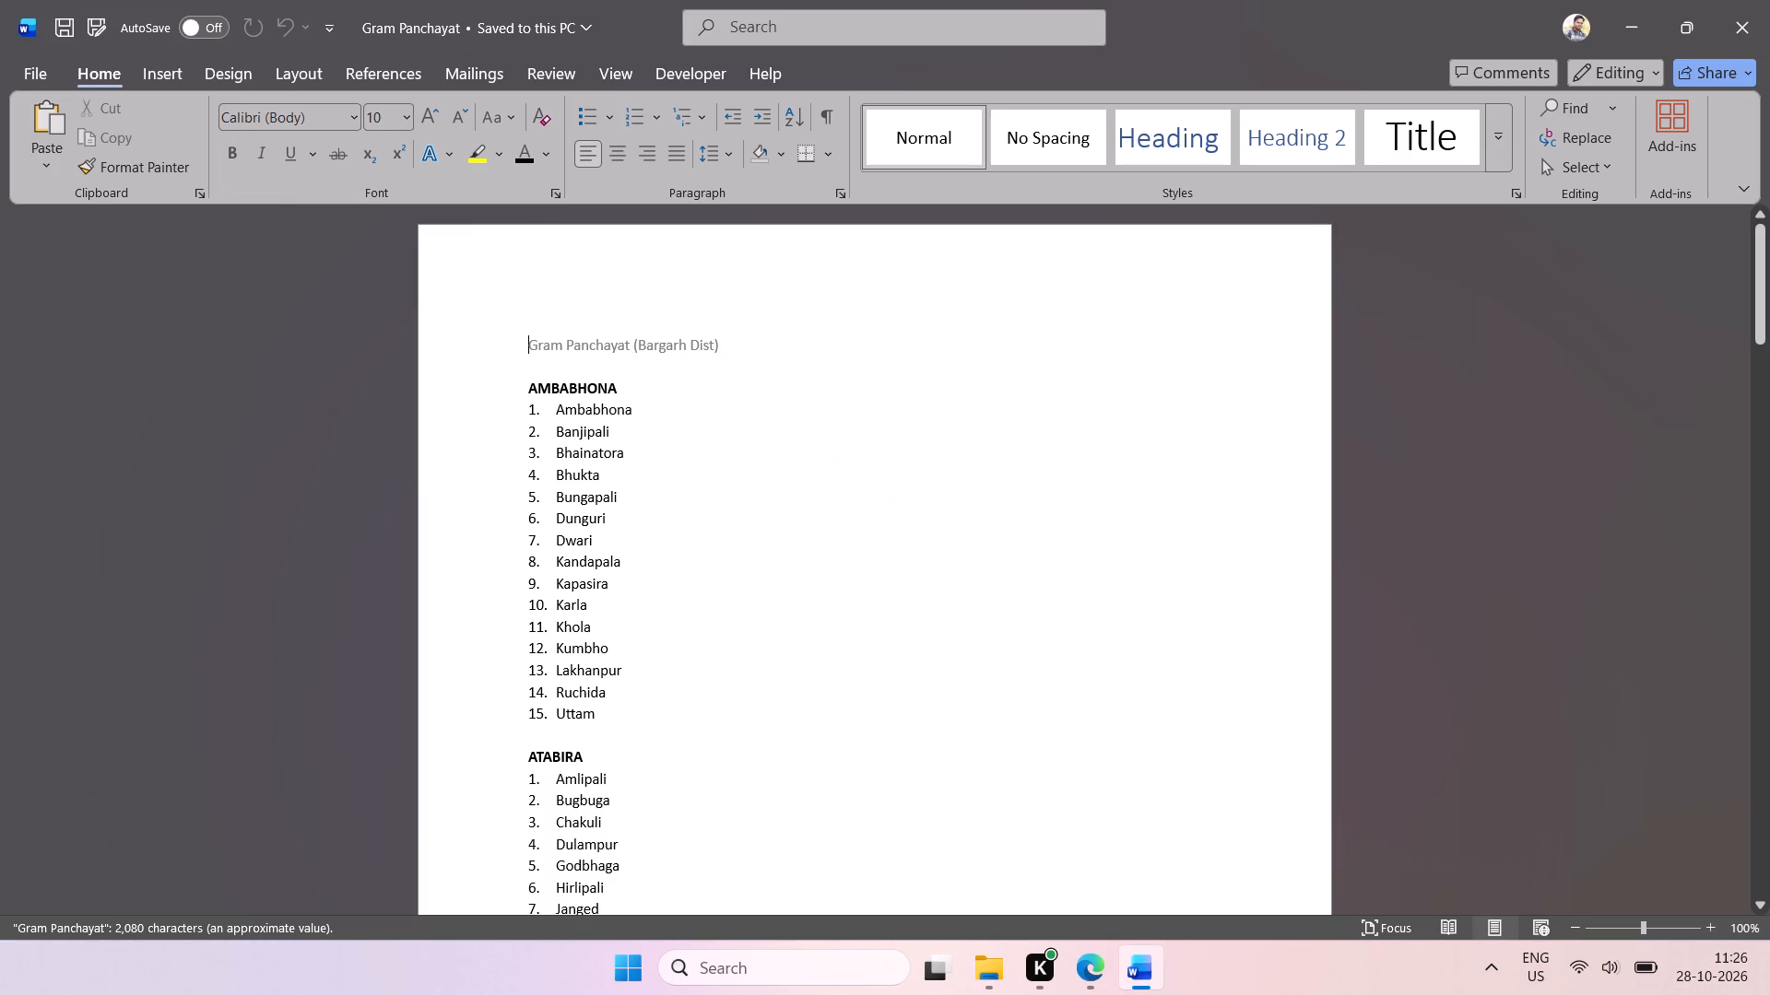
double_click(665, 340)
key(ctrl+v)
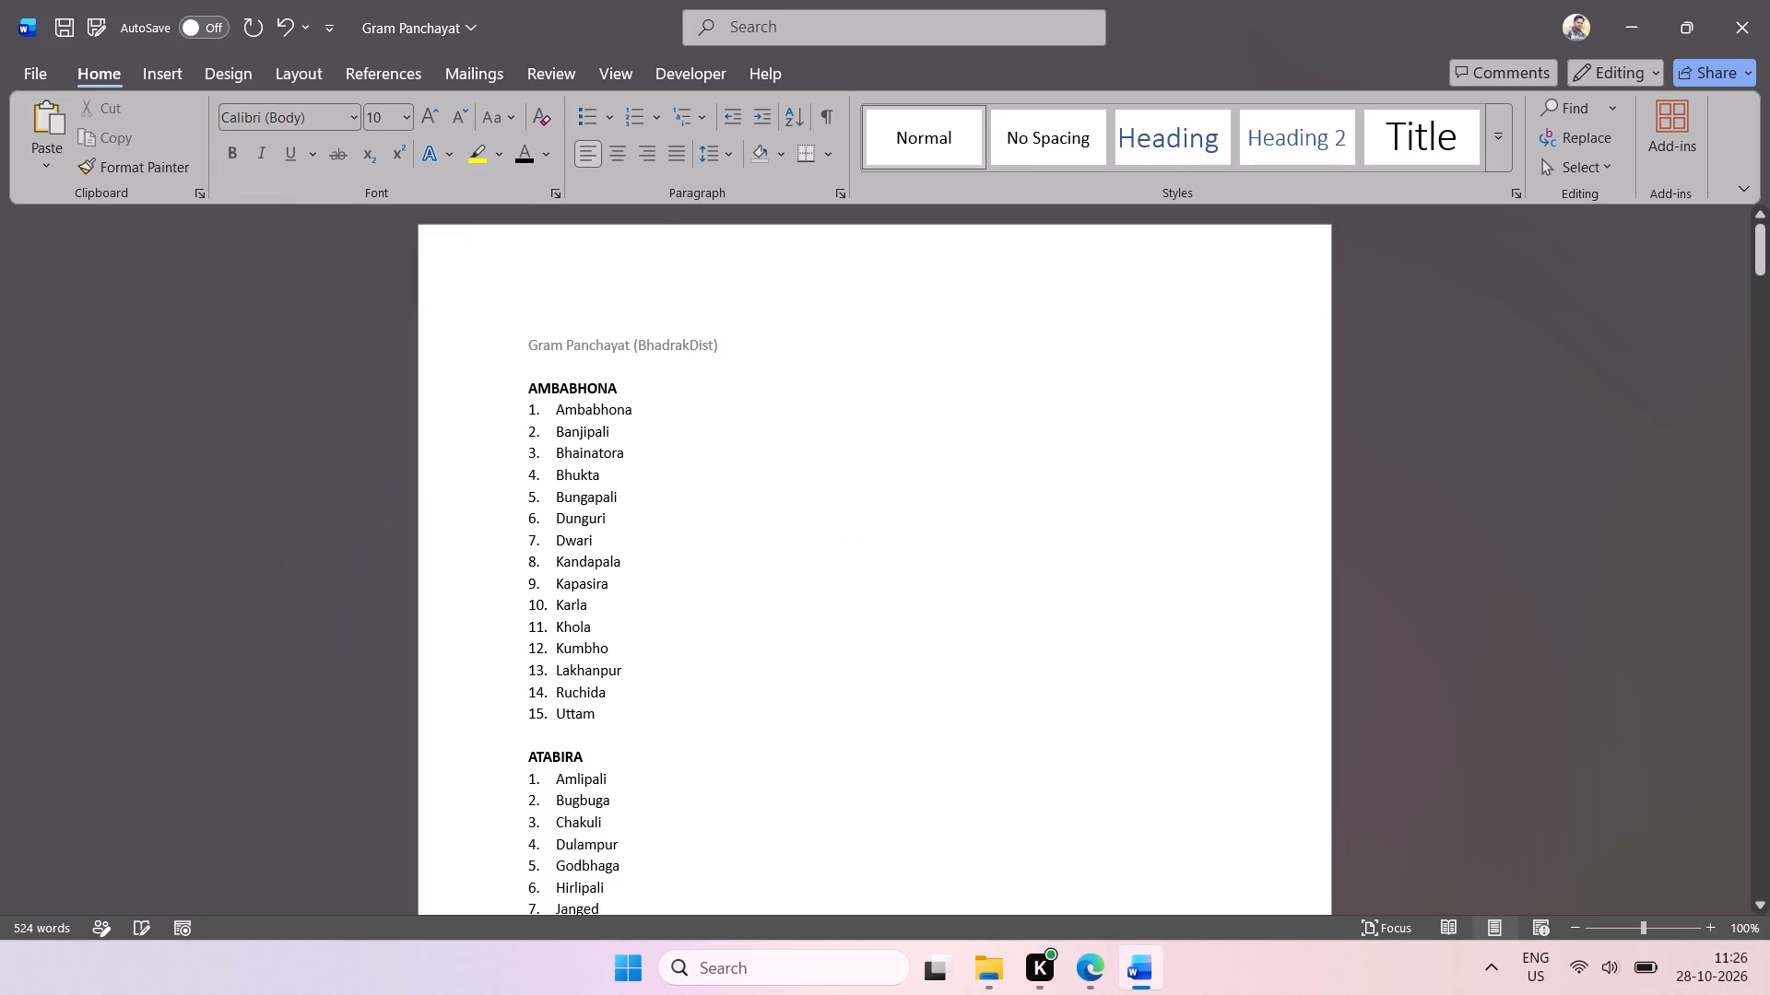
key(space)
key(ctrl+s)
Reduce the Gram Panchayat document to its title and the first block heading by replacing all content with those copied lines.
drag(631, 389, 630, 389)
drag(630, 389, 502, 340)
key(ctrl+c)
key(ctrl+a)
key(ctrl+v)
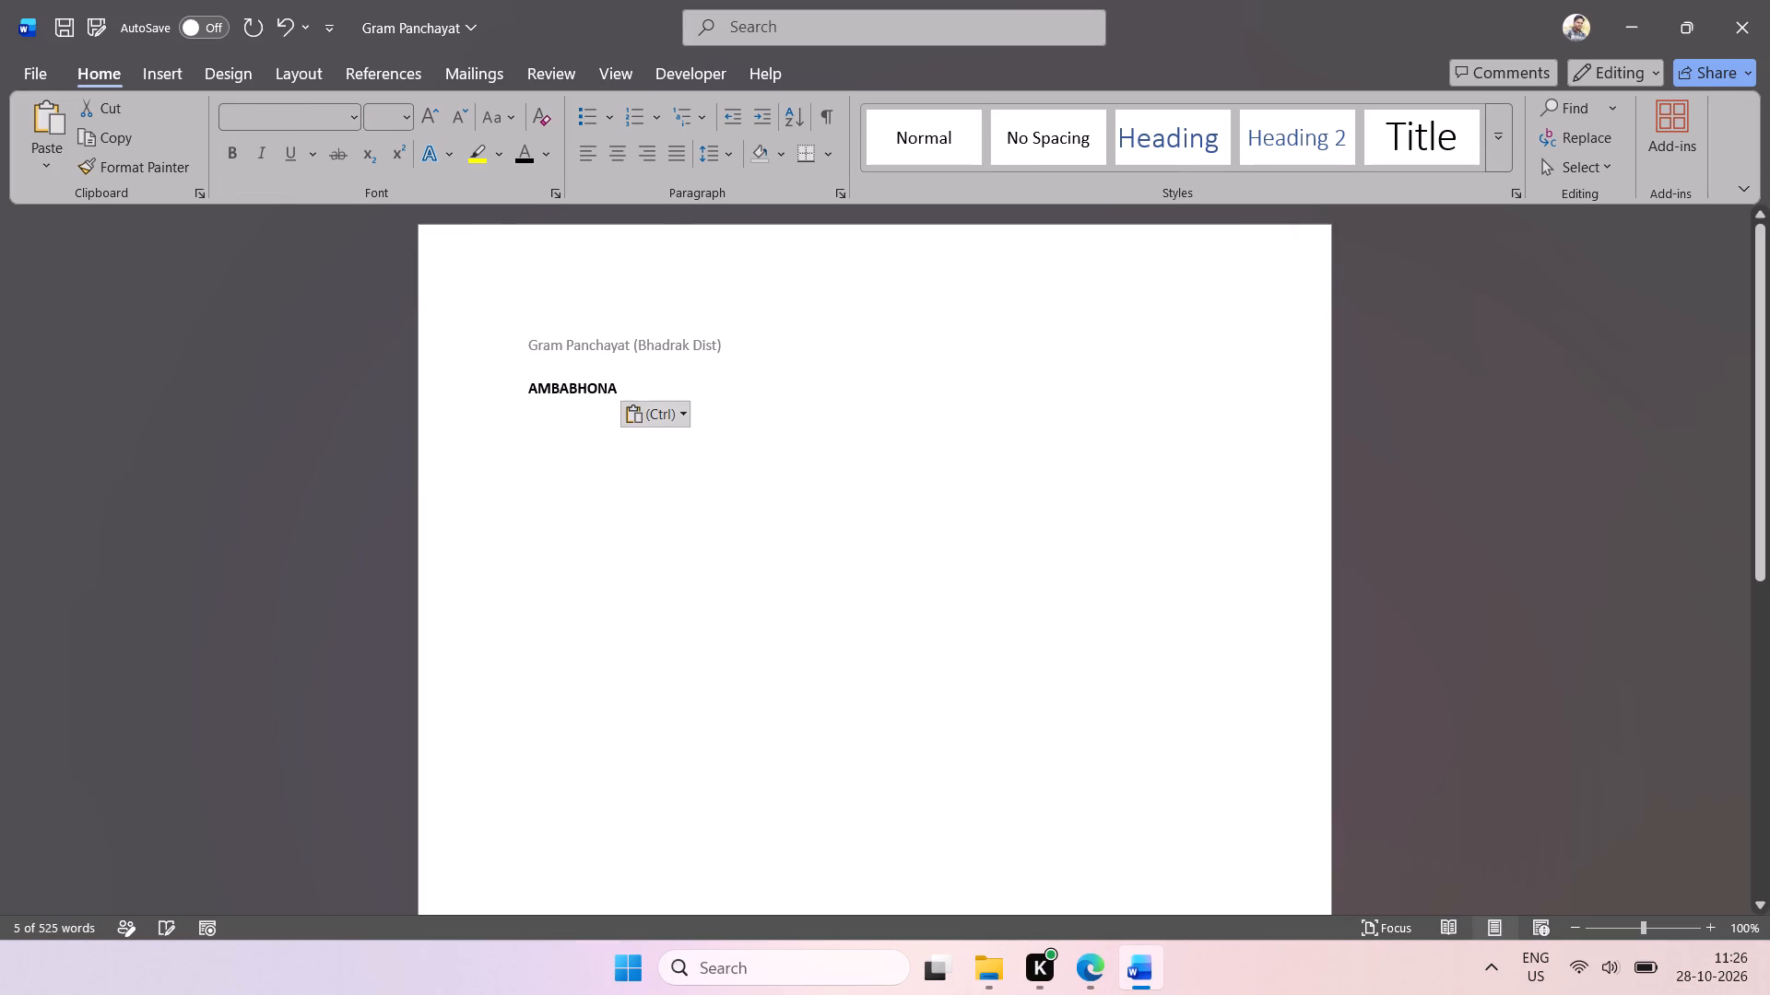
Replace the AMBABHONA heading with the placeholder 00, then save and close the document.
double_click(571, 388)
key(Right)
key(Right)
key(Right)
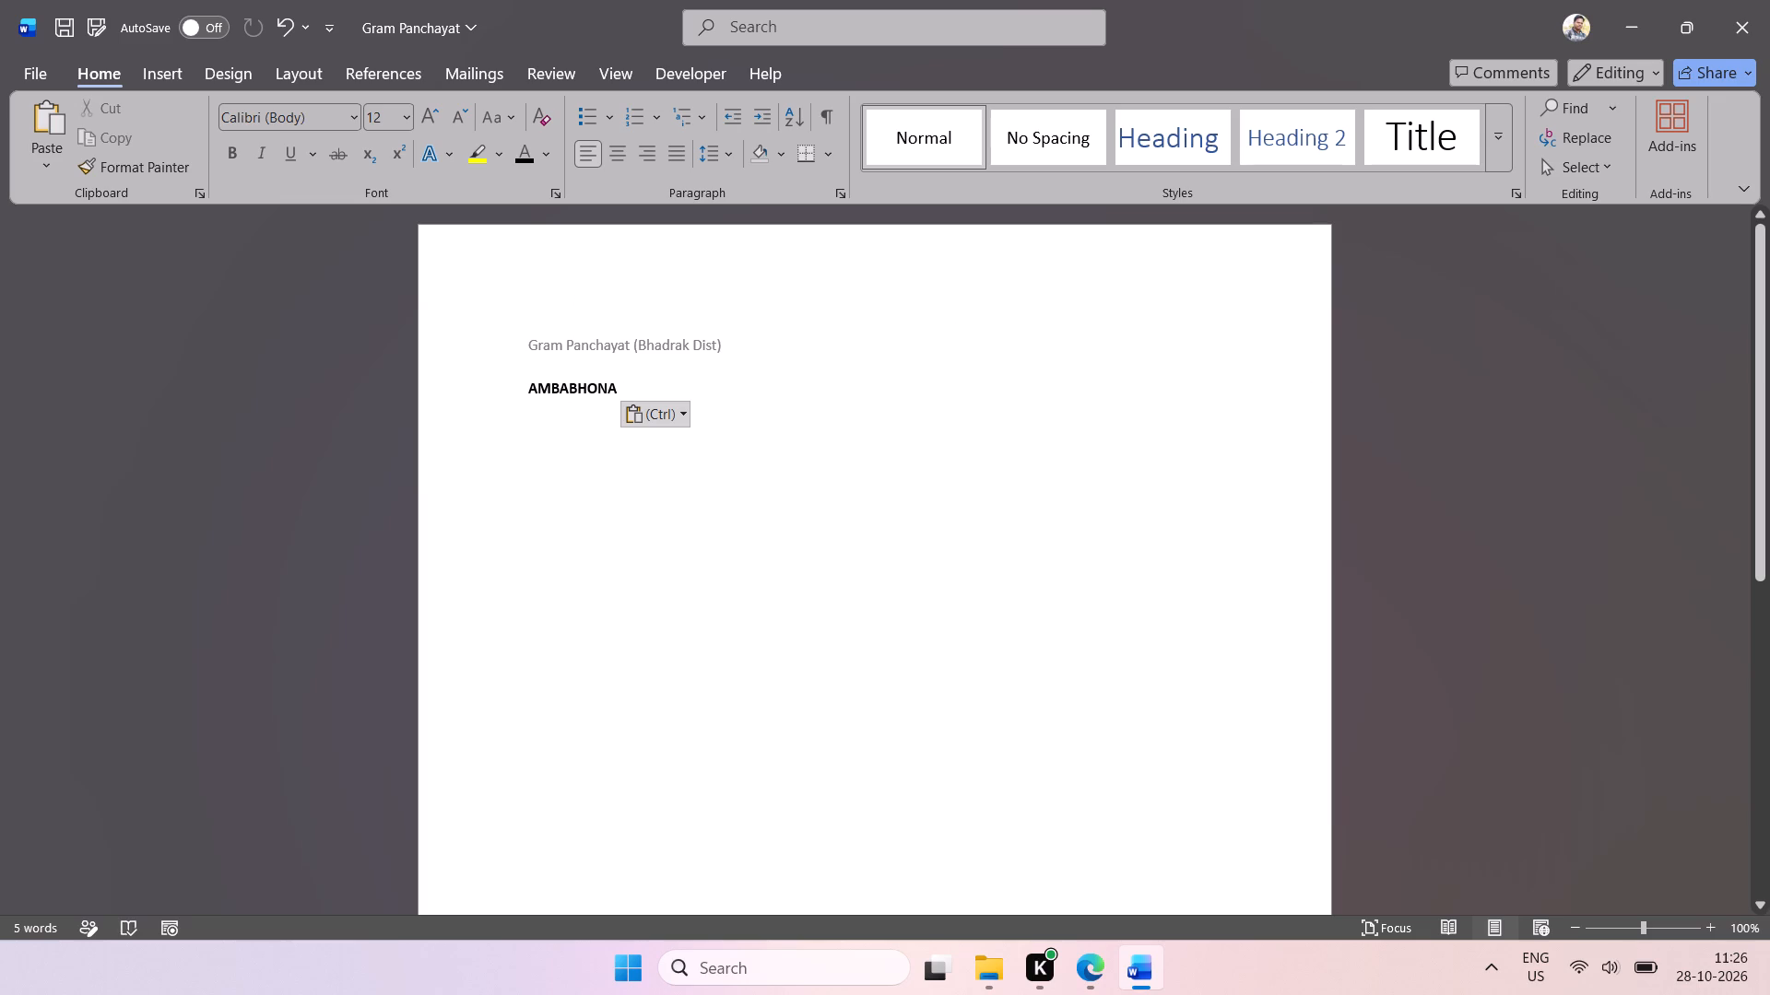
double_click(581, 386)
text(00)
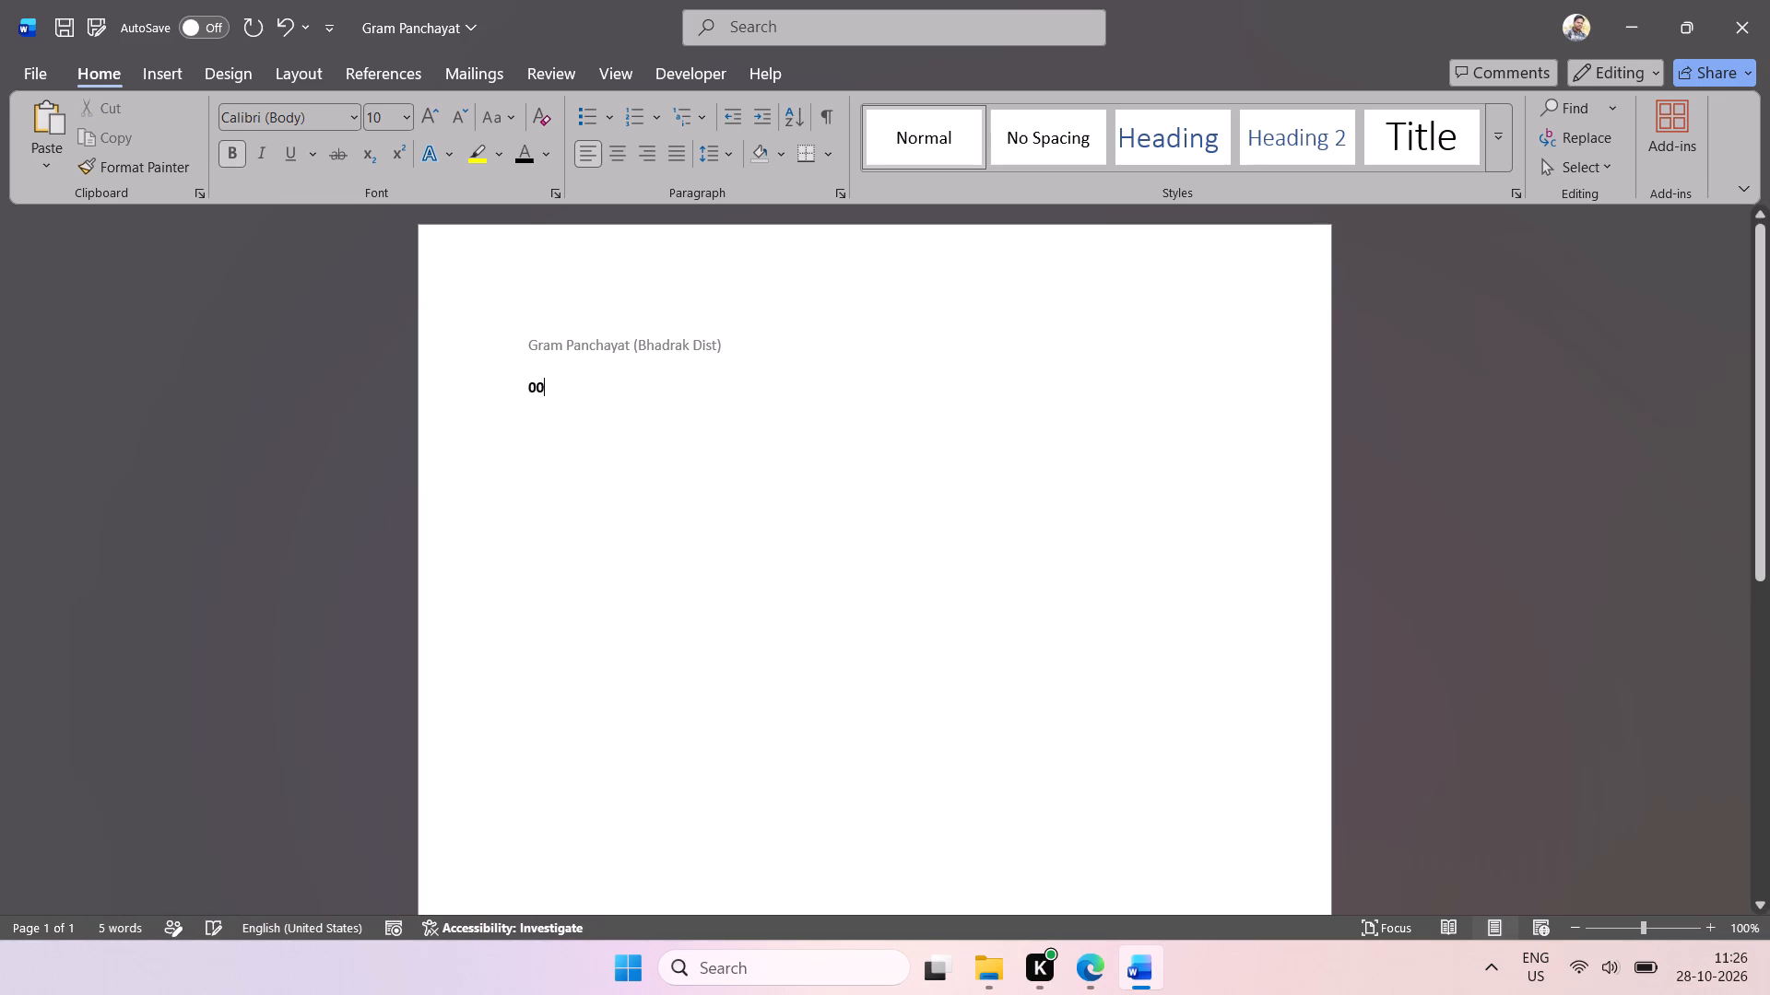
click(619, 410)
key(ctrl+s)
click(1744, 11)
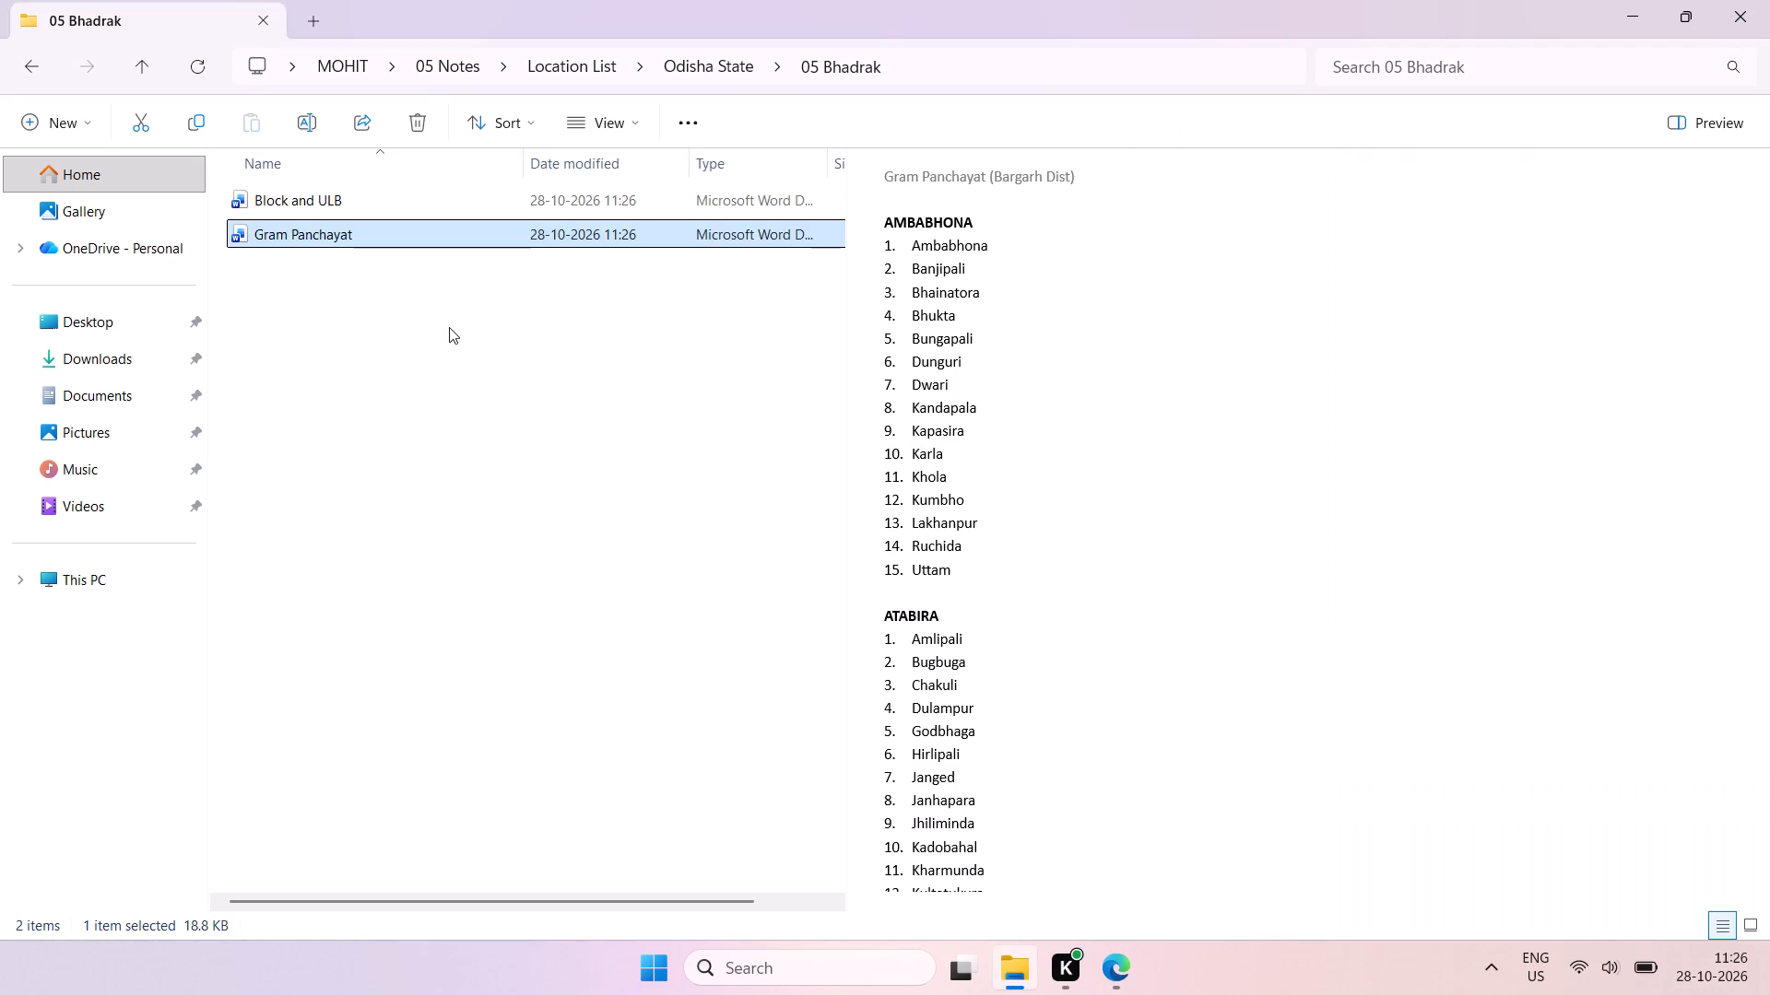
Reopen the Block and ULB document and arrange it side by side with the Edge beneficiary list page.
click(449, 327)
click(398, 204)
double_click(466, 207)
double_click(467, 206)
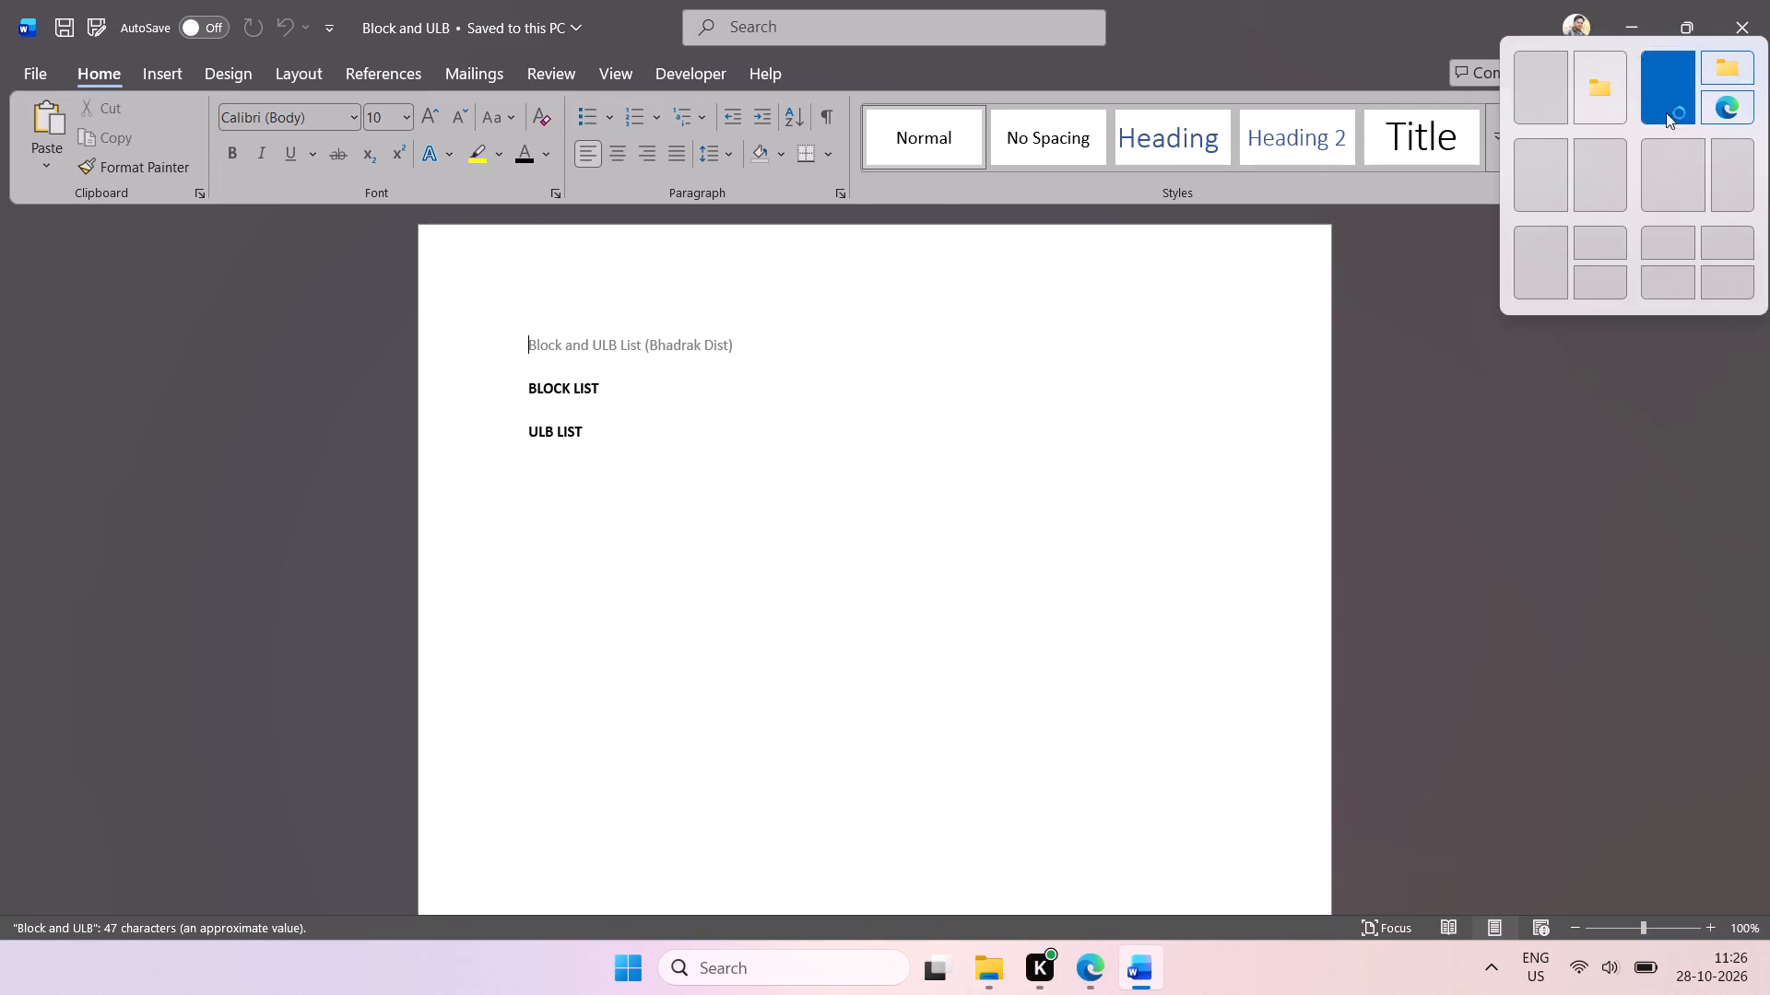
click(1616, 162)
click(506, 633)
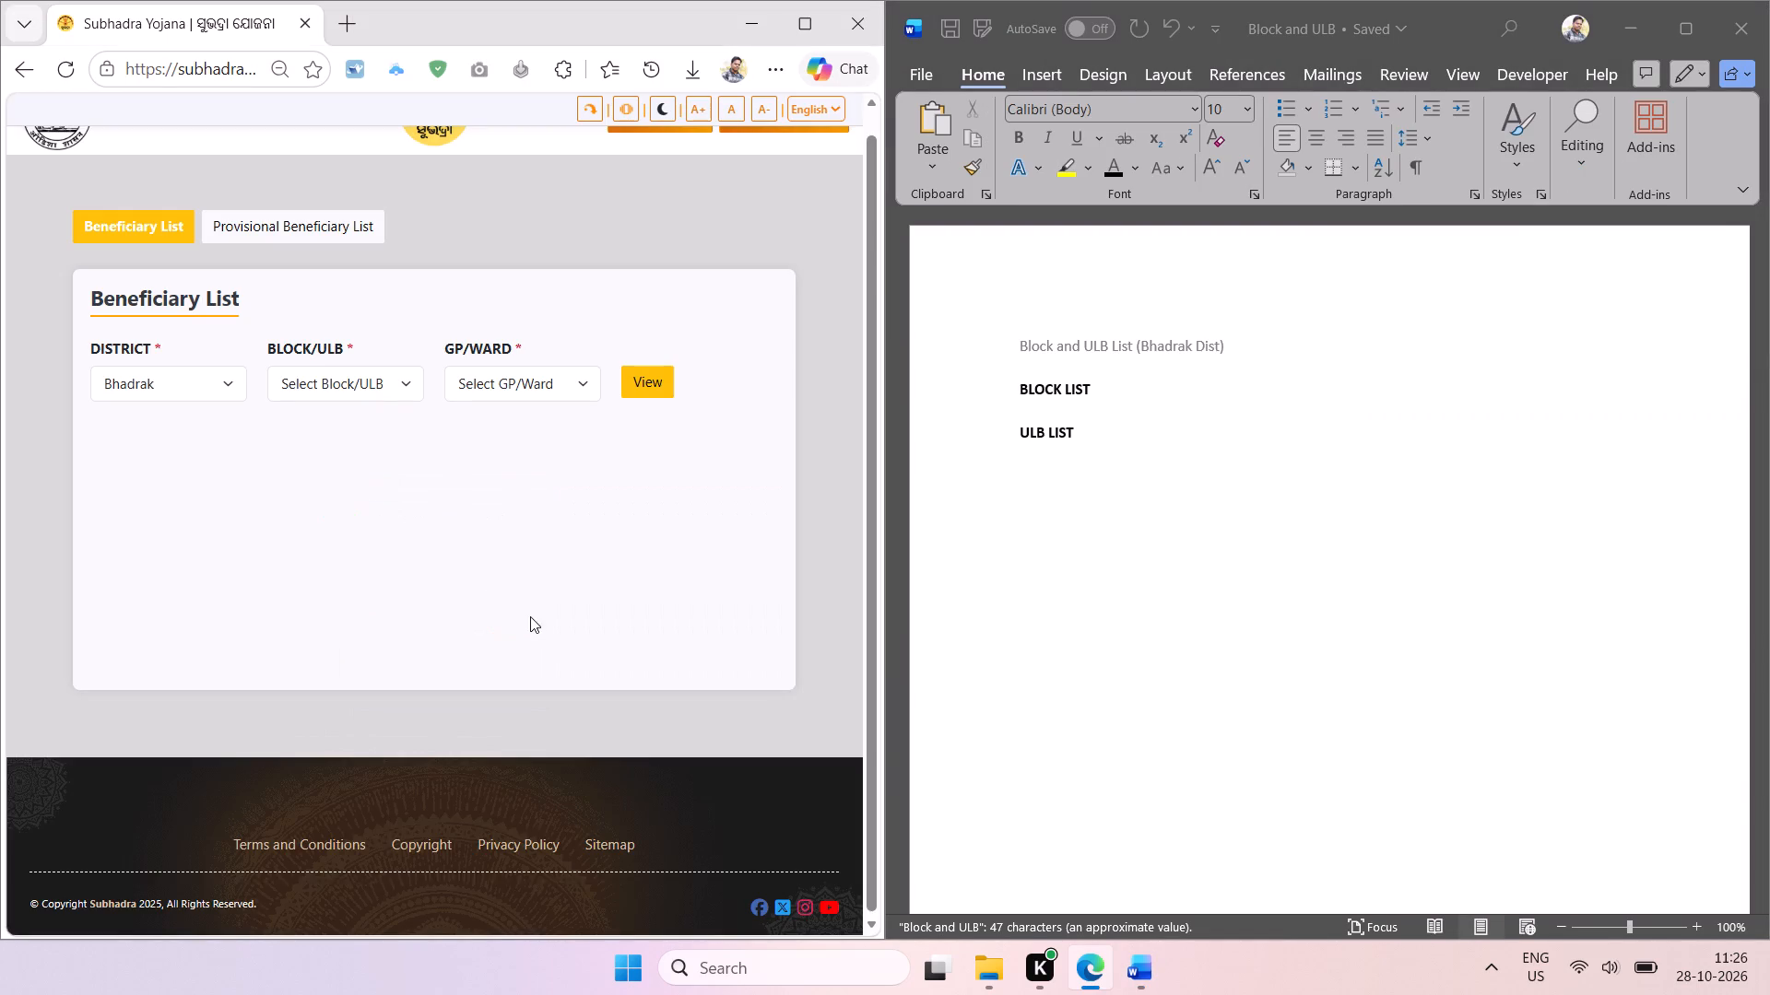
Capture and copy the block names Basudevpur through Tihidi from the page's Block/ULB choices with the screen text extractor.
click(410, 369)
key(shift+super+t)
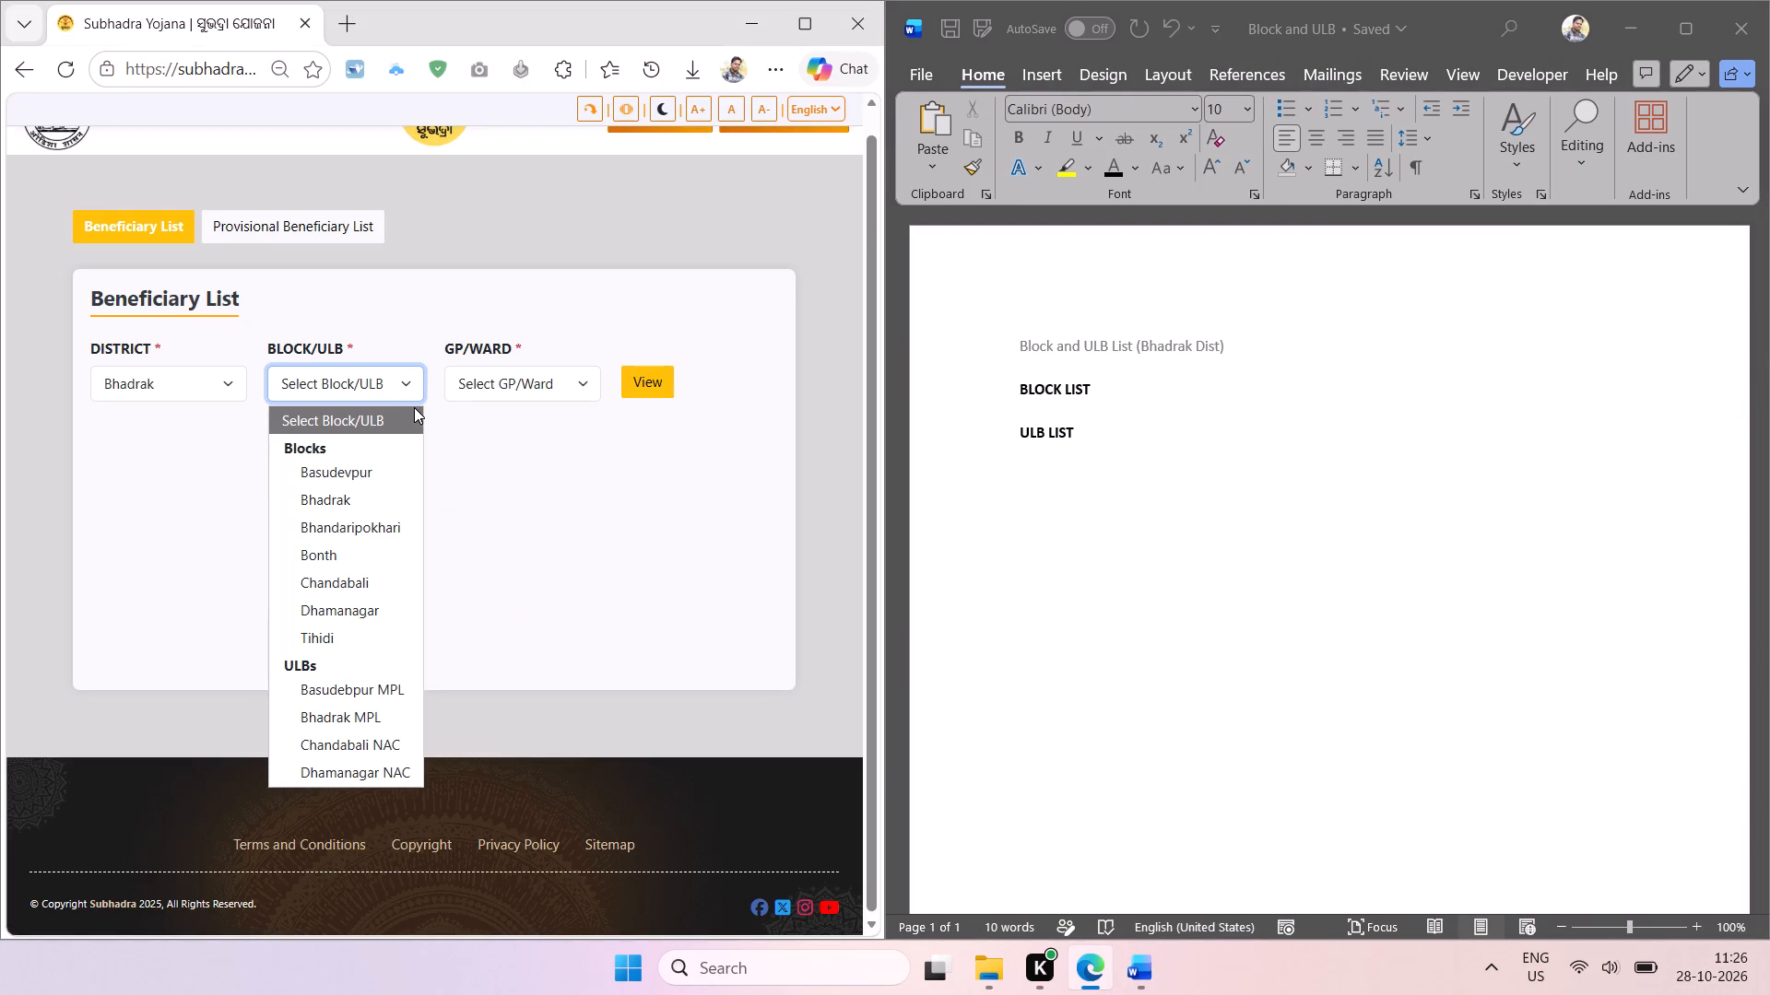
drag(252, 459, 462, 591)
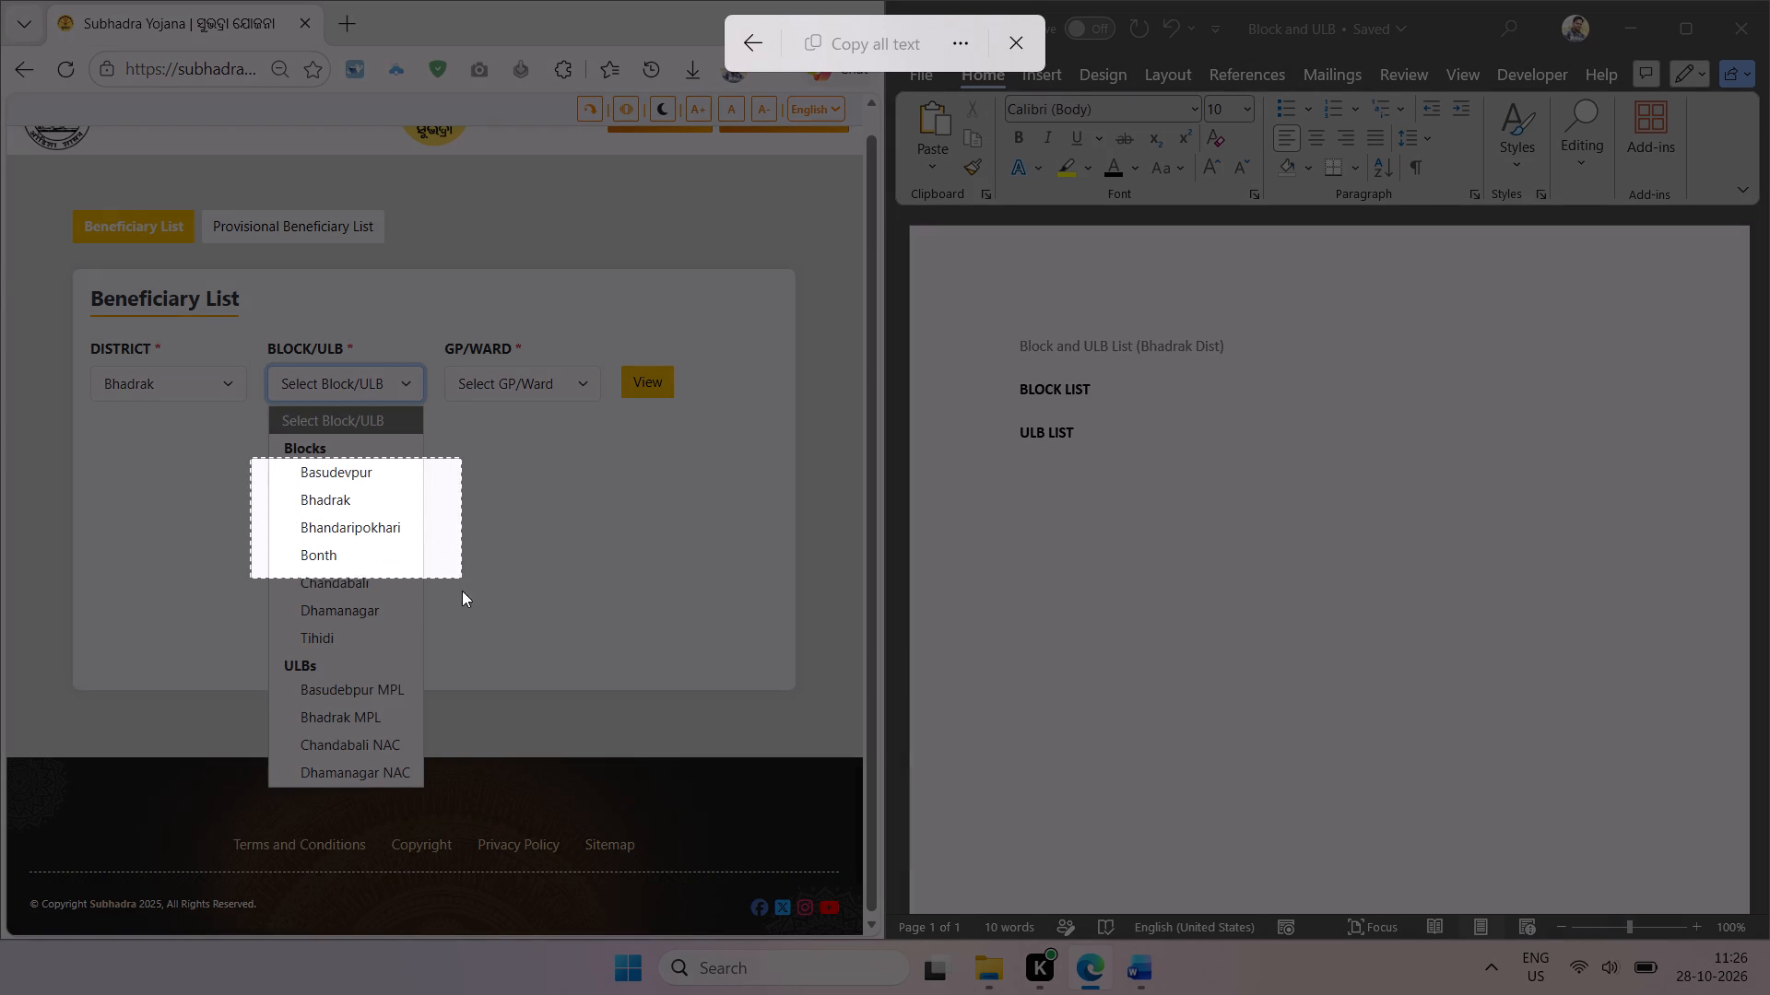
drag(462, 591, 460, 650)
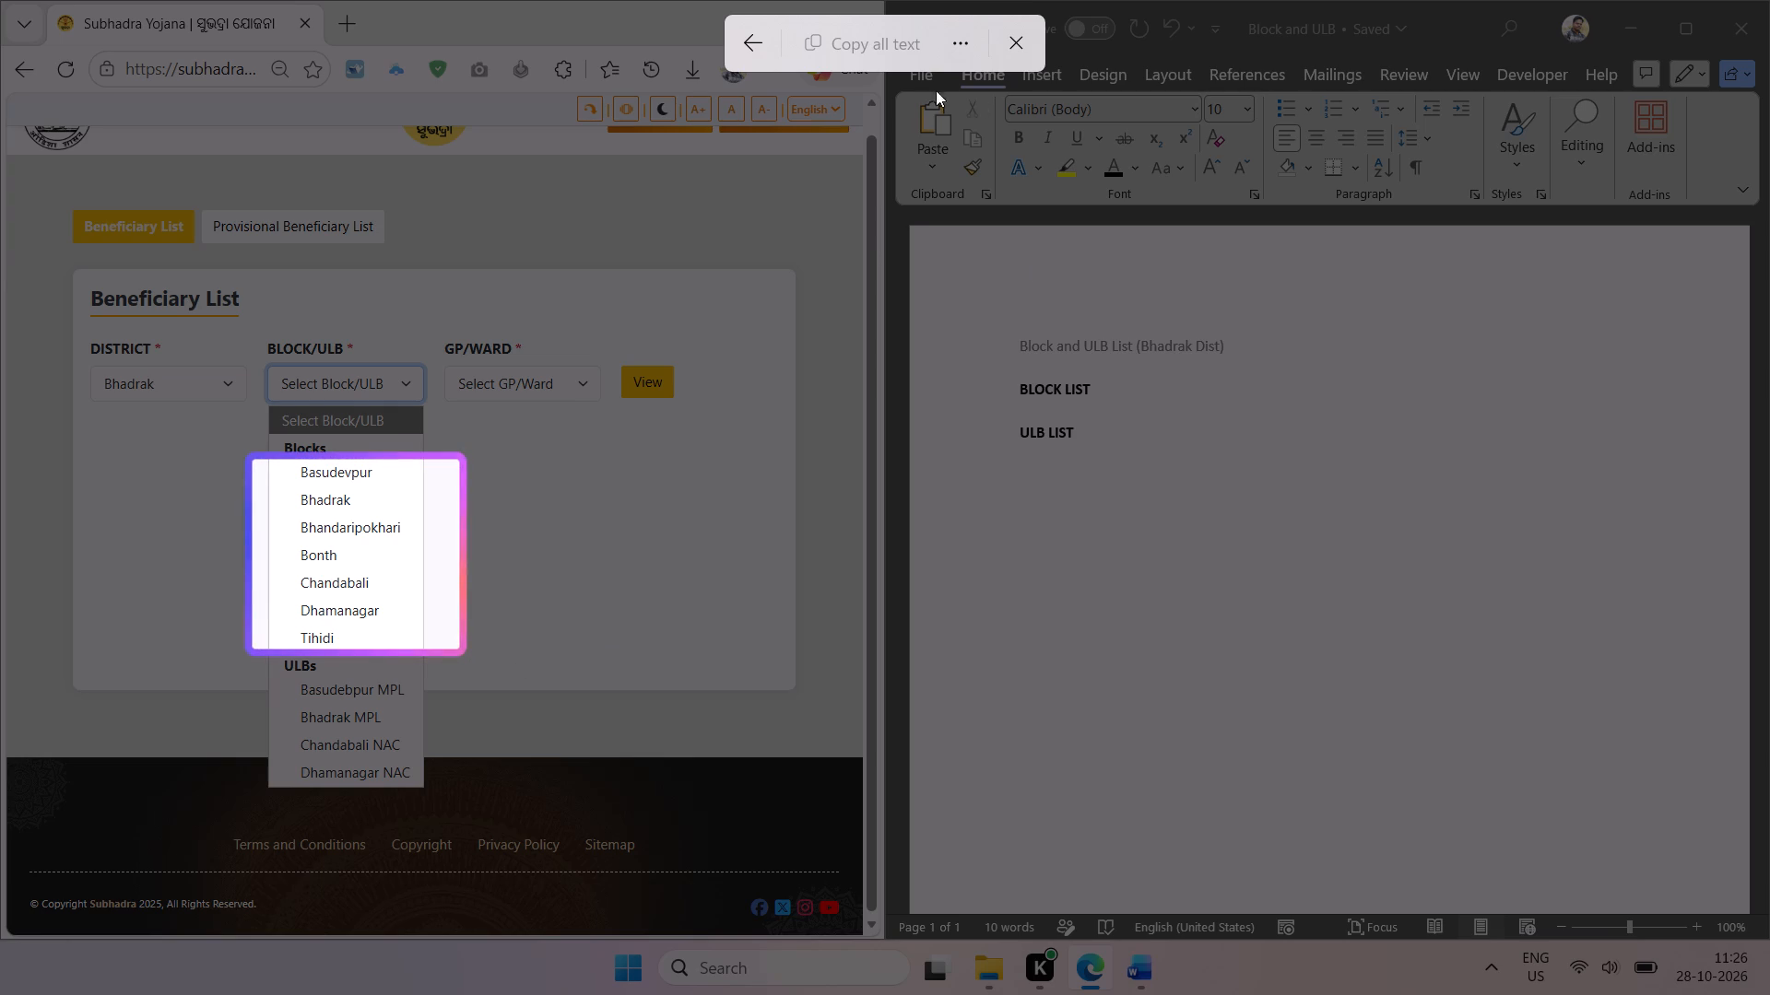
click(898, 49)
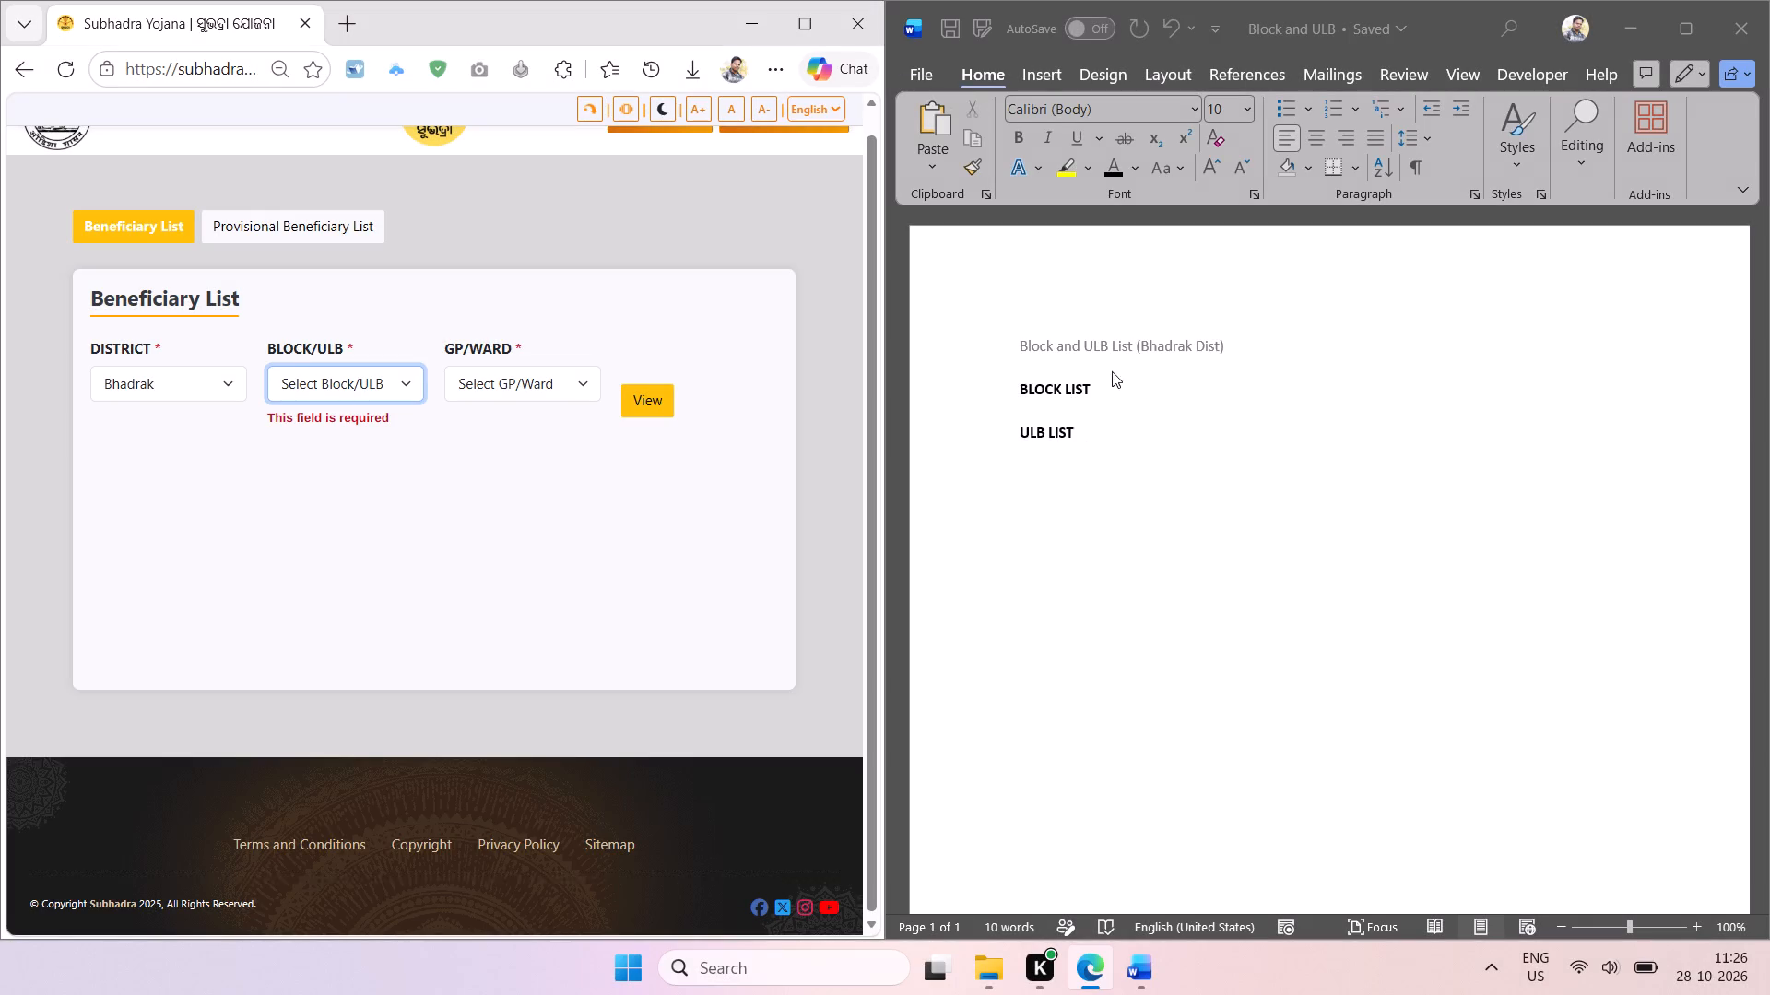
Paste the copied block names as non-bold text on a new line under the BLOCK LIST heading.
click(1074, 378)
click(1111, 386)
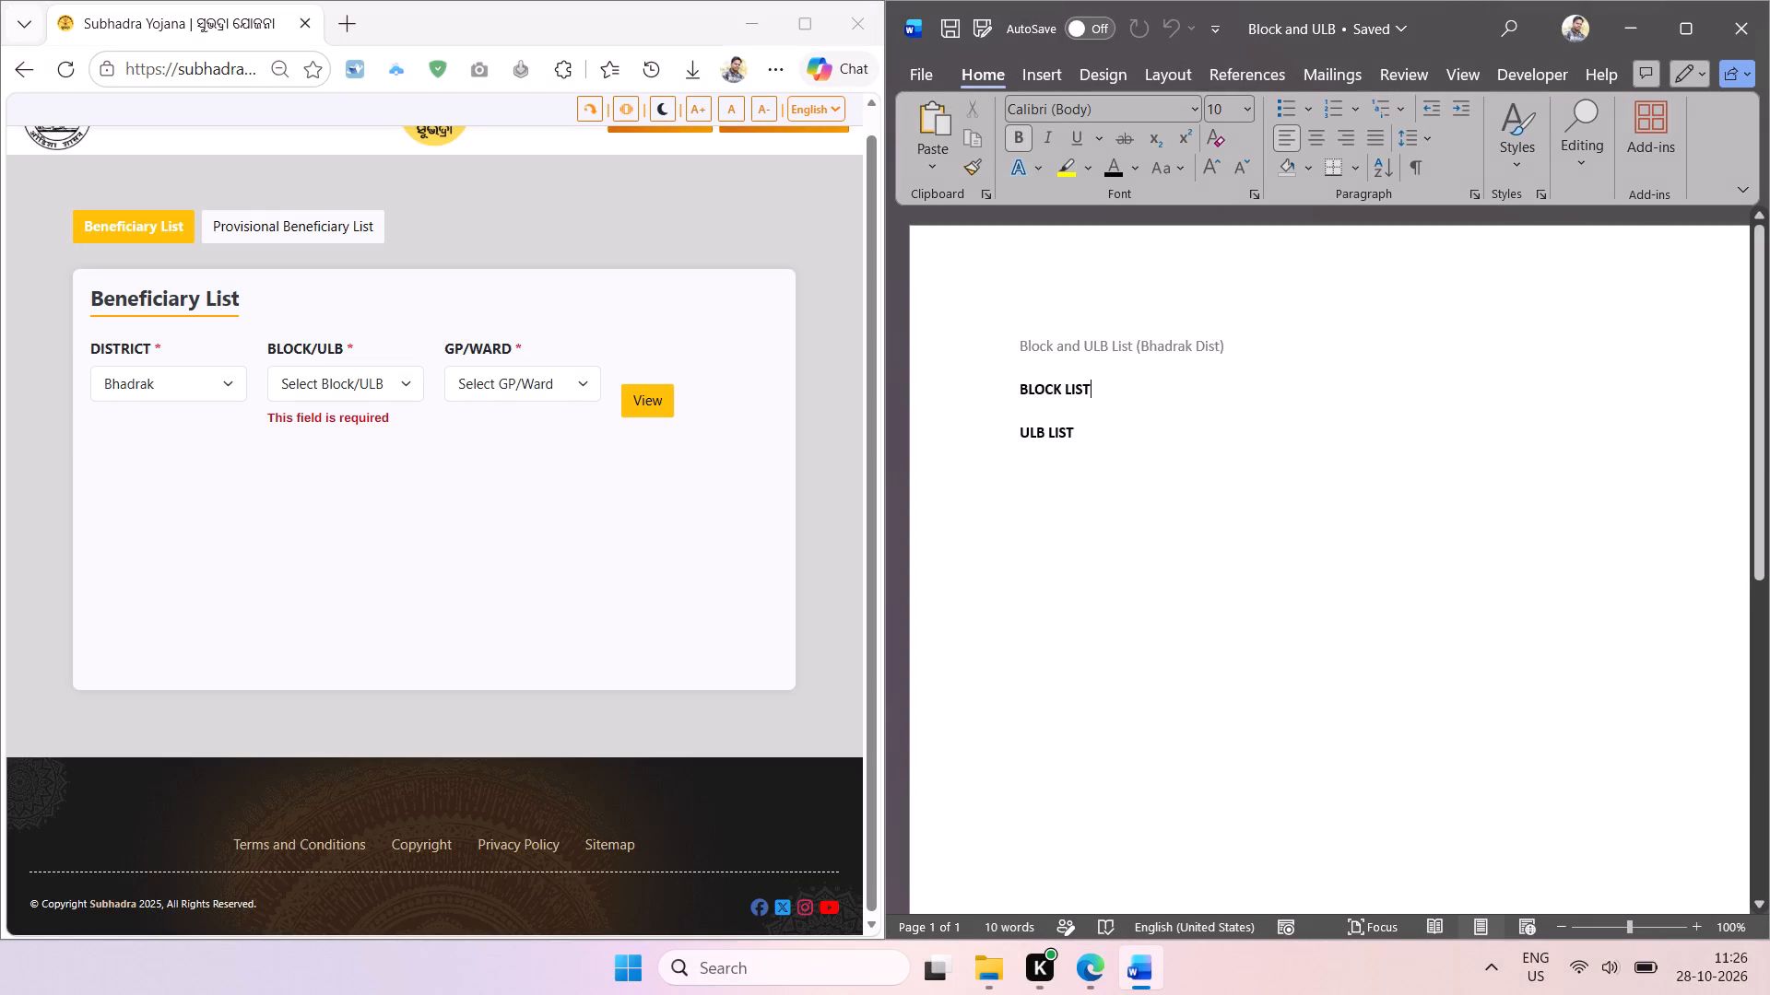
click(367, 381)
click(364, 380)
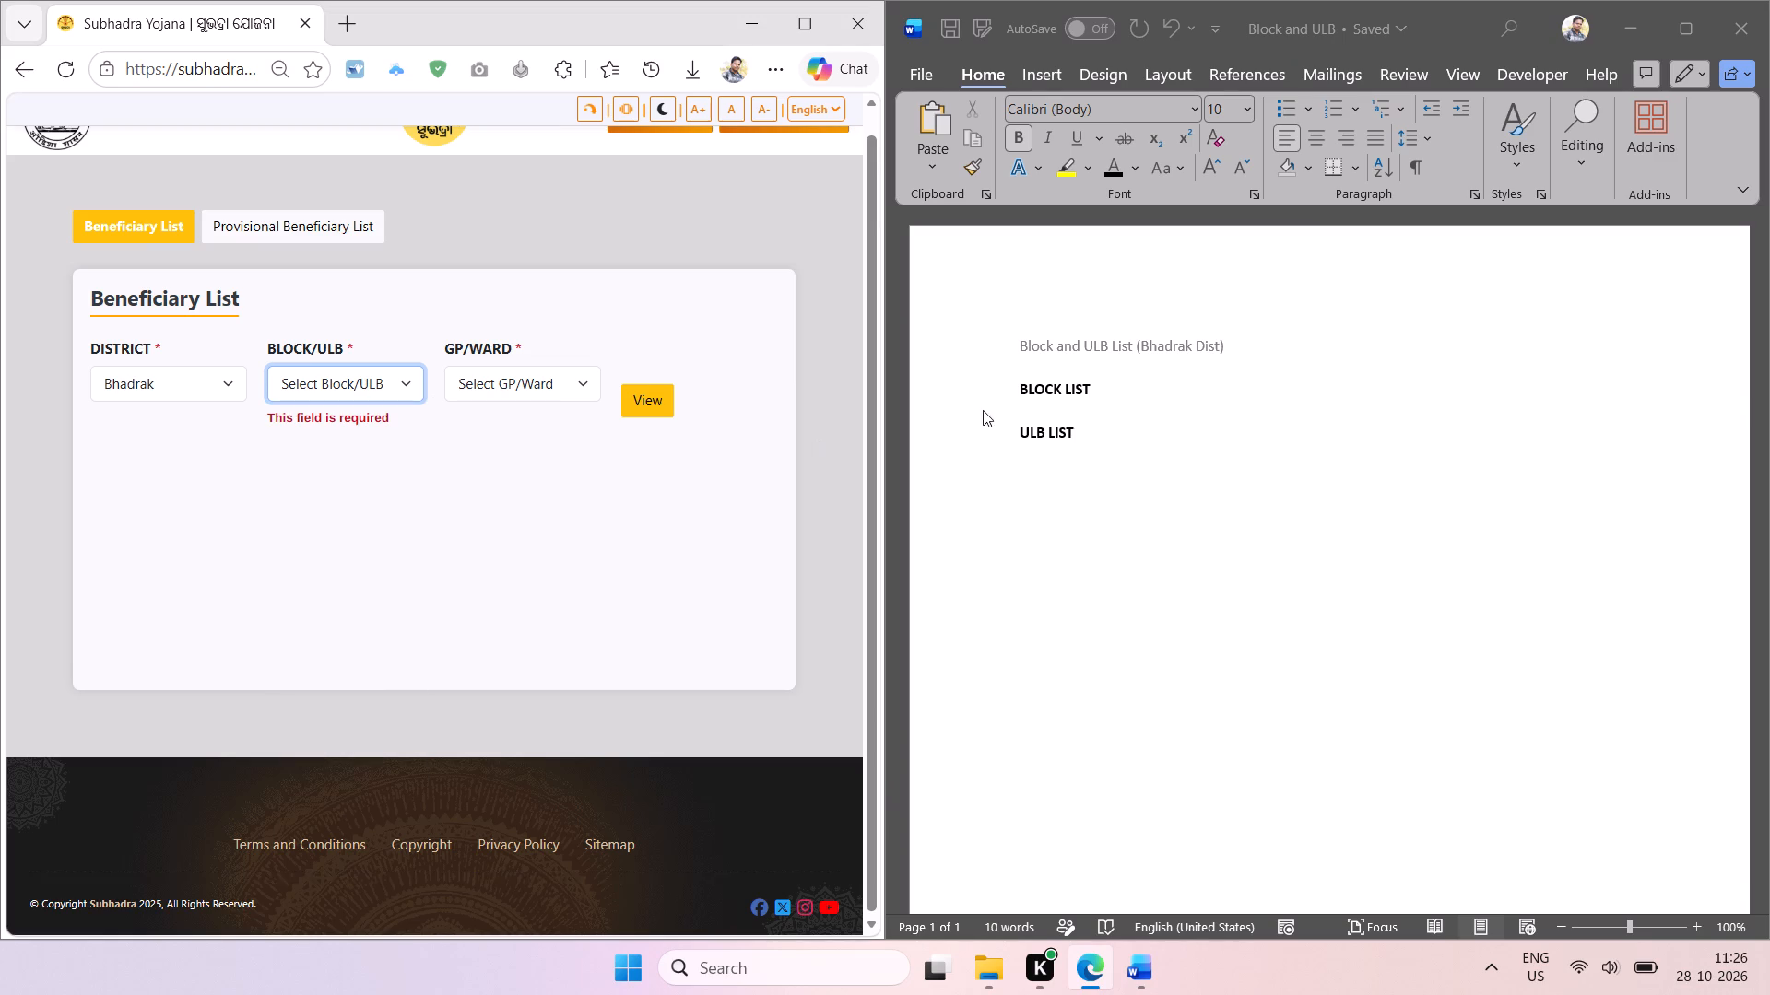
click(1100, 379)
key(Return)
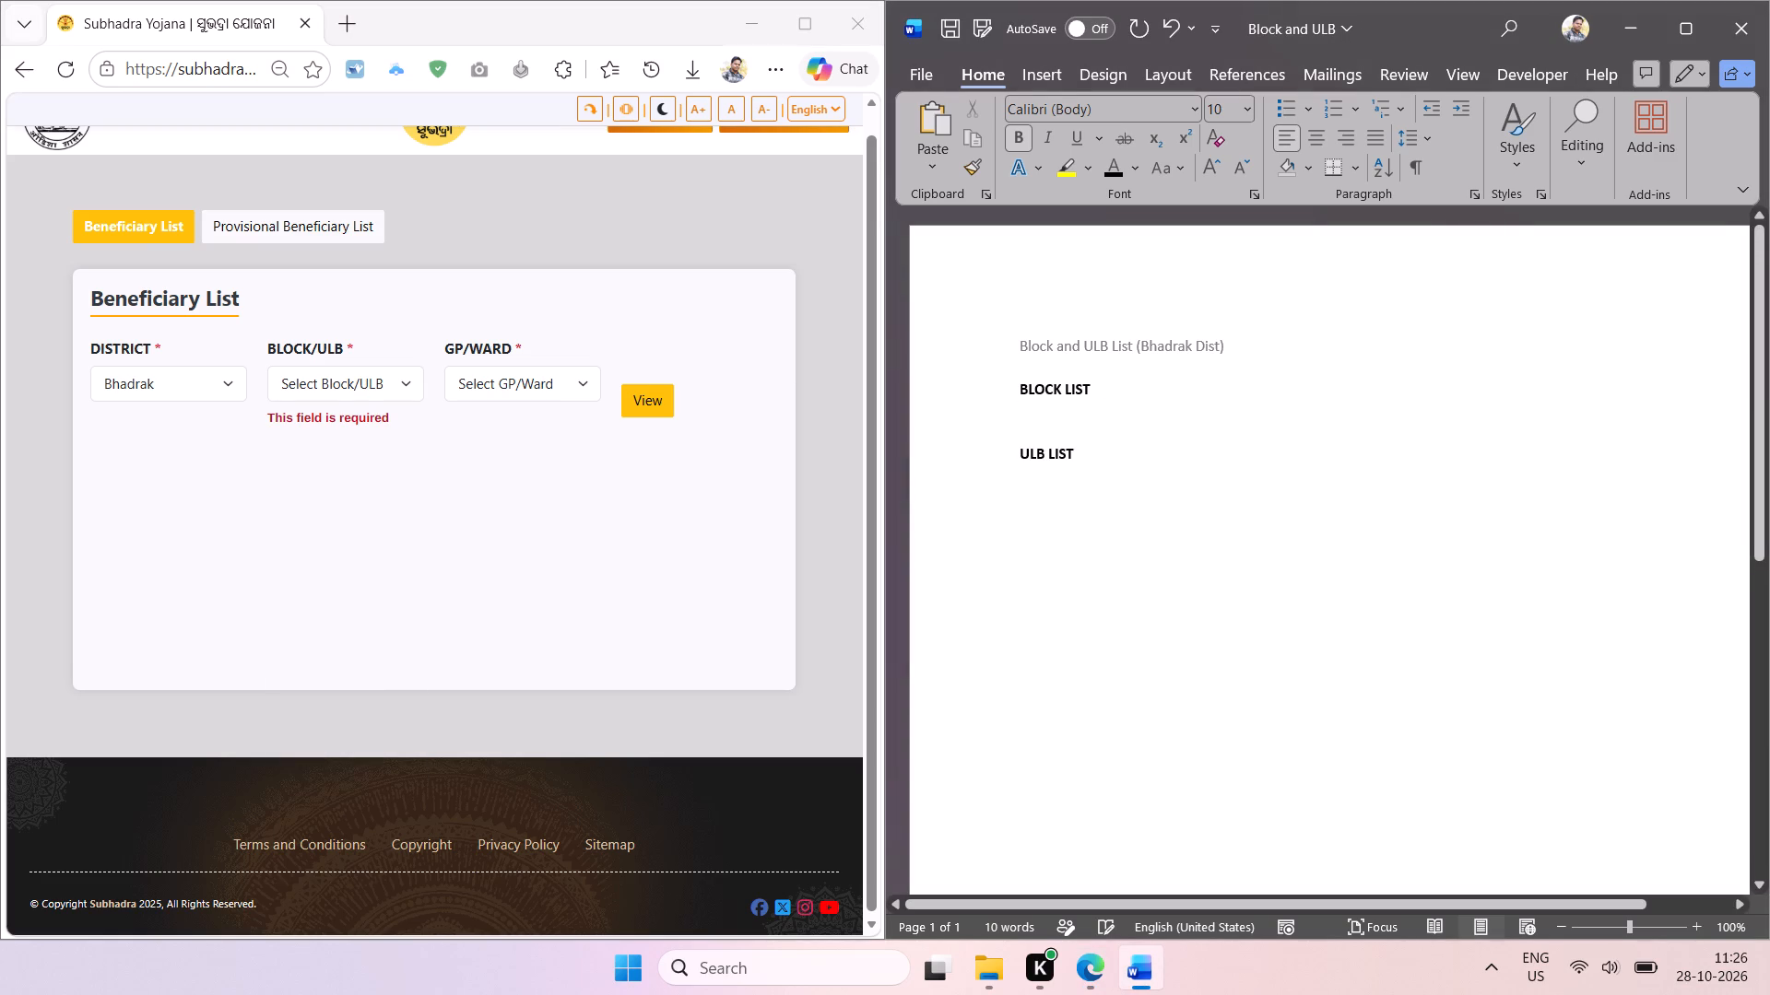
key(ctrl+b)
key(ctrl+v)
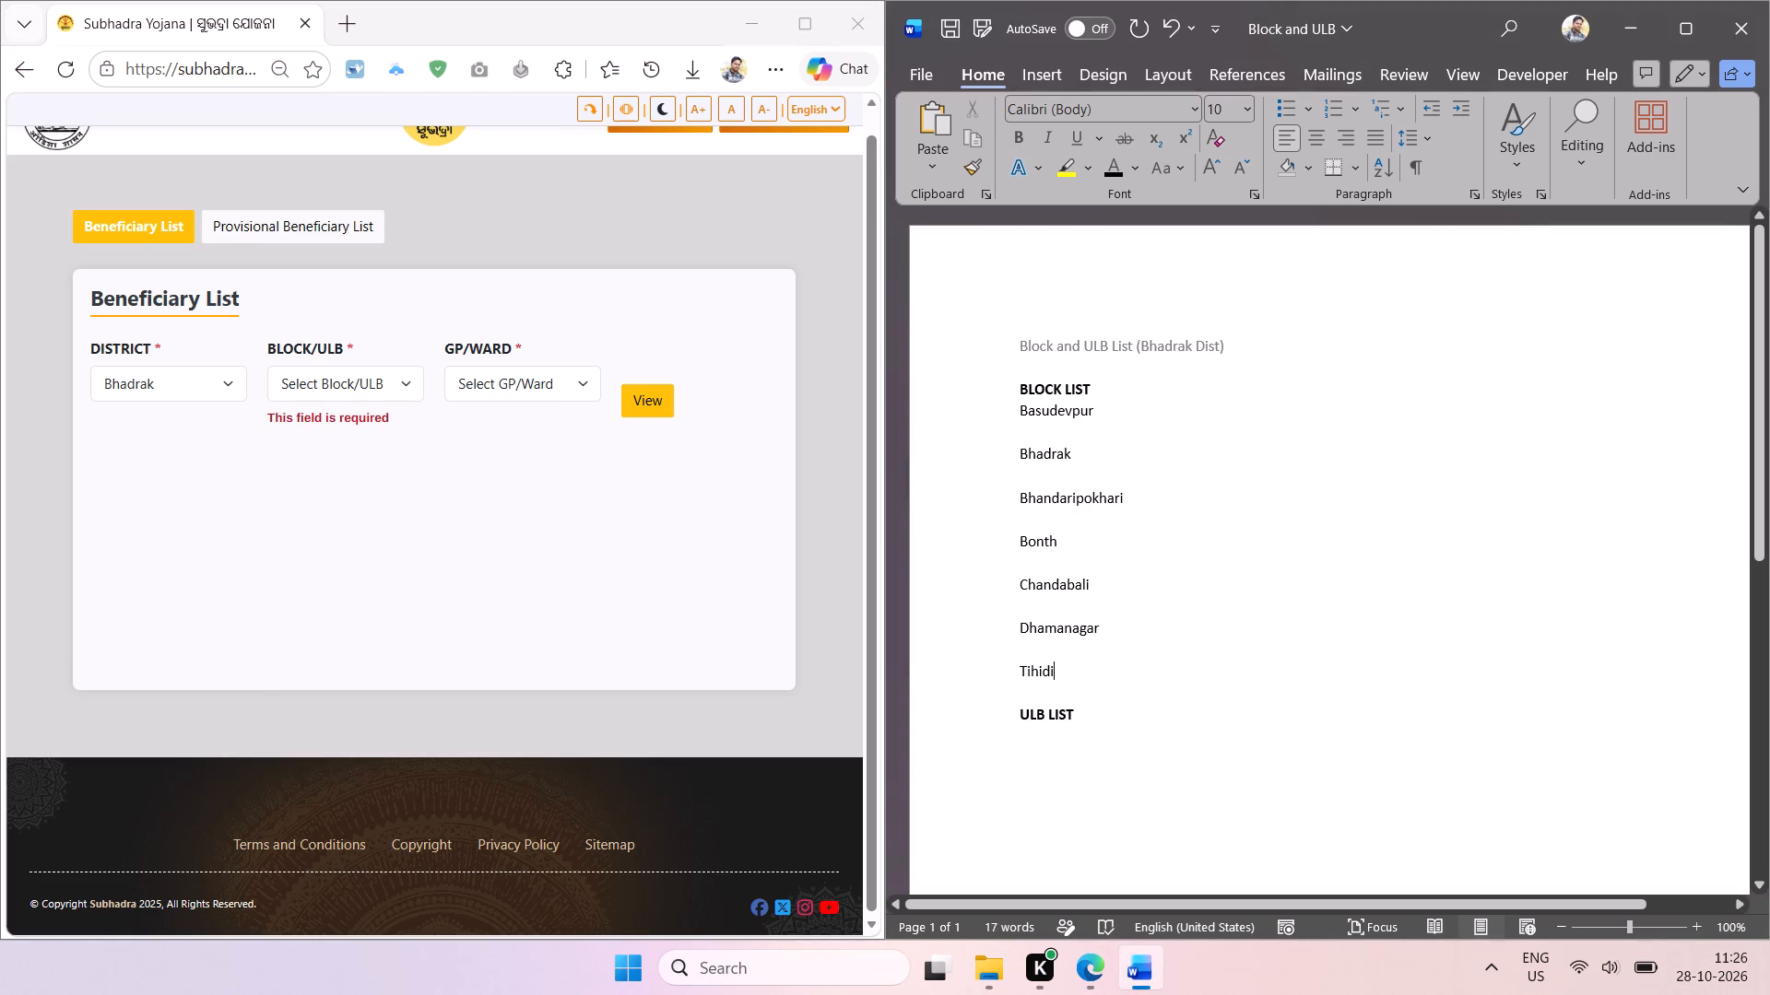
Capture and copy the ULB names Basudebpur MPL through Dhamanagar NAC from the Block/ULB choices with the screen text extractor.
click(401, 384)
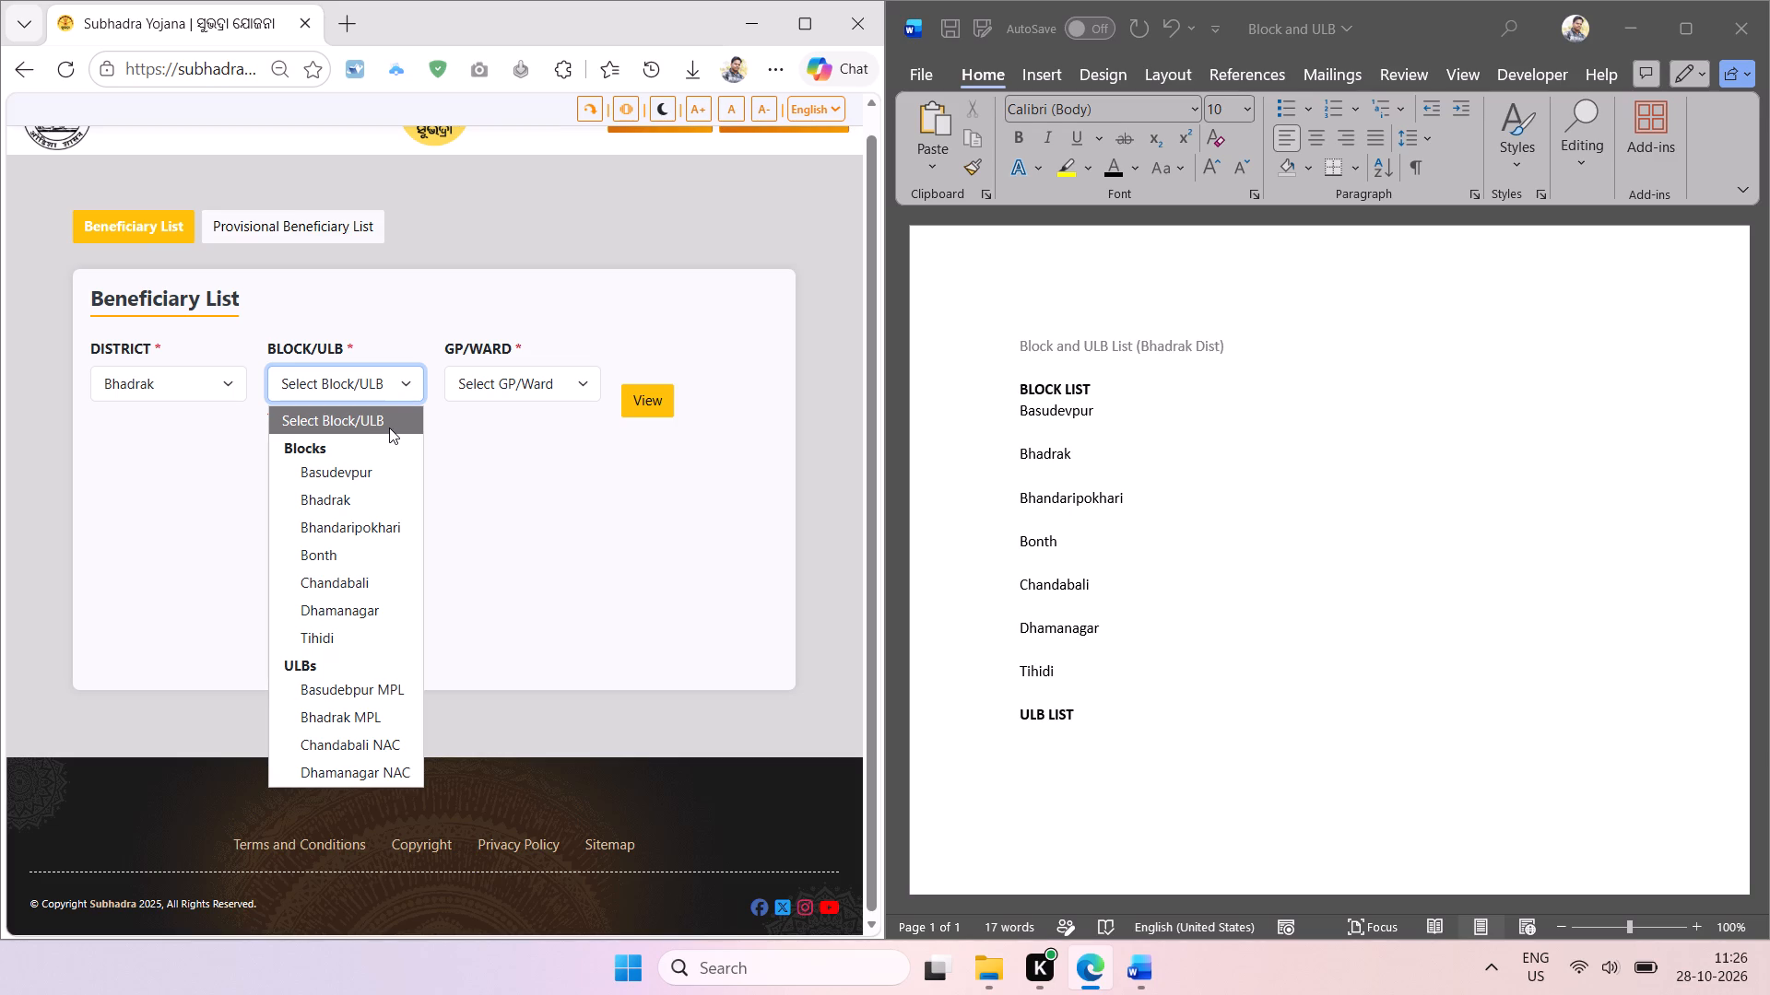
key(shift+super+t)
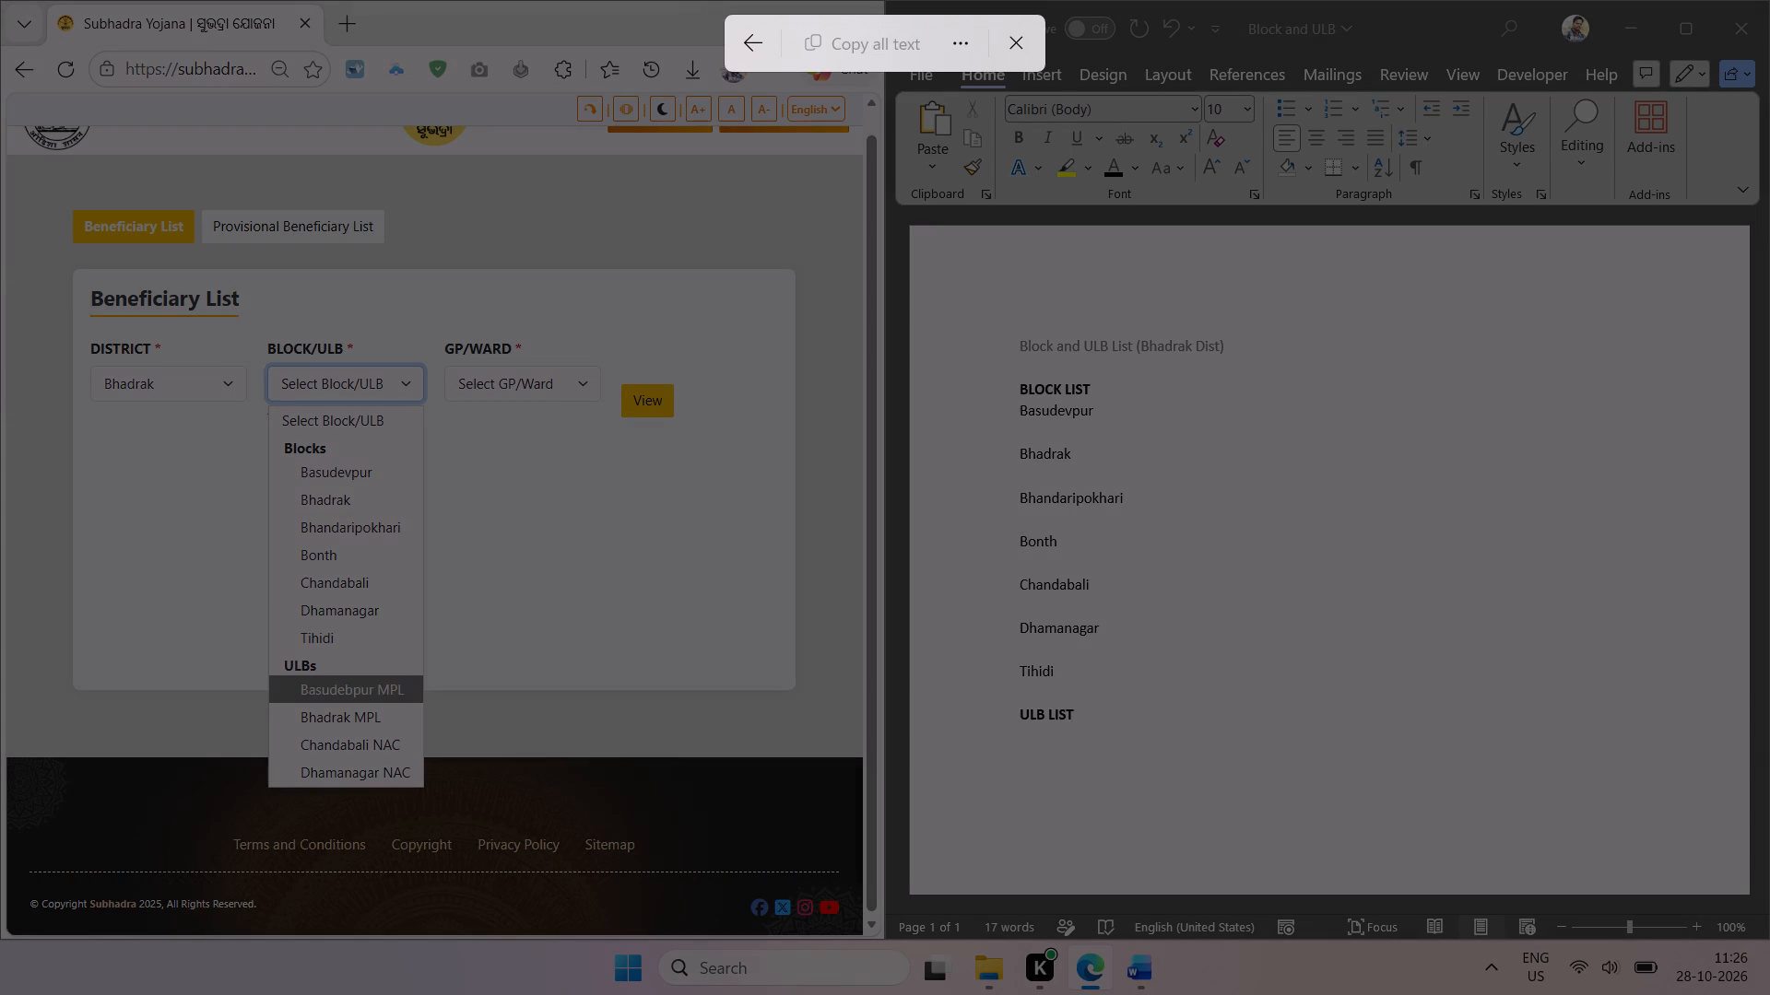
drag(279, 675, 423, 791)
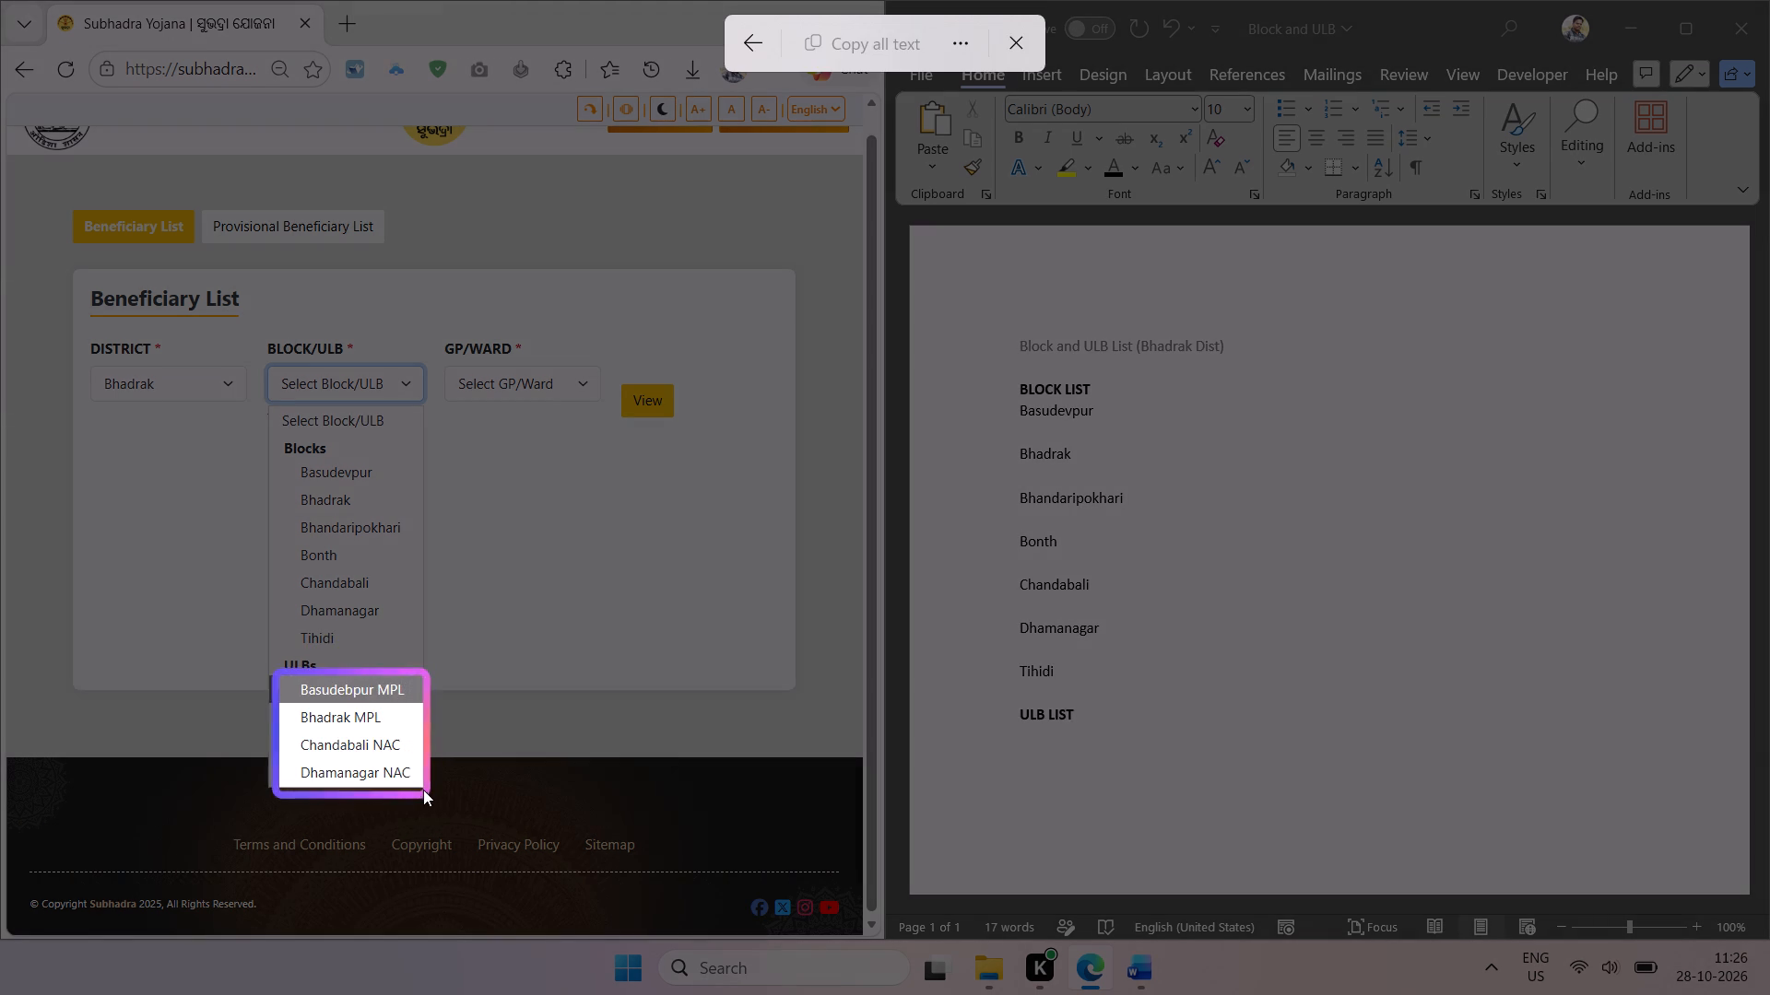
click(890, 44)
Paste the copied ULB names as non-bold text on a new line under the ULB LIST heading.
click(1080, 711)
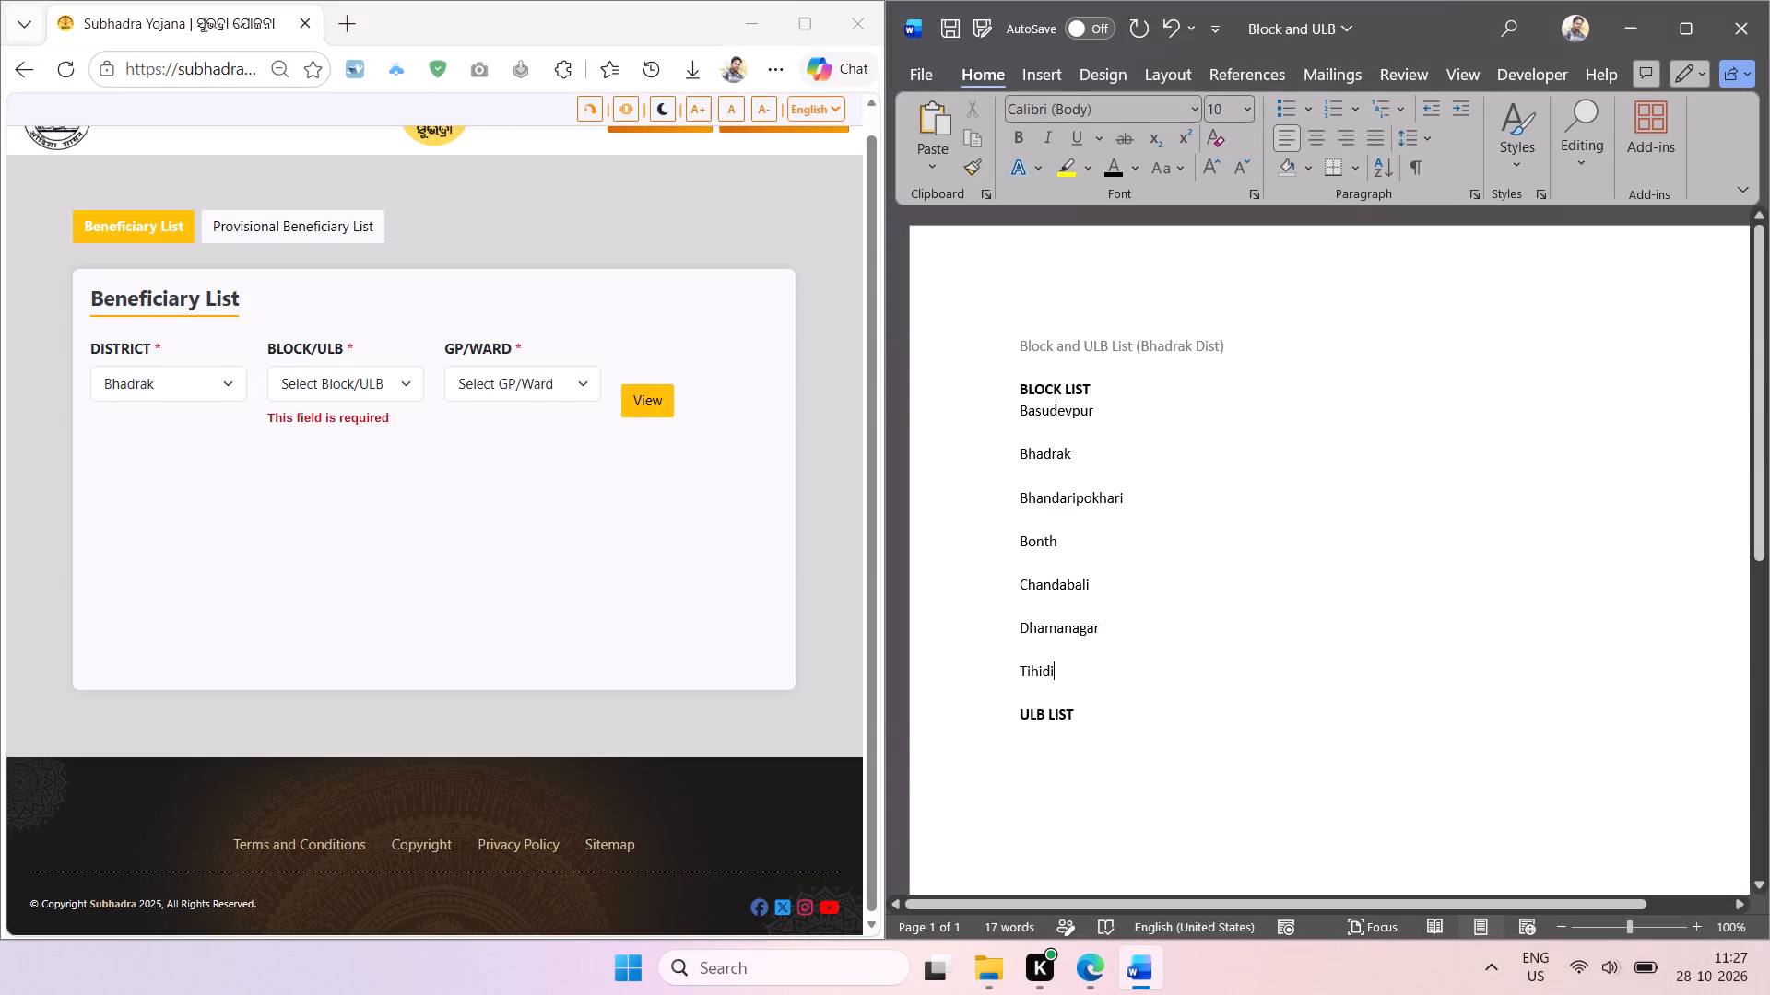
click(1086, 714)
key(Return)
key(ctrl+b)
key(ctrl+v)
Remove the blank lines between the block names from Basudevpur to Tihidi under BLOCK LIST.
scroll(1162, 500, down, 1)
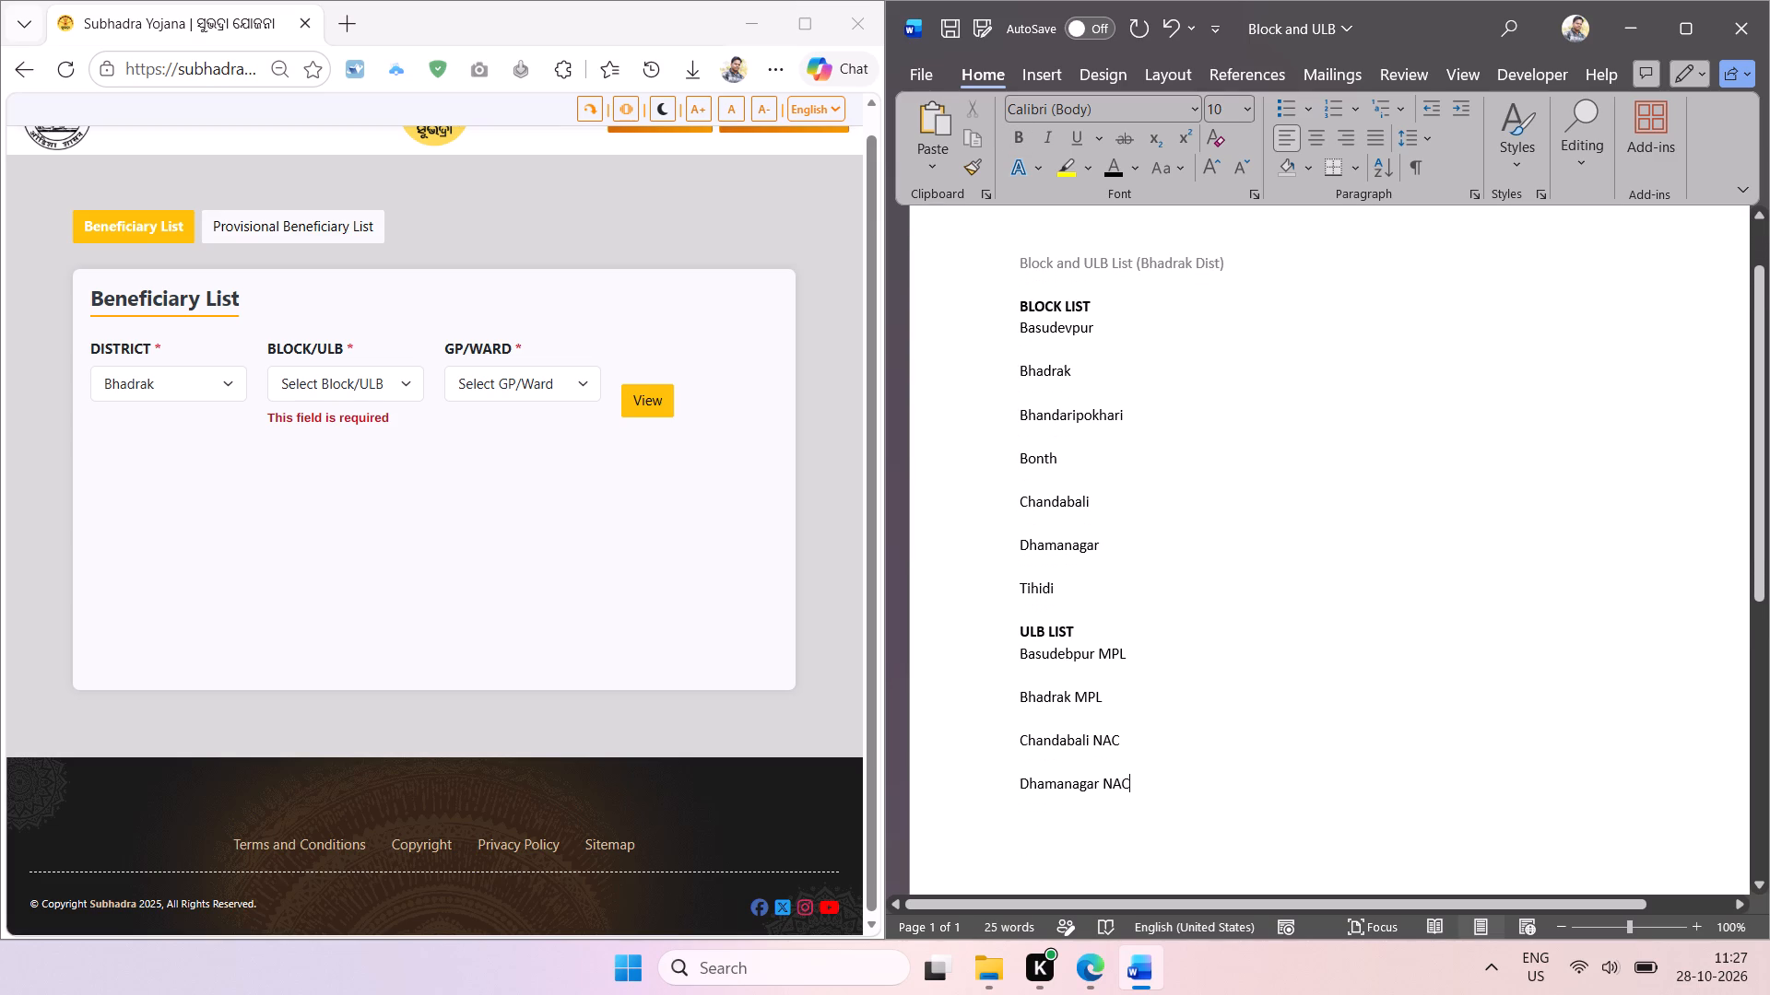
scroll(1162, 500, down, 1)
click(1055, 530)
key(BackSpace)
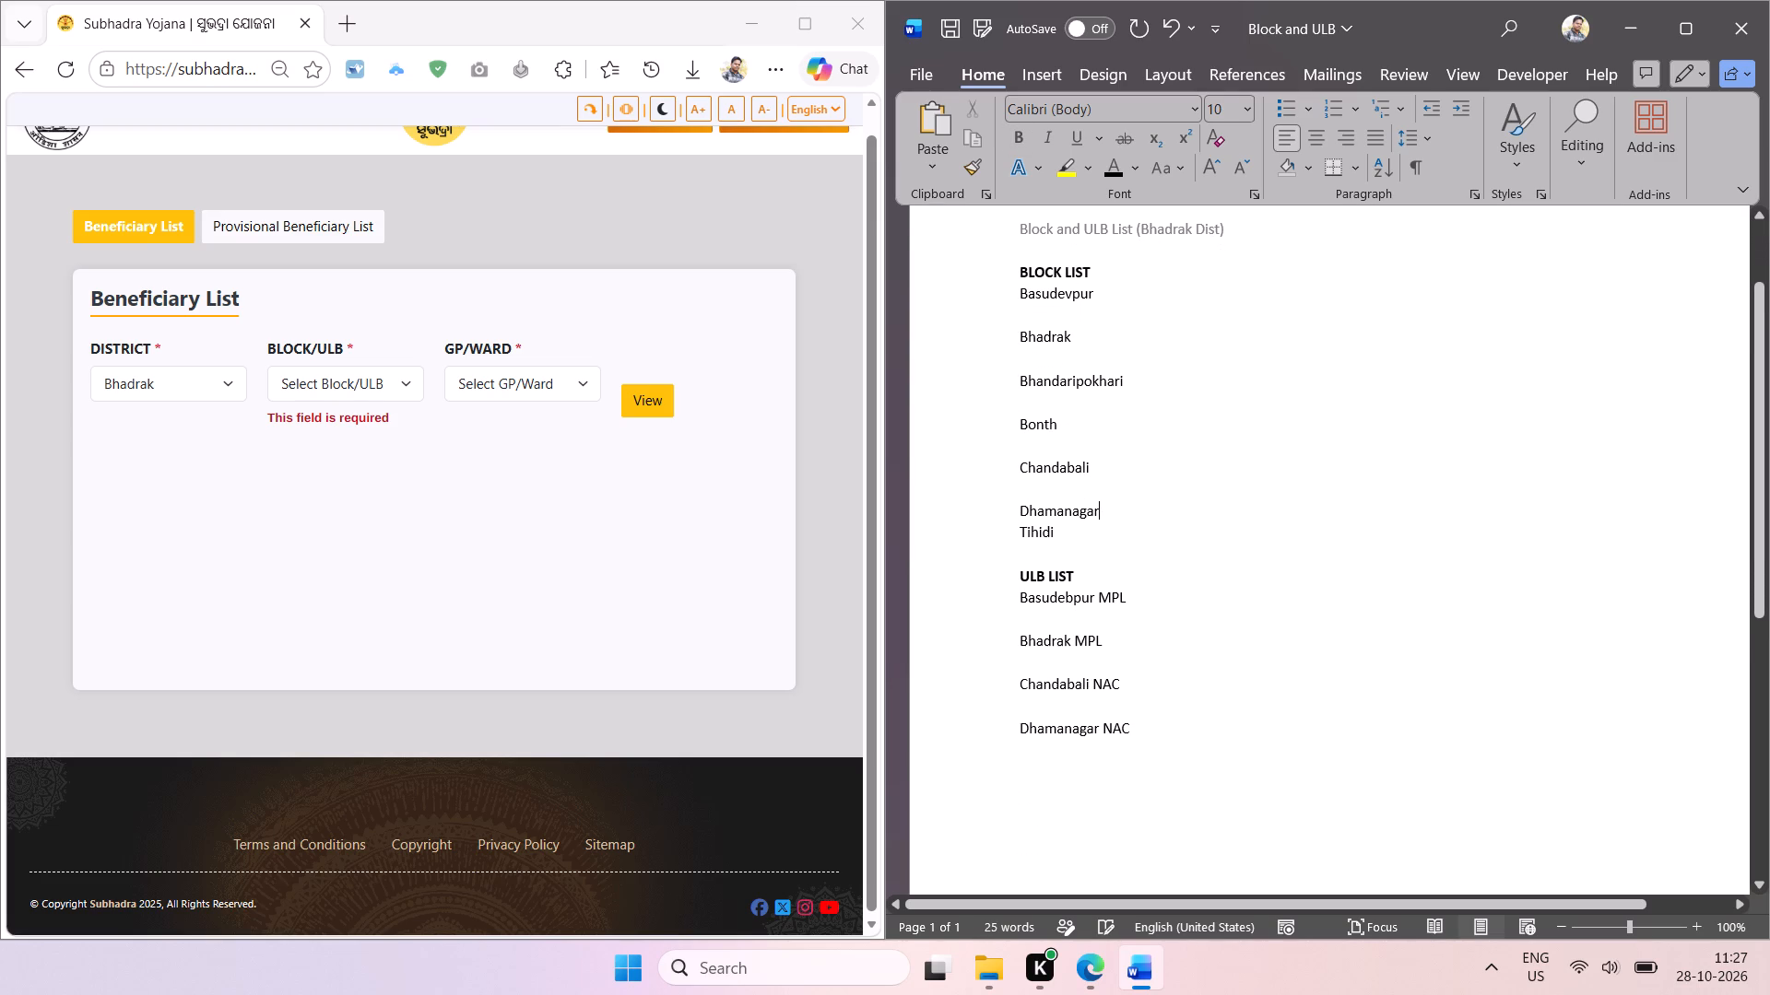
click(1059, 490)
key(BackSpace)
click(1056, 448)
key(BackSpace)
click(1057, 400)
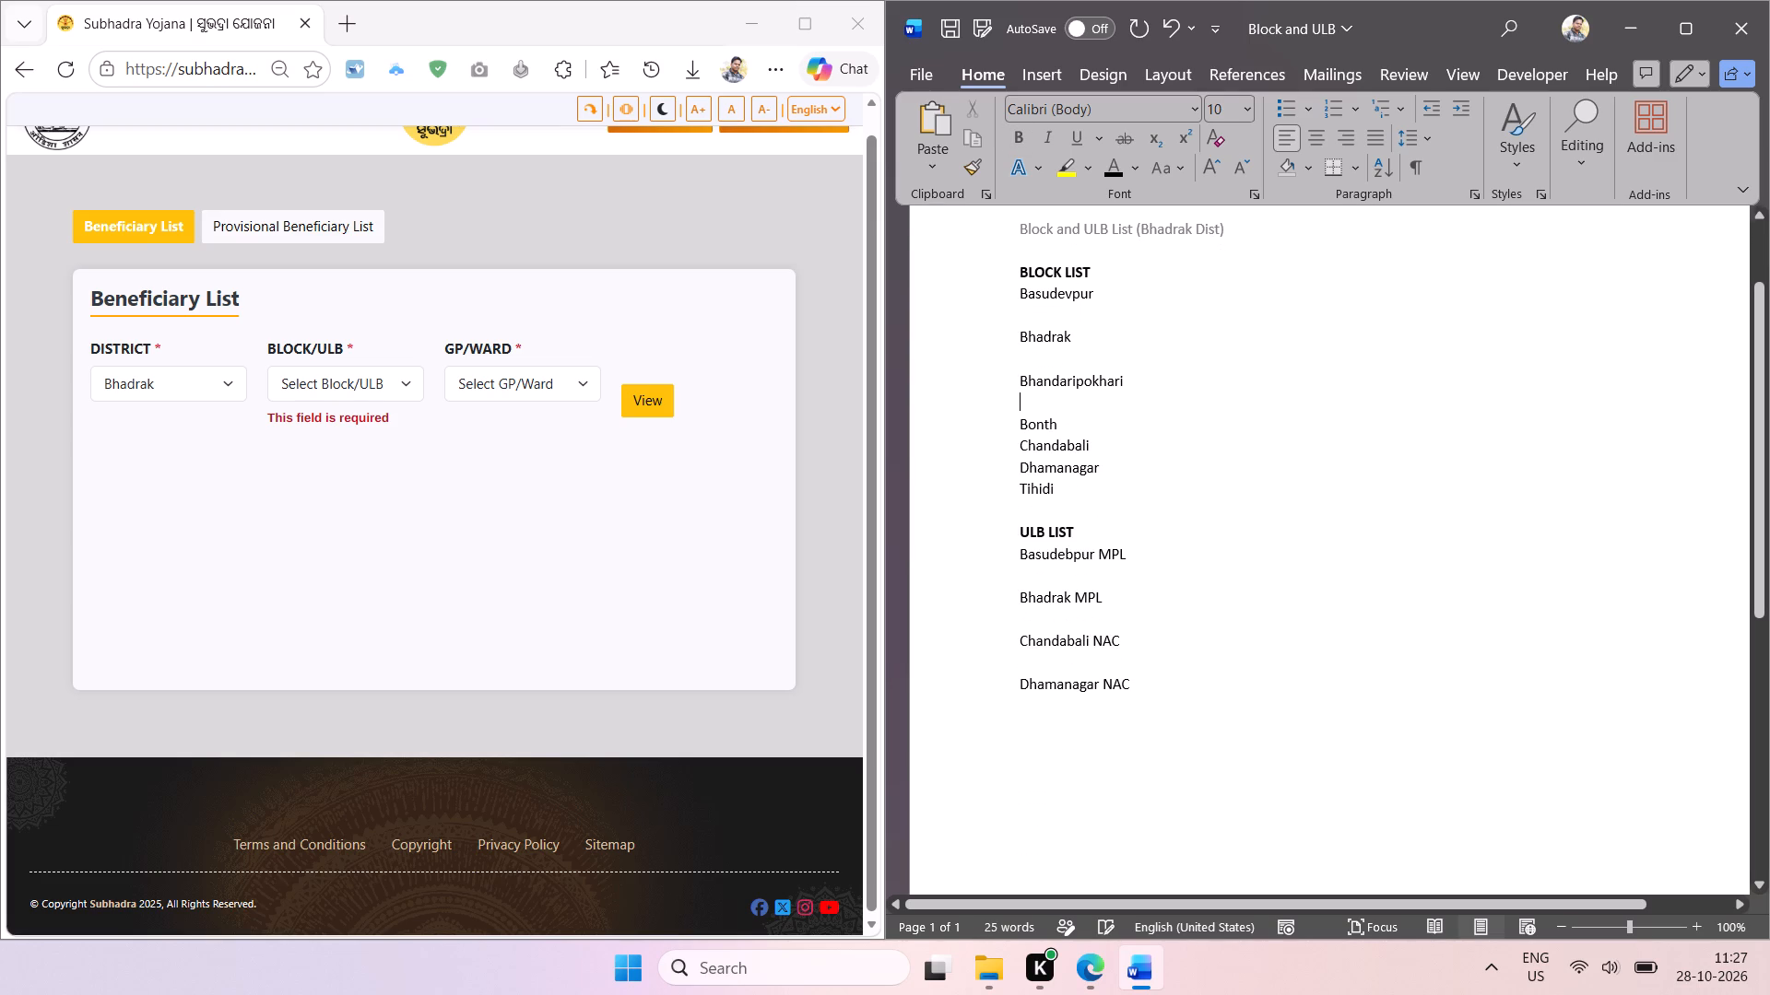
click(1058, 348)
key(BackSpace)
key(BackSpace)
click(1056, 312)
key(BackSpace)
Remove the blank lines between the four ULB names under ULB LIST.
click(1068, 593)
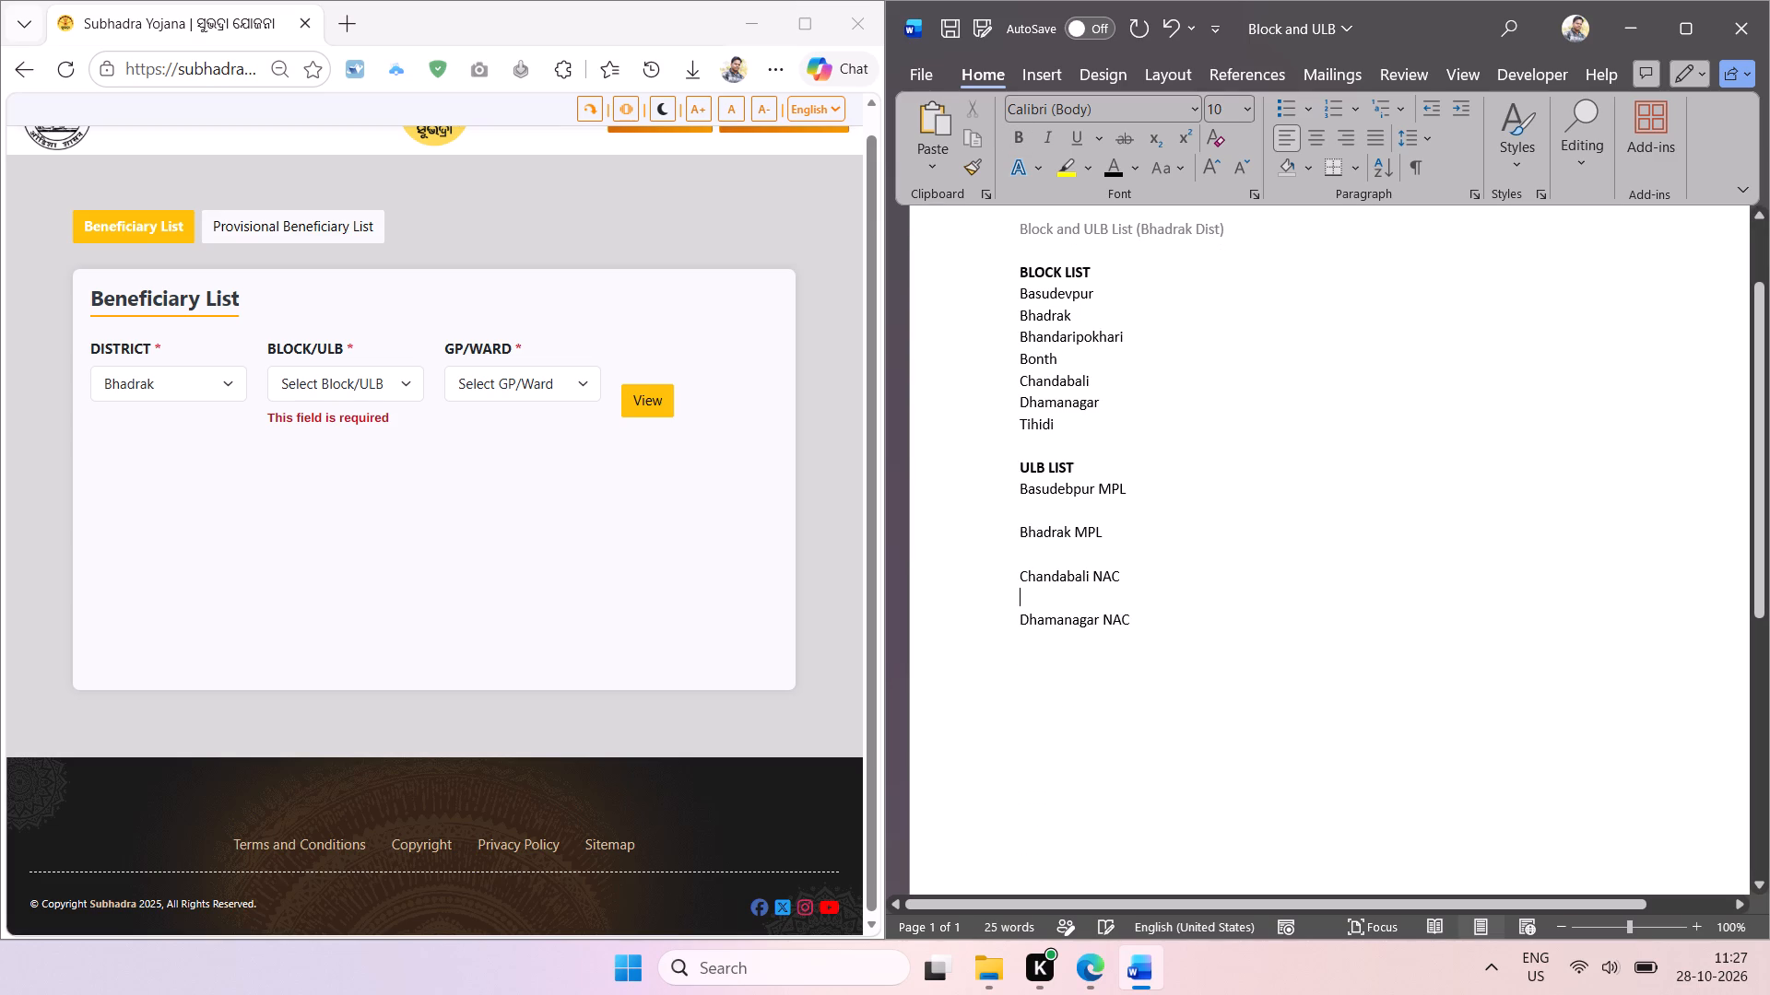
key(BackSpace)
click(1040, 550)
key(BackSpace)
click(1044, 514)
key(BackSpace)
Sort the four ULB names alphabetically and format them as a numbered list with decreased indent.
drag(1147, 570, 1029, 497)
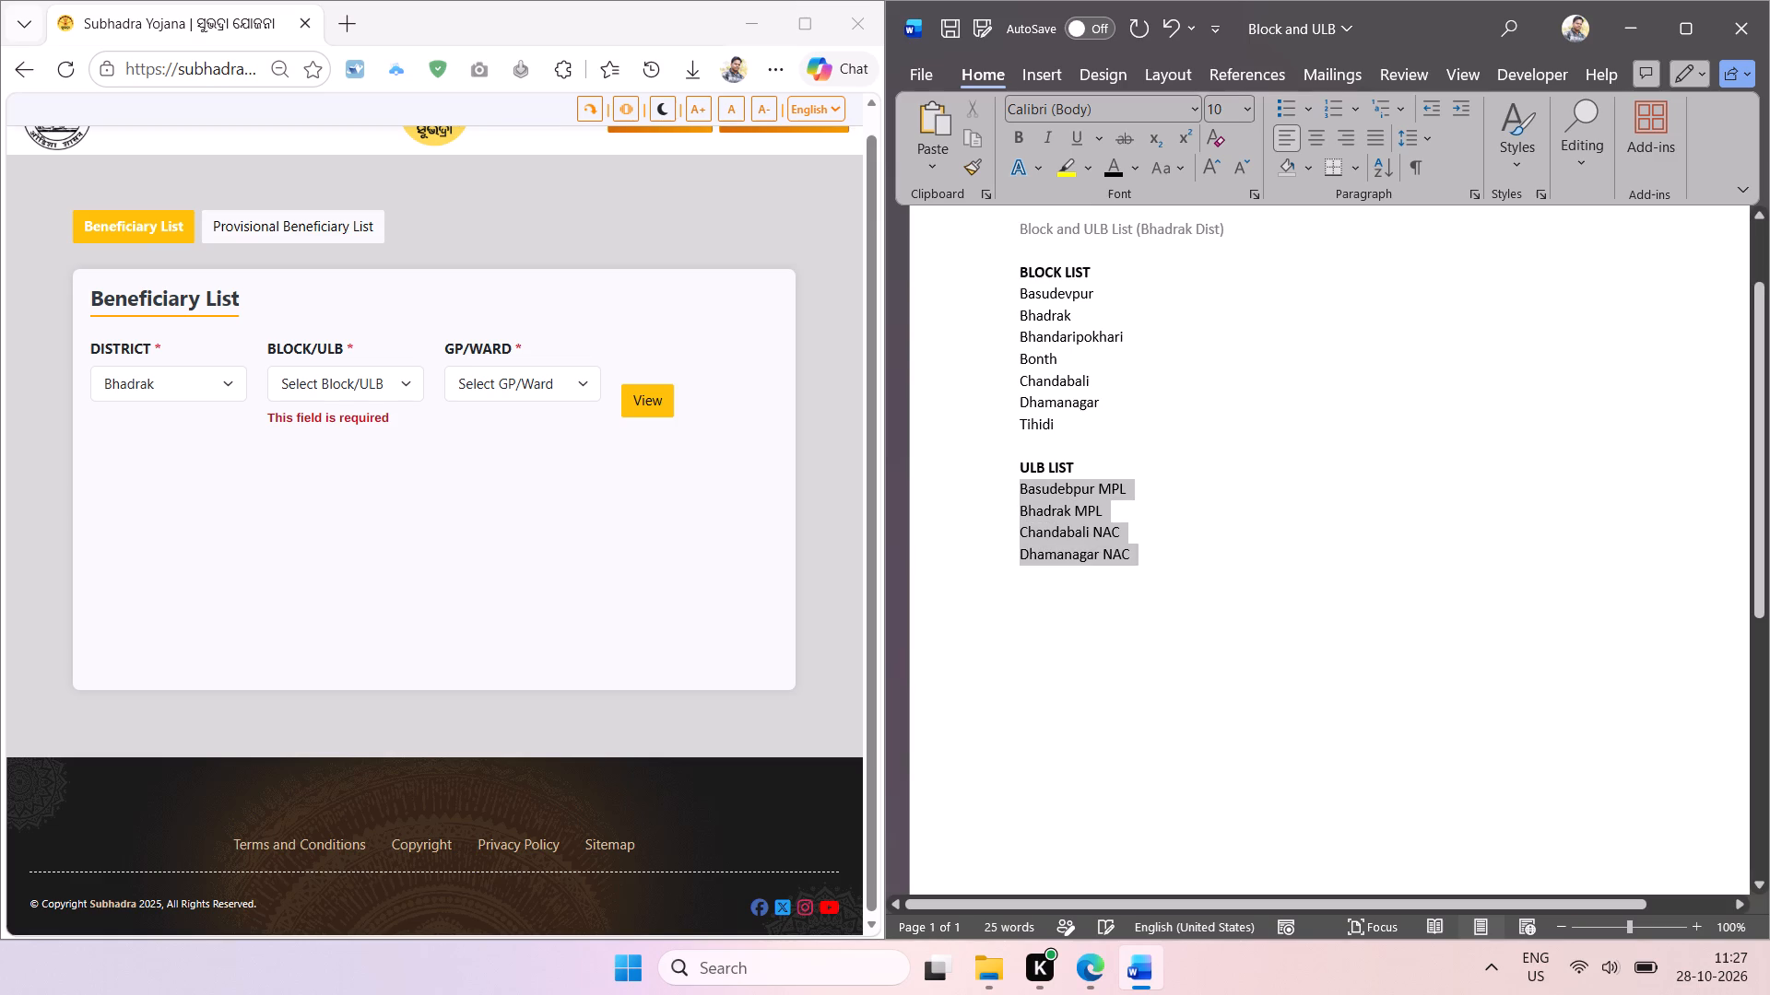
drag(1029, 497, 1019, 493)
click(1378, 174)
key(Return)
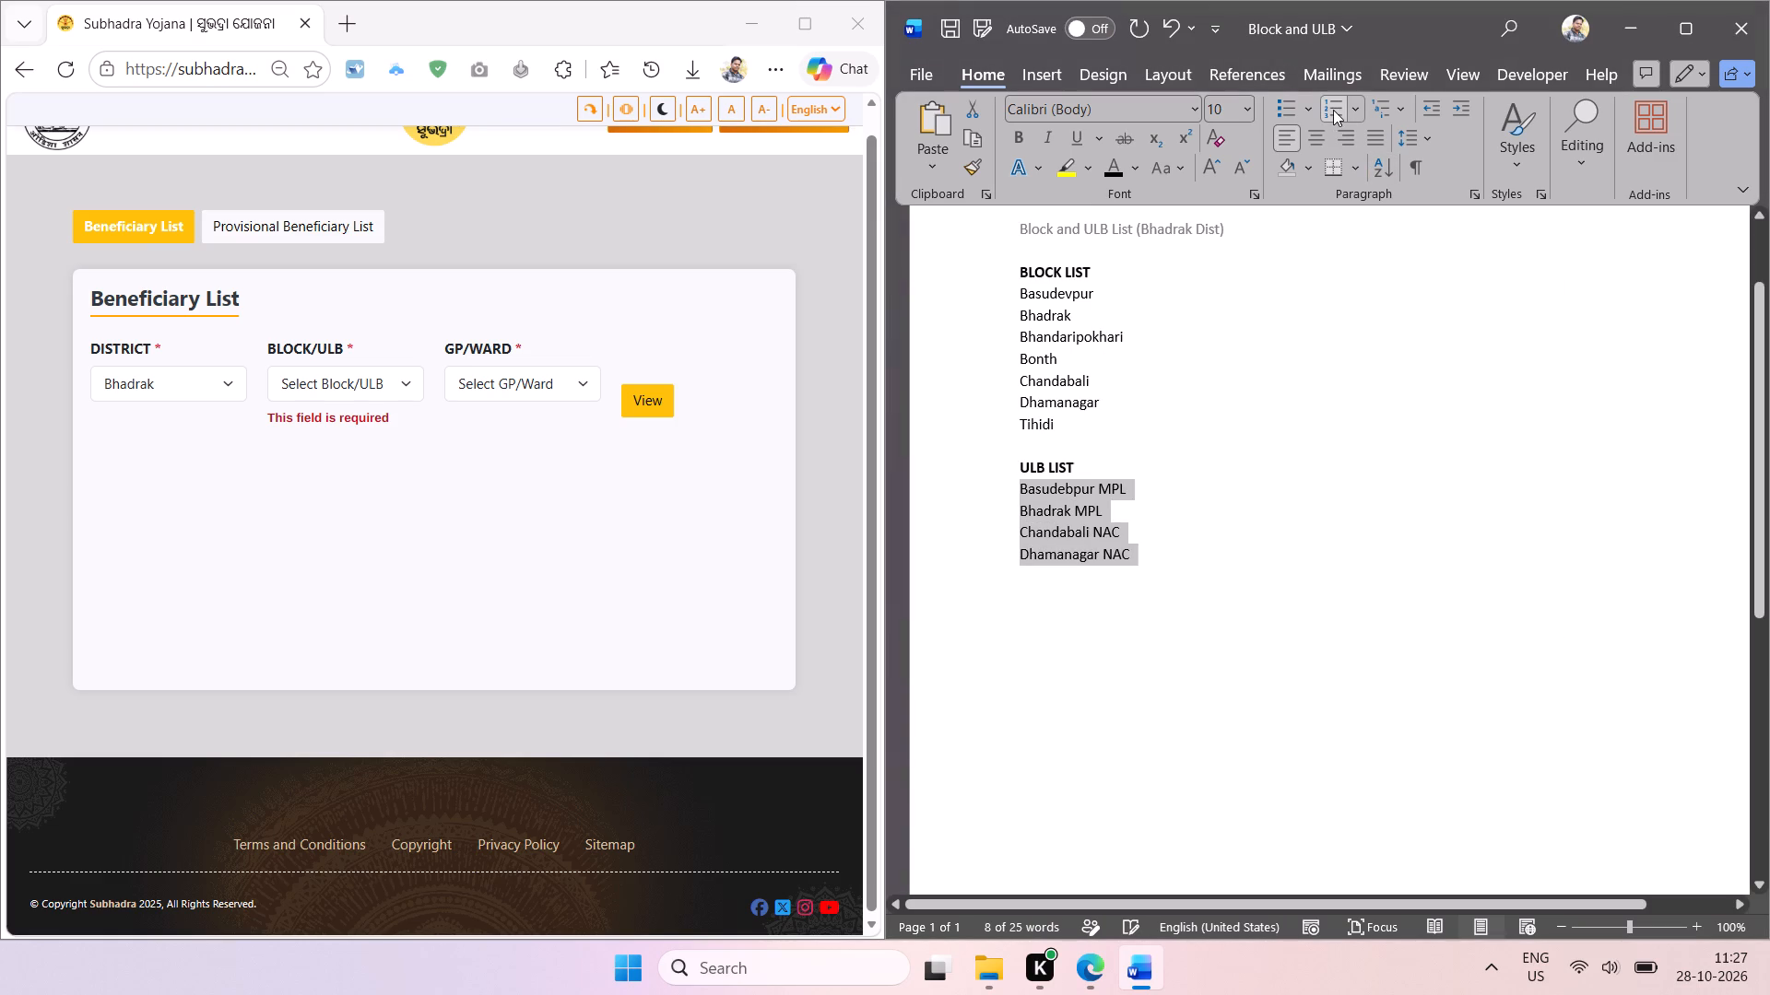
click(1332, 110)
click(1434, 103)
click(1240, 382)
Sort the block names from Basudevpur to Tihidi alphabetically and format them as a numbered list with decreased indent.
drag(1058, 427, 1018, 322)
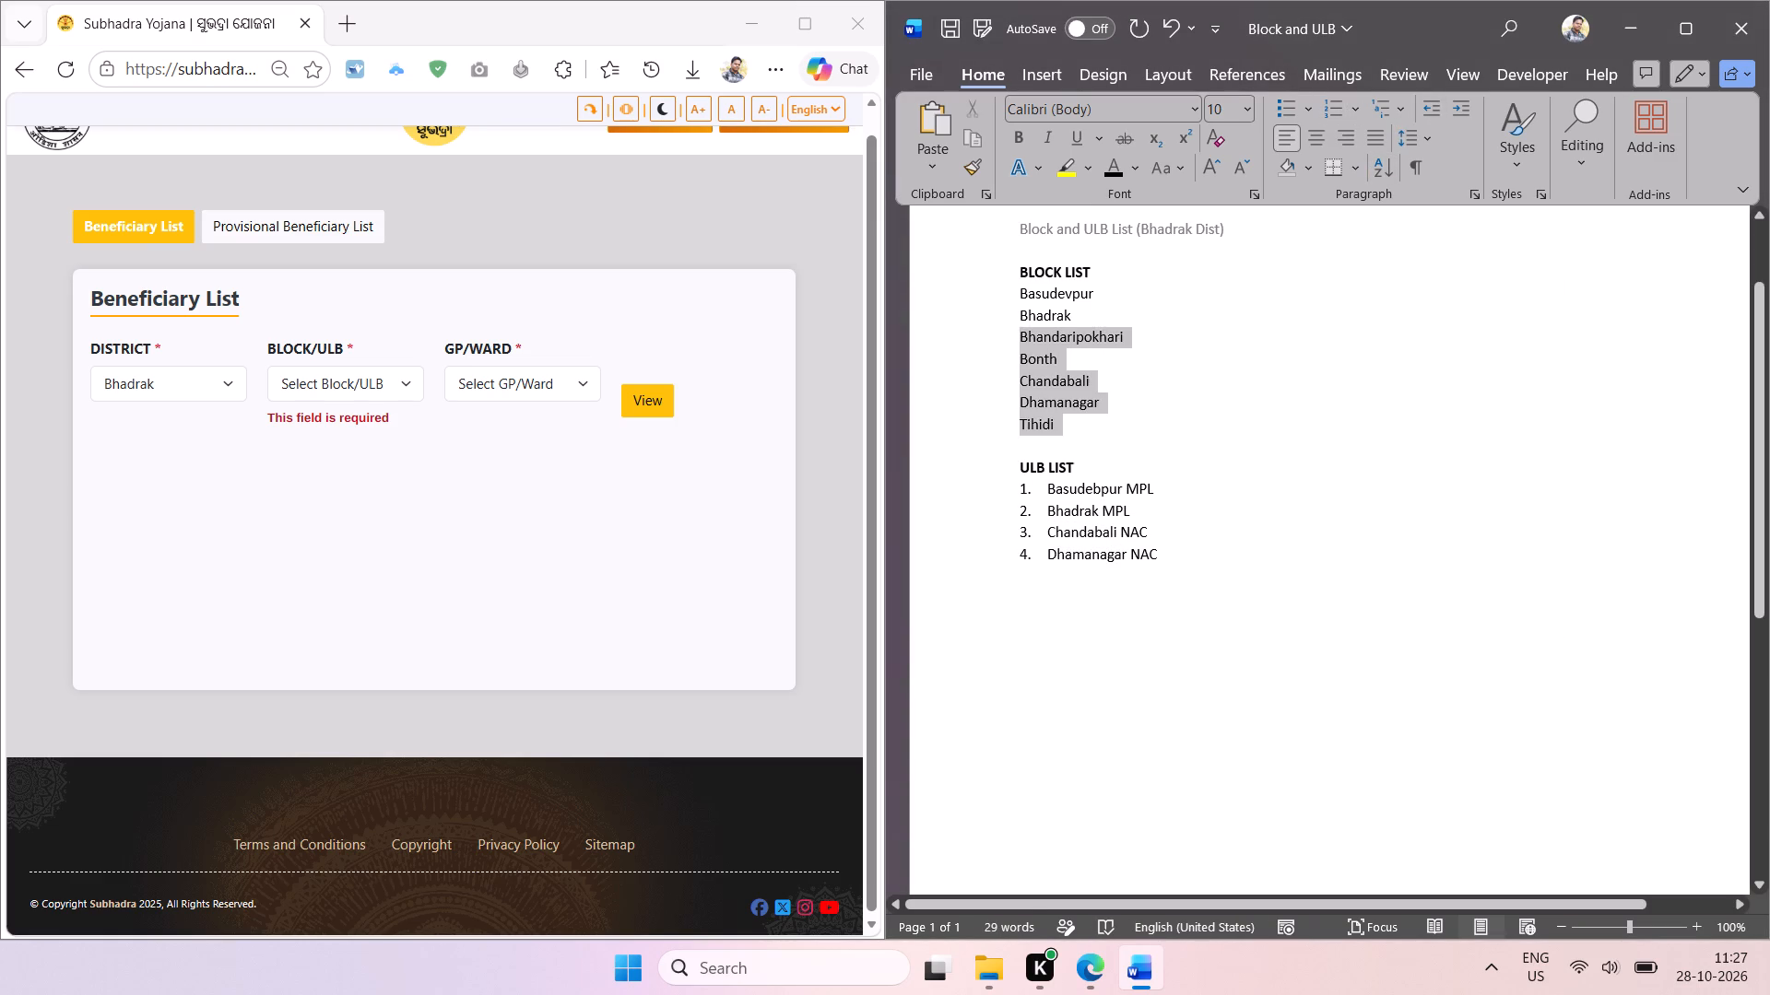
drag(1018, 322, 1011, 297)
click(1383, 171)
key(Return)
click(1338, 111)
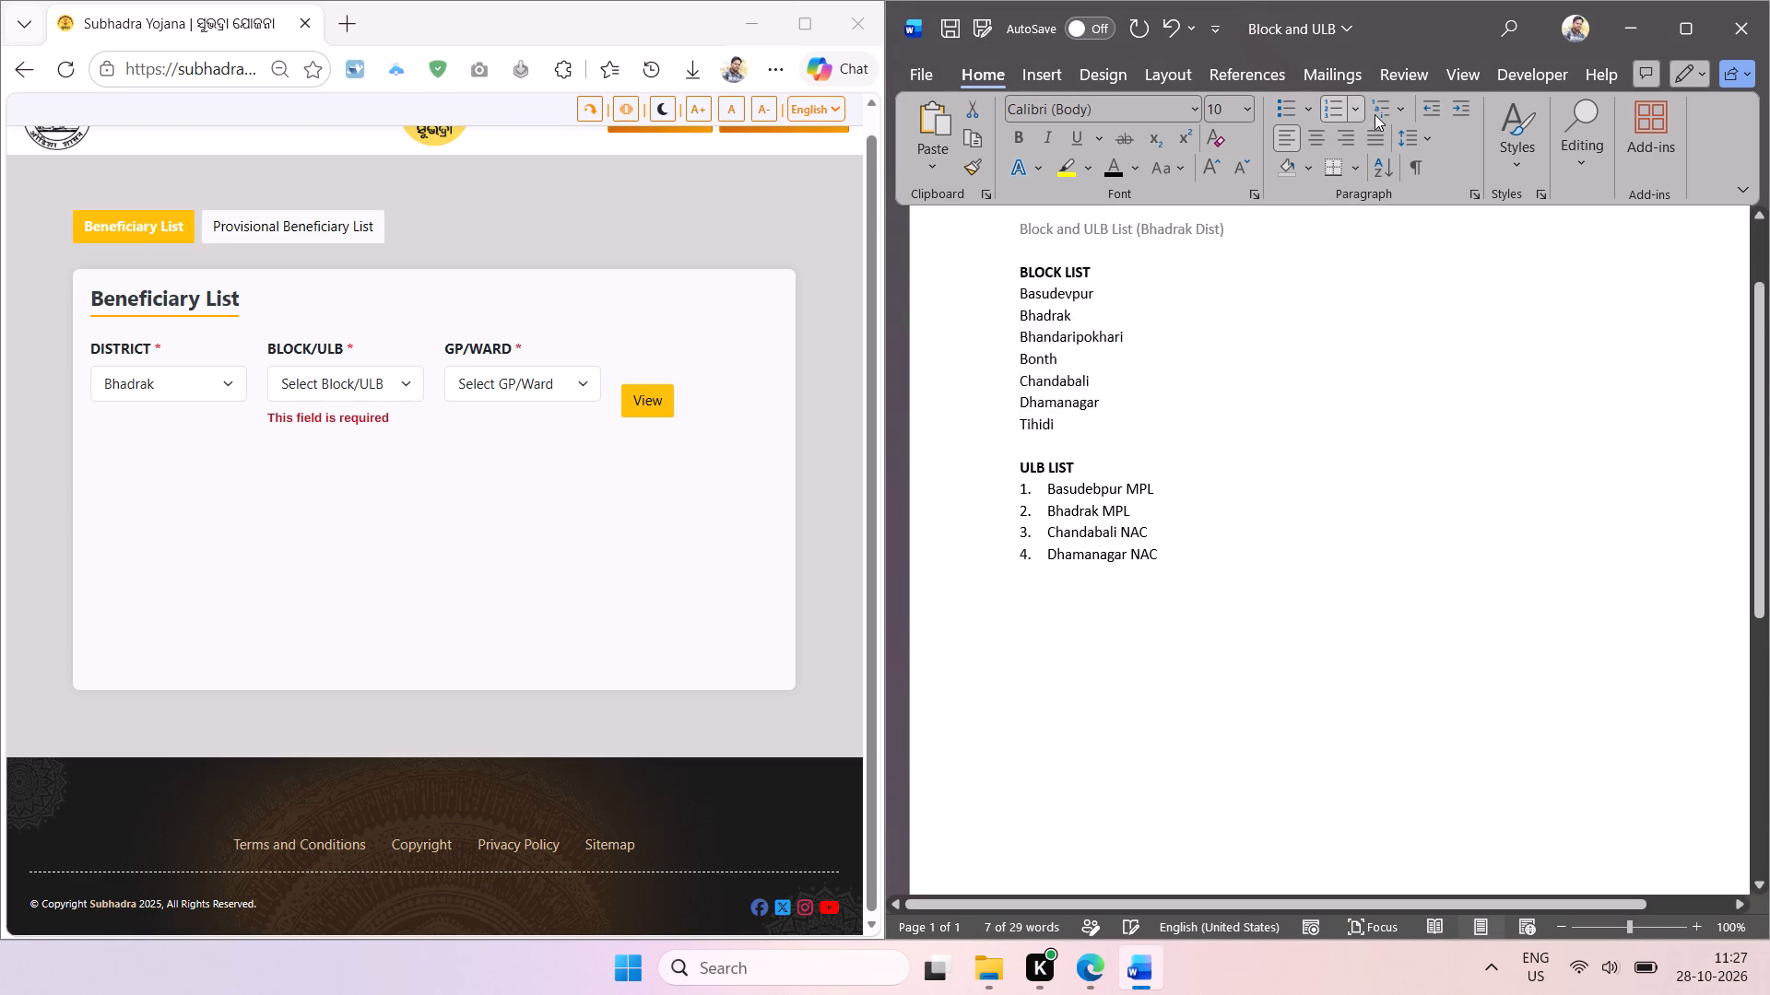
click(1427, 111)
Save the Block and ULB document.
click(1225, 352)
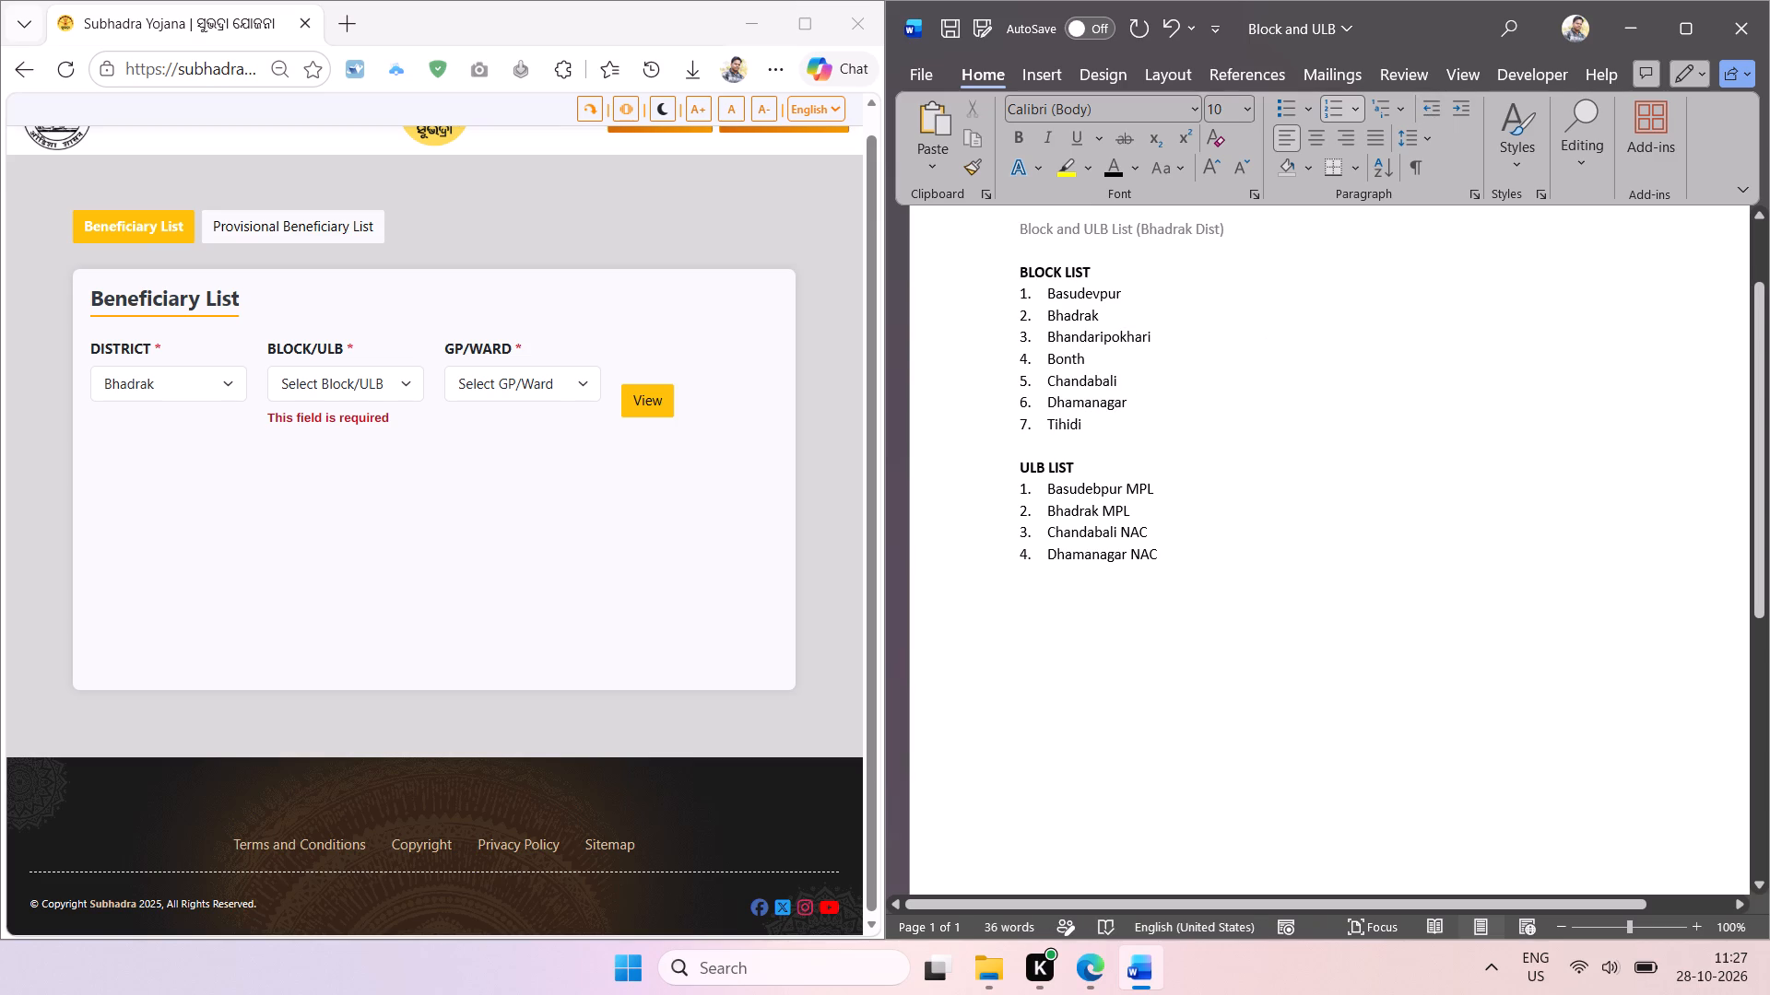
key(ctrl+s)
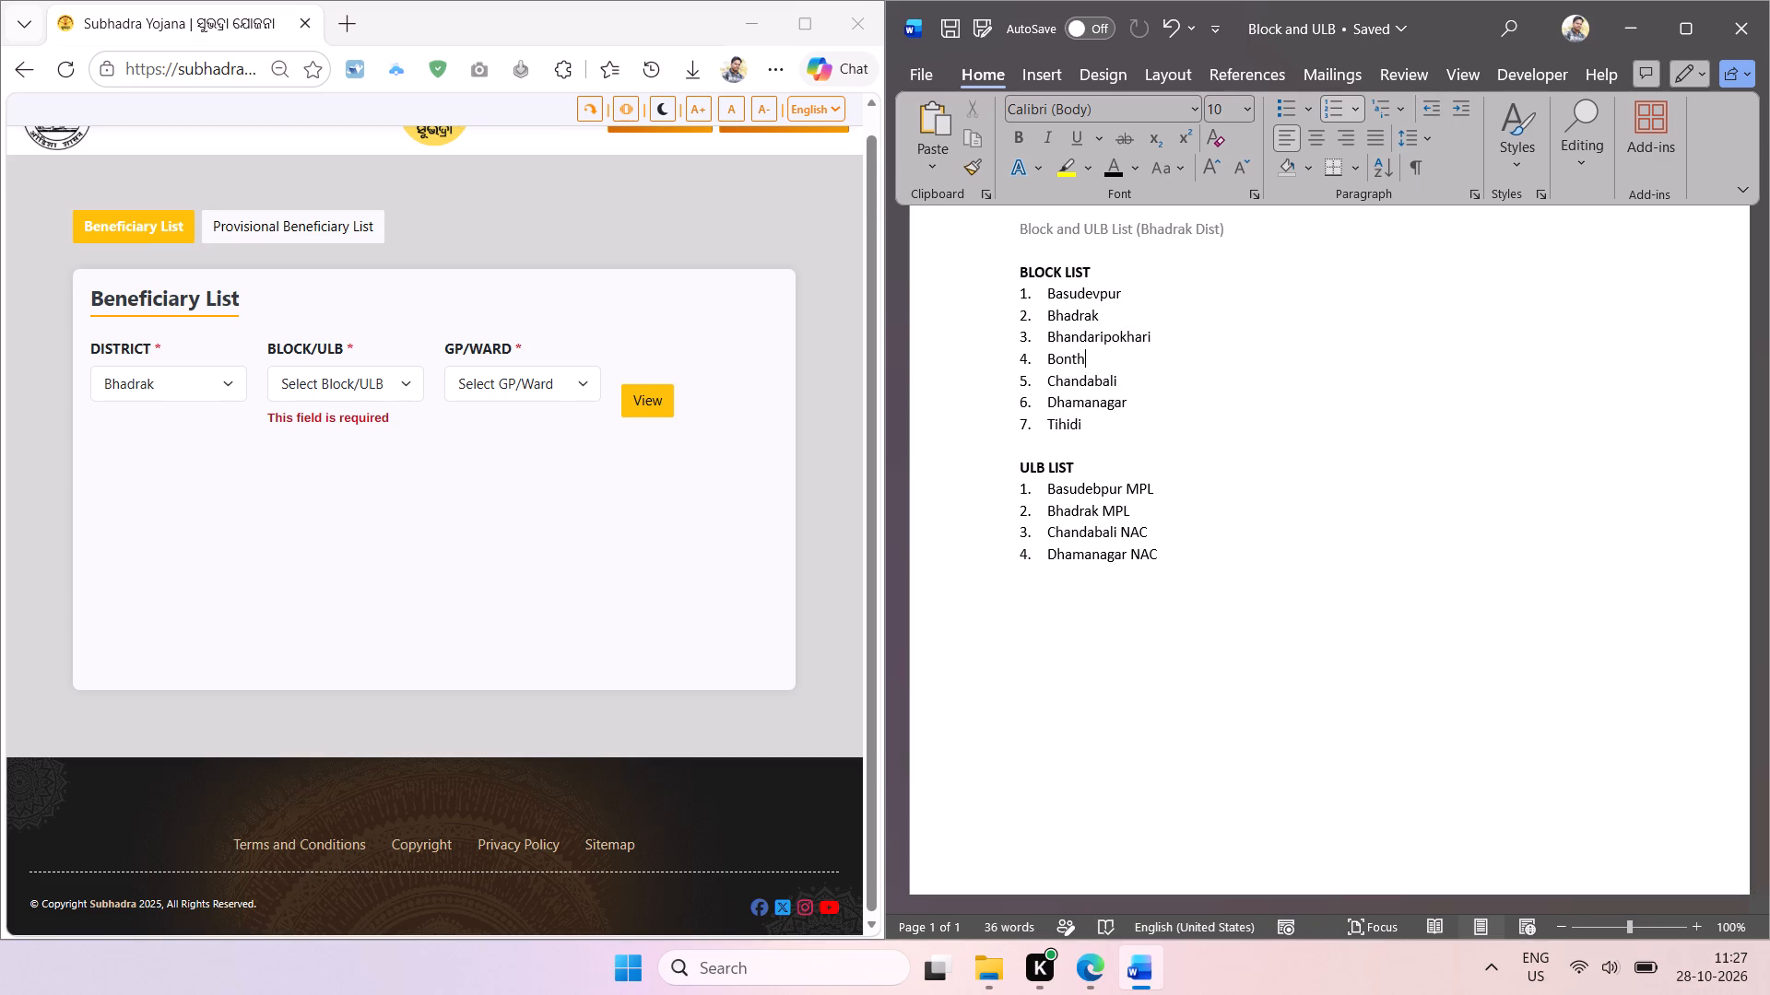
Copy the name Basudevpur from the block list and close the Block and ULB document.
double_click(1088, 295)
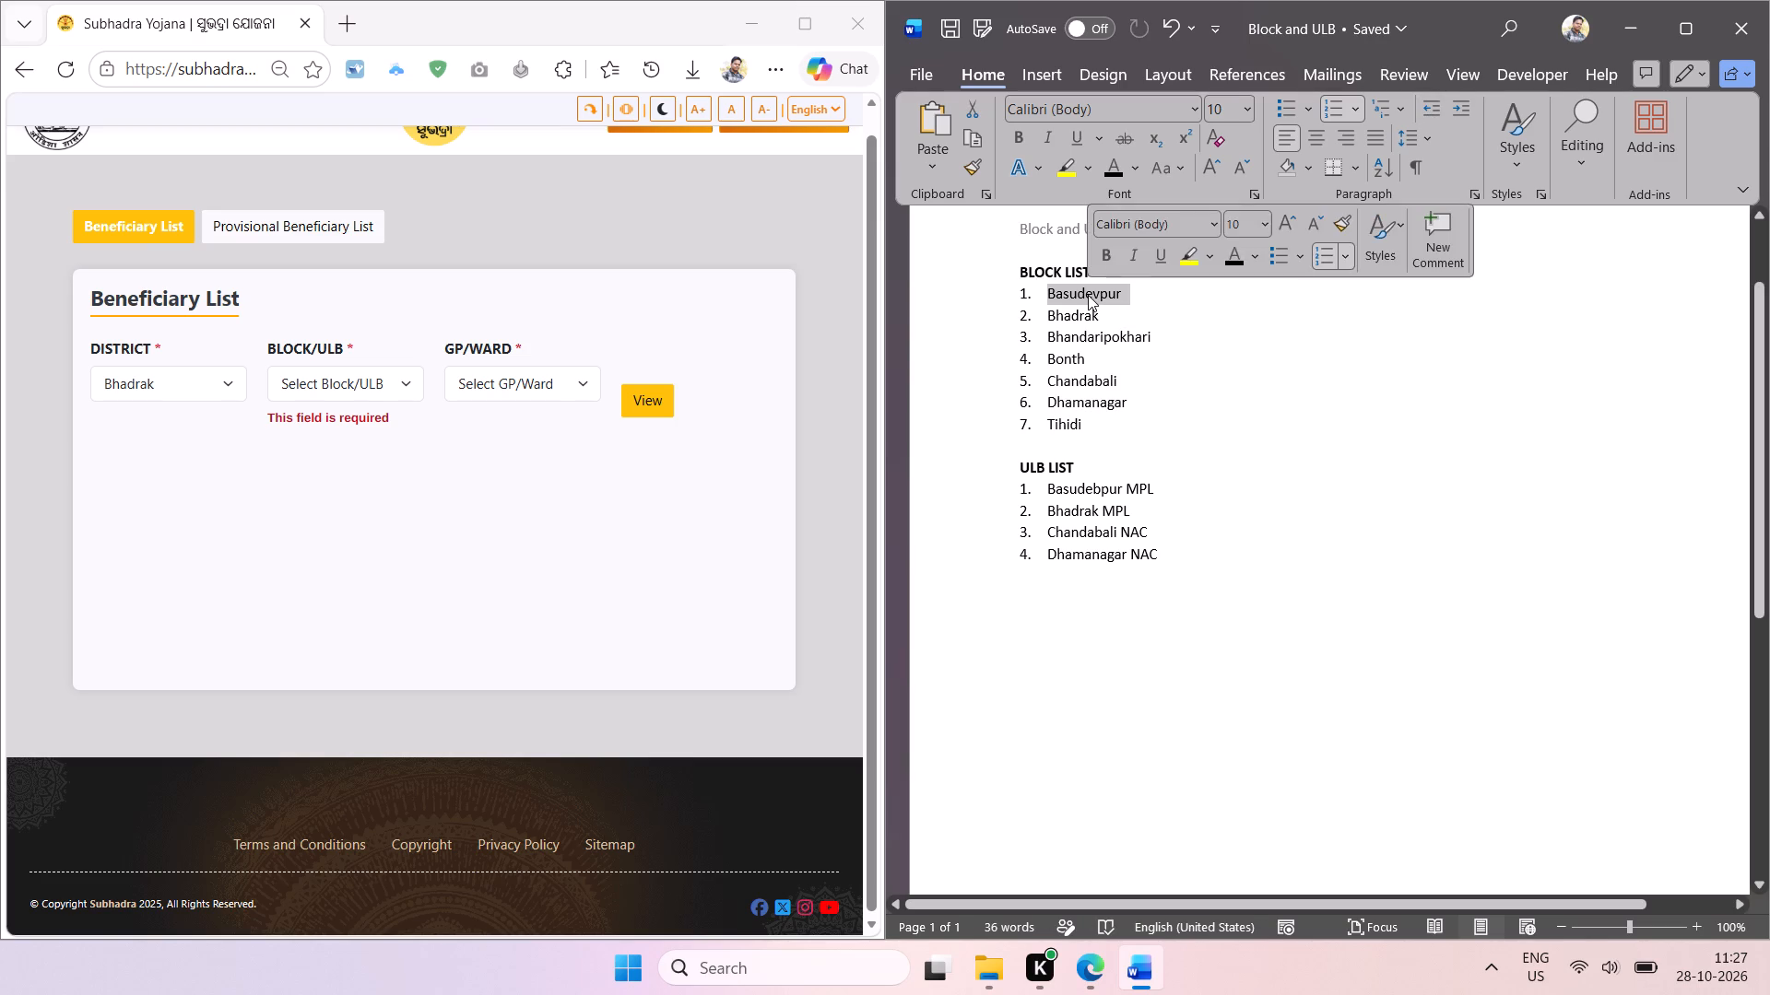
key(ctrl+c)
click(1321, 330)
click(1750, 17)
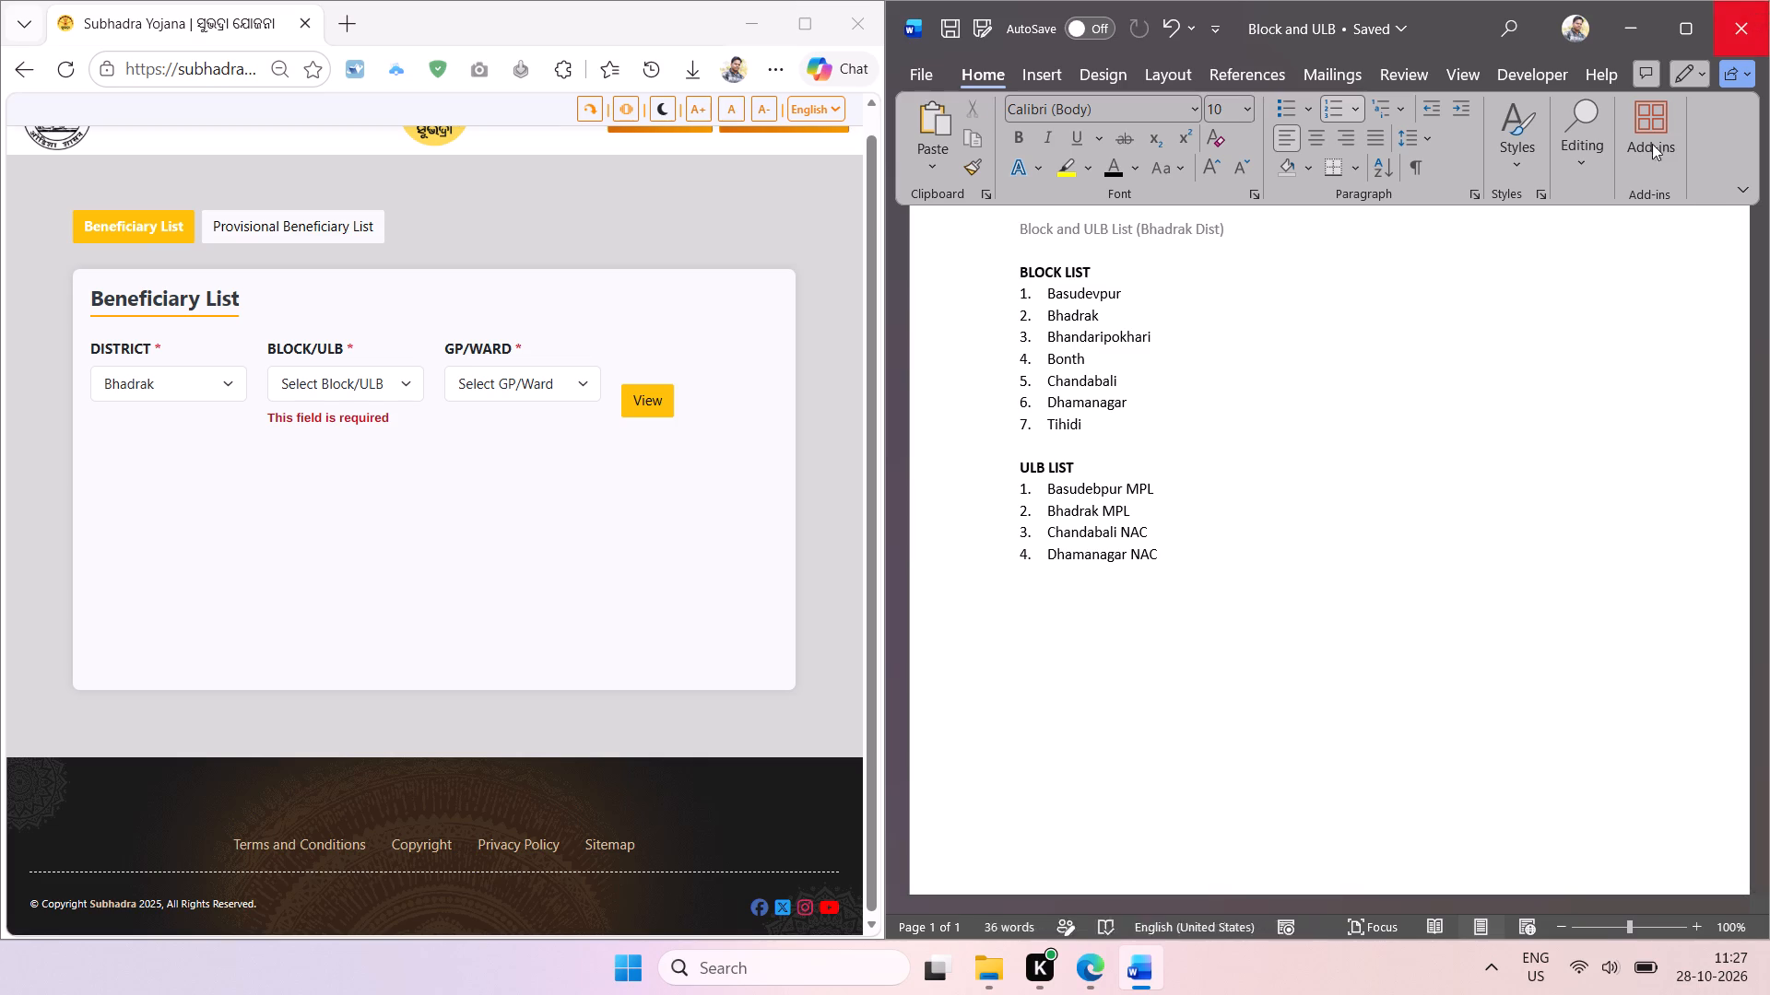
Open the Gram Panchayat document from the 05 Bhadrak folder and arrange it side by side with the Edge beneficiary list page.
click(1068, 385)
click(398, 228)
double_click(451, 231)
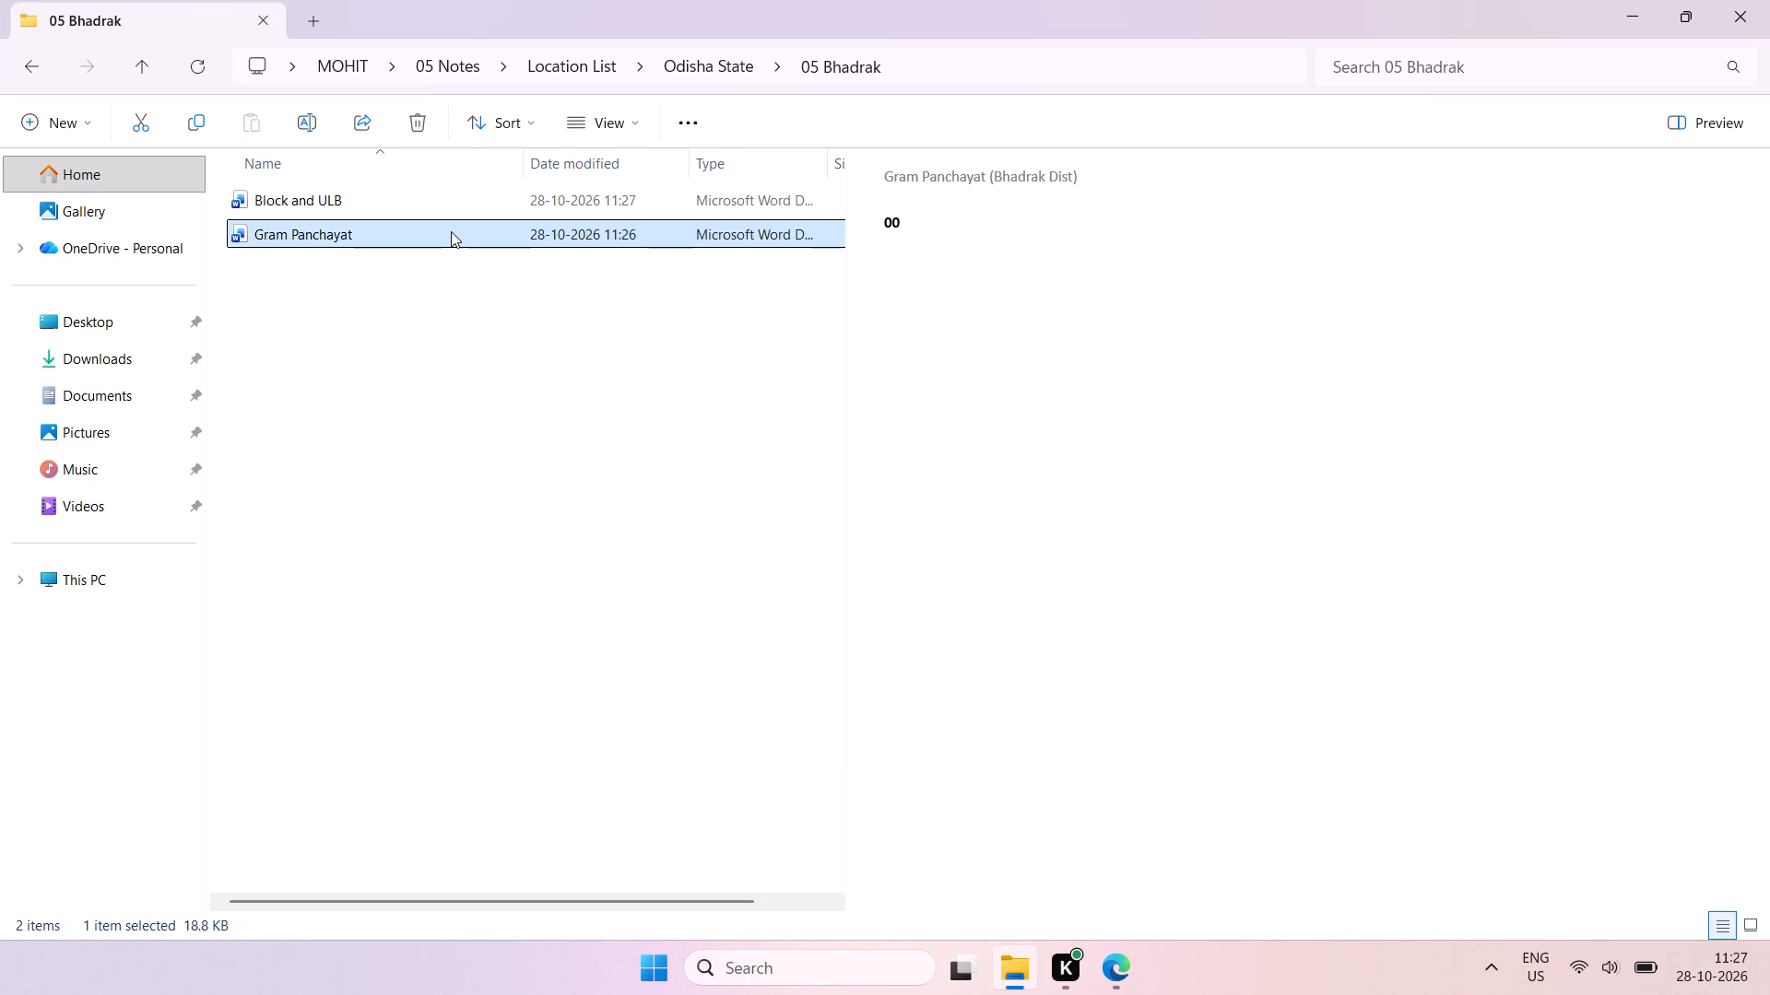
double_click(461, 235)
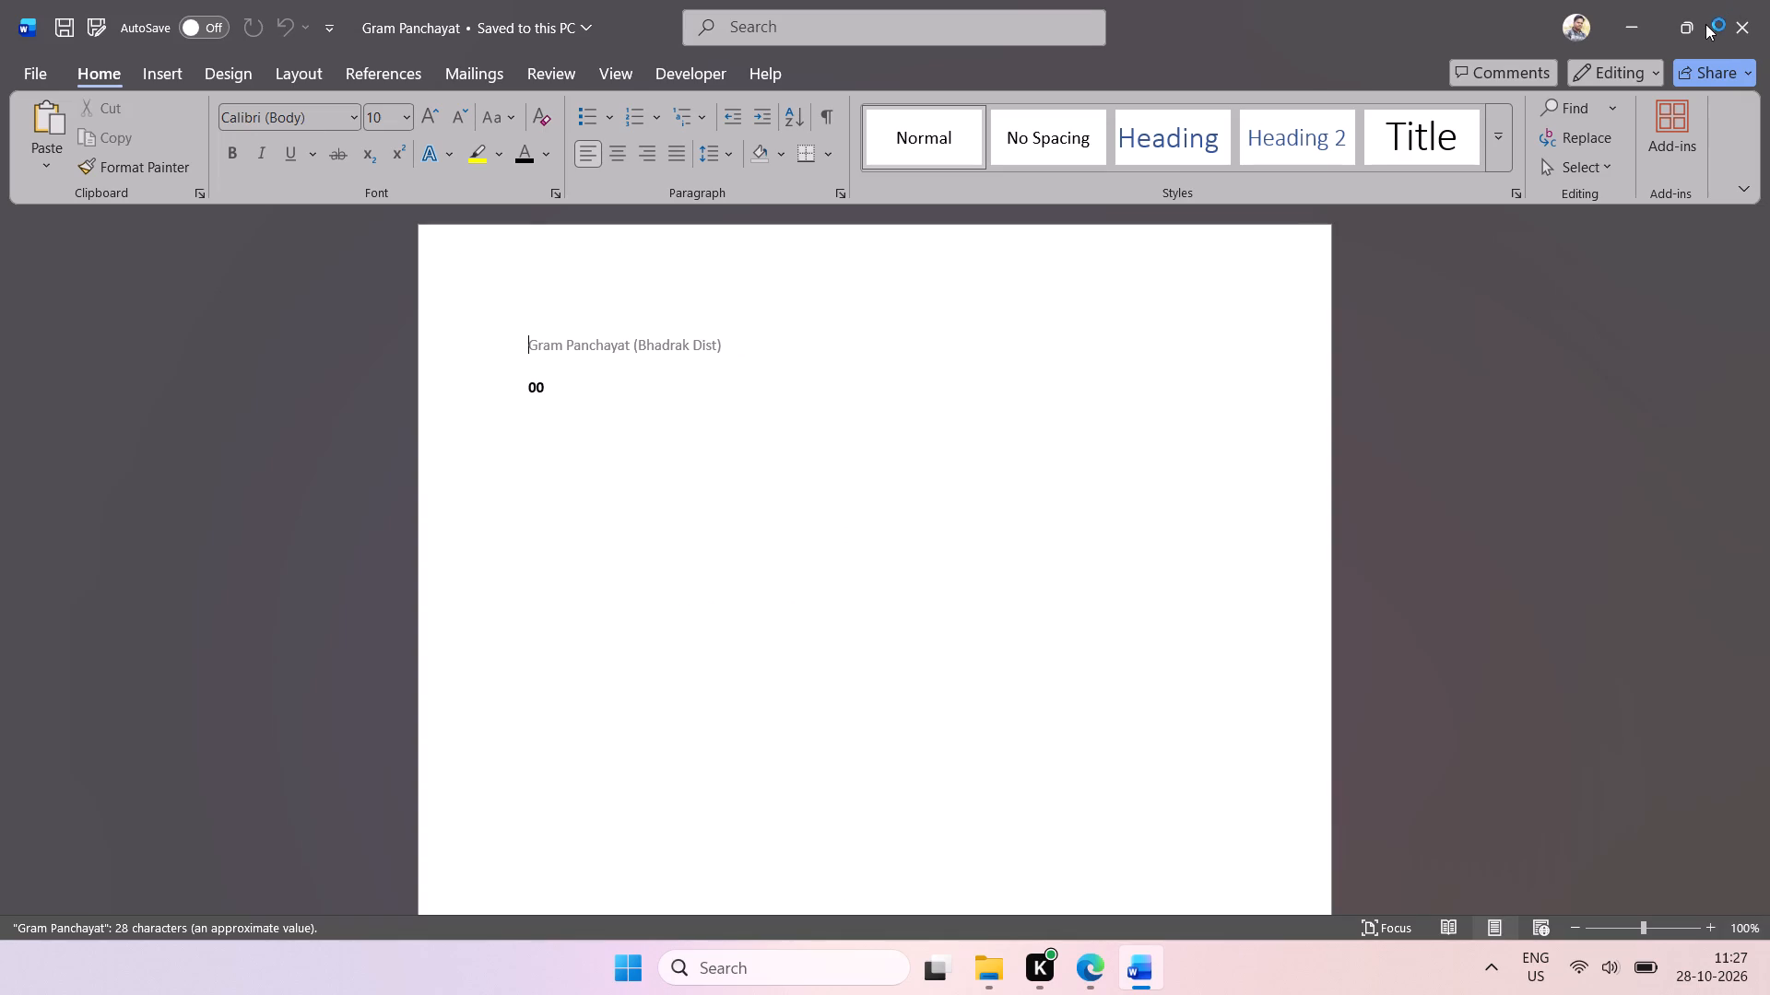
click(1614, 174)
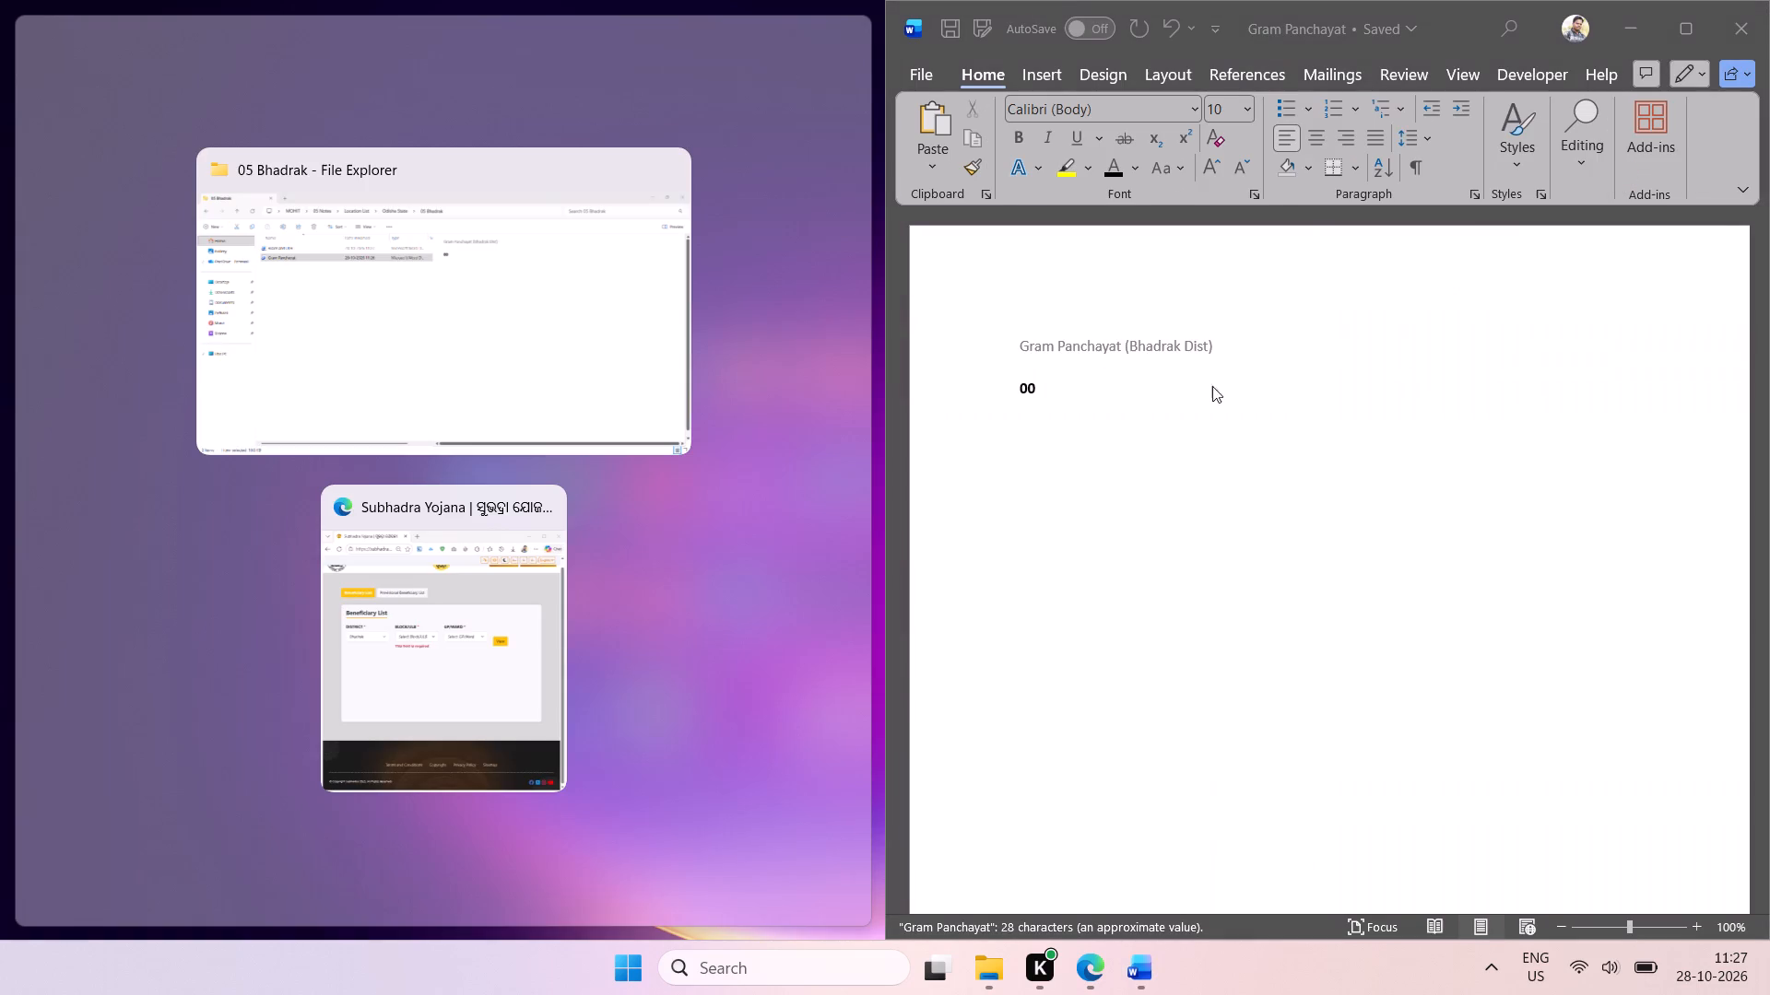
click(513, 605)
Replace the 00 placeholder with the copied name Basudevpur, pasted as text only, and remove its list number and indent.
click(1050, 374)
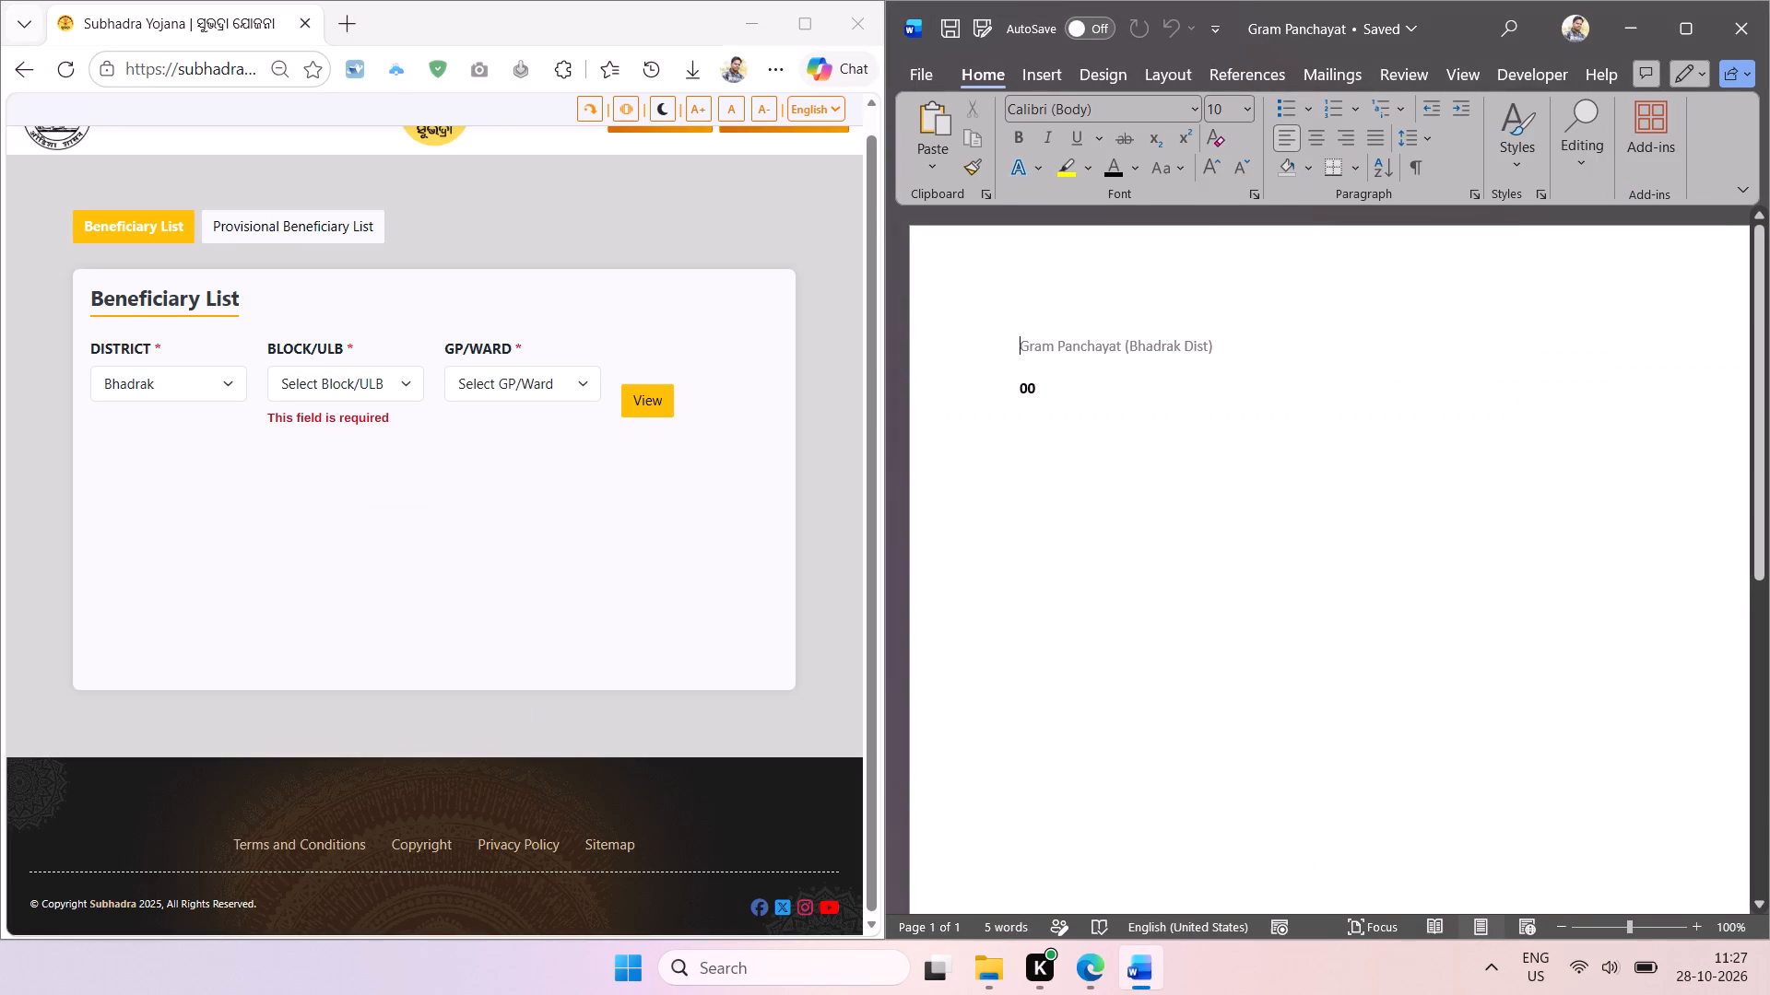
double_click(1033, 390)
double_click(1027, 391)
key(ctrl+v)
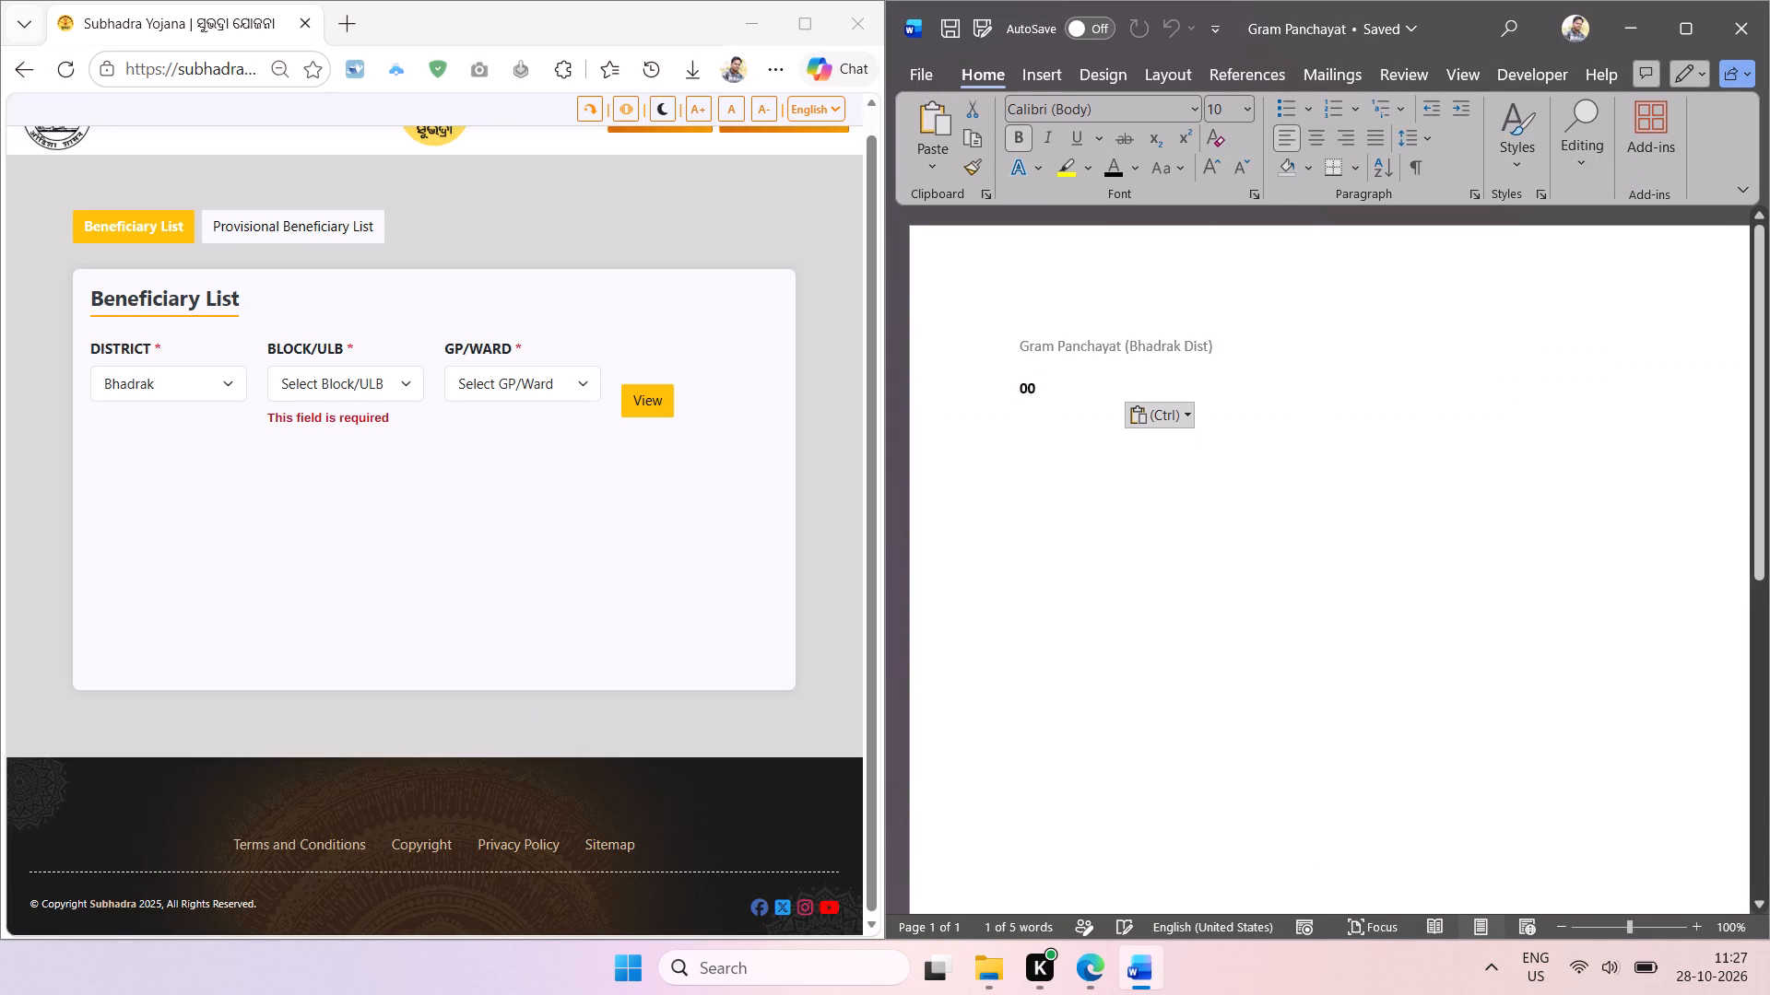
key(ctrl+z)
right_click(1028, 385)
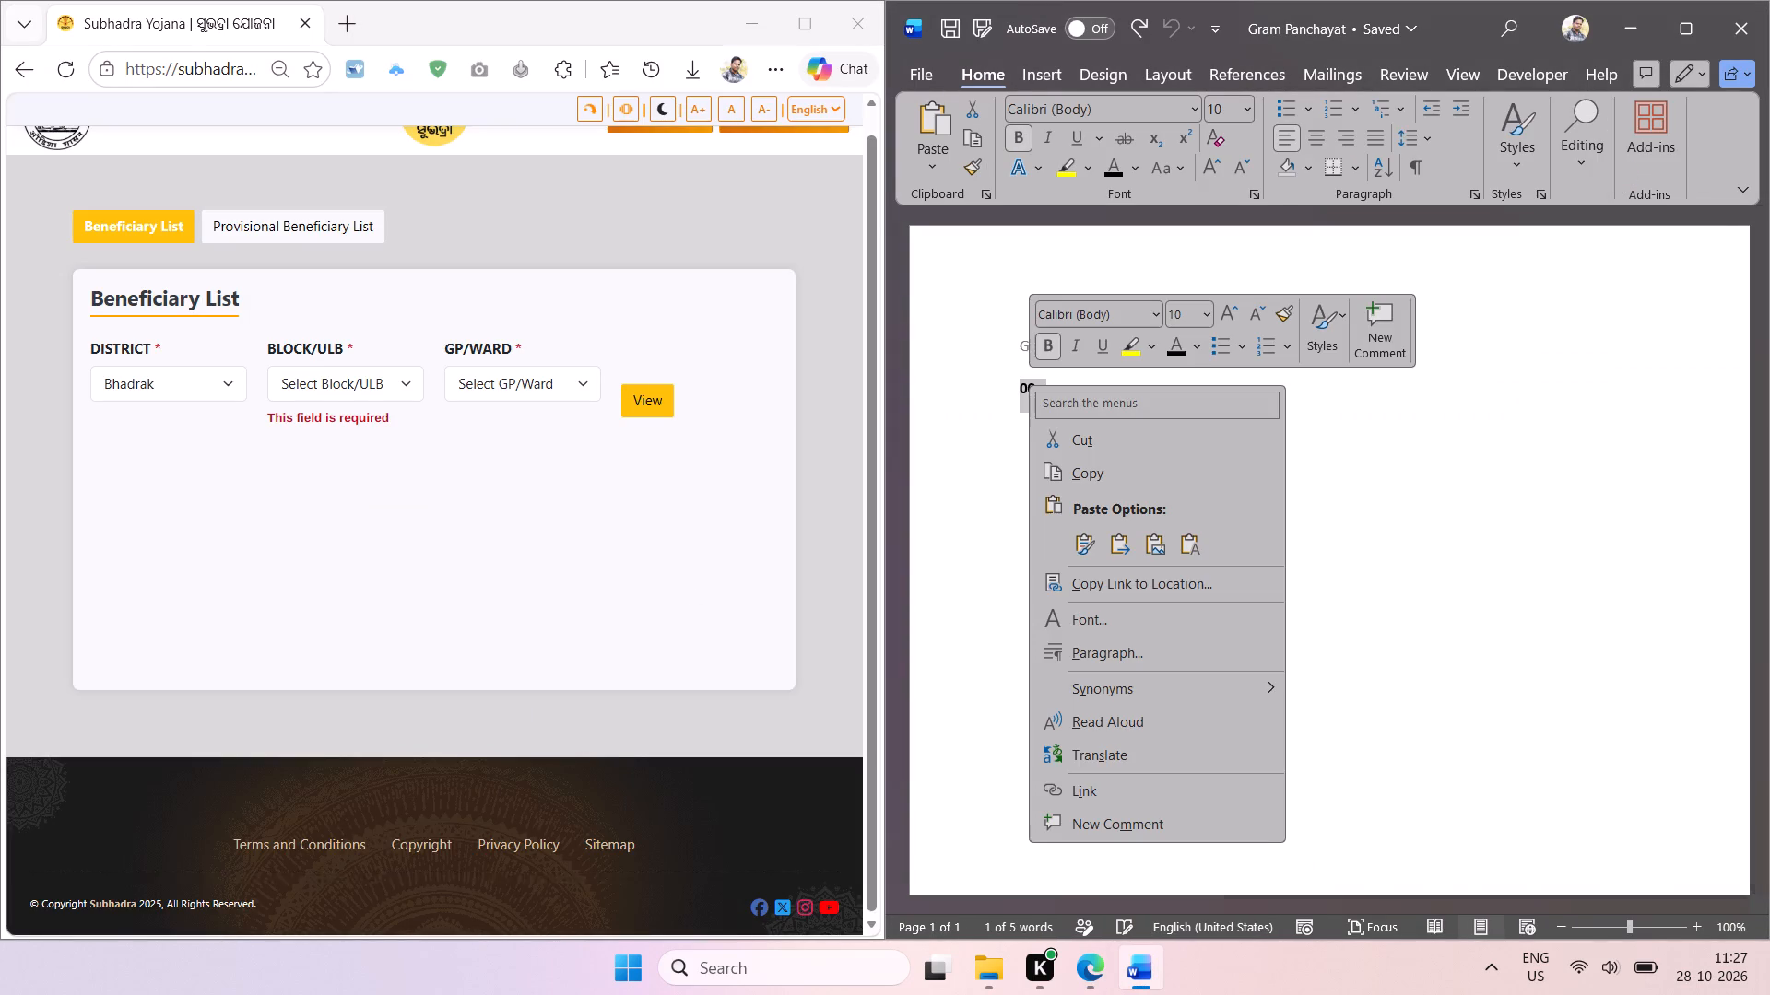
click(1187, 540)
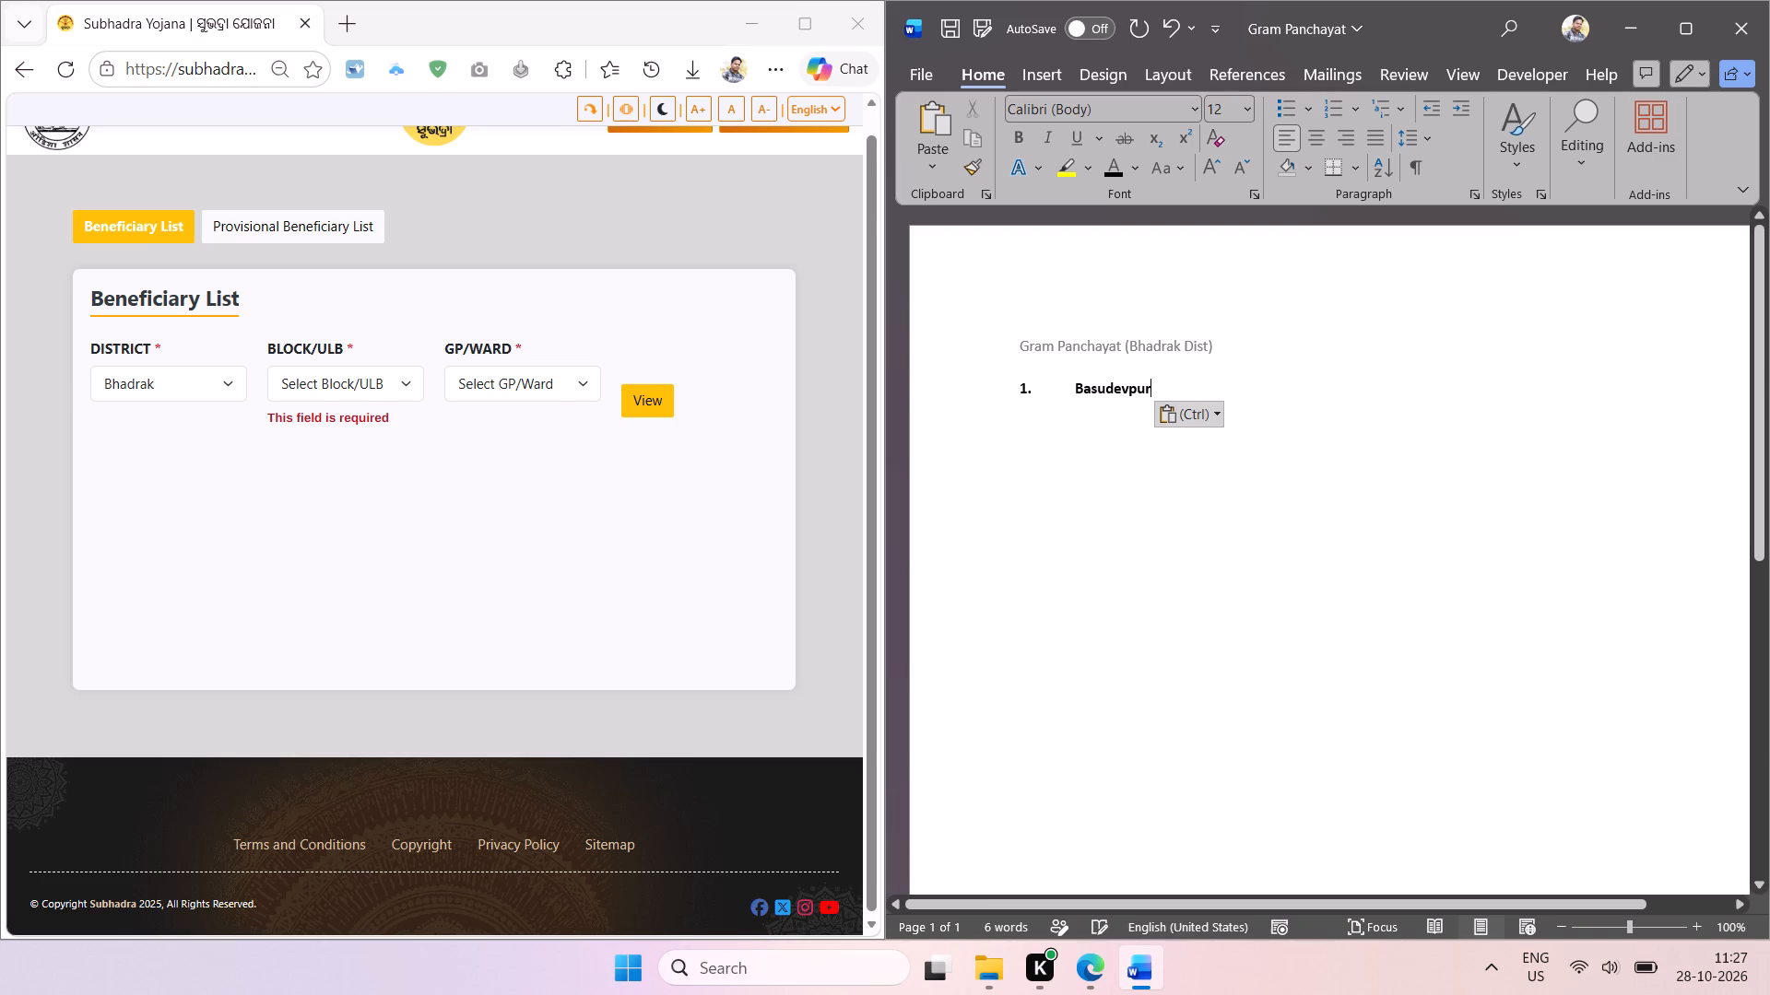
click(1069, 389)
key(BackSpace)
key(BackSpace)
key(BackSpace)
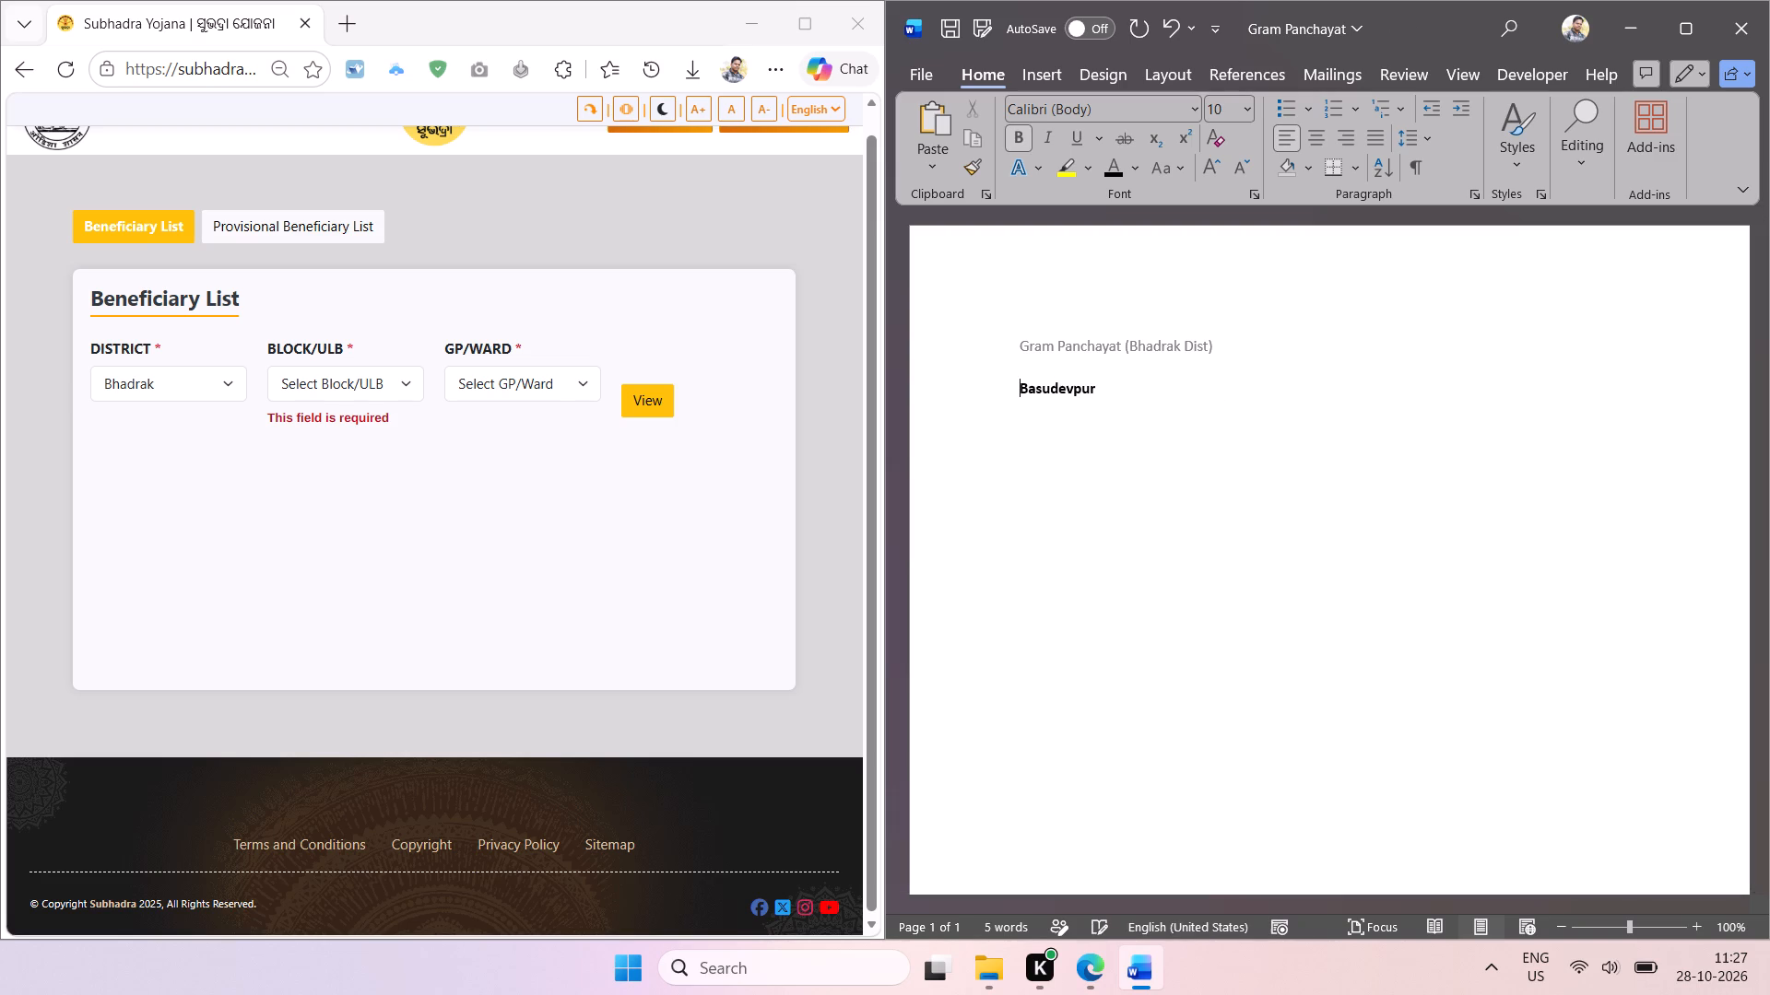
Change the Basudevpur heading to all uppercase and save the Gram Panchayat document.
double_click(1070, 388)
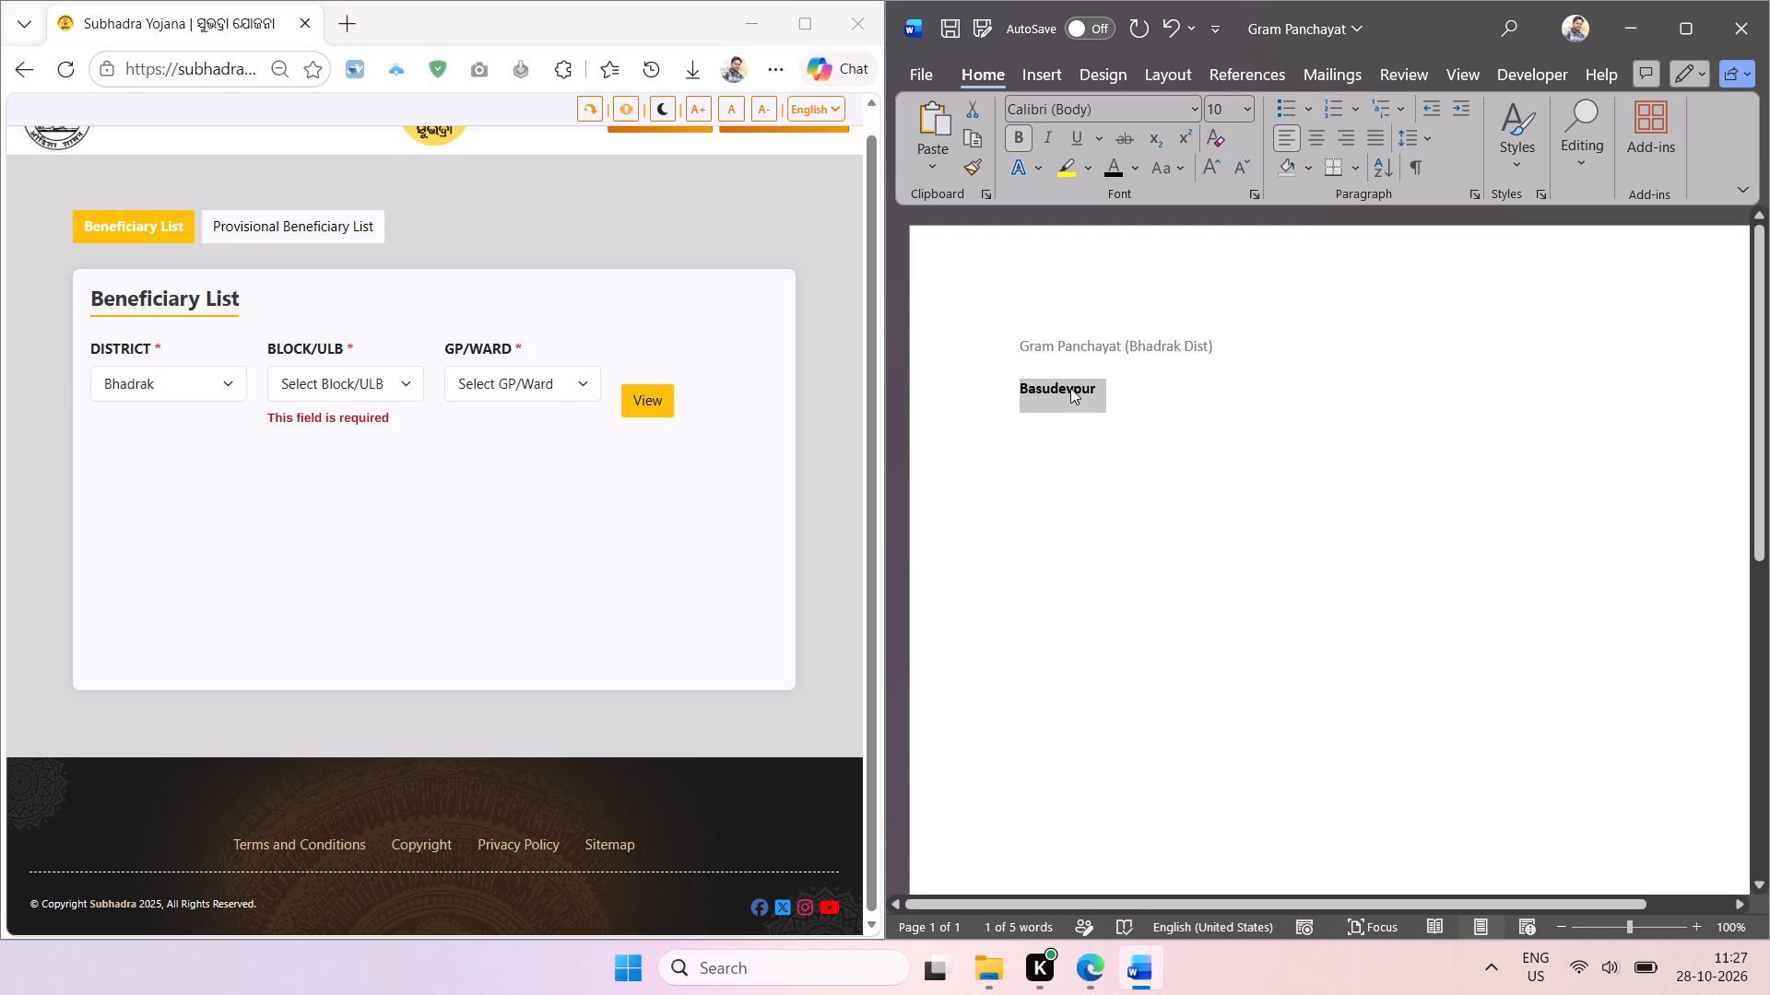
key(shift+F3)
click(1091, 419)
key(ctrl+s)
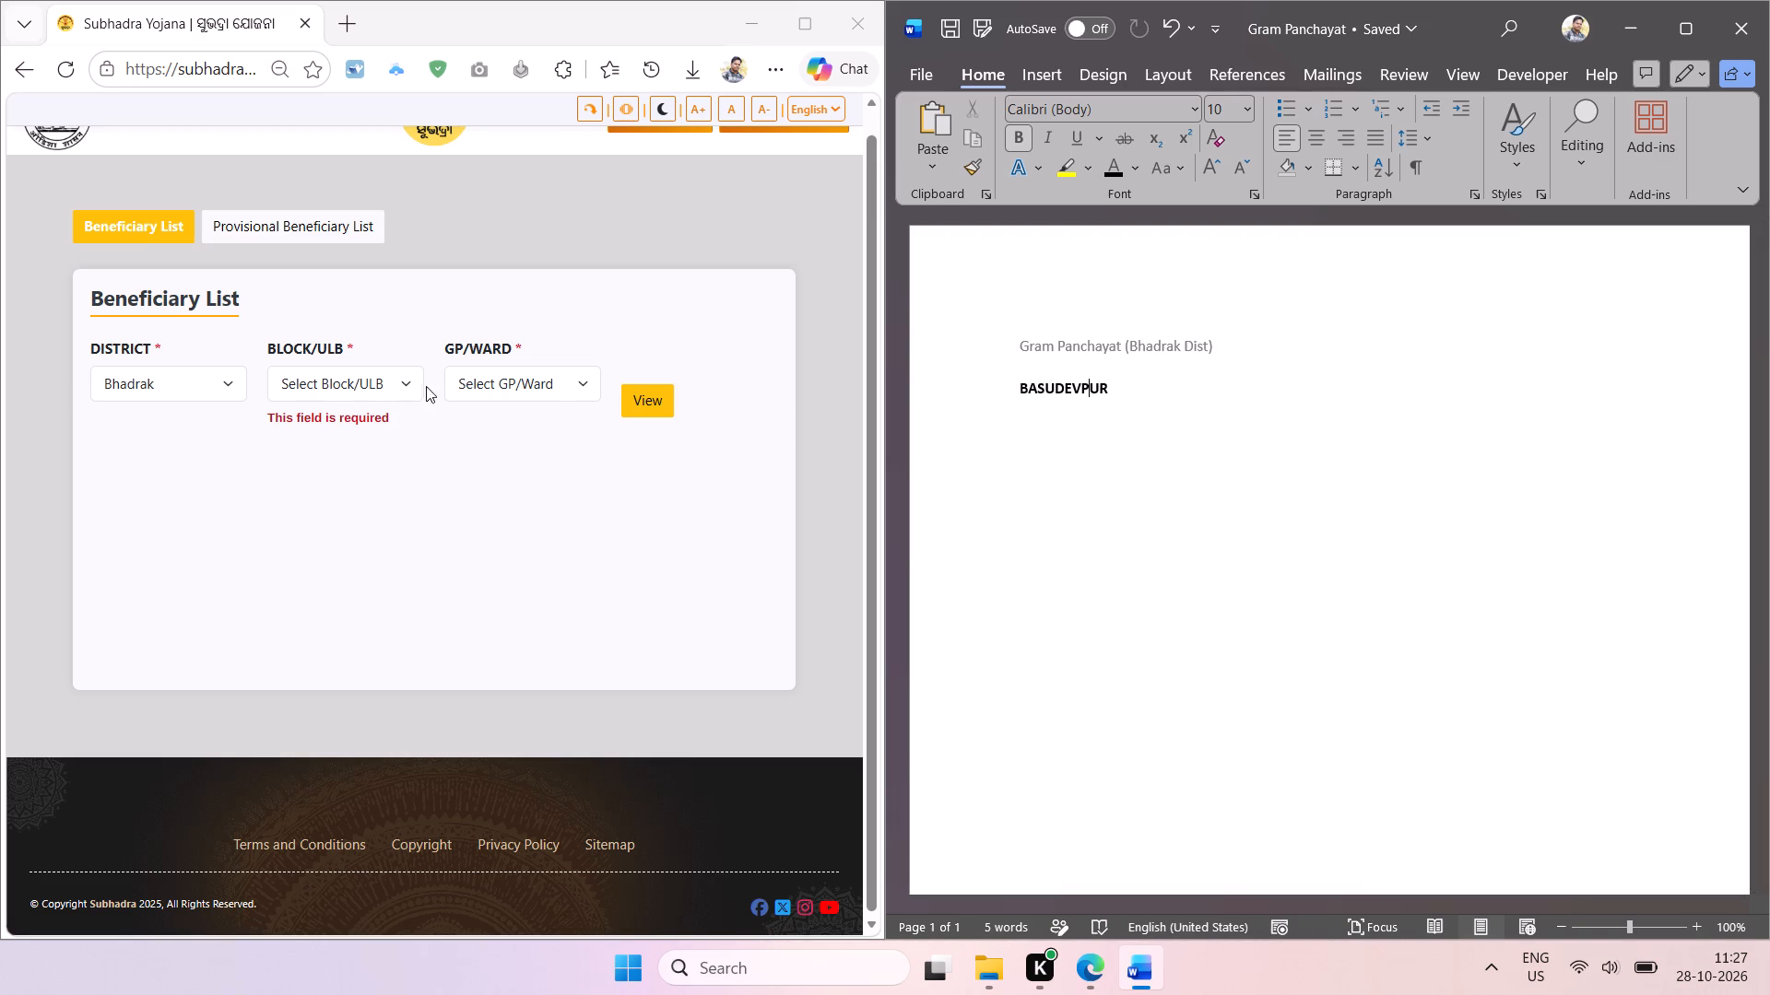
Select Basudevpur as the Block/ULB on the Edge beneficiary list page.
click(388, 389)
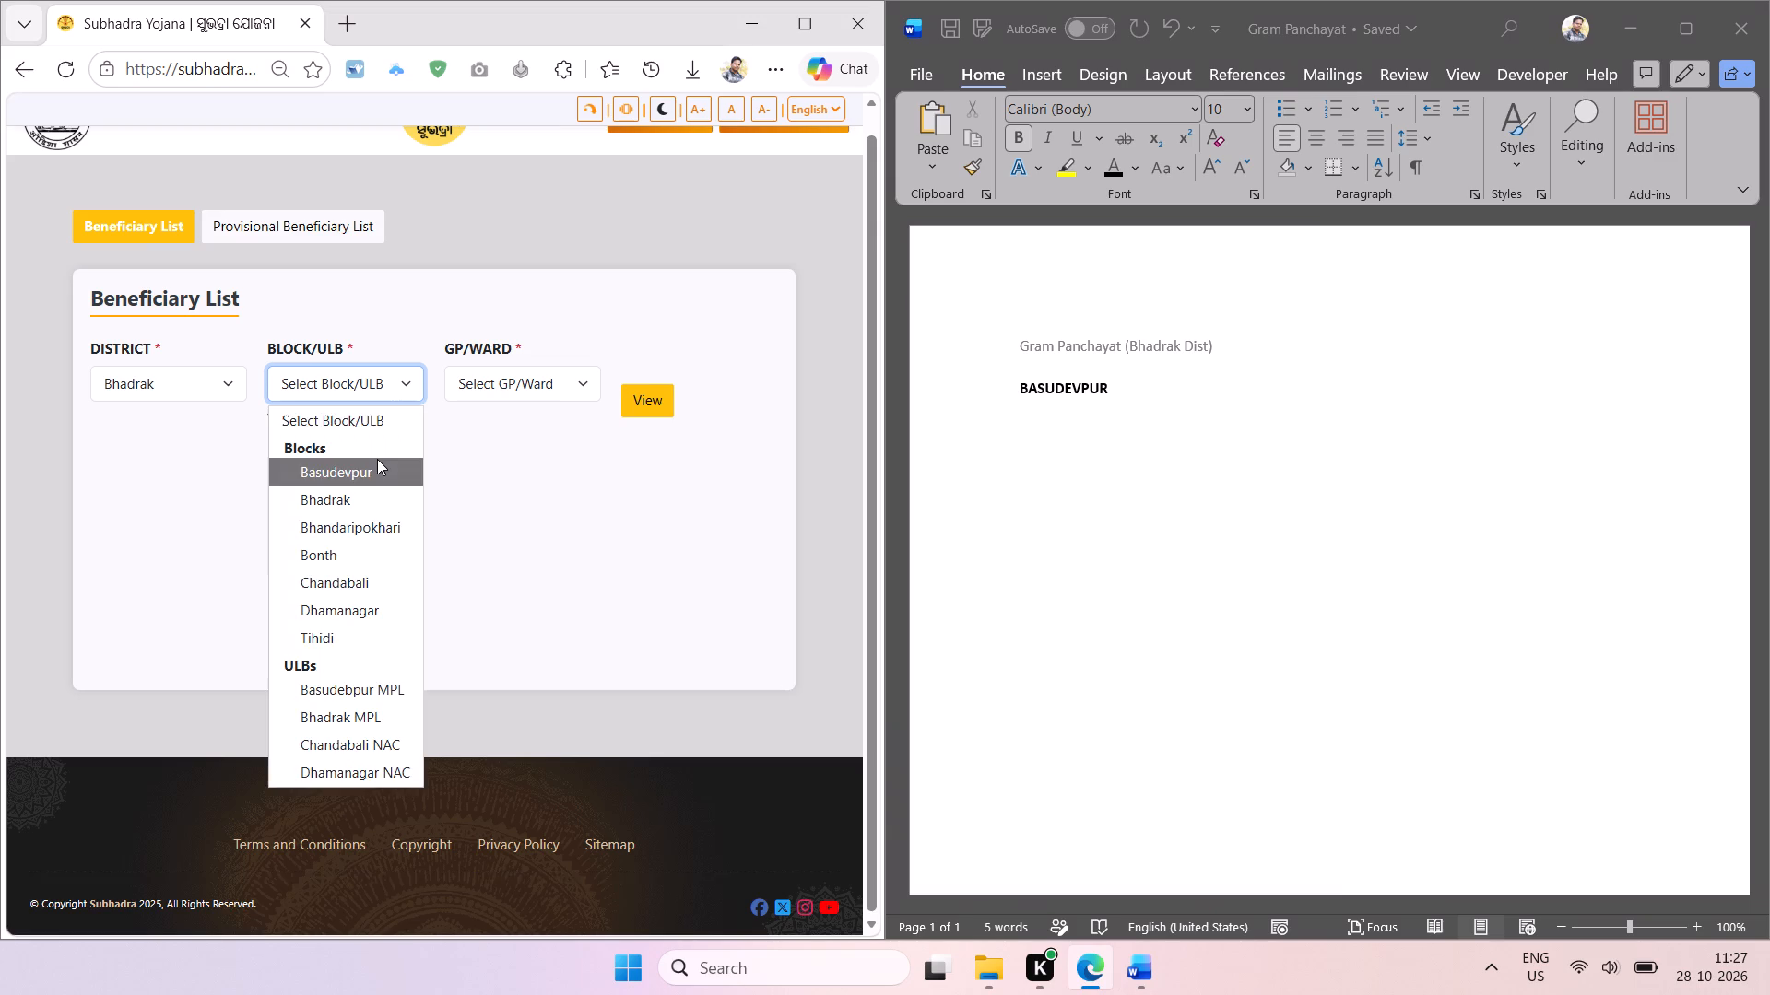
click(377, 459)
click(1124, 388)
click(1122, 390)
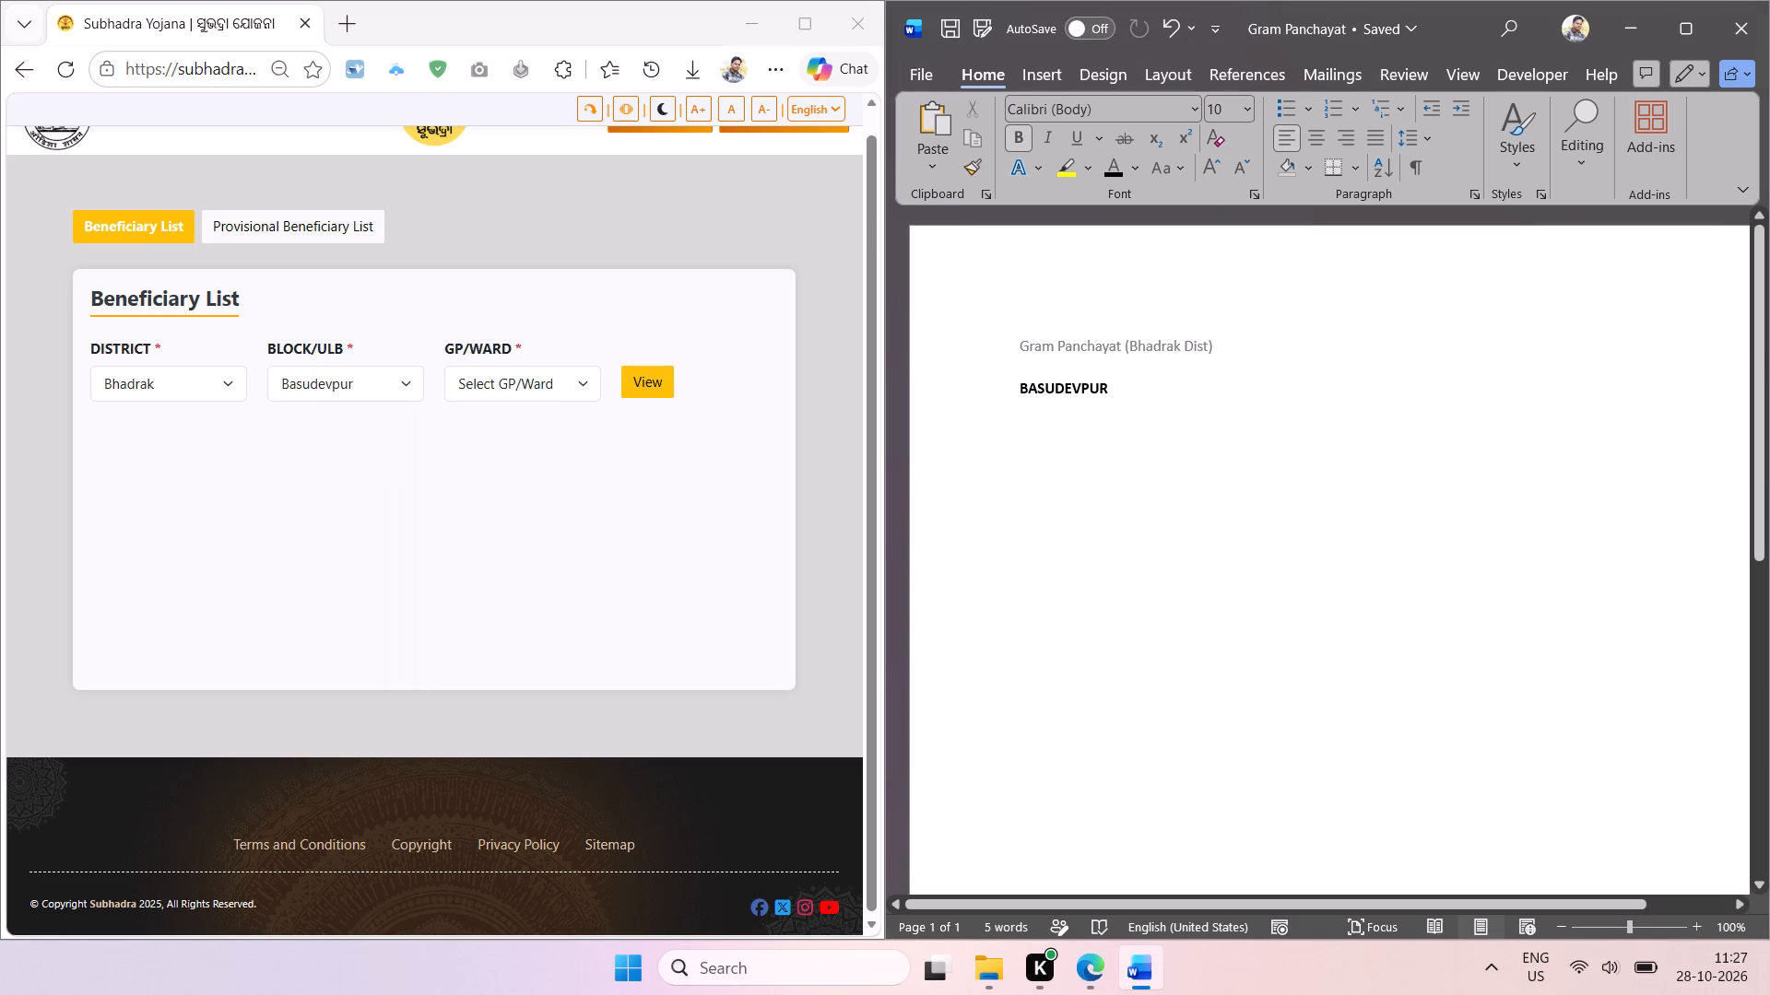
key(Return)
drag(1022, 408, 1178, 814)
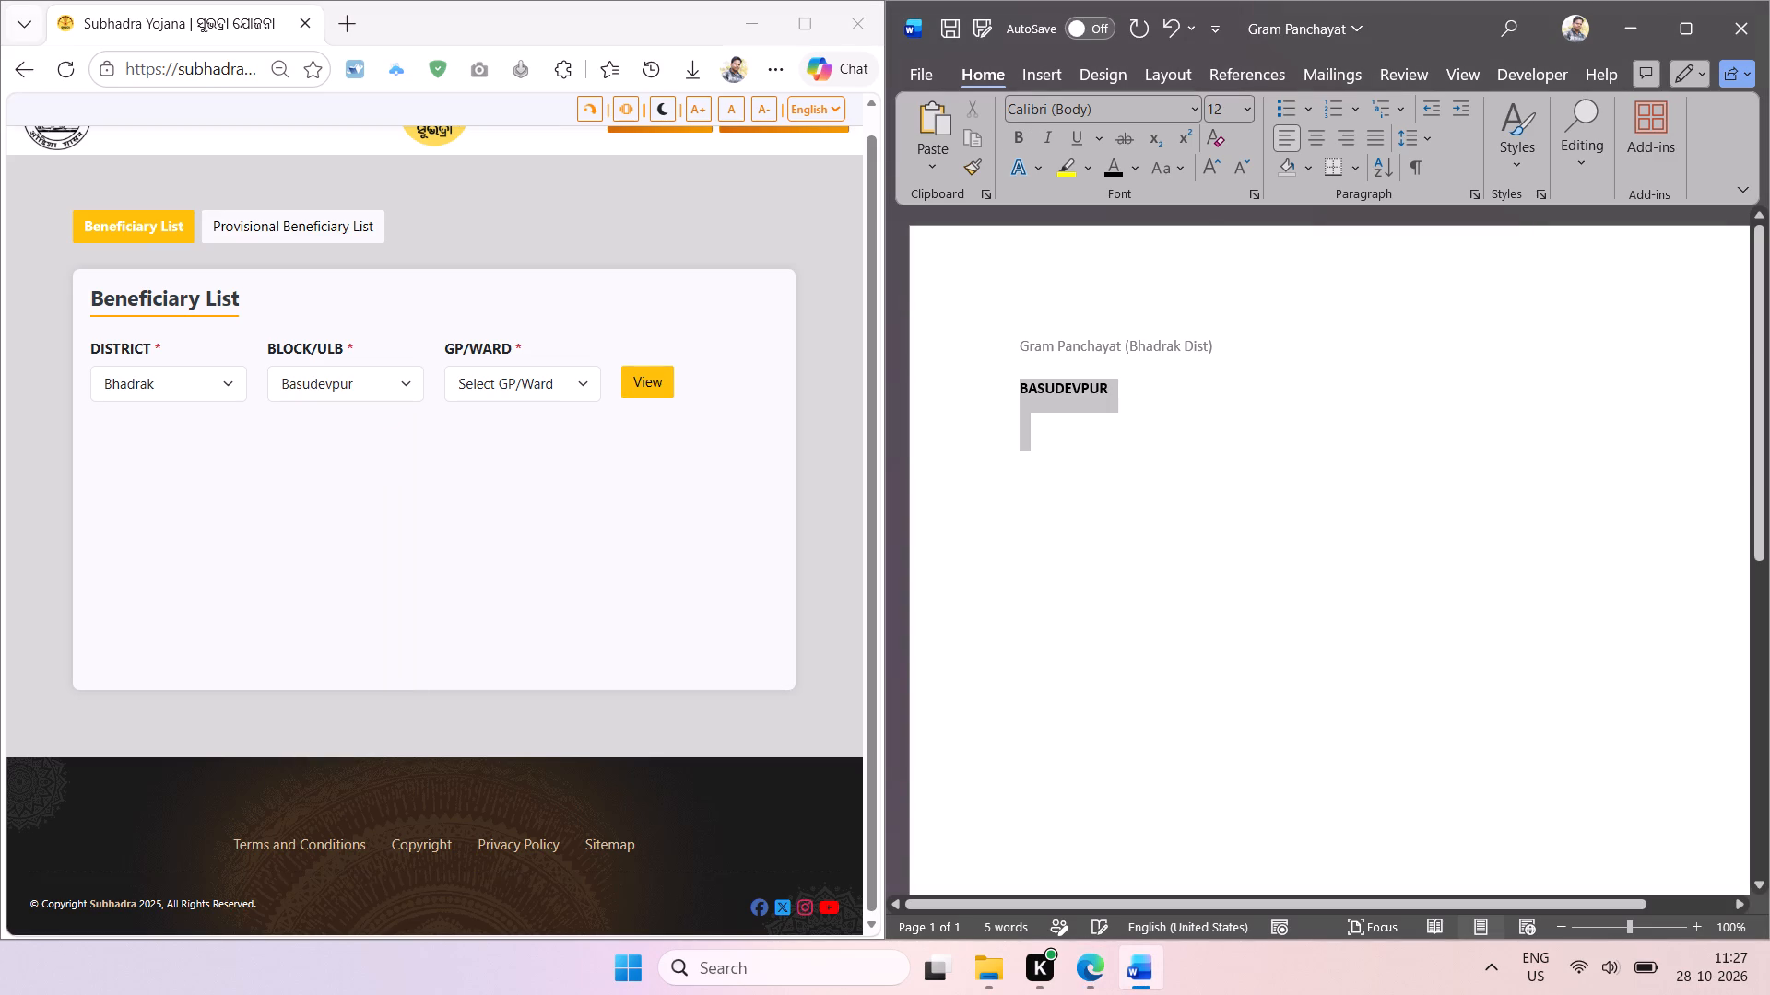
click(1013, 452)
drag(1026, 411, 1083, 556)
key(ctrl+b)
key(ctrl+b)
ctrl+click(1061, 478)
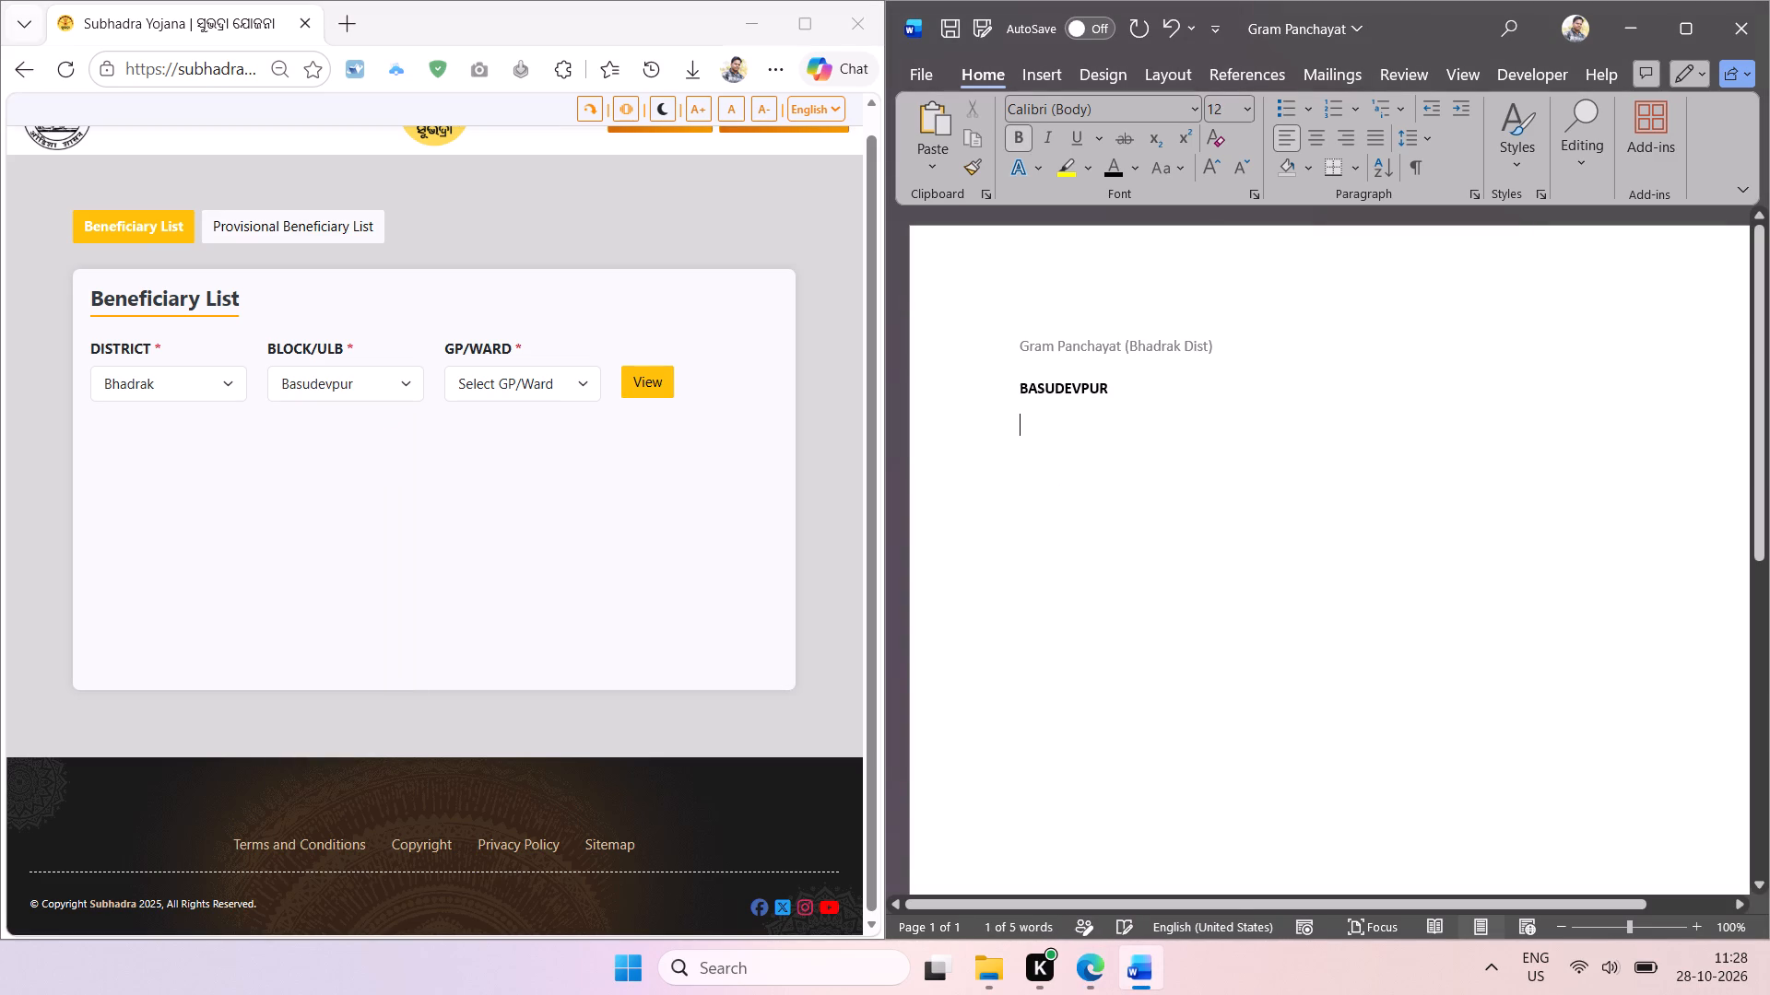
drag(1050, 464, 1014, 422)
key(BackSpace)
Add a new non-bold line below the BASUDEVPUR heading in the Word document.
key(Return)
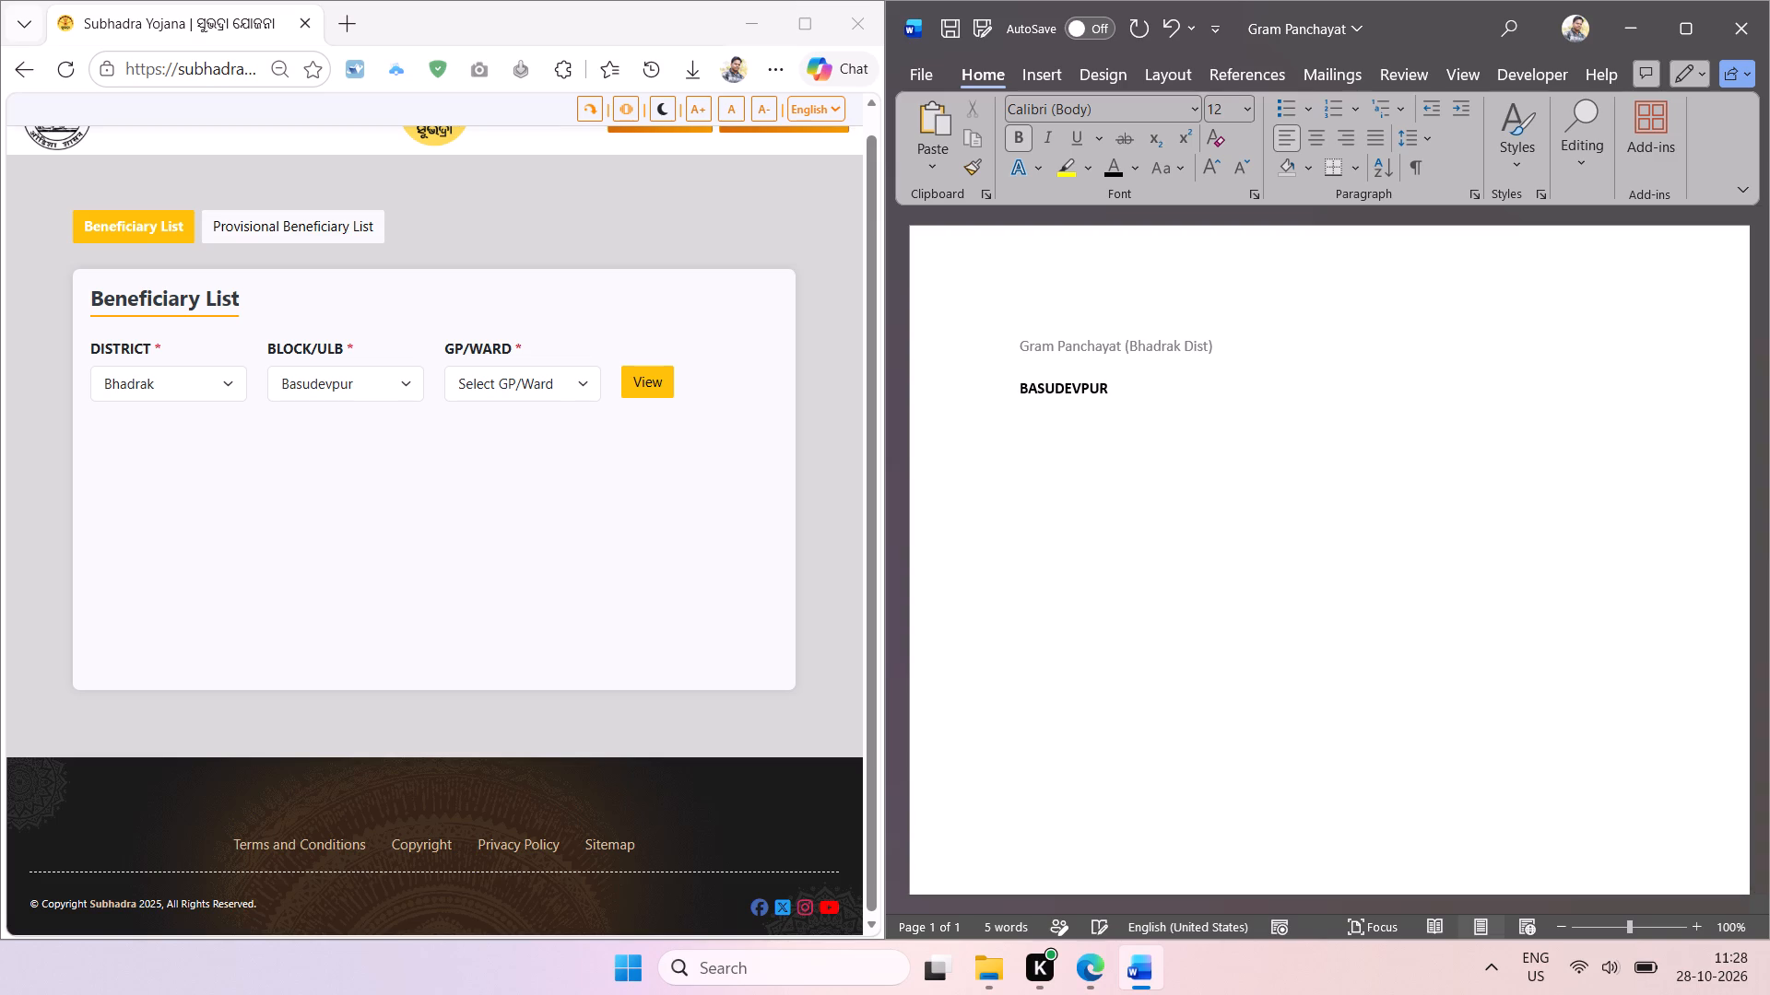
key(ctrl+b)
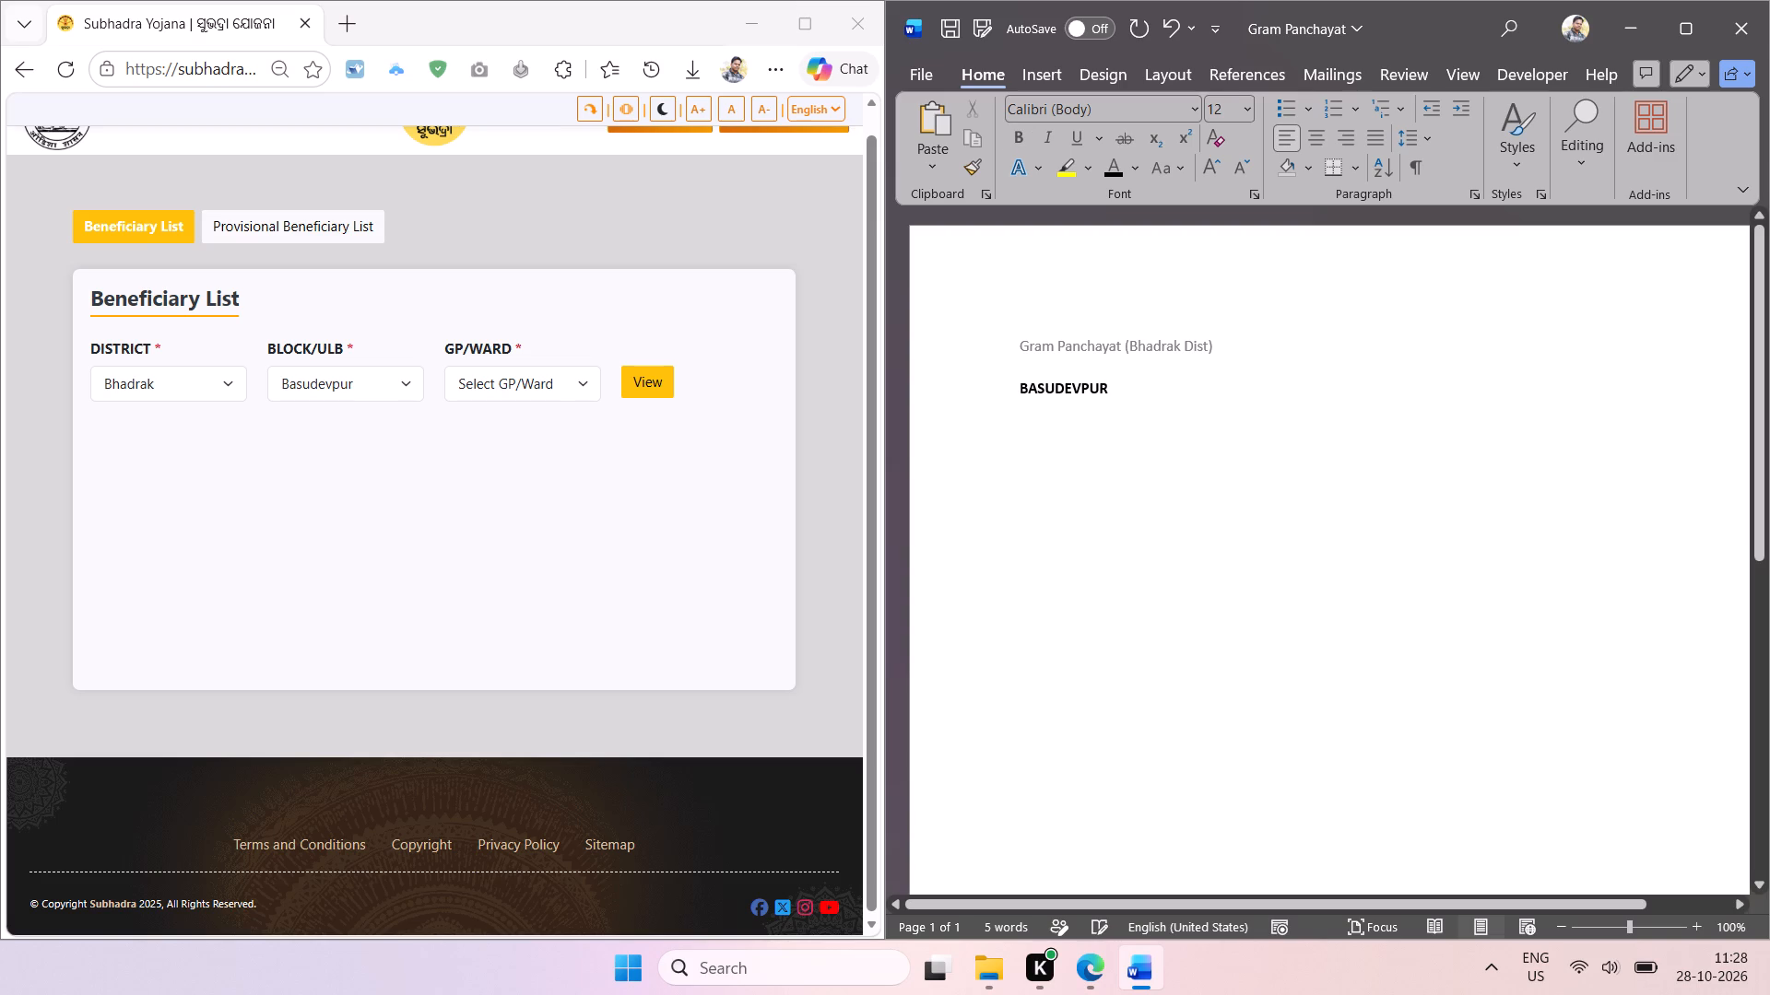
click(1094, 468)
Copy the Basudevpur GP/Ward names from Adhuan to Guagadia as recognised screen text and paste them below the BASUDEVPUR heading in Word.
click(565, 381)
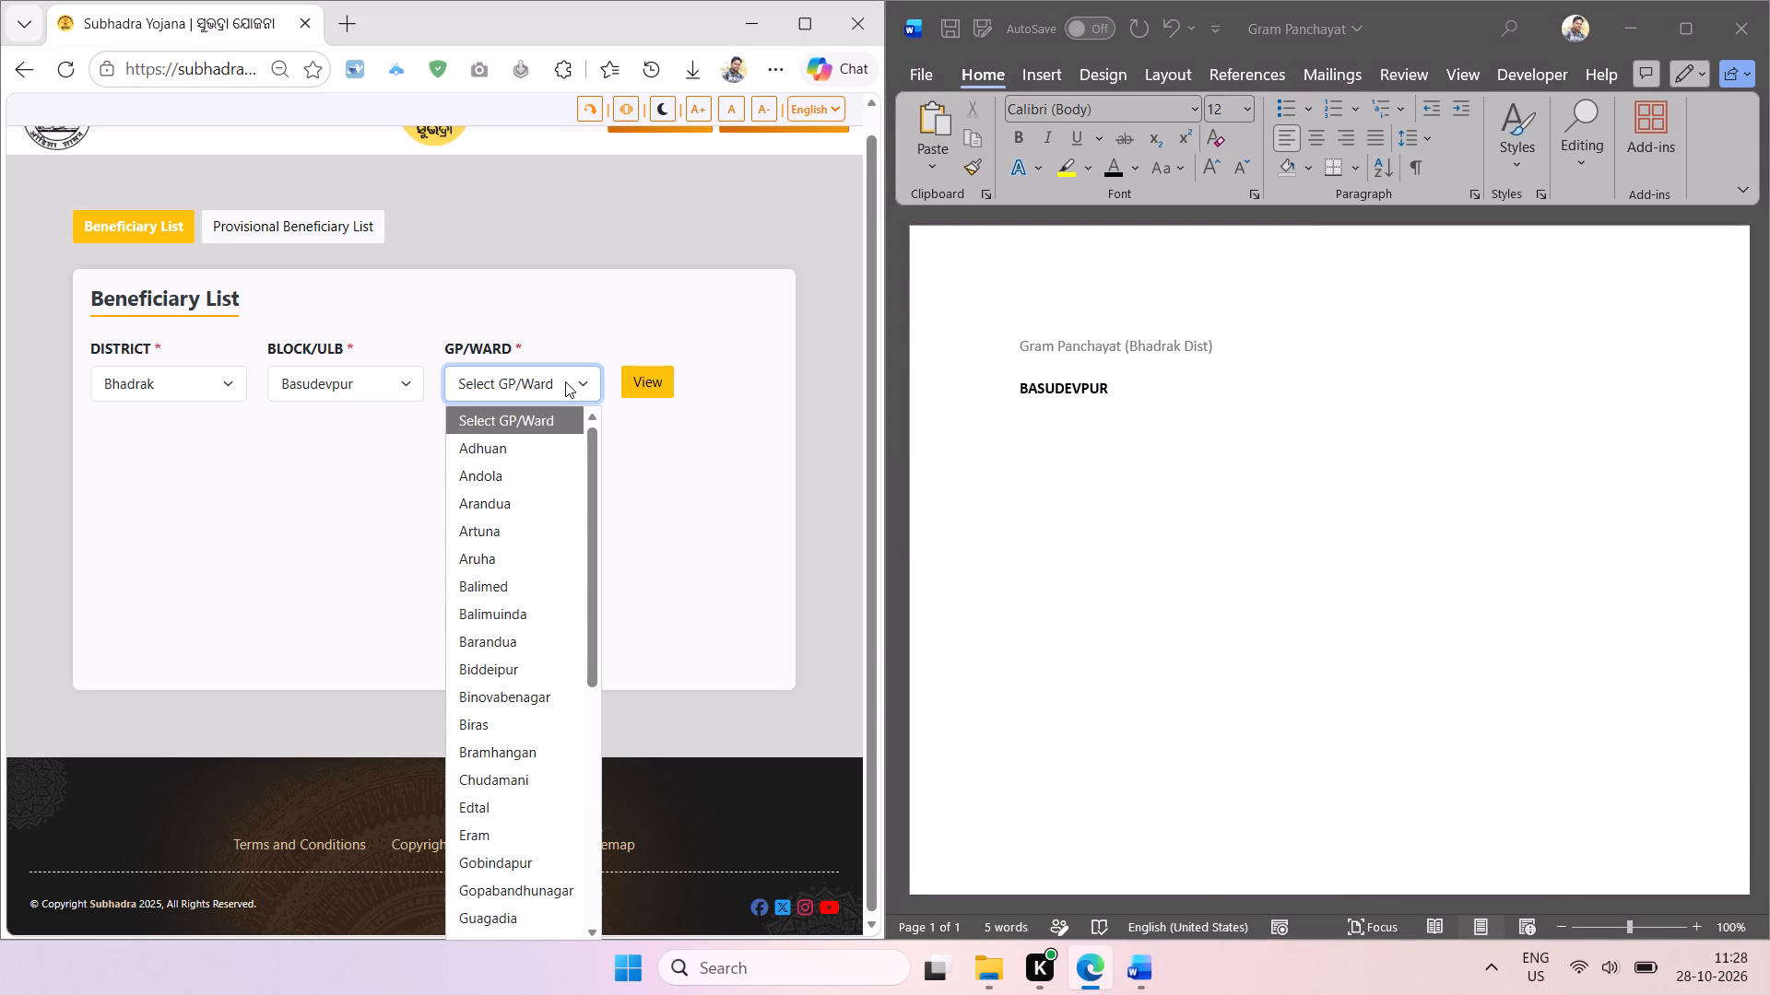
key(shift+super+t)
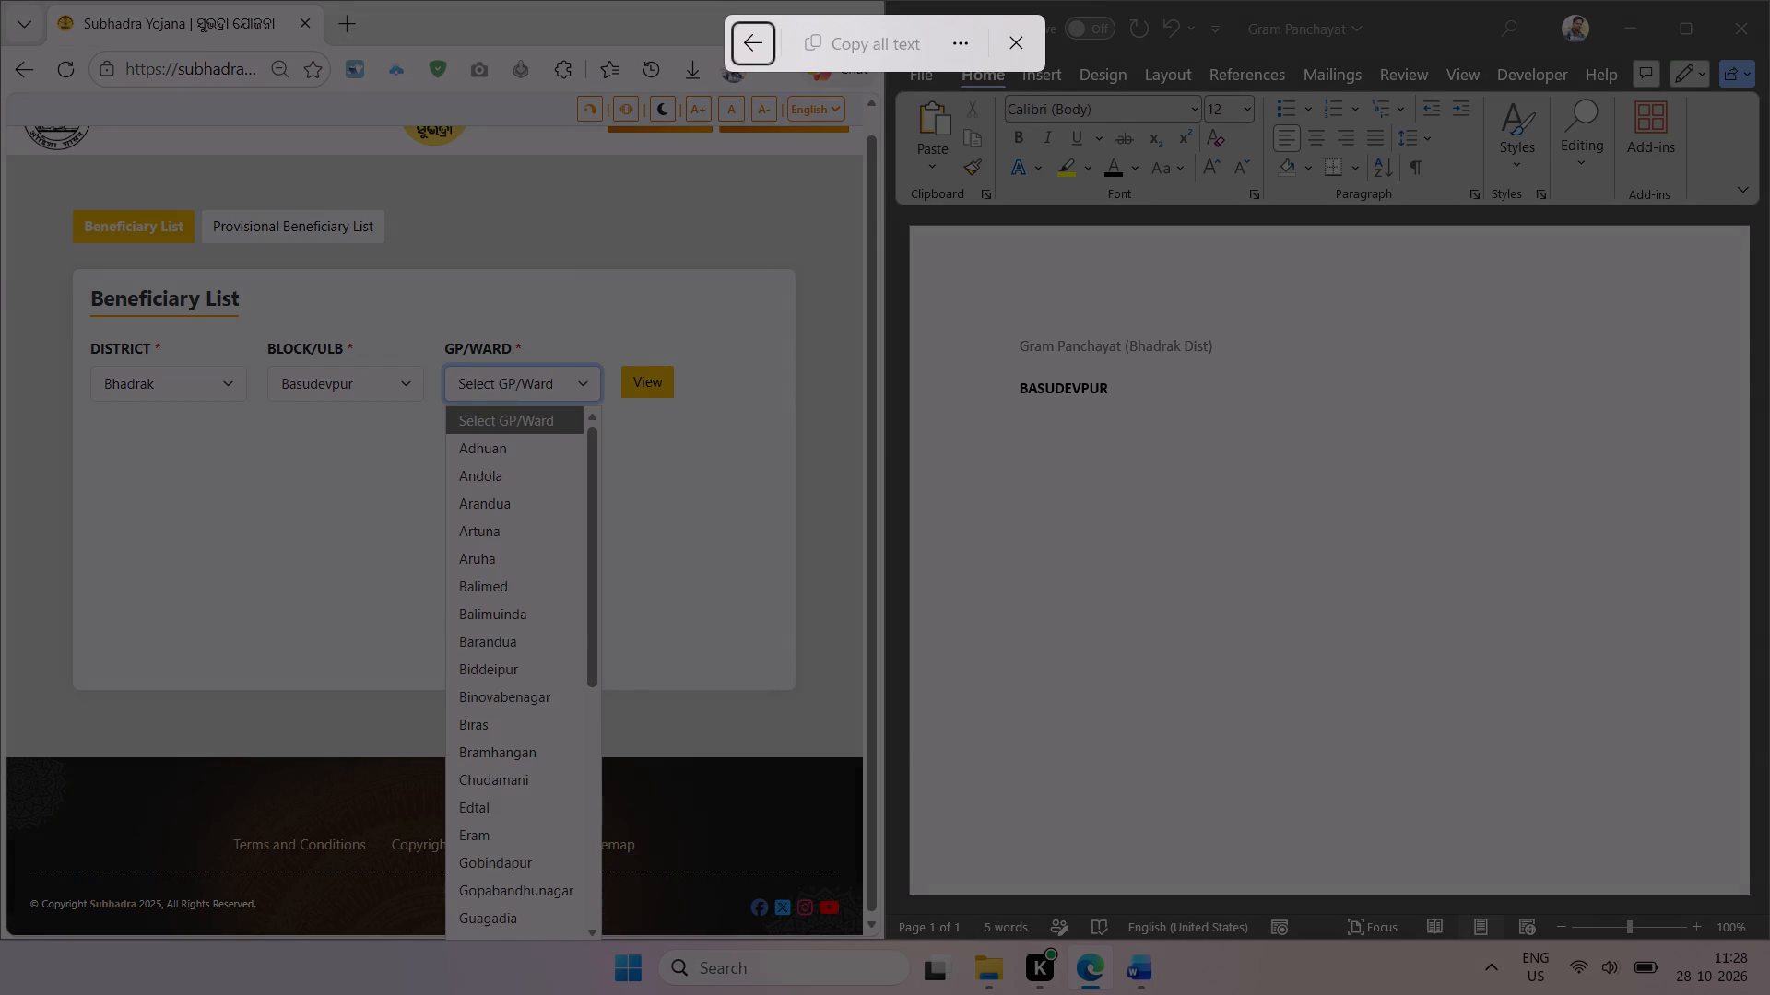
drag(452, 439, 586, 931)
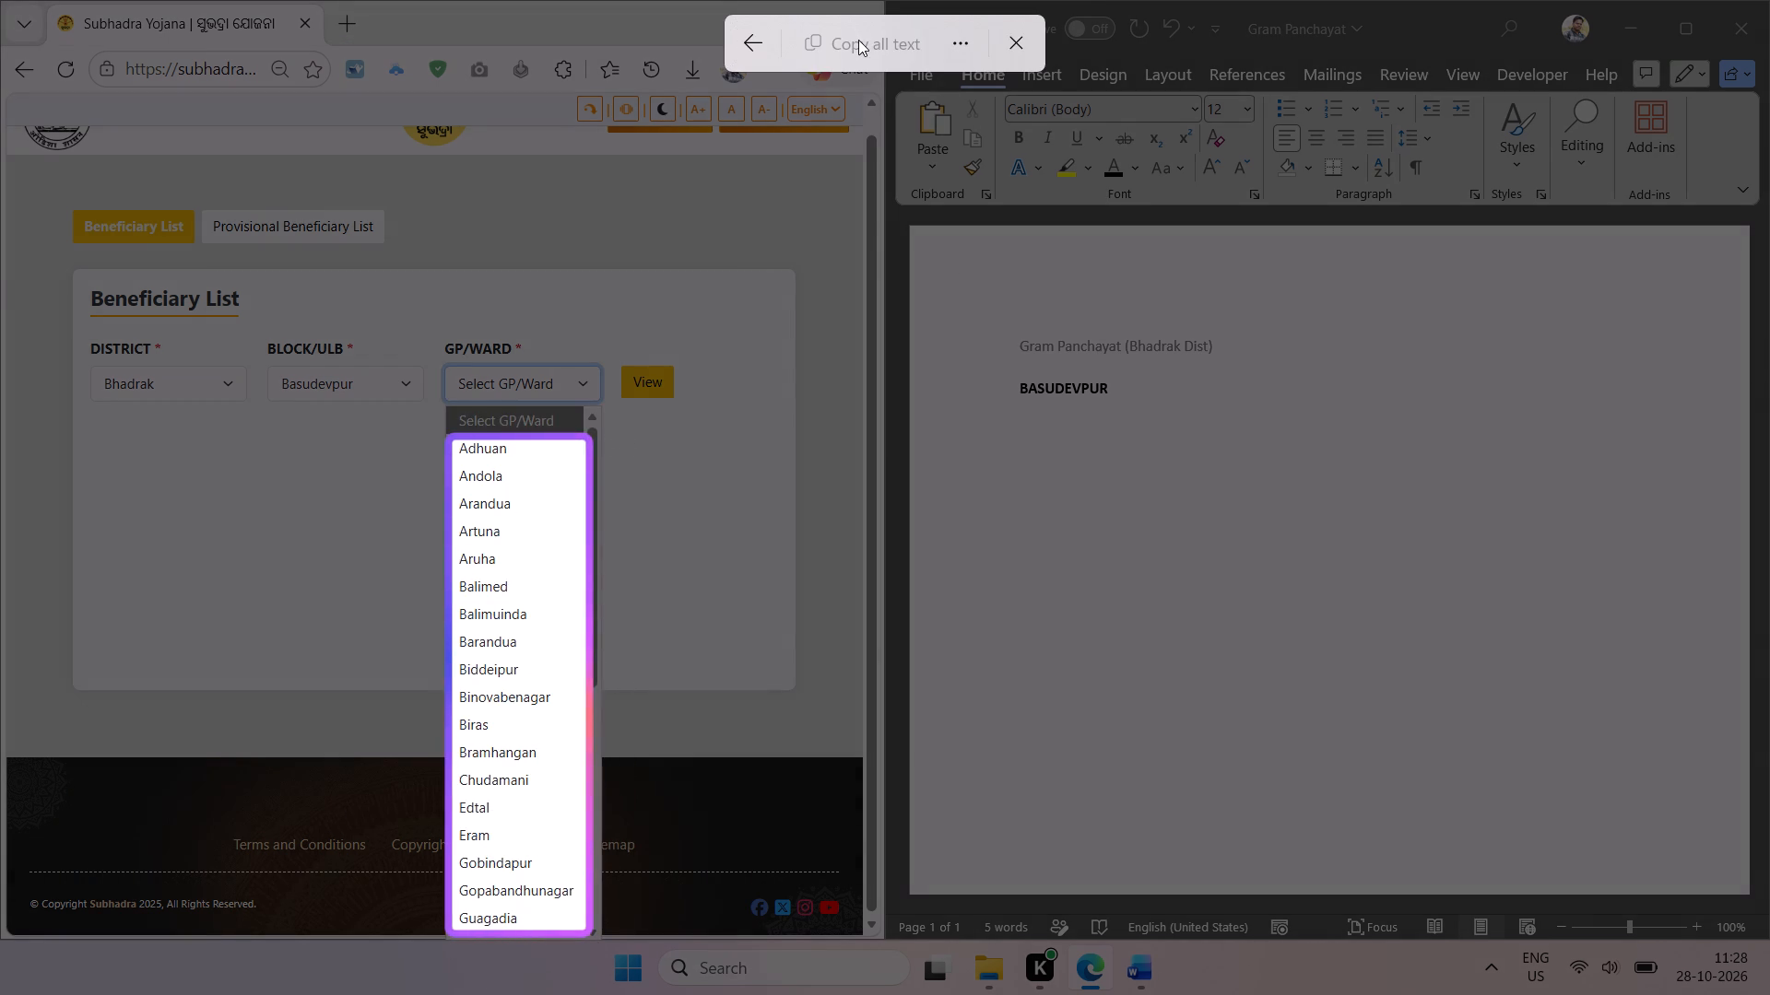
click(858, 41)
click(1035, 414)
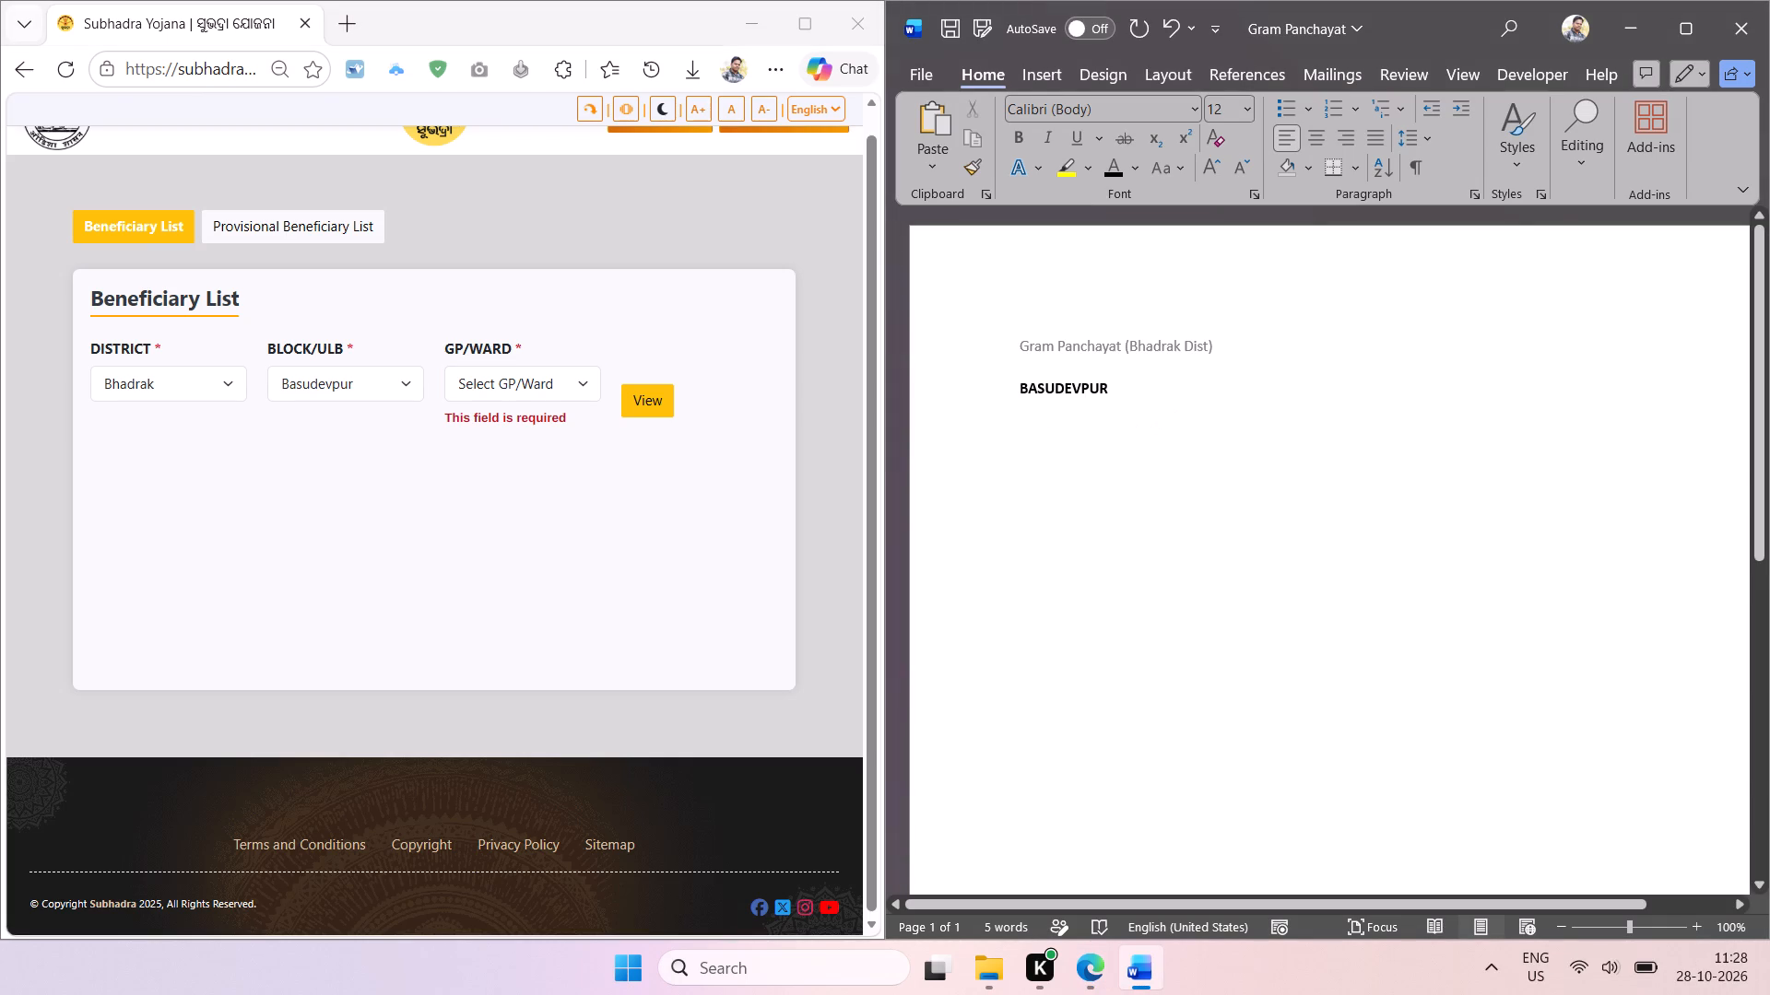
key(ctrl+v)
Add ten blank lines after Guagadia at the end of the pasted list.
click(1101, 837)
key(Return)
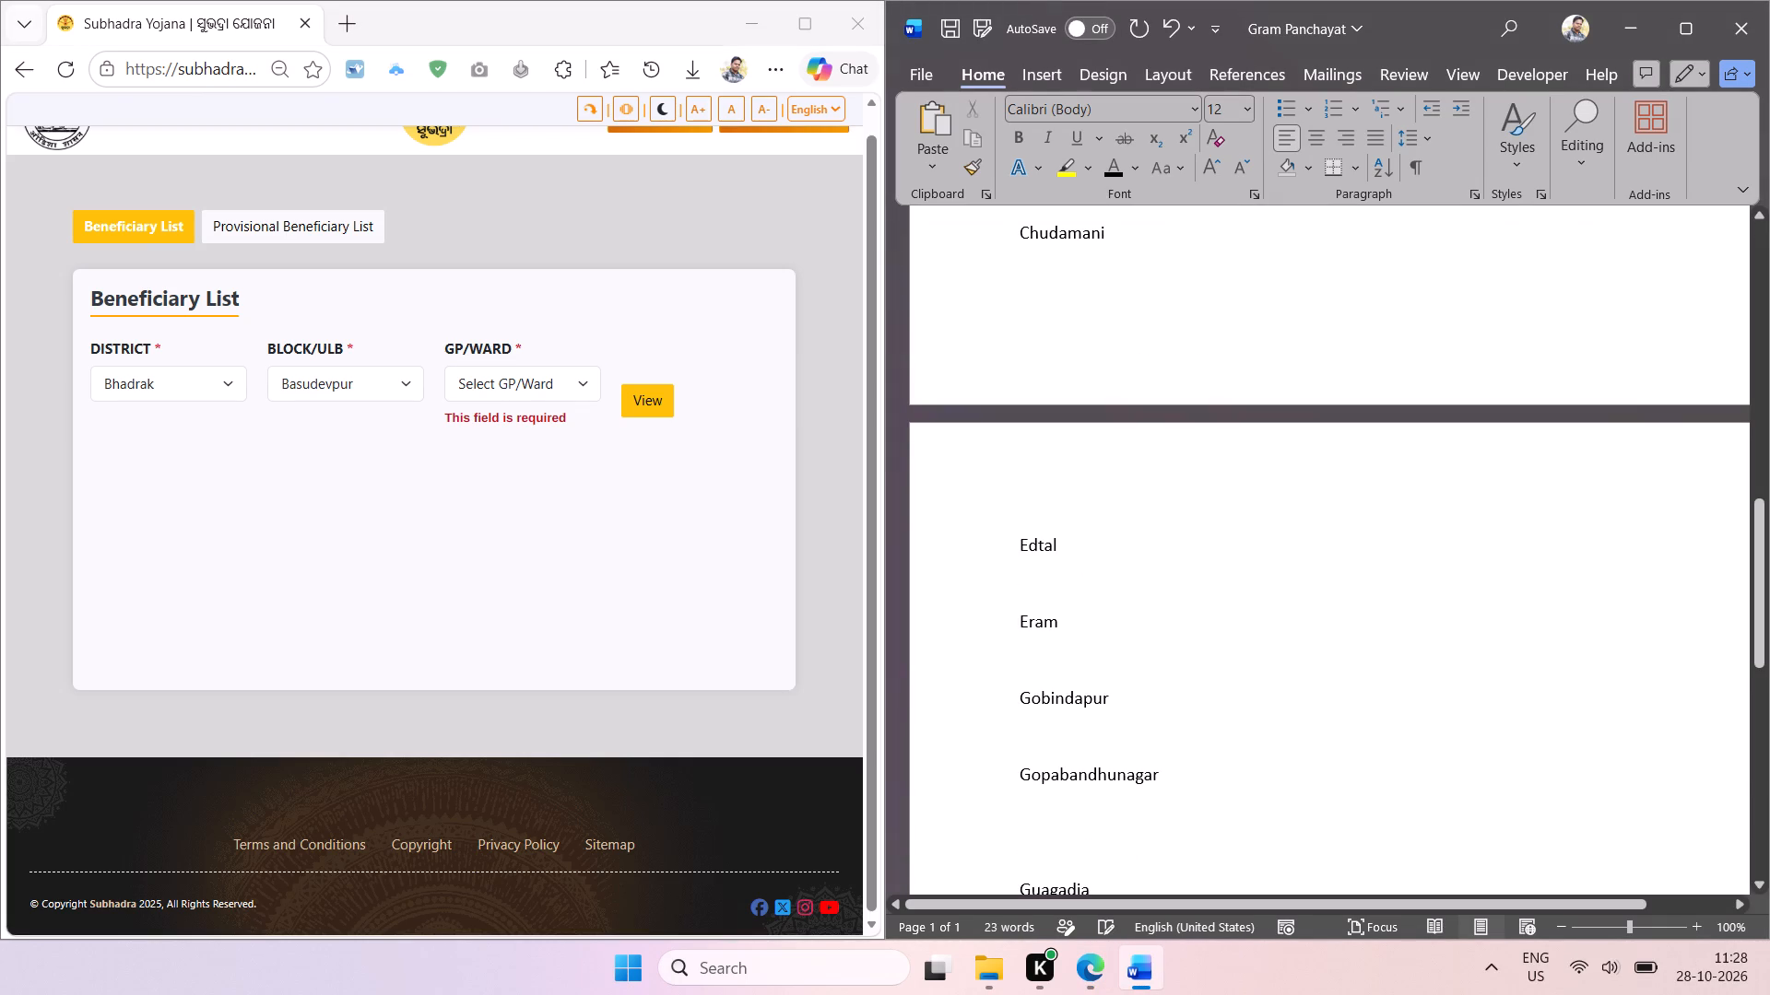
key(BackSpace)
click(1125, 835)
click(1120, 852)
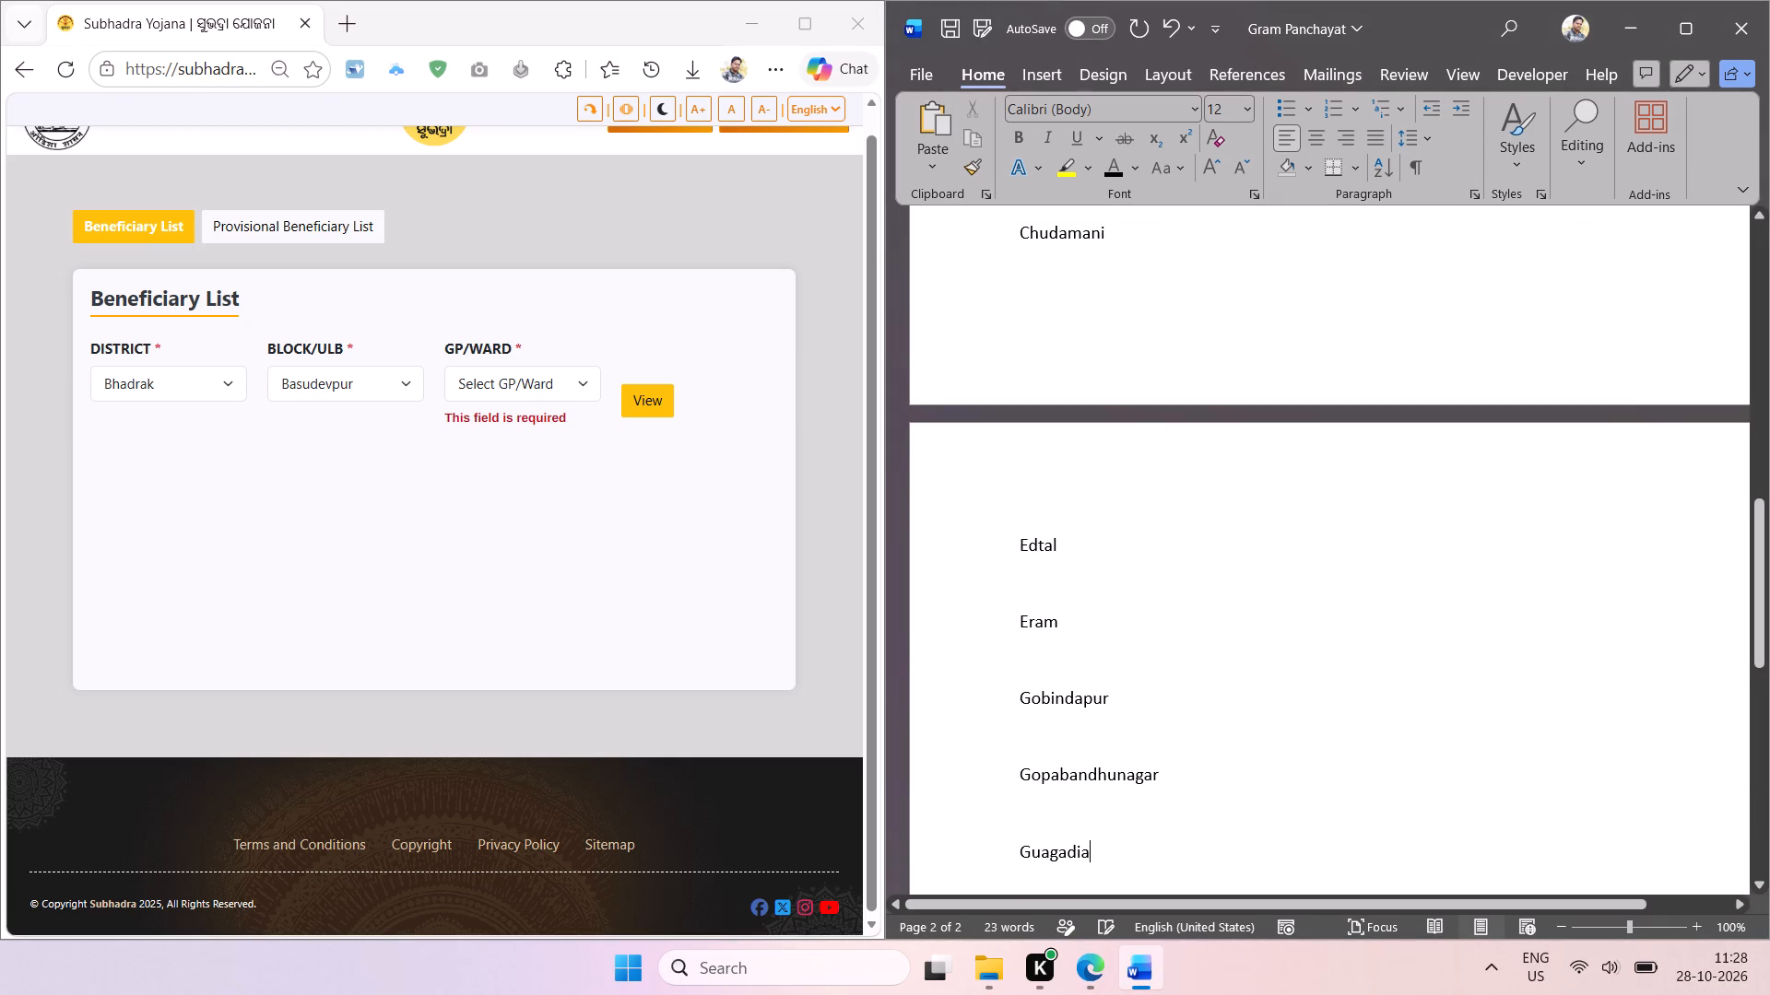
key(Return)
key(Return)
key(Return)
key(Return)
key(Return)
key(Return)
key(Return)
key(Return)
key(Return)
key(Return)
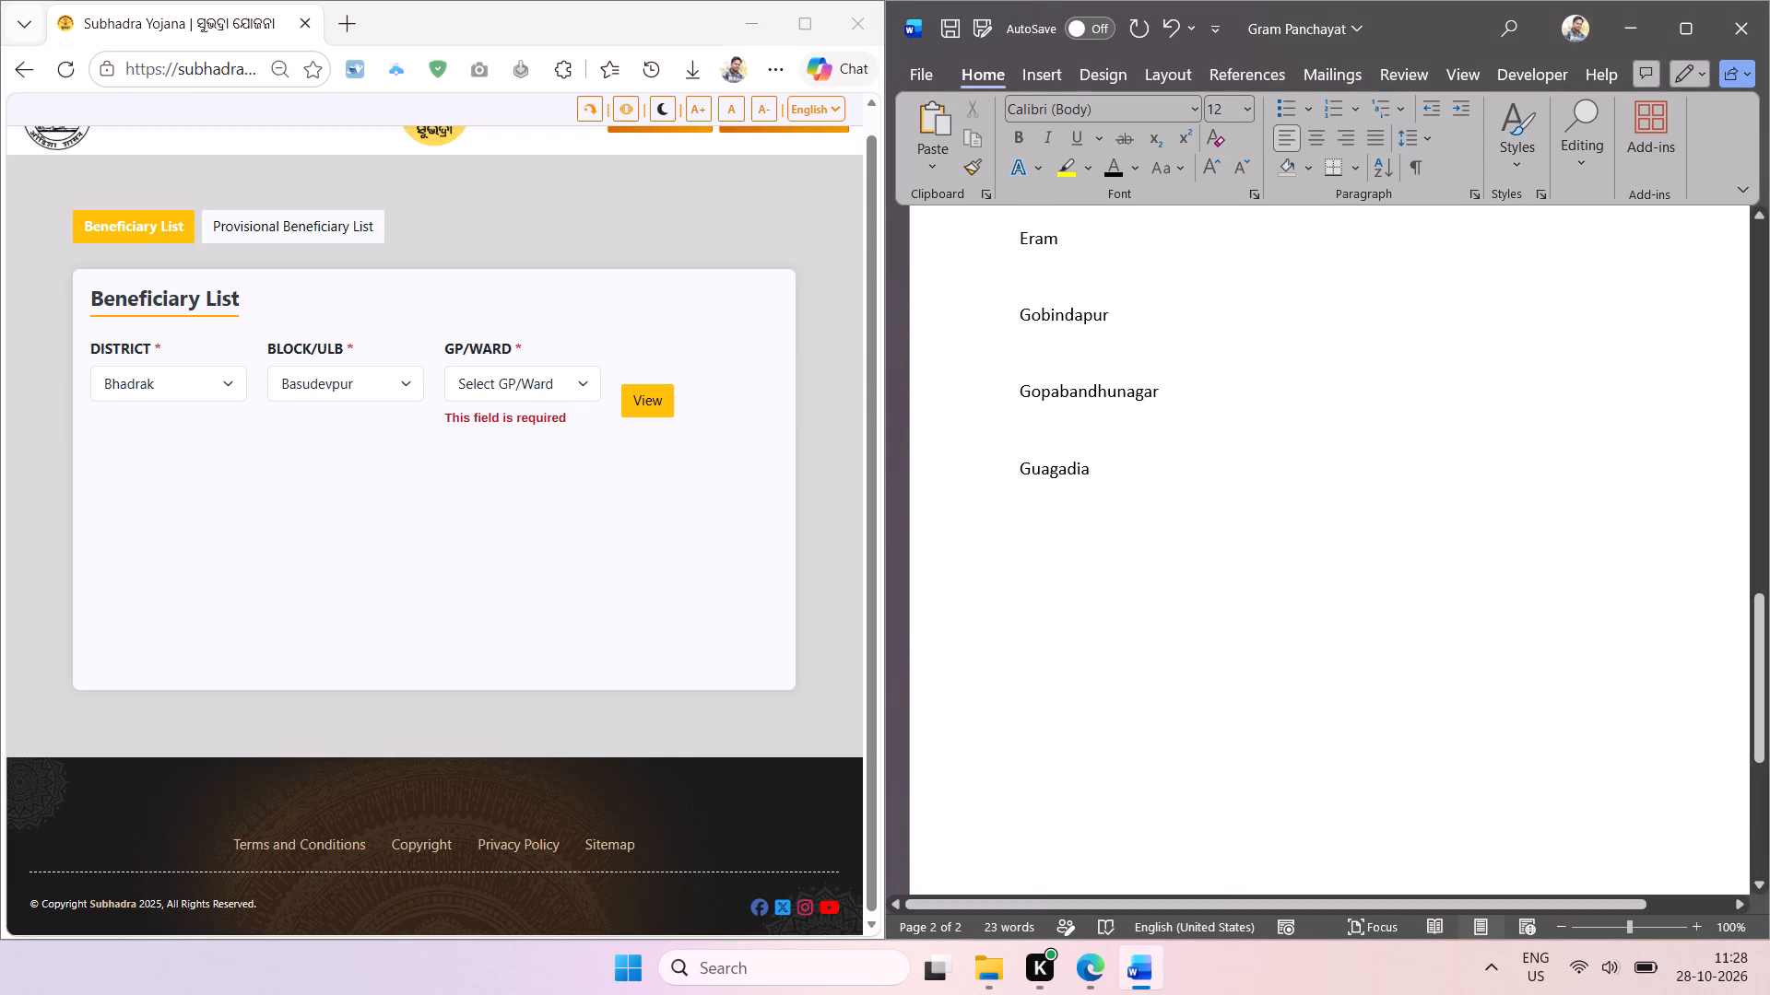
Copy the remaining GP/Ward names from Guagadia to Sugo as recognised screen text and paste them directly below Guagadia in Word.
click(598, 382)
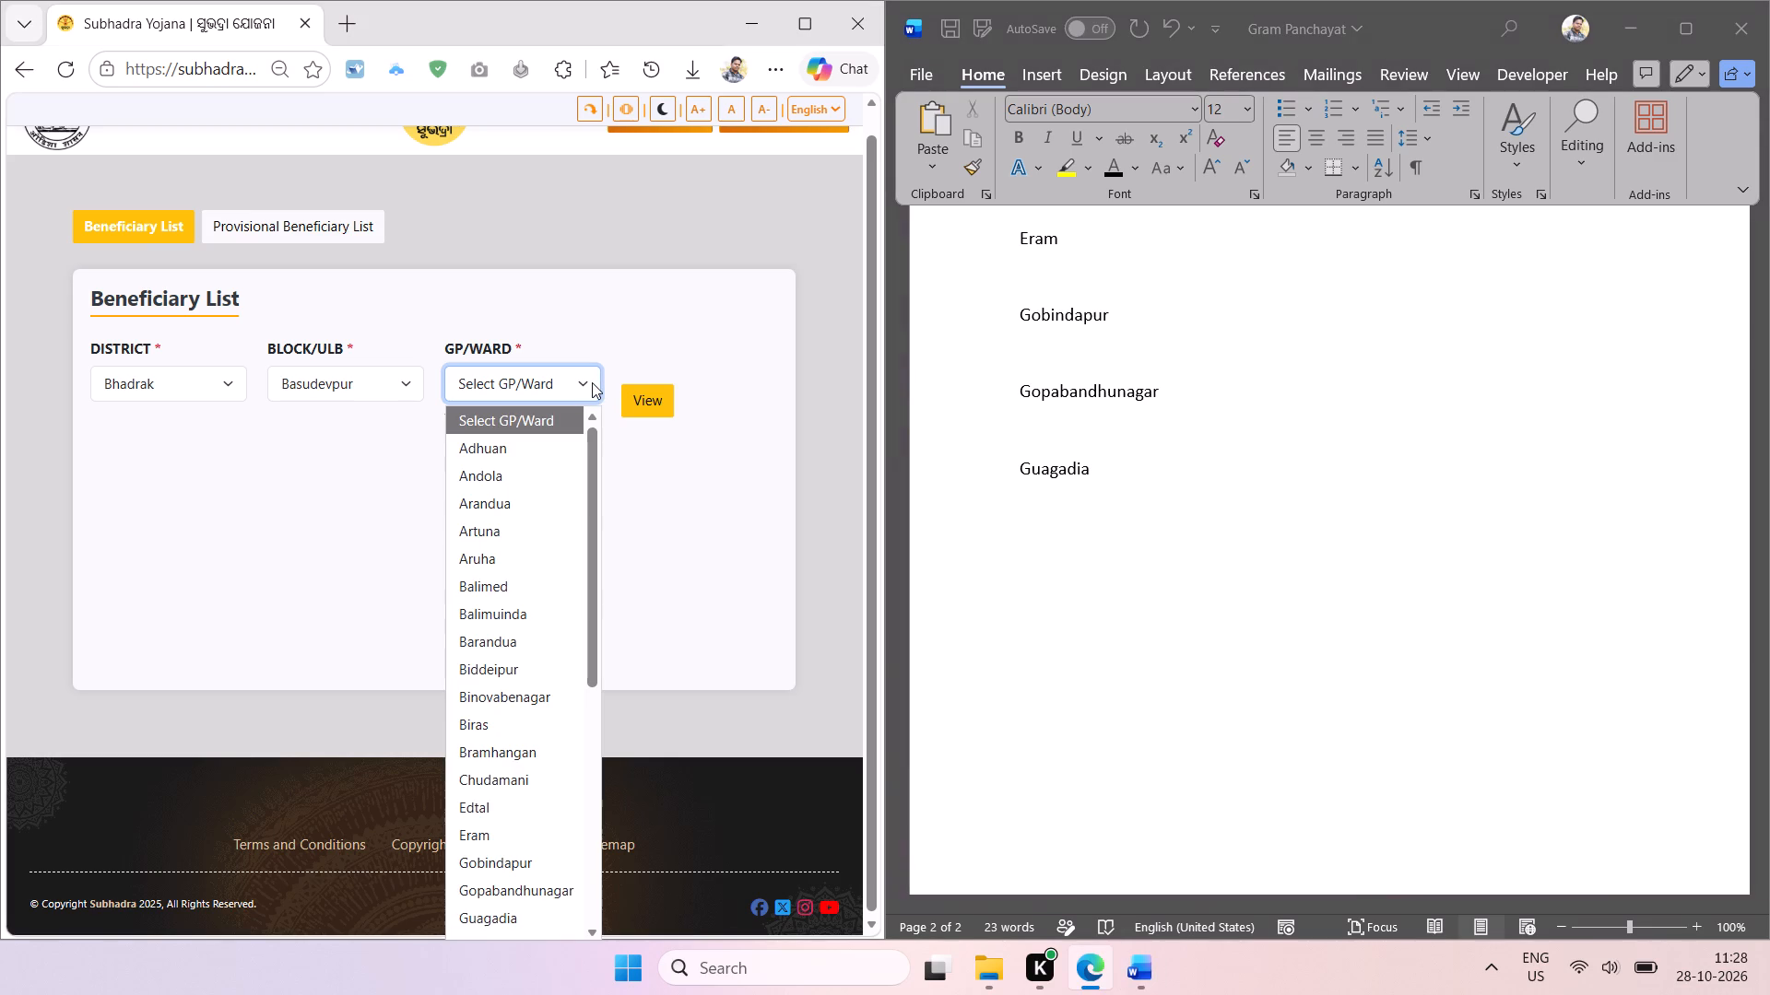
drag(595, 563, 598, 690)
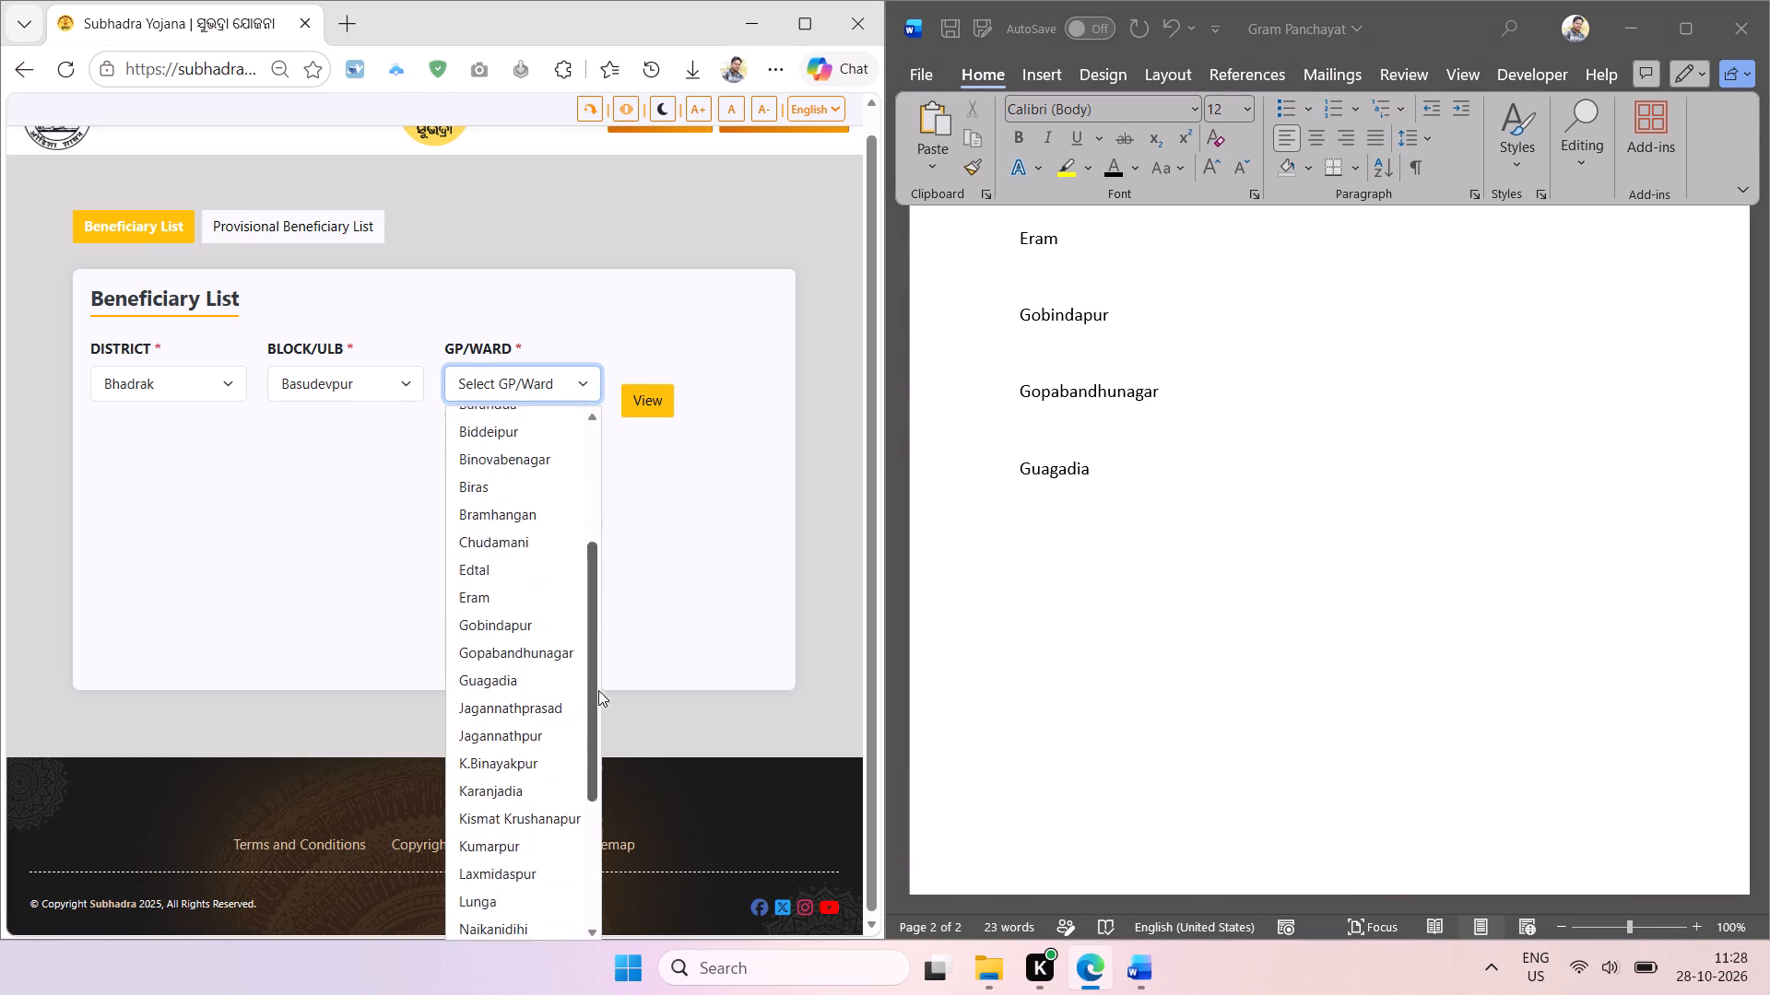
drag(598, 690, 597, 811)
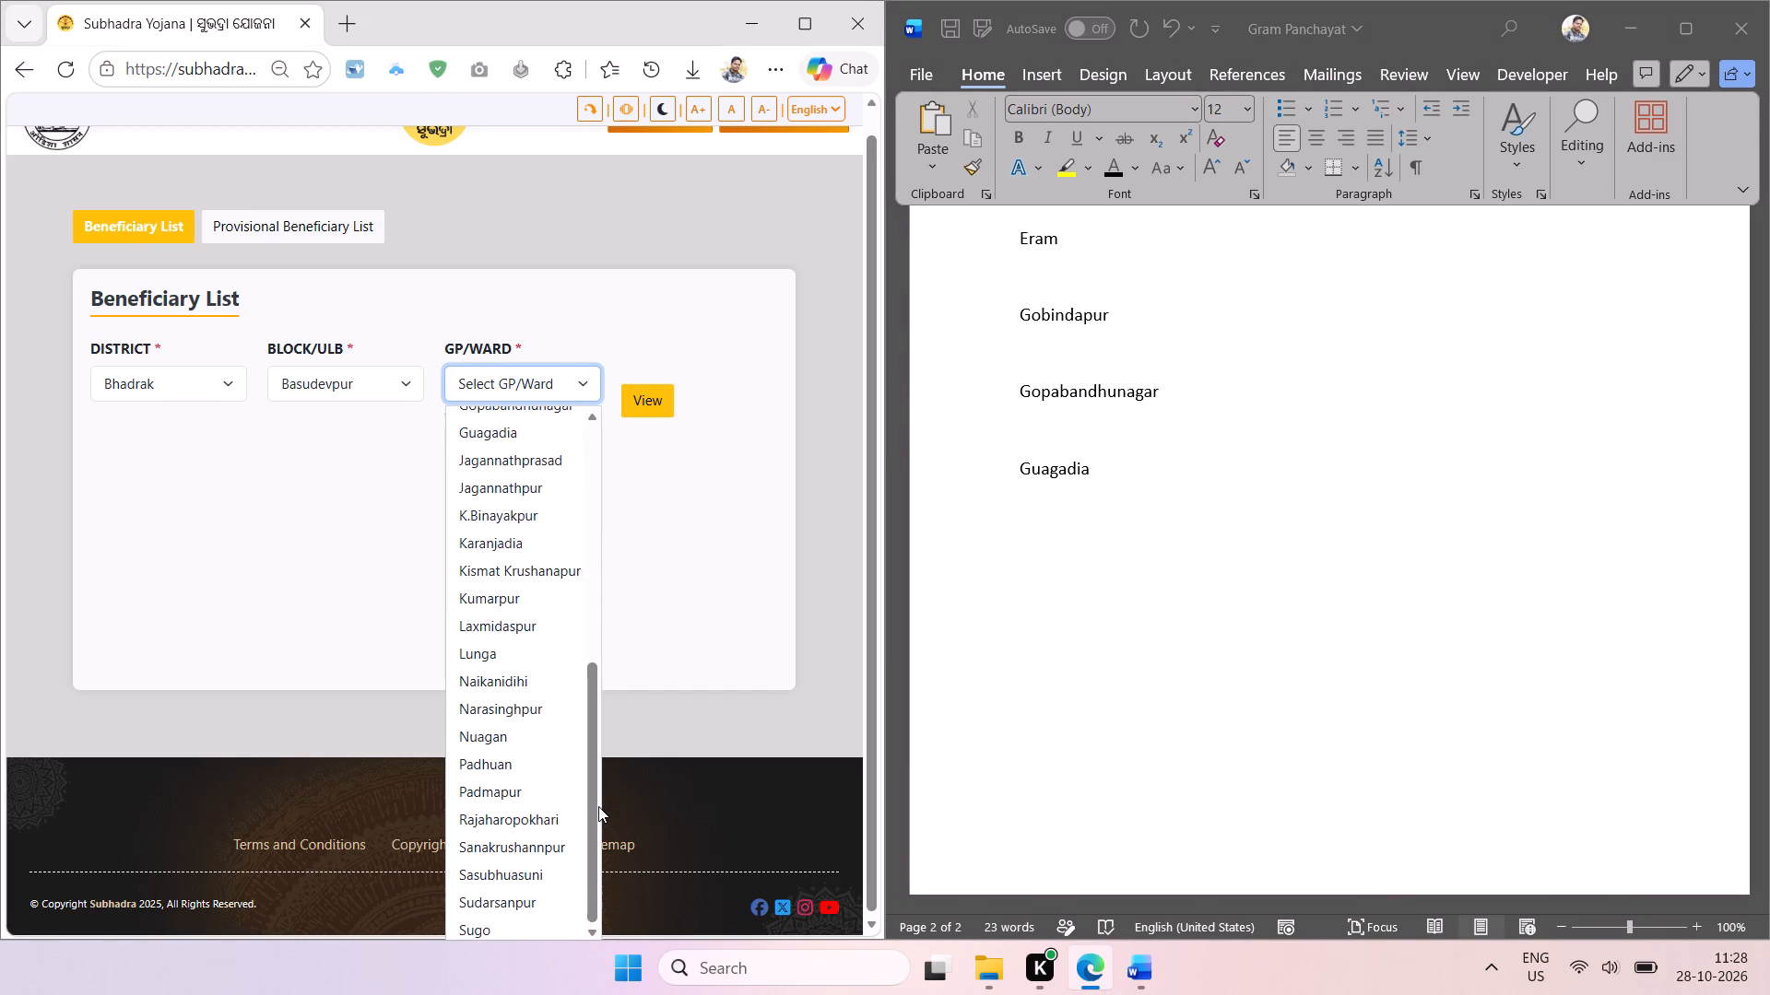
key(shift+super+t)
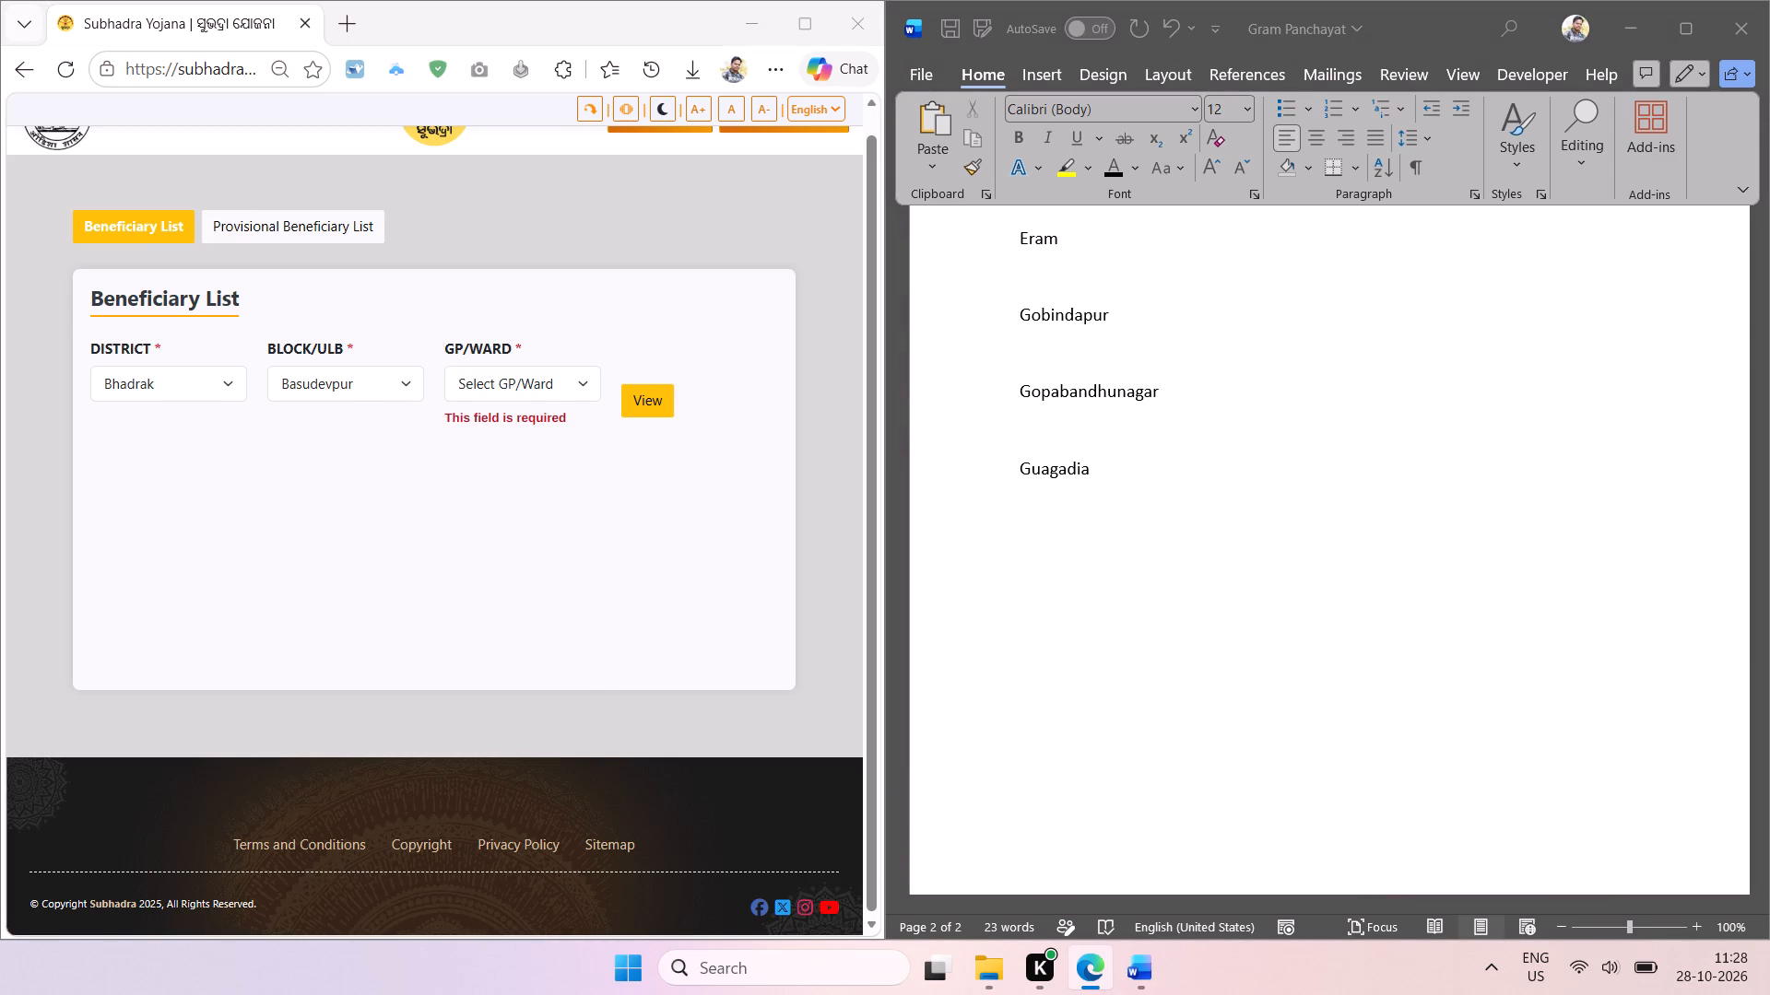
drag(449, 417, 579, 944)
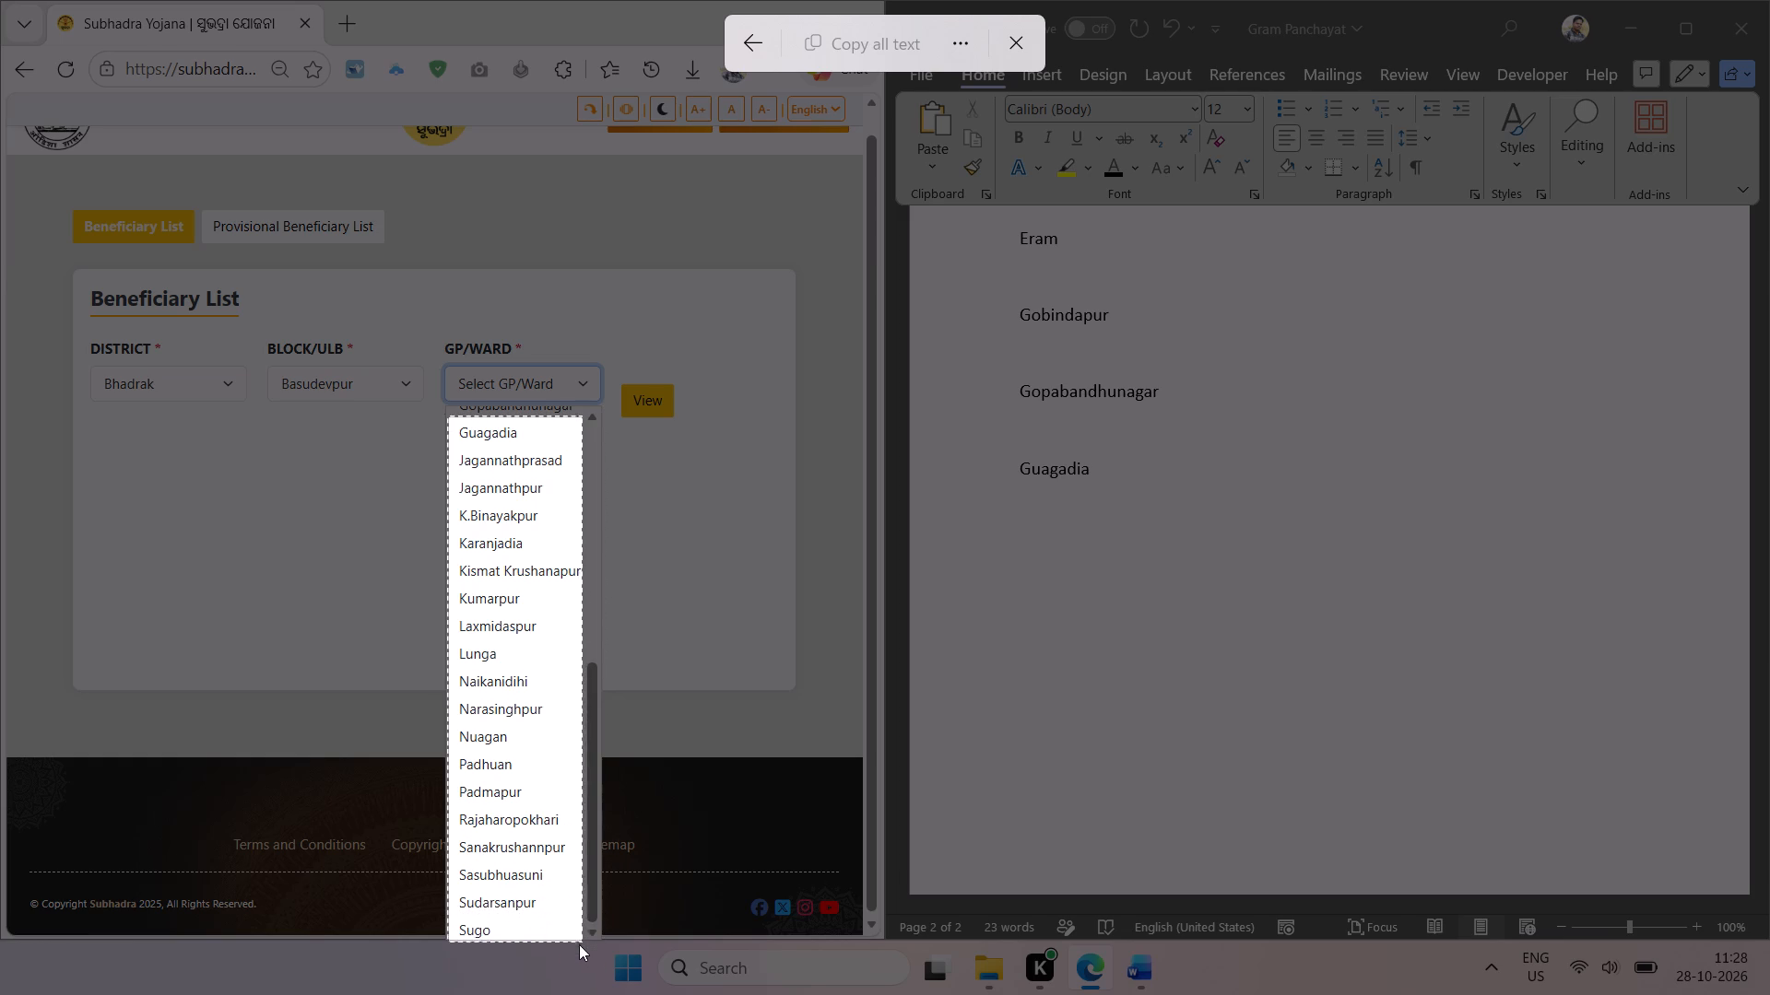
drag(579, 944, 586, 946)
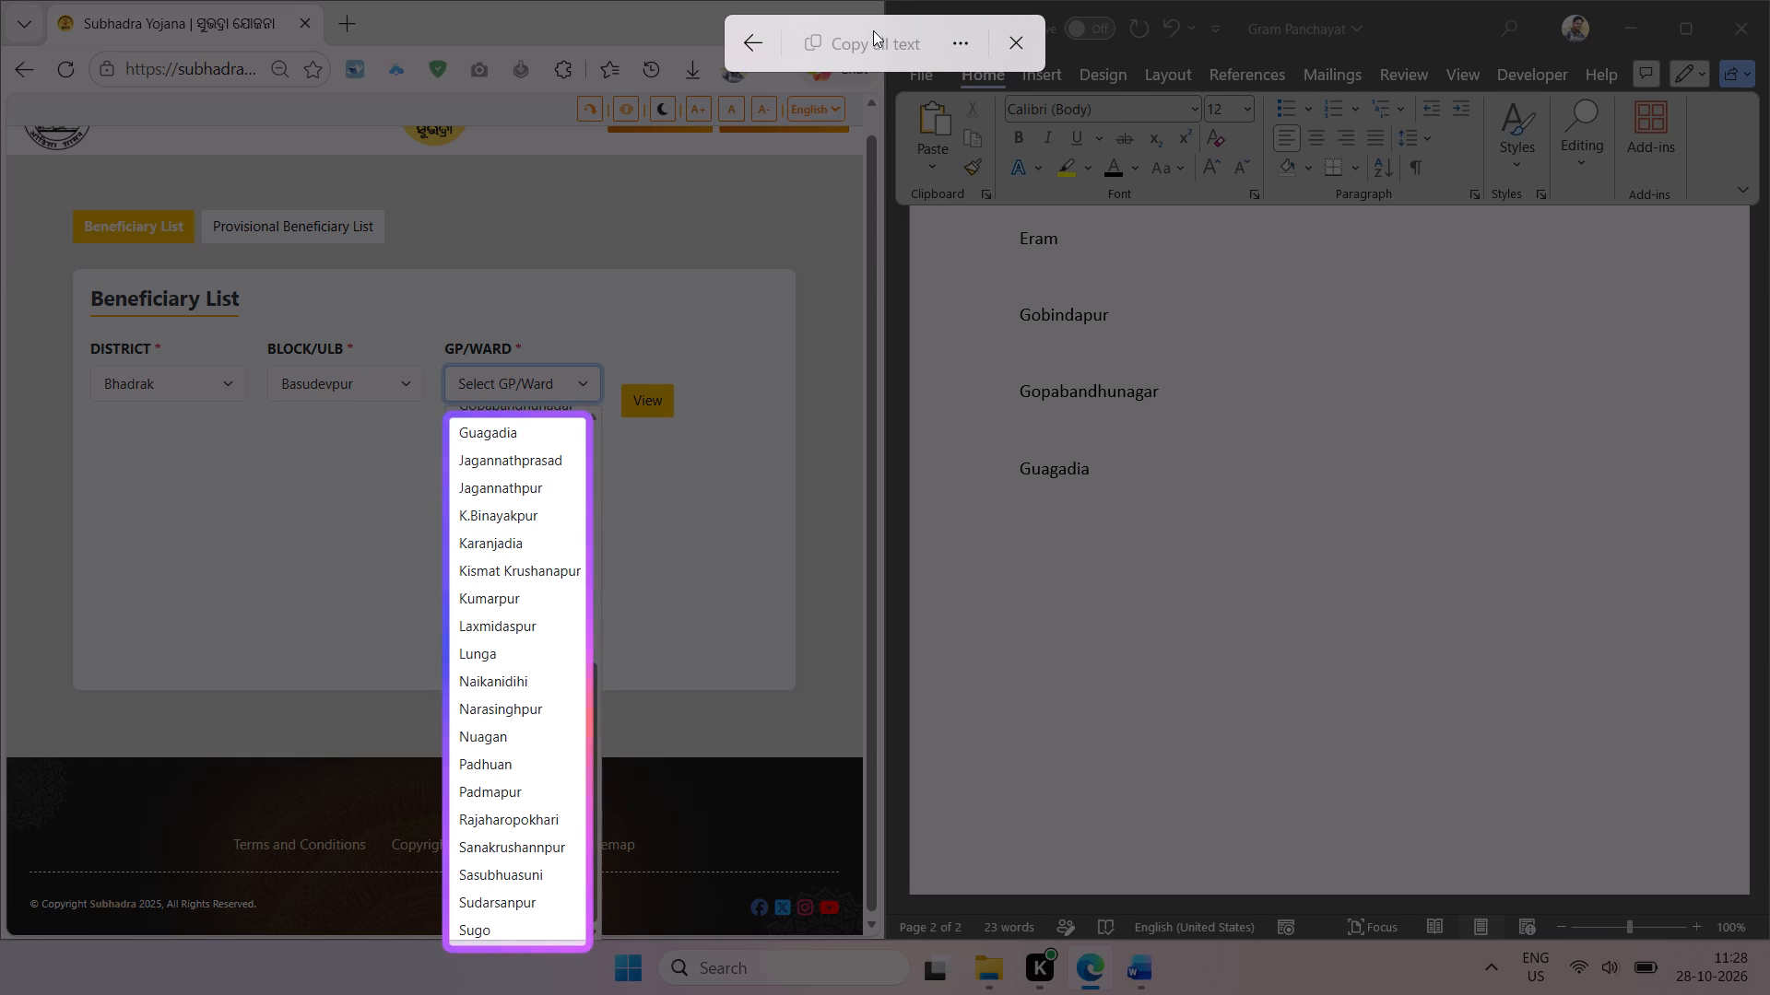
click(867, 21)
click(1035, 509)
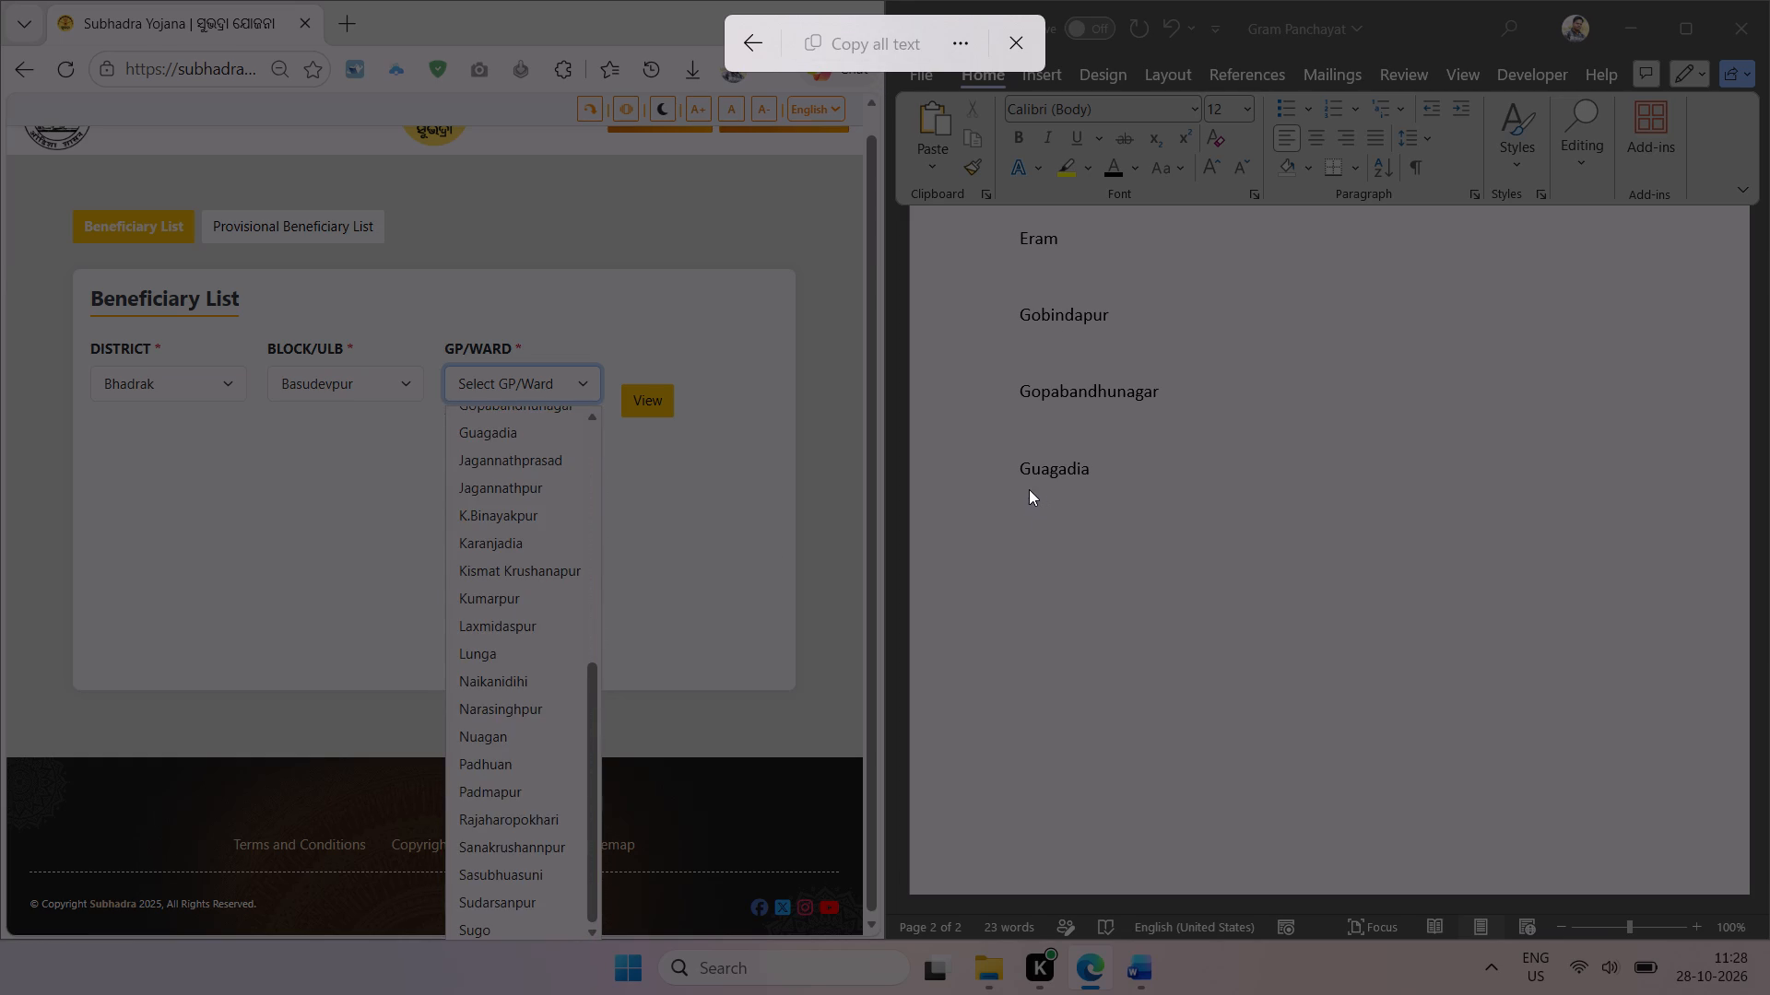
drag(445, 416, 585, 946)
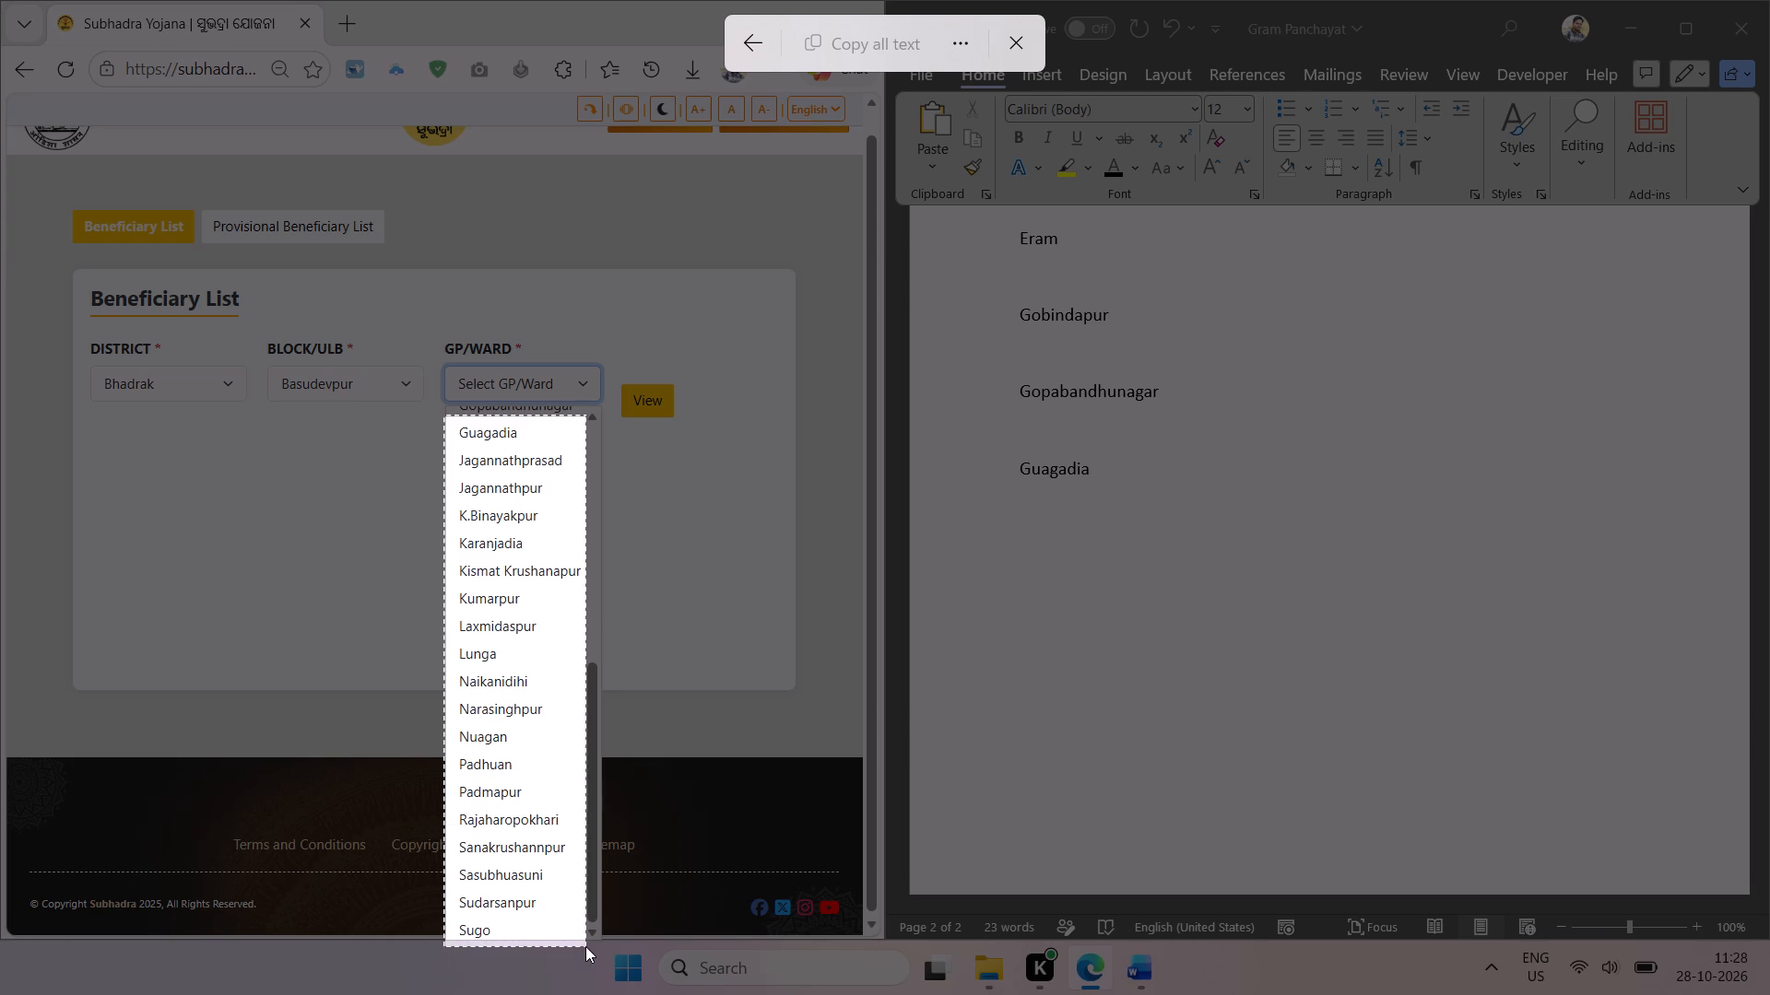
drag(585, 946, 589, 948)
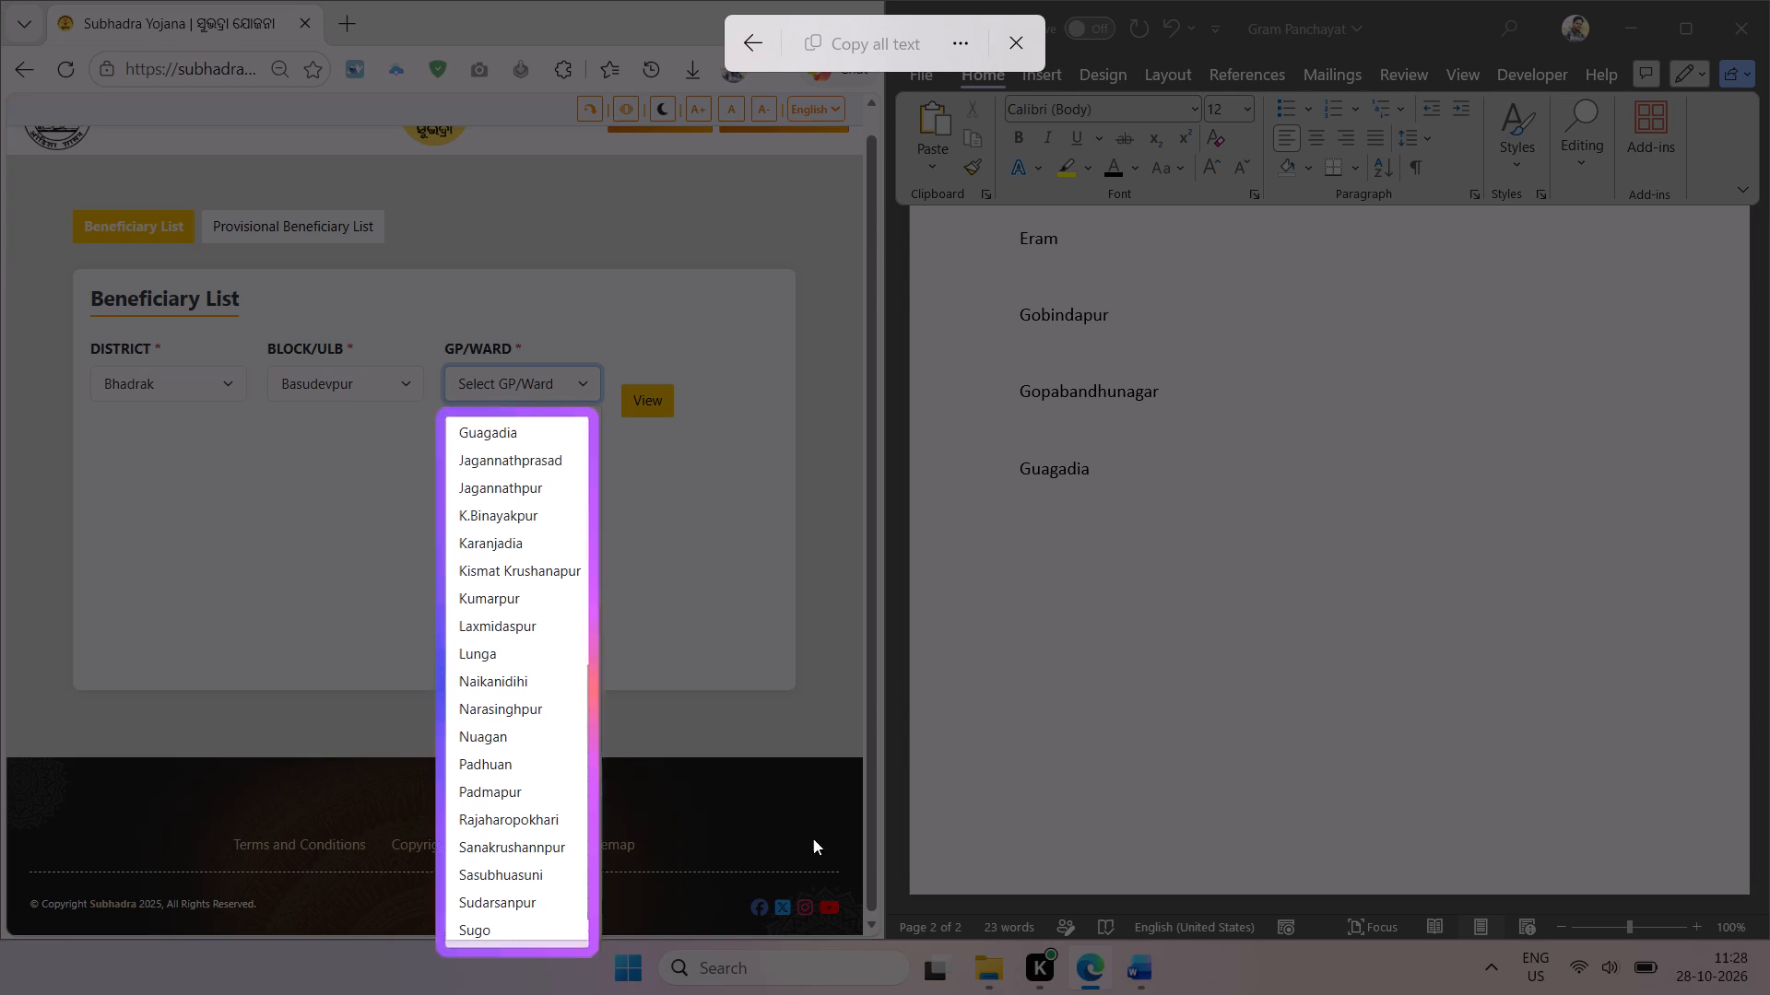
click(903, 42)
click(1041, 456)
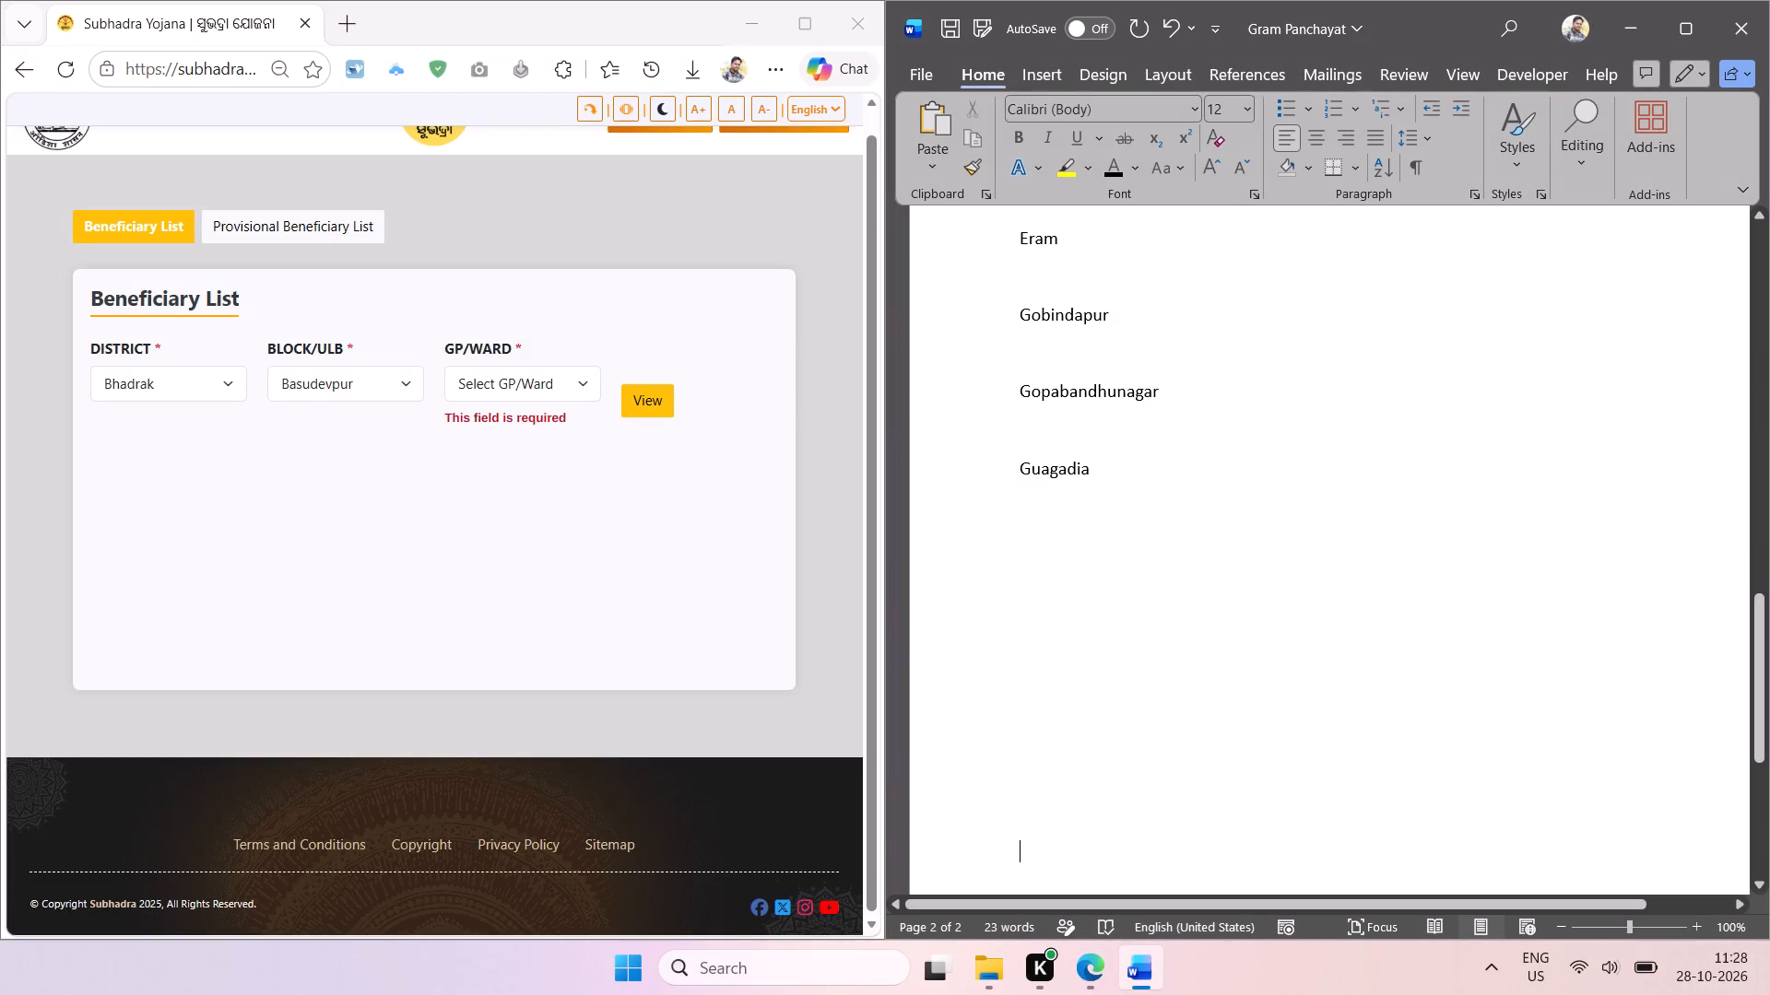
click(1041, 501)
key(ctrl+v)
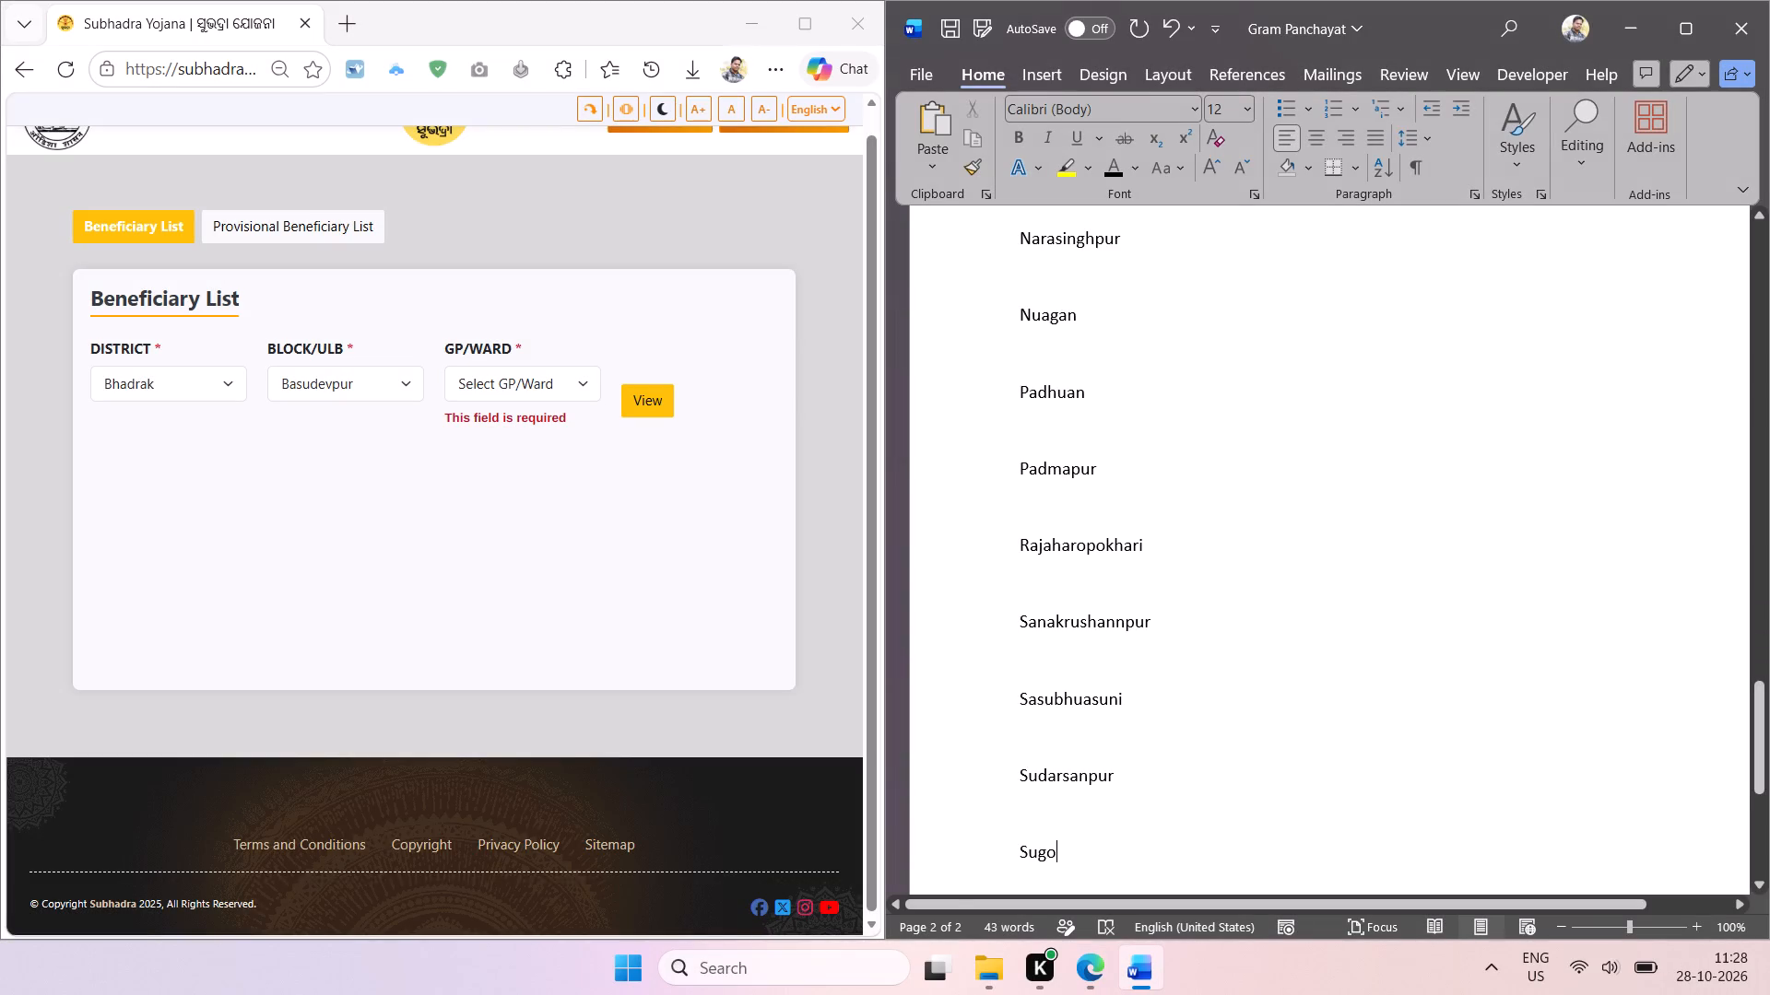
Delete the first of the two duplicate Guagadia entries from the list.
scroll(1204, 508, up, 6)
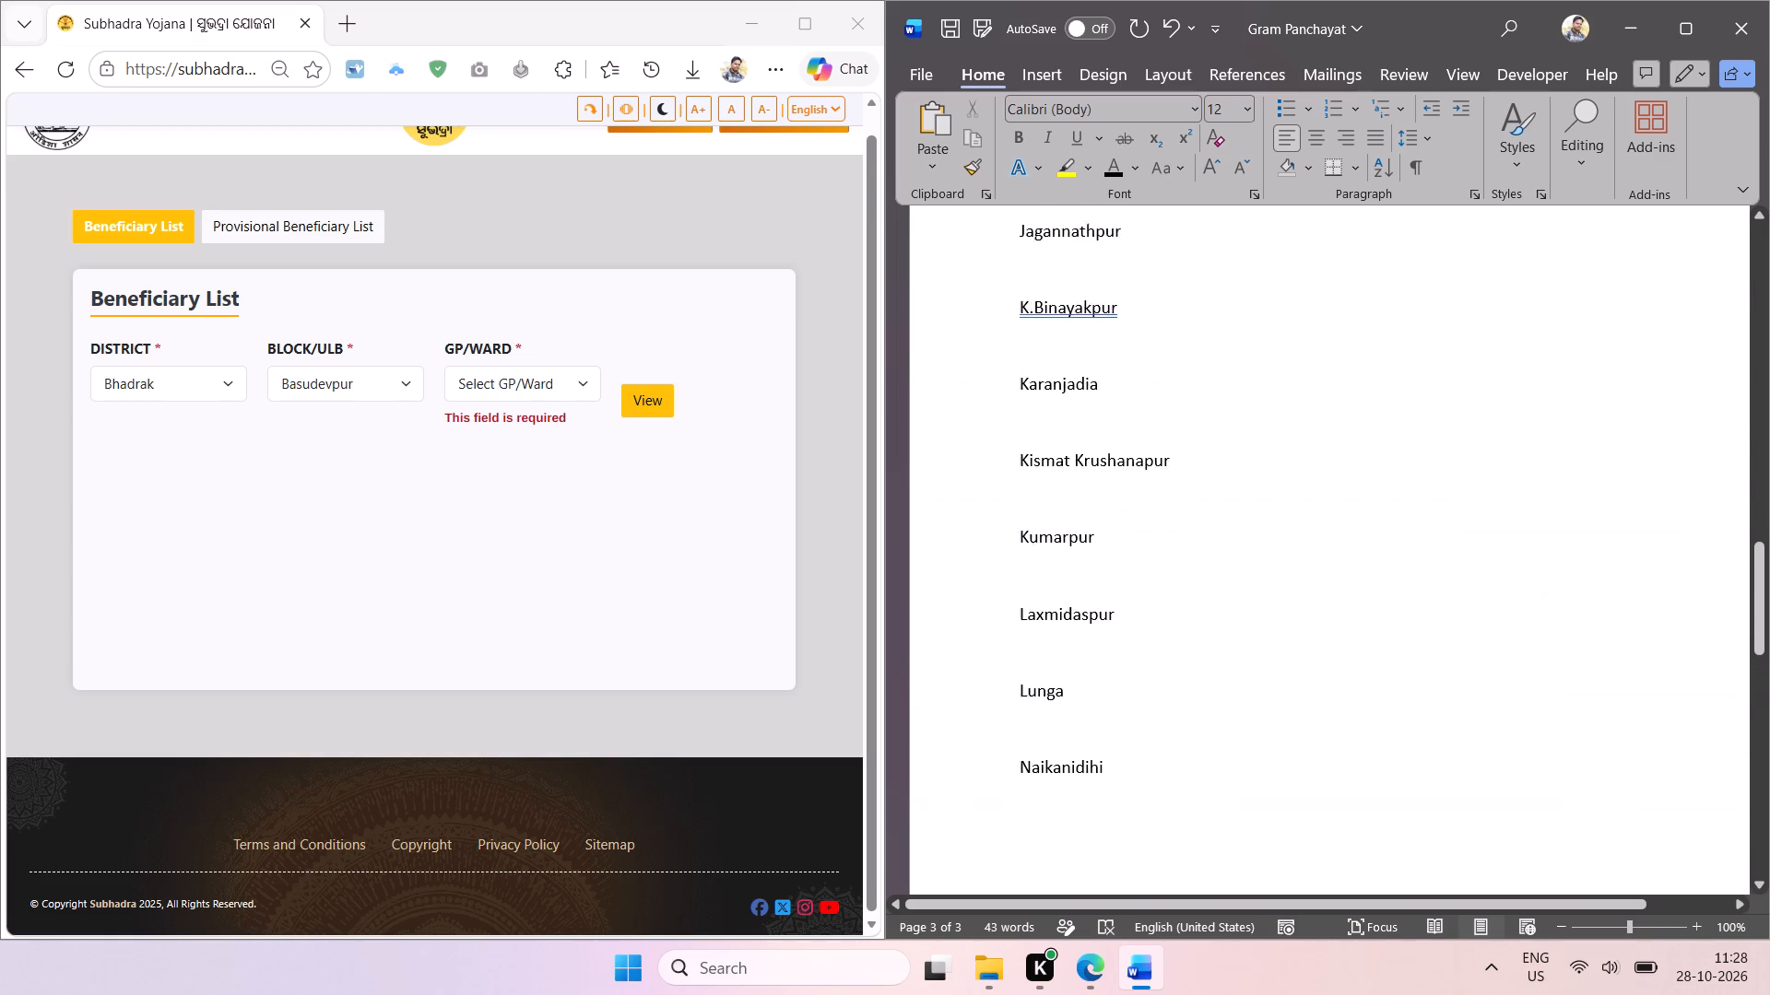
scroll(1133, 477, up, 4)
double_click(1061, 437)
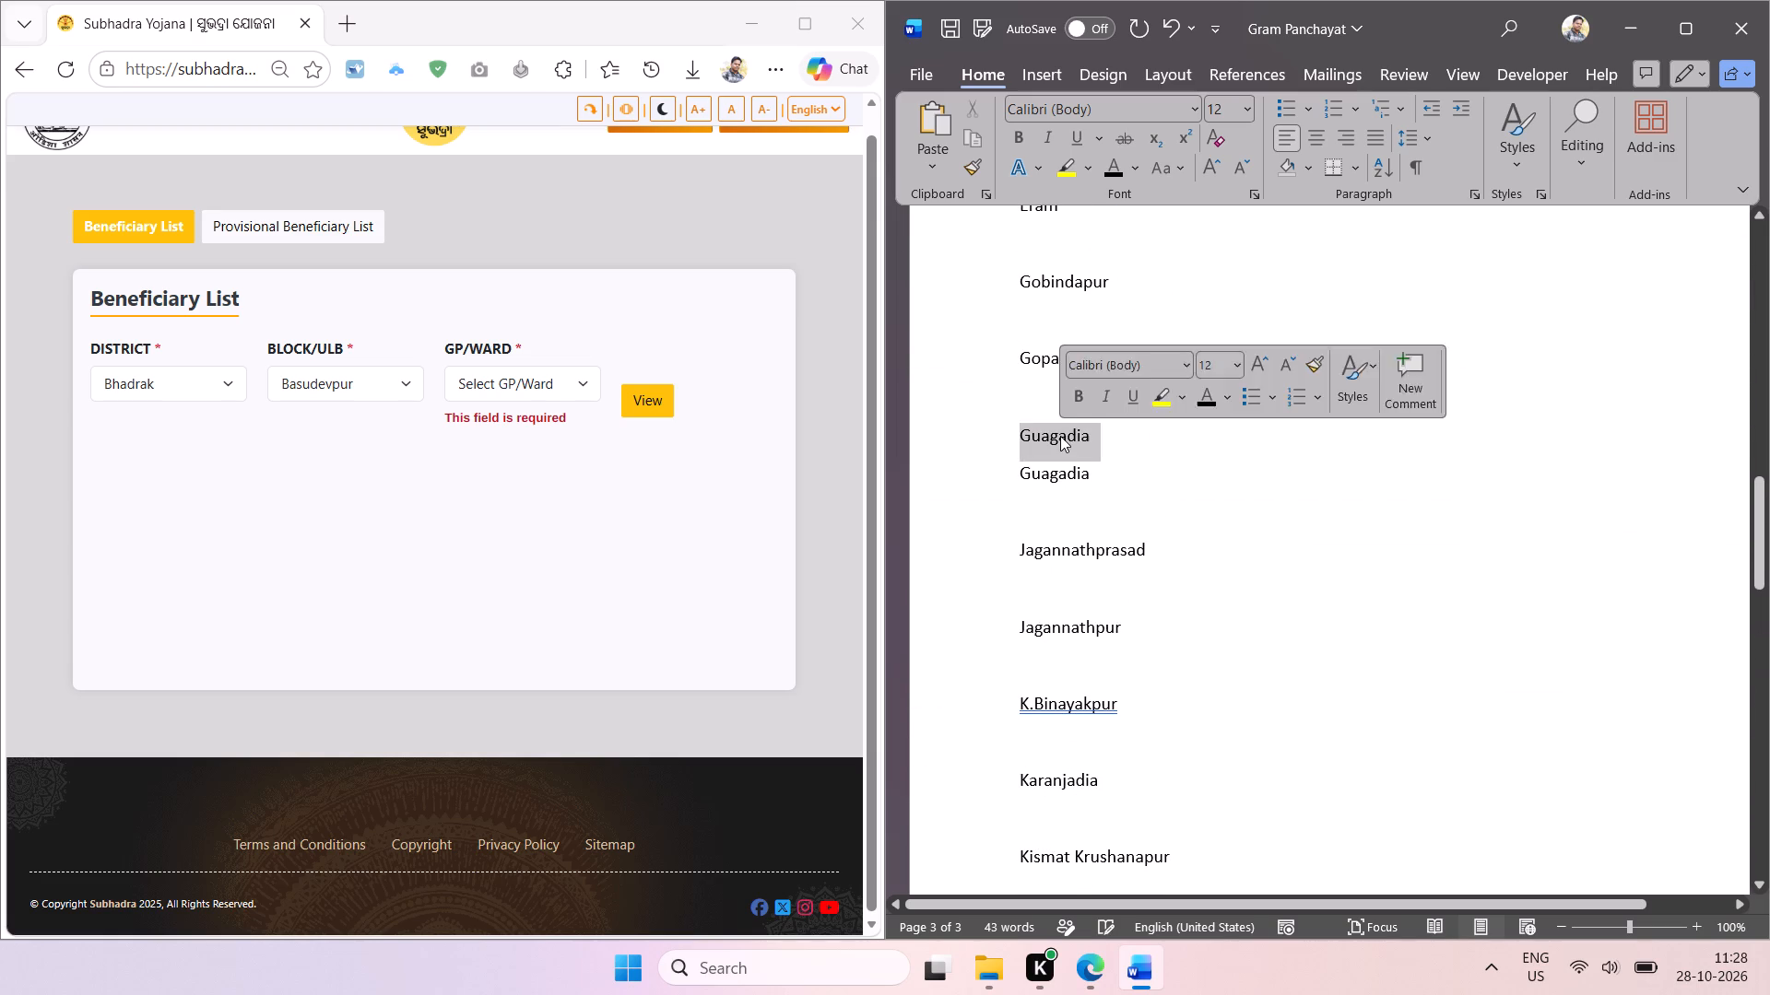
key(BackSpace)
Select the whole document and remove the space after all paragraphs.
scroll(1251, 288, up, 5)
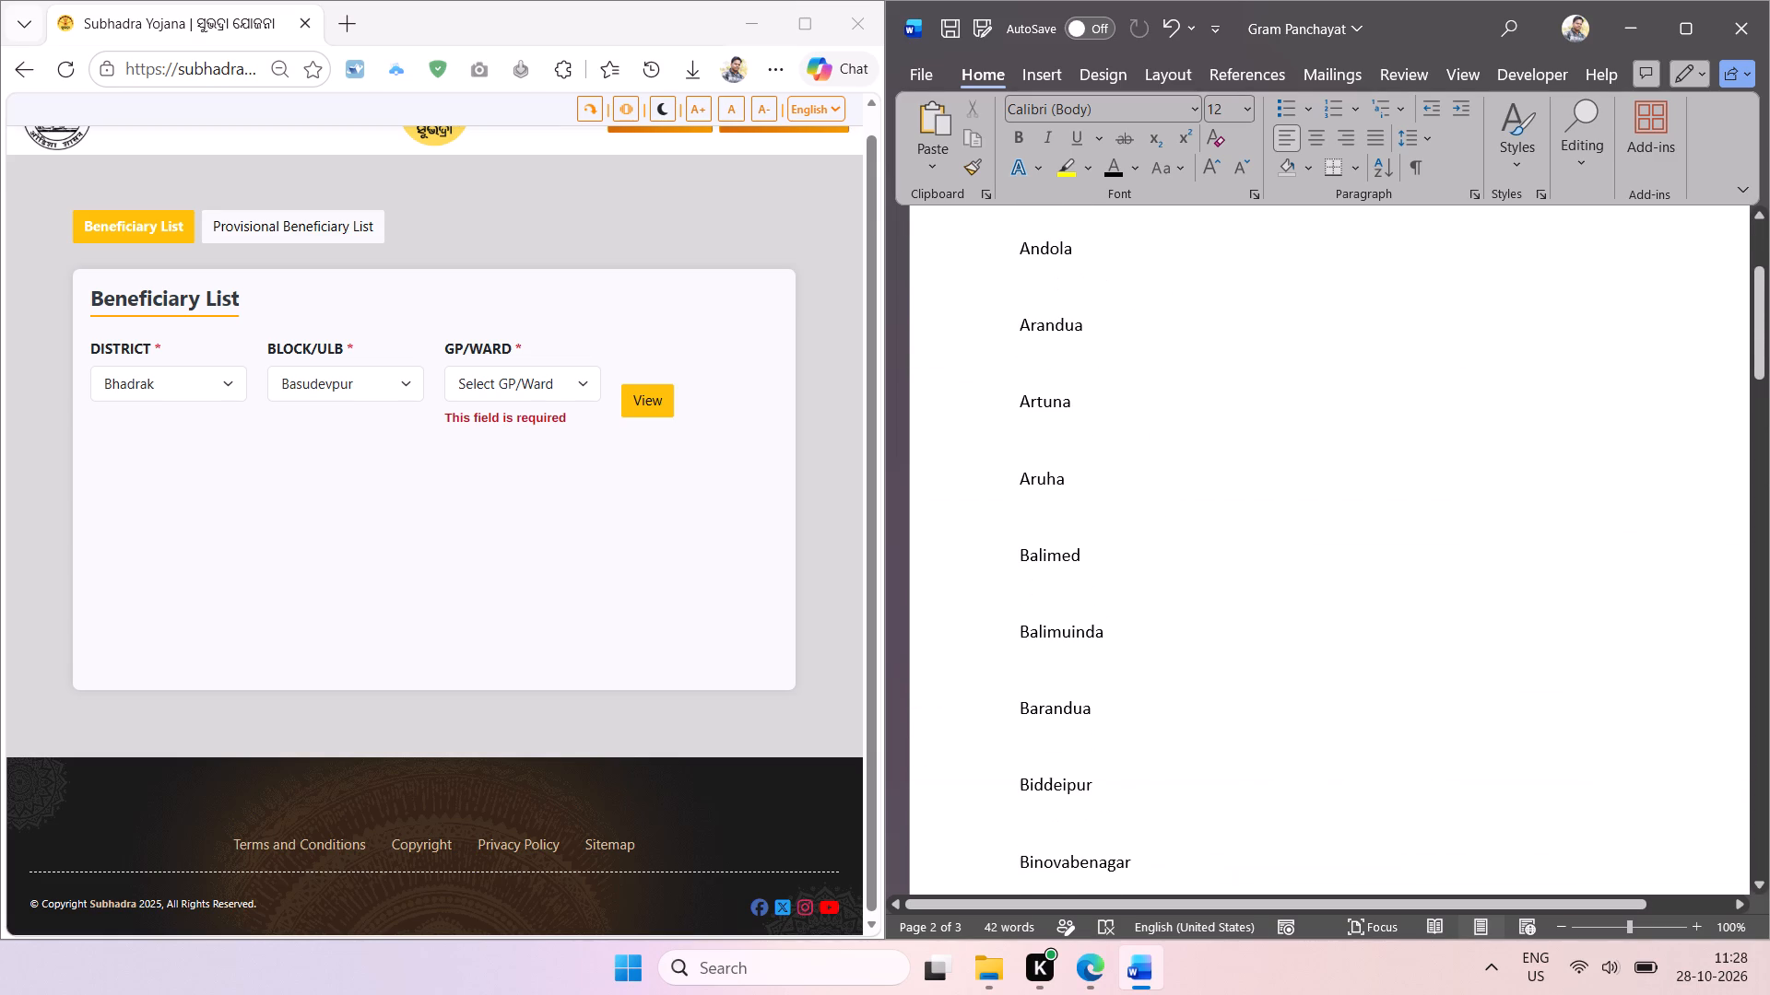
scroll(1247, 286, up, 7)
scroll(1241, 286, down, 1)
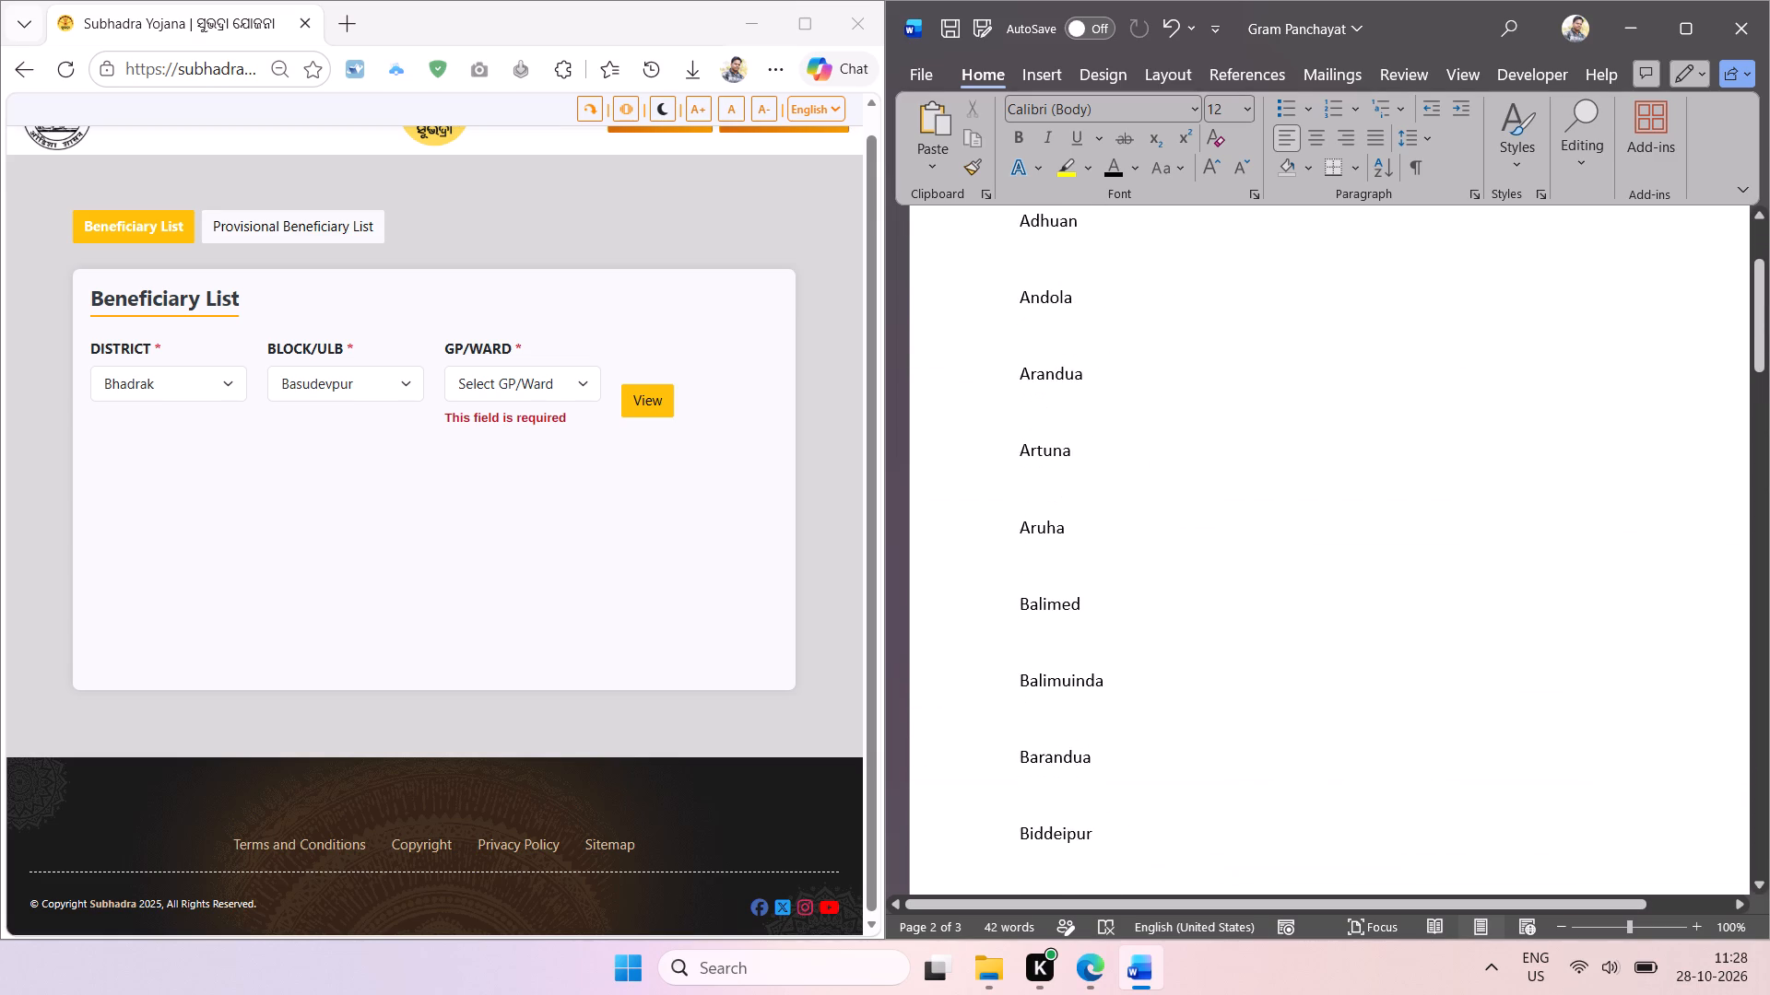
scroll(1241, 286, down, 1)
click(1045, 827)
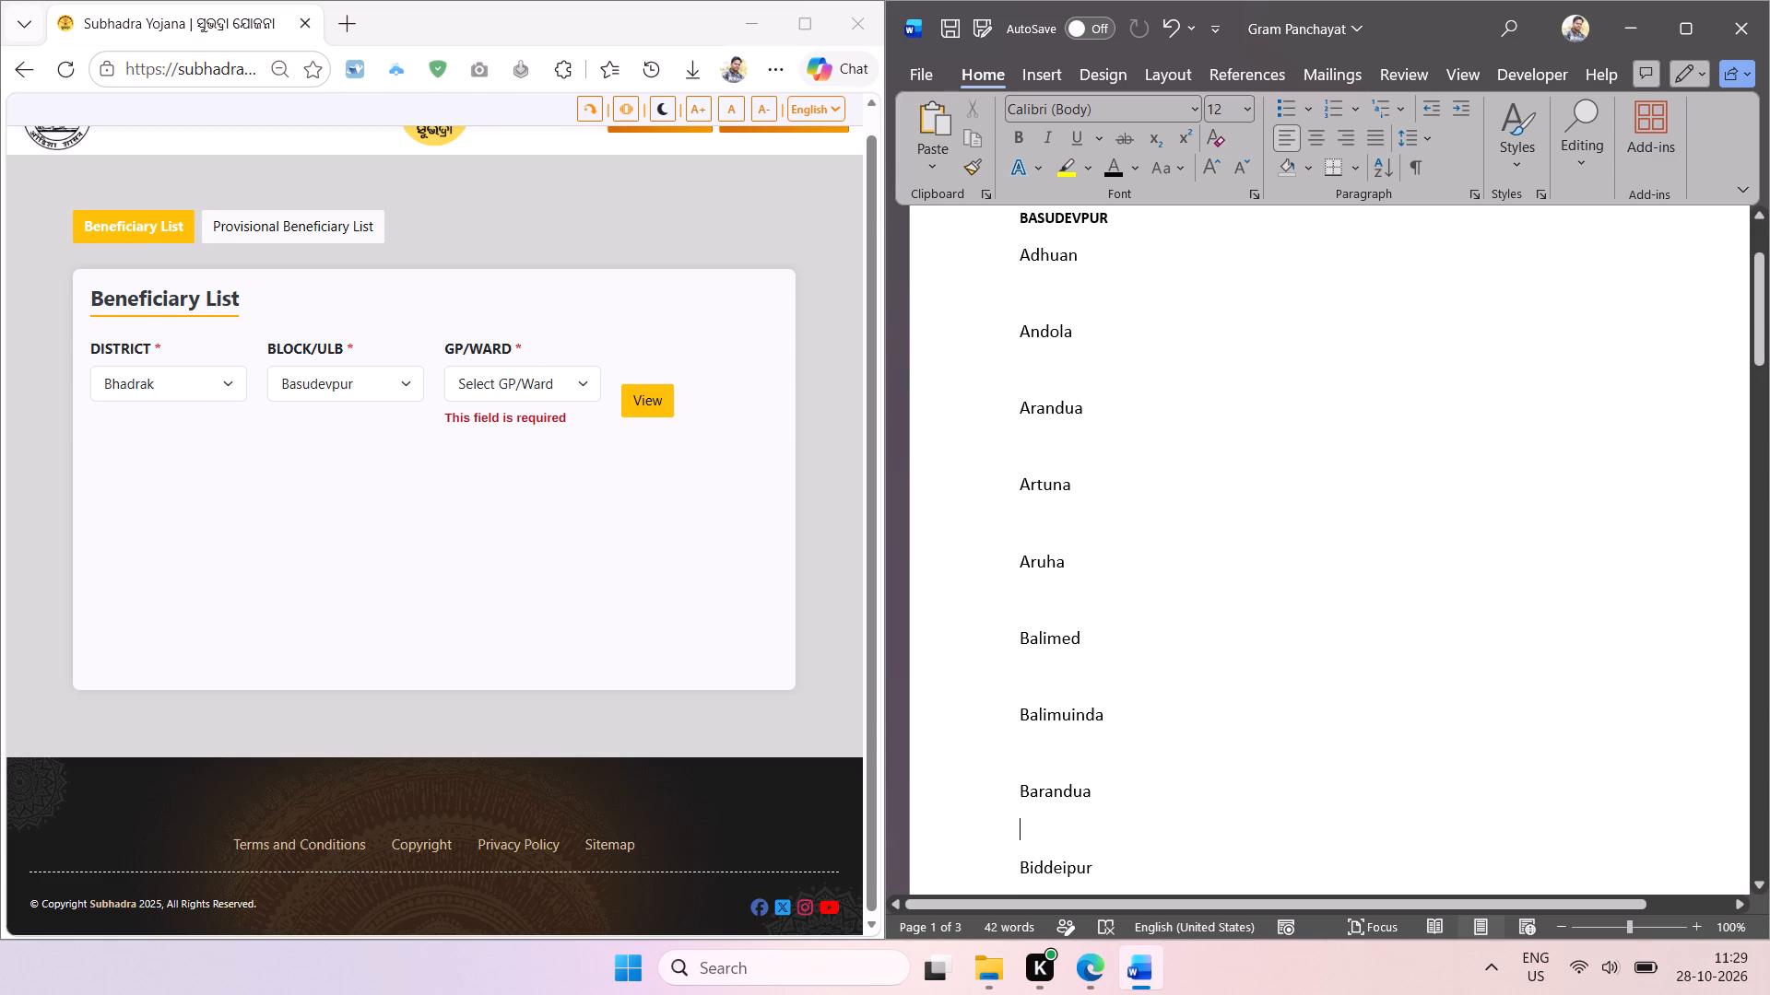
key(ctrl+a)
click(1429, 139)
click(1451, 422)
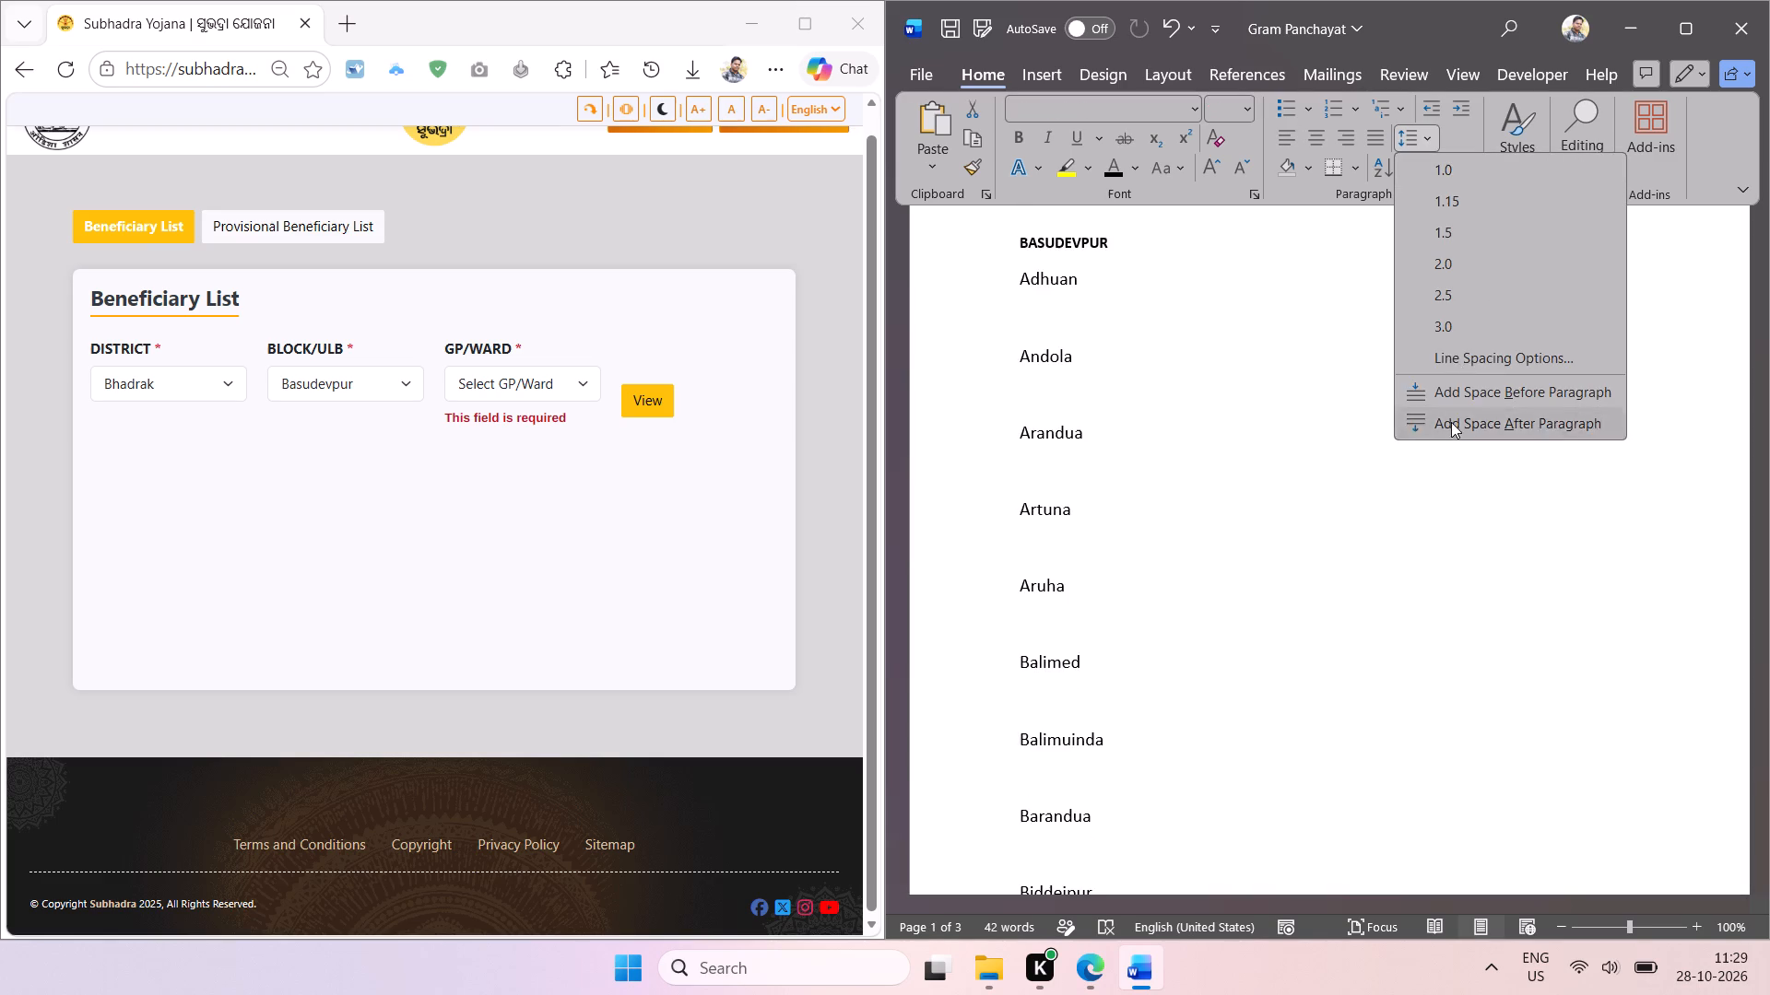
click(1423, 137)
click(1457, 417)
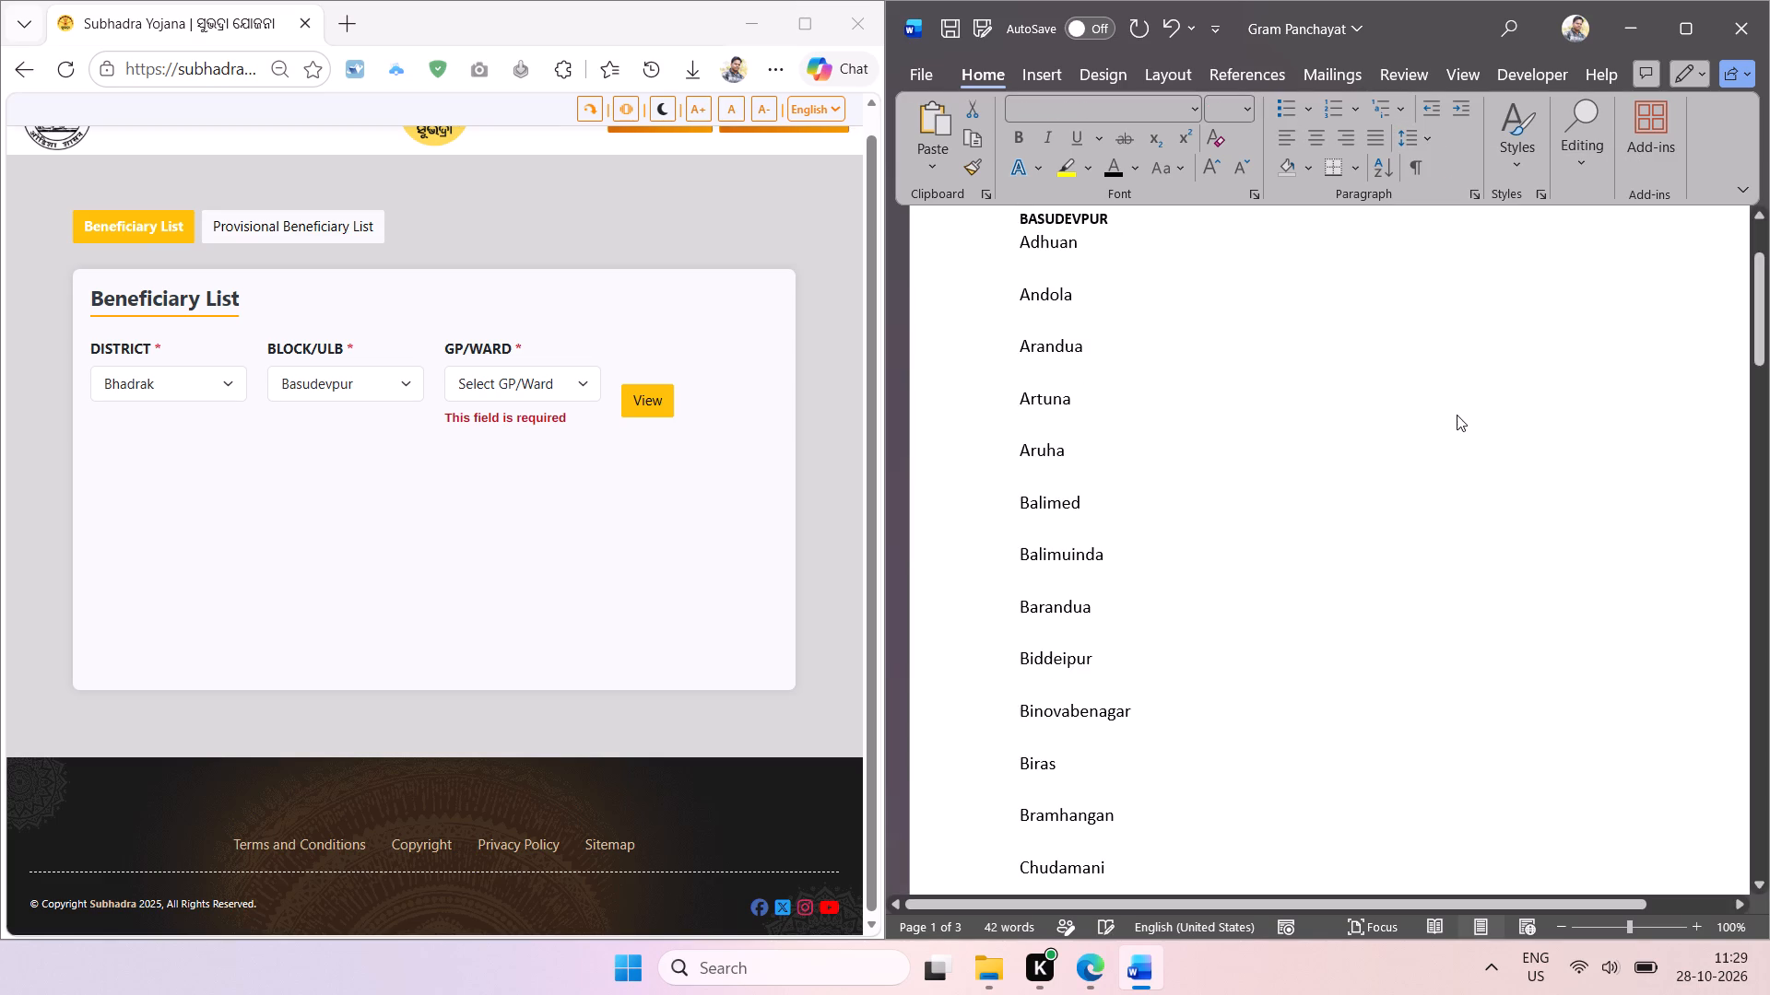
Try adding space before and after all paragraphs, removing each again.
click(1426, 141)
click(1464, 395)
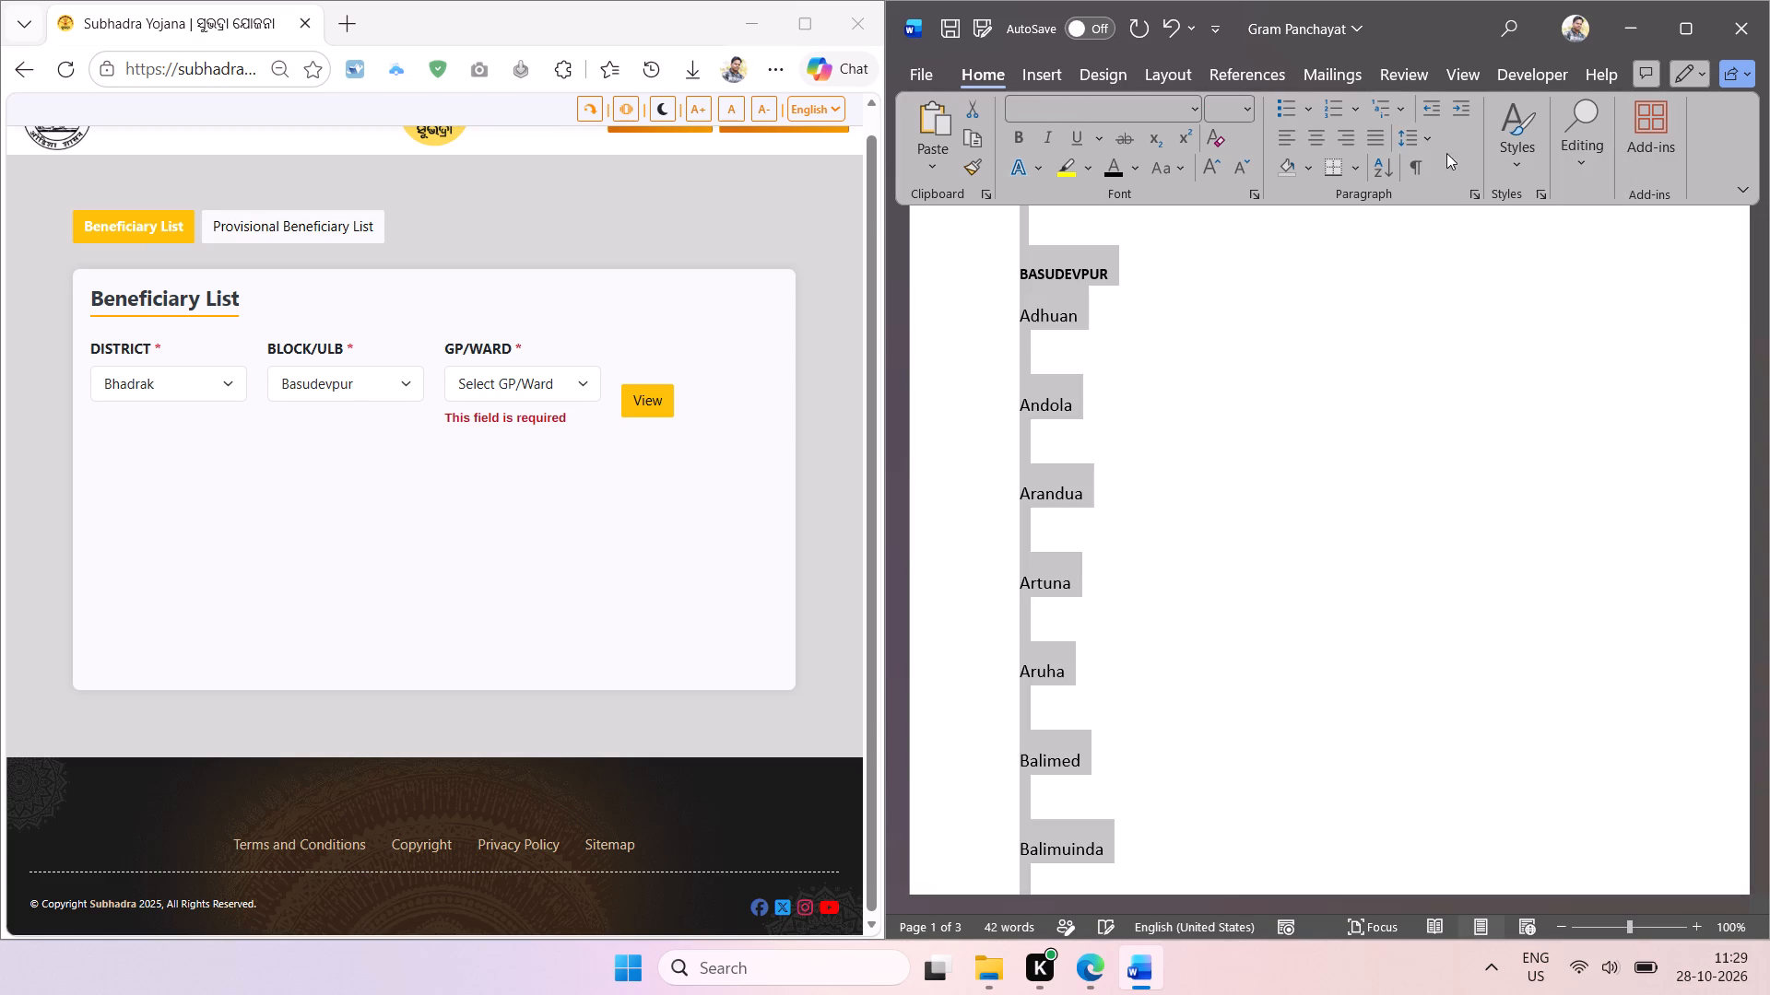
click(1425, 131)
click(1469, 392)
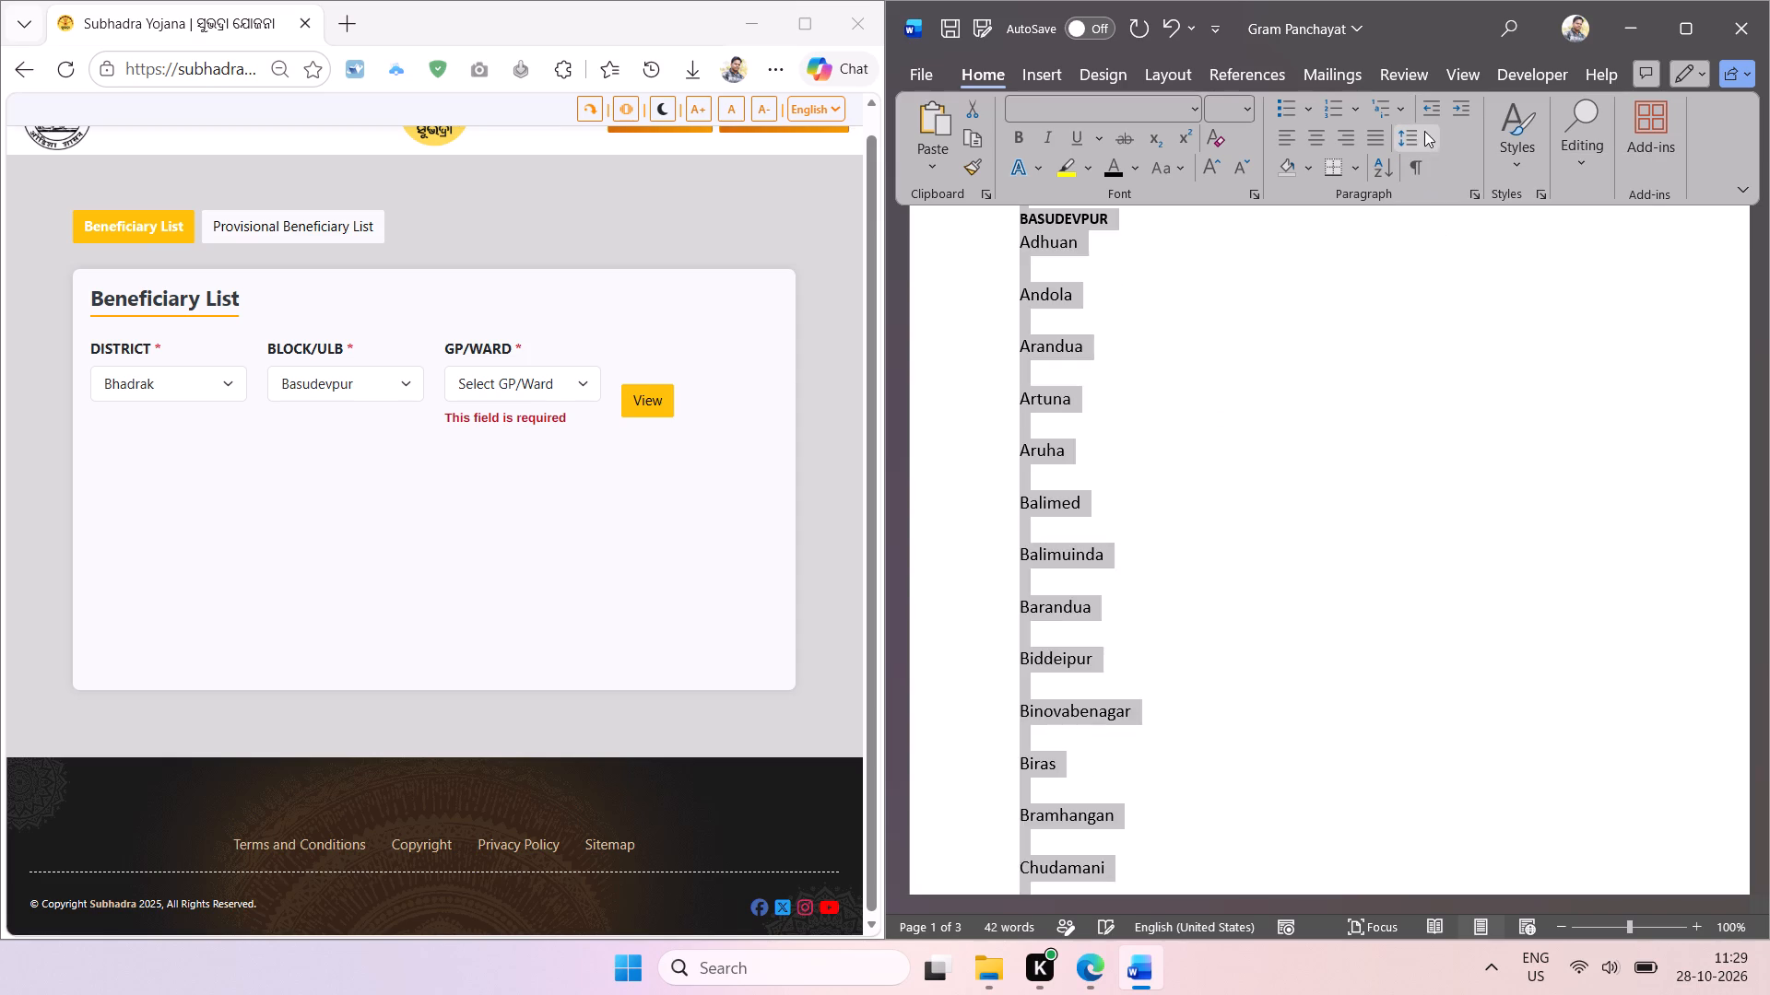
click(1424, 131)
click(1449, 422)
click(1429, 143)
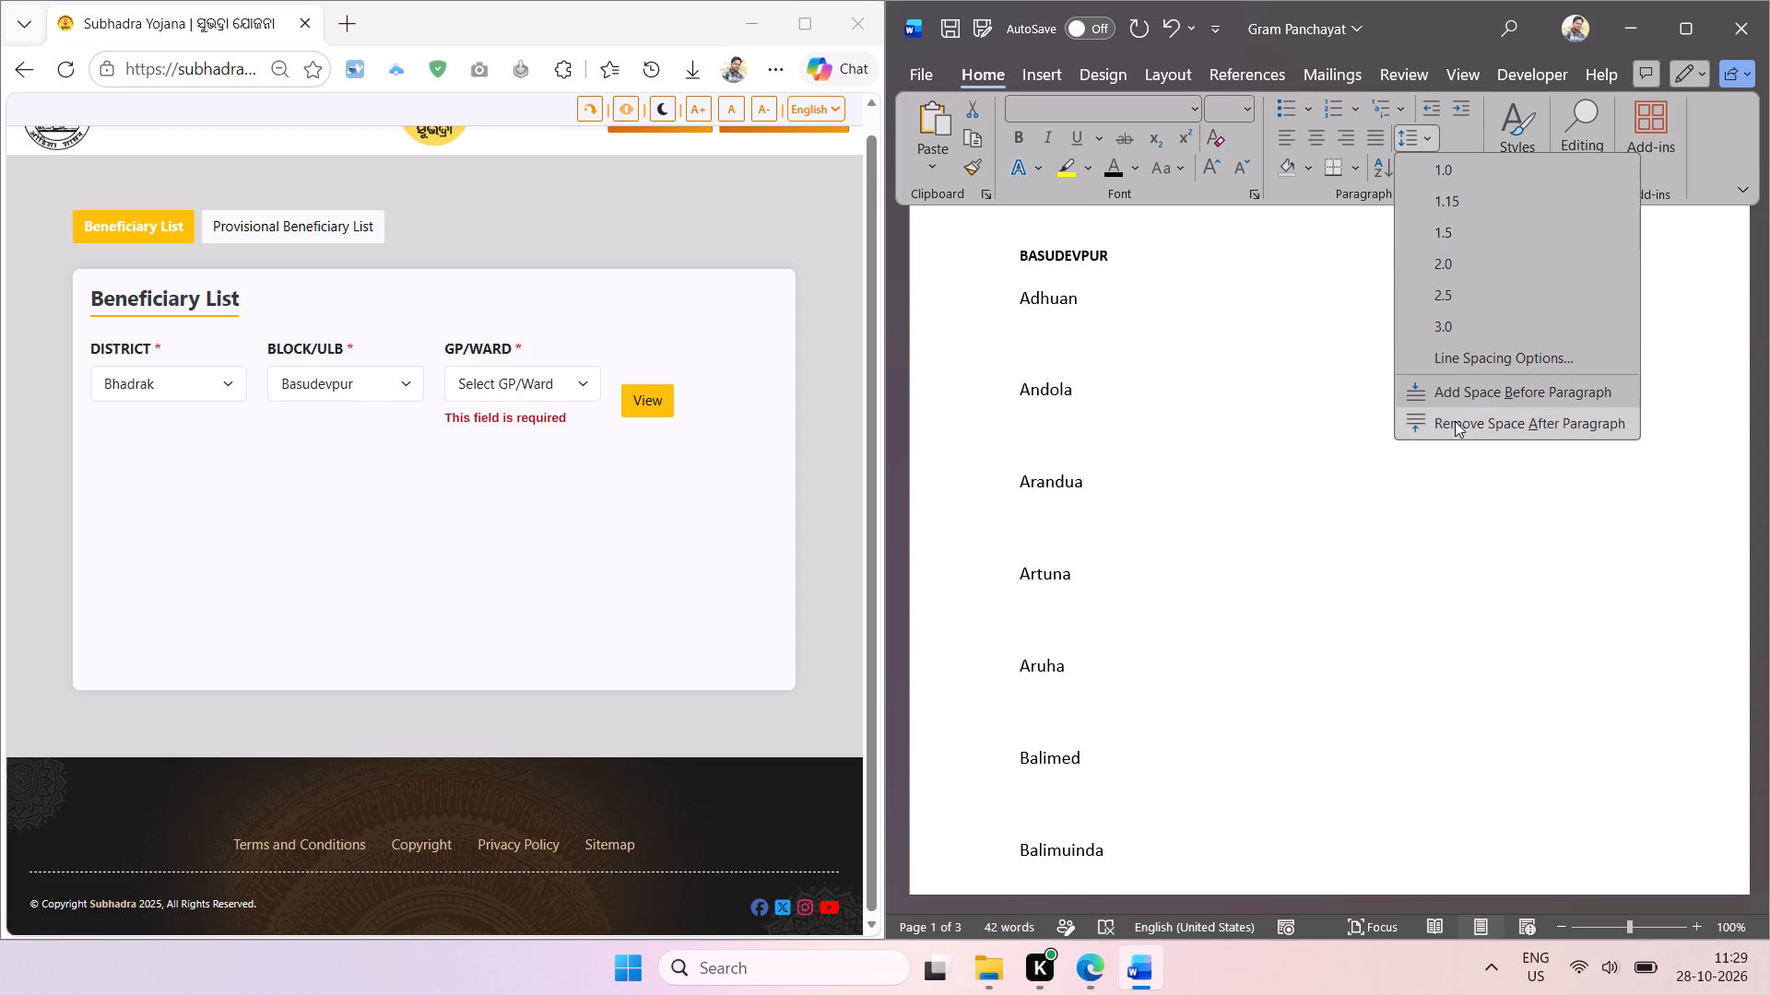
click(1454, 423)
Deselect the text and save the Gram Panchayat document.
click(1179, 477)
key(ctrl+s)
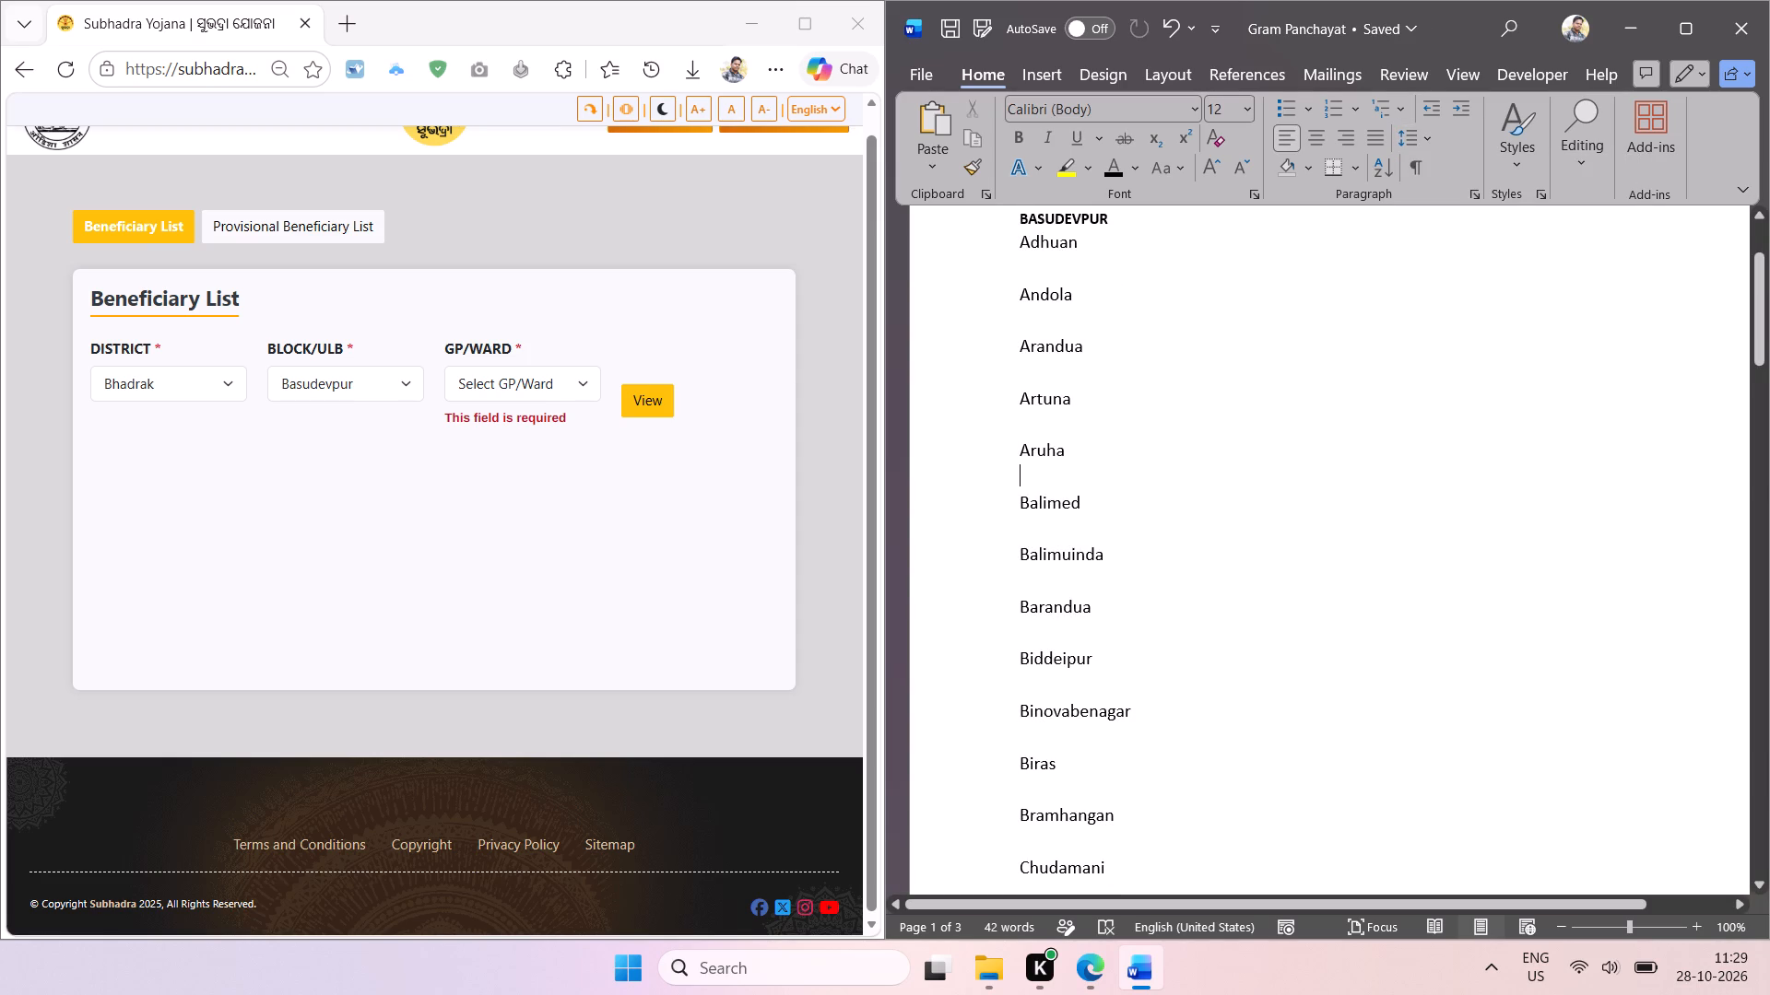
Delete the blank lines between the names from Bramhangan up to Balimuinda.
click(1030, 774)
click(1035, 787)
key(BackSpace)
click(1036, 741)
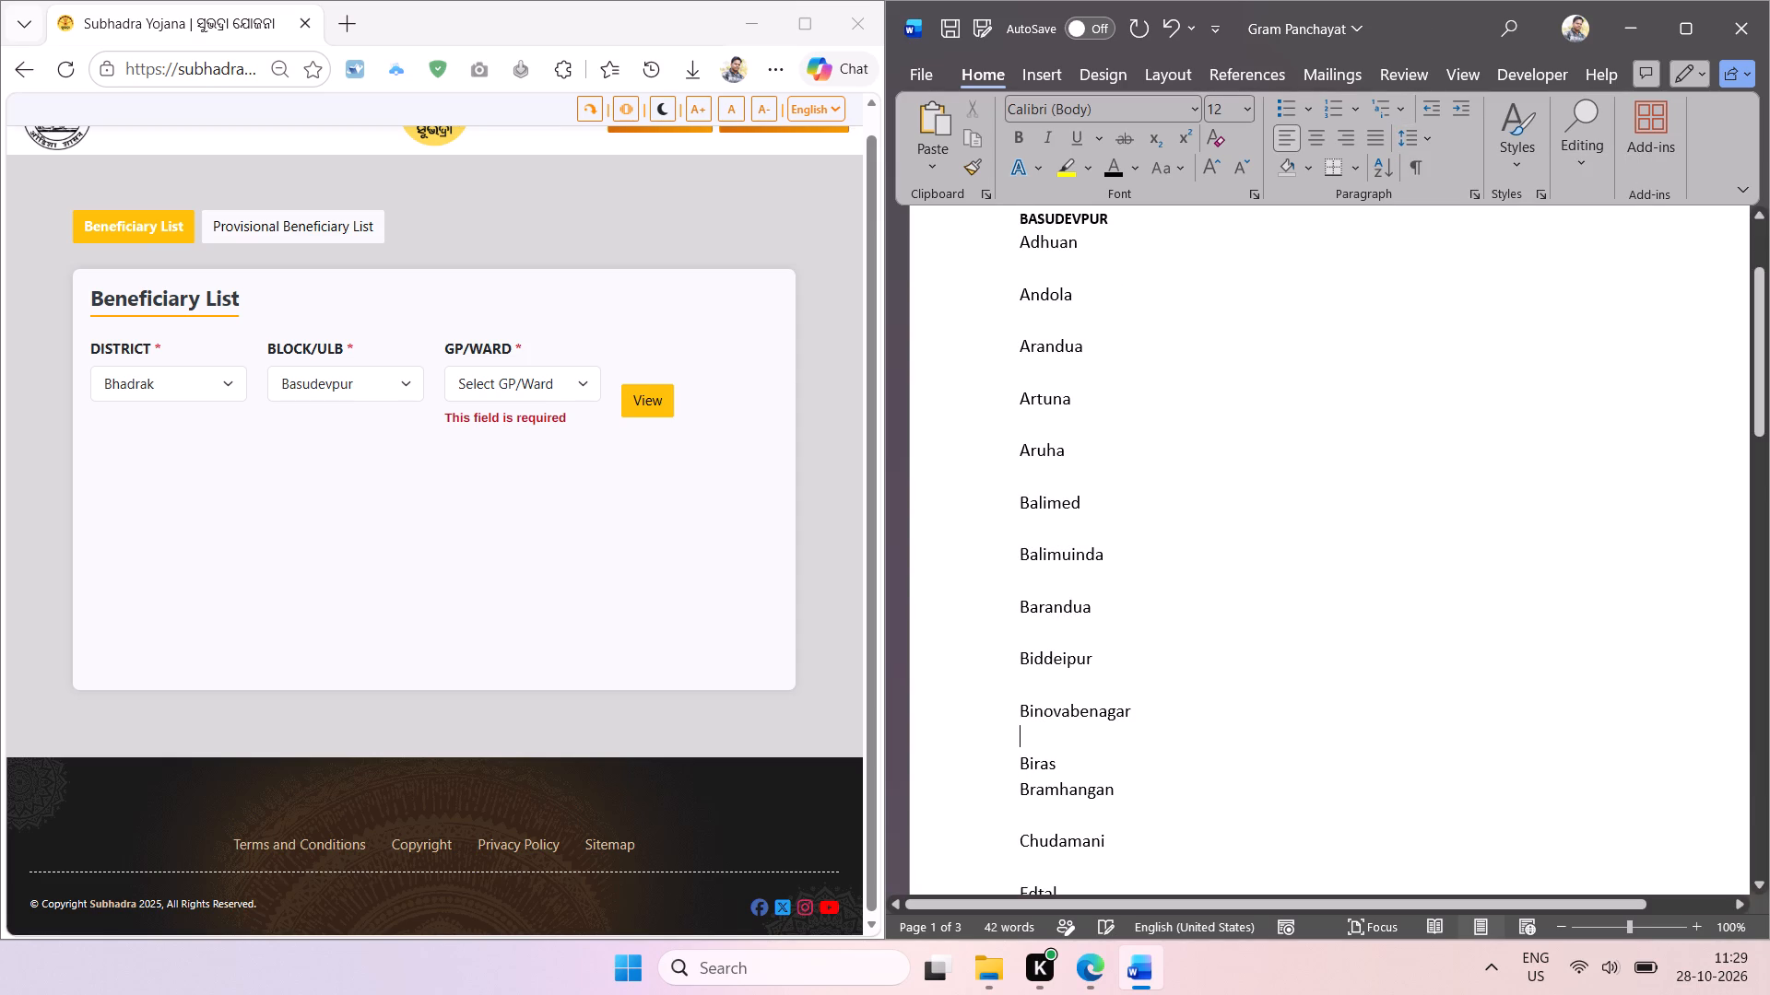
key(BackSpace)
click(1042, 686)
key(BackSpace)
click(1047, 636)
key(BackSpace)
click(1052, 579)
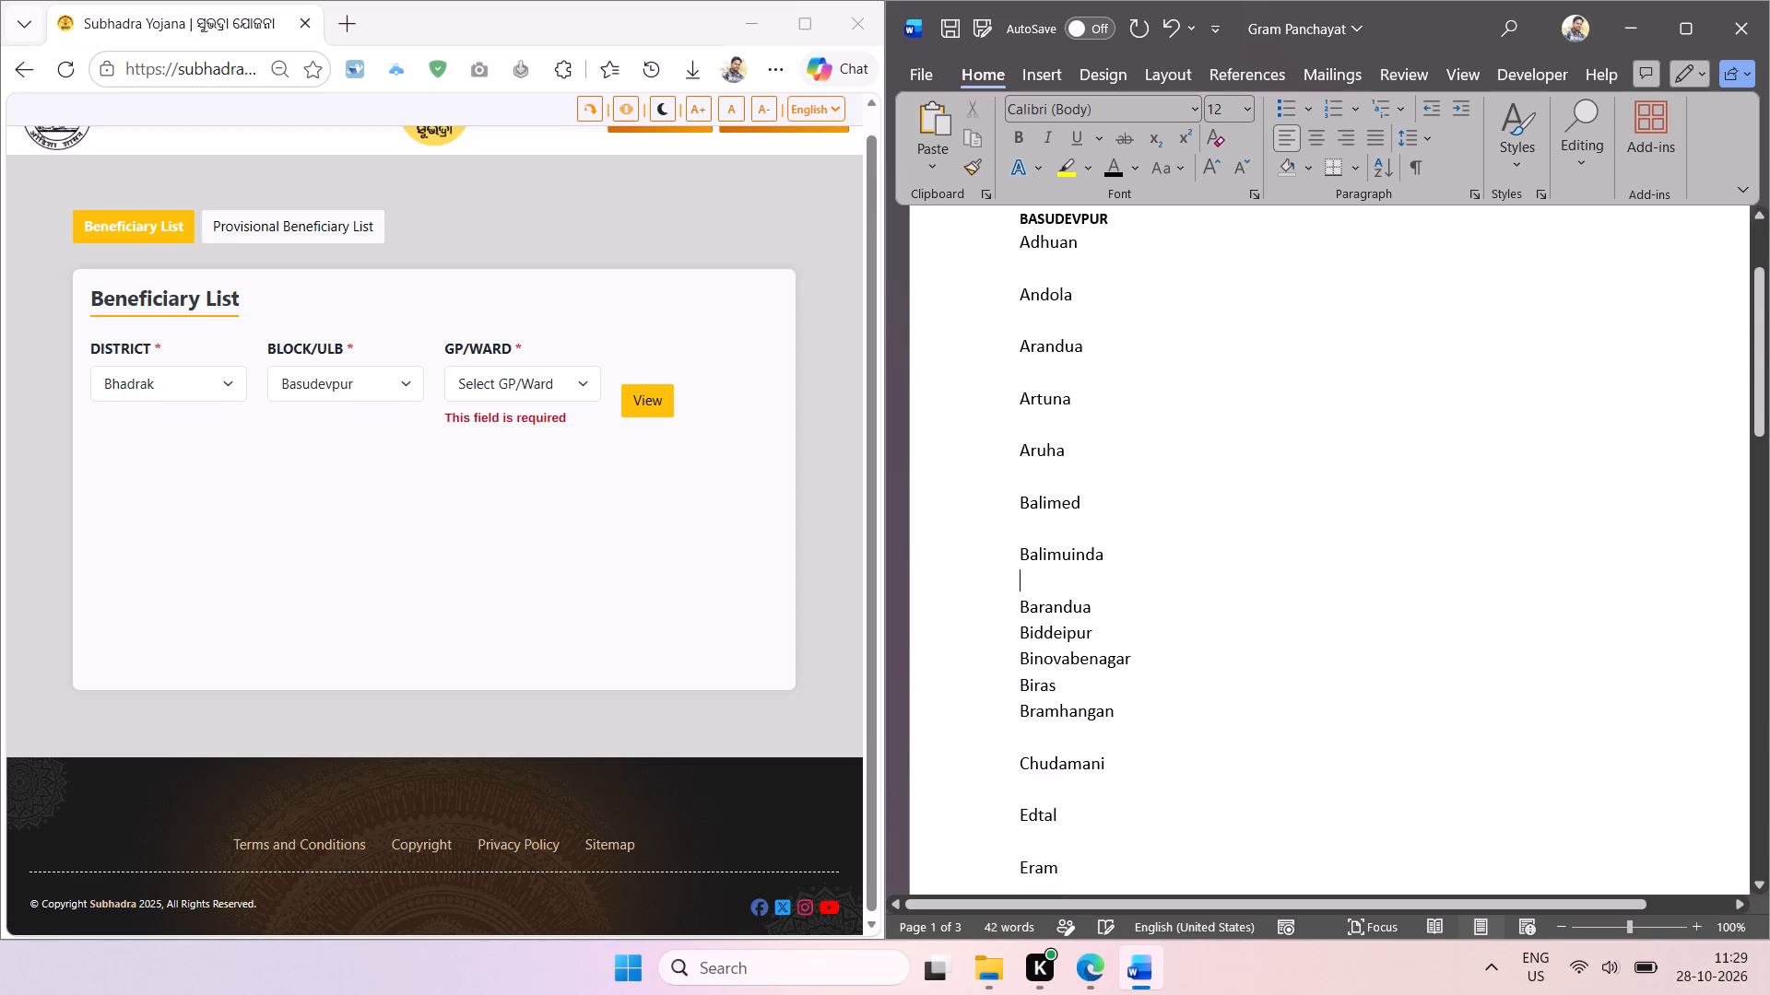
key(BackSpace)
Delete the blank lines between the names from Balimuinda up to Adhuan.
click(1052, 531)
key(BackSpace)
click(1044, 467)
key(BackSpace)
click(1039, 420)
key(BackSpace)
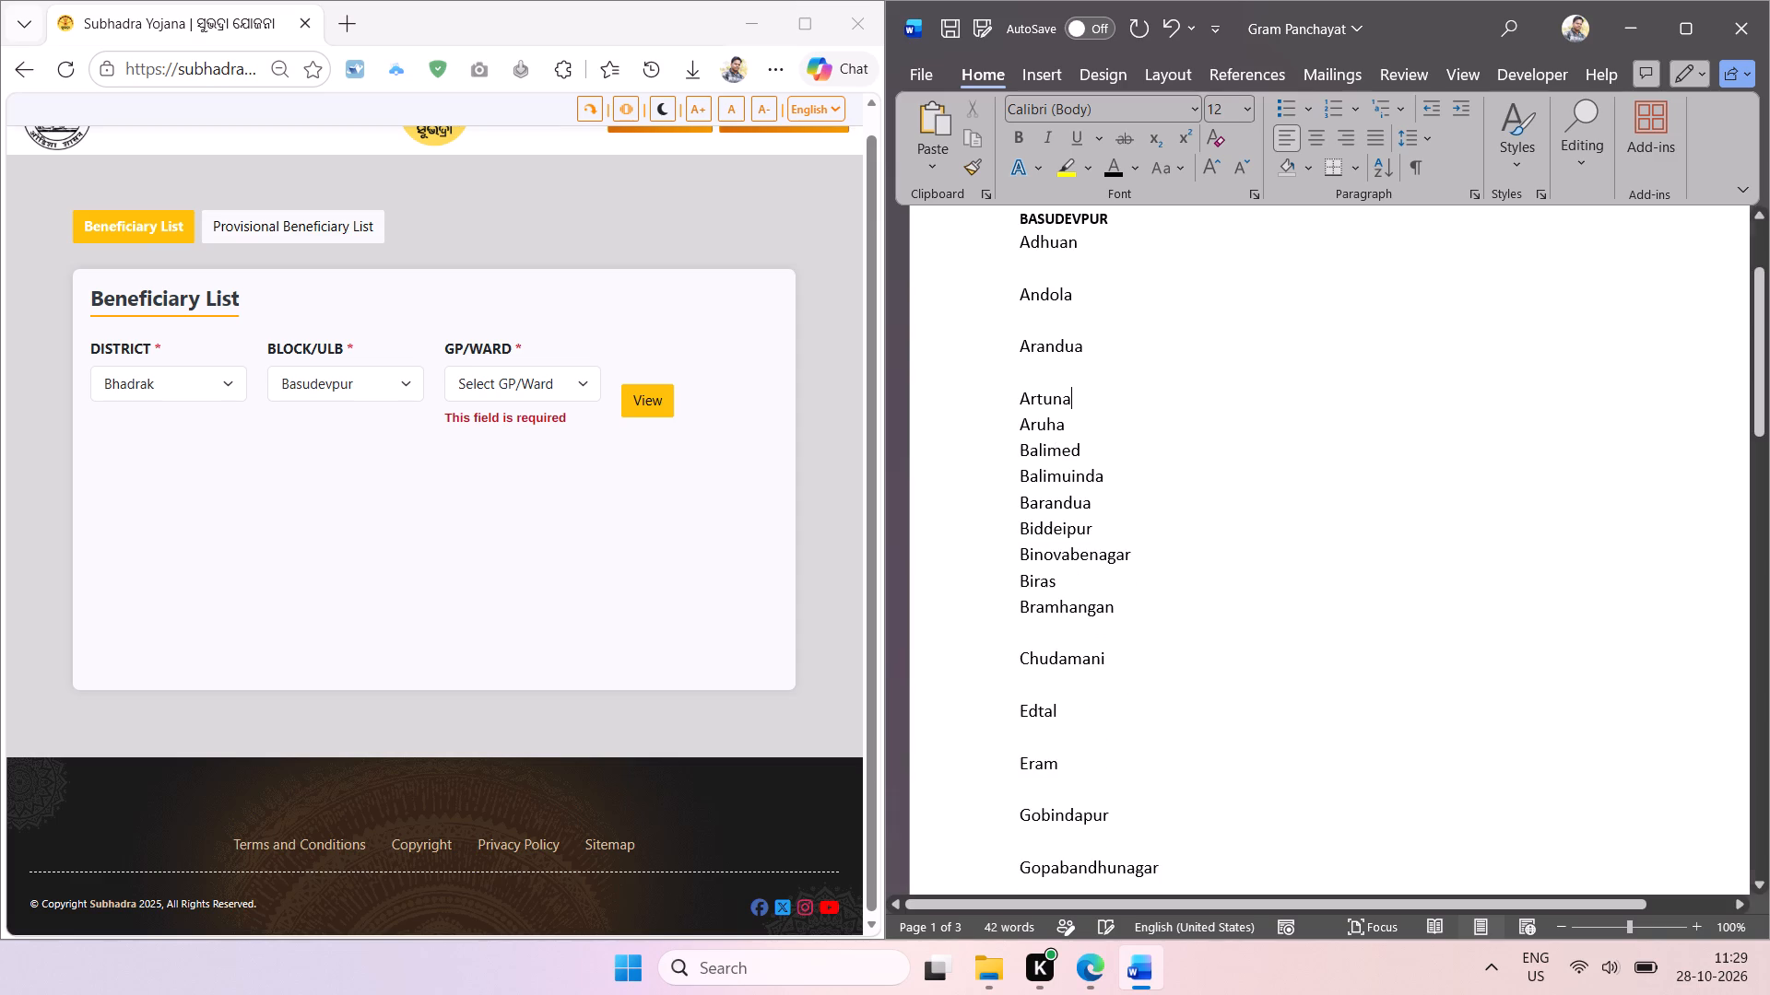
click(1044, 376)
key(BackSpace)
click(1044, 321)
key(BackSpace)
click(1040, 266)
key(BackSpace)
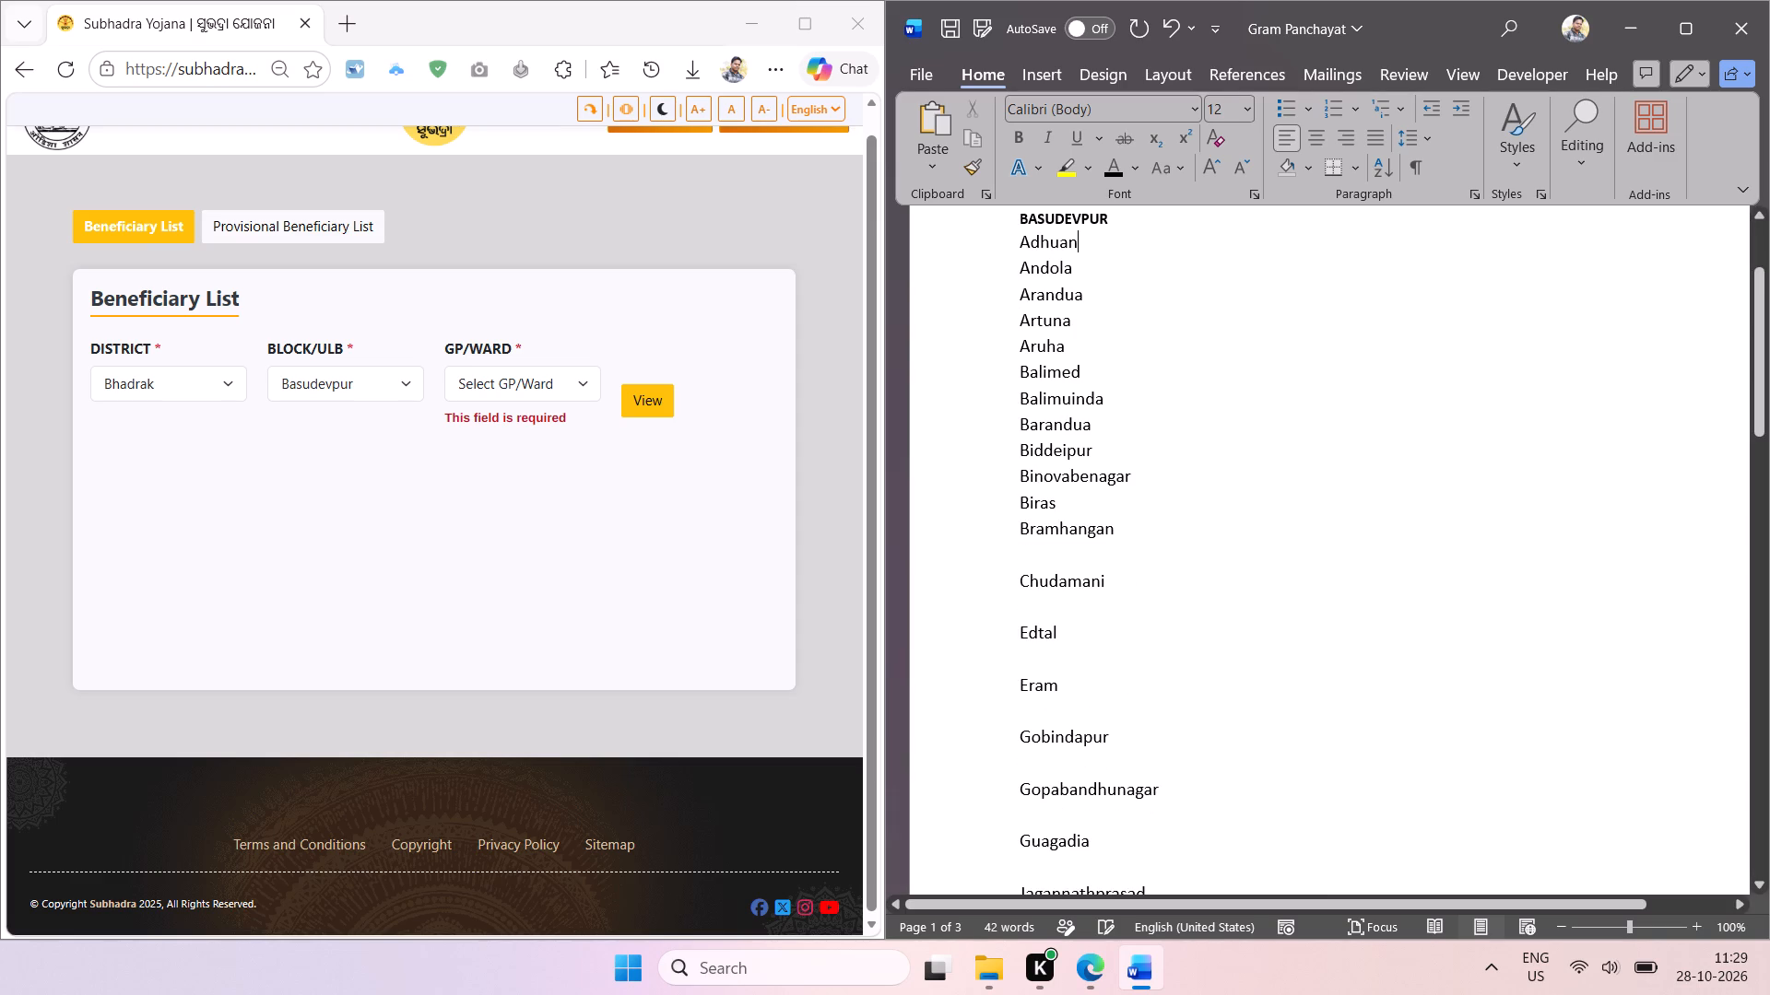
Delete the blank lines between the names from Guagadia up to Bramhangan.
click(1028, 825)
key(BackSpace)
click(1035, 767)
key(BackSpace)
click(1038, 706)
key(BackSpace)
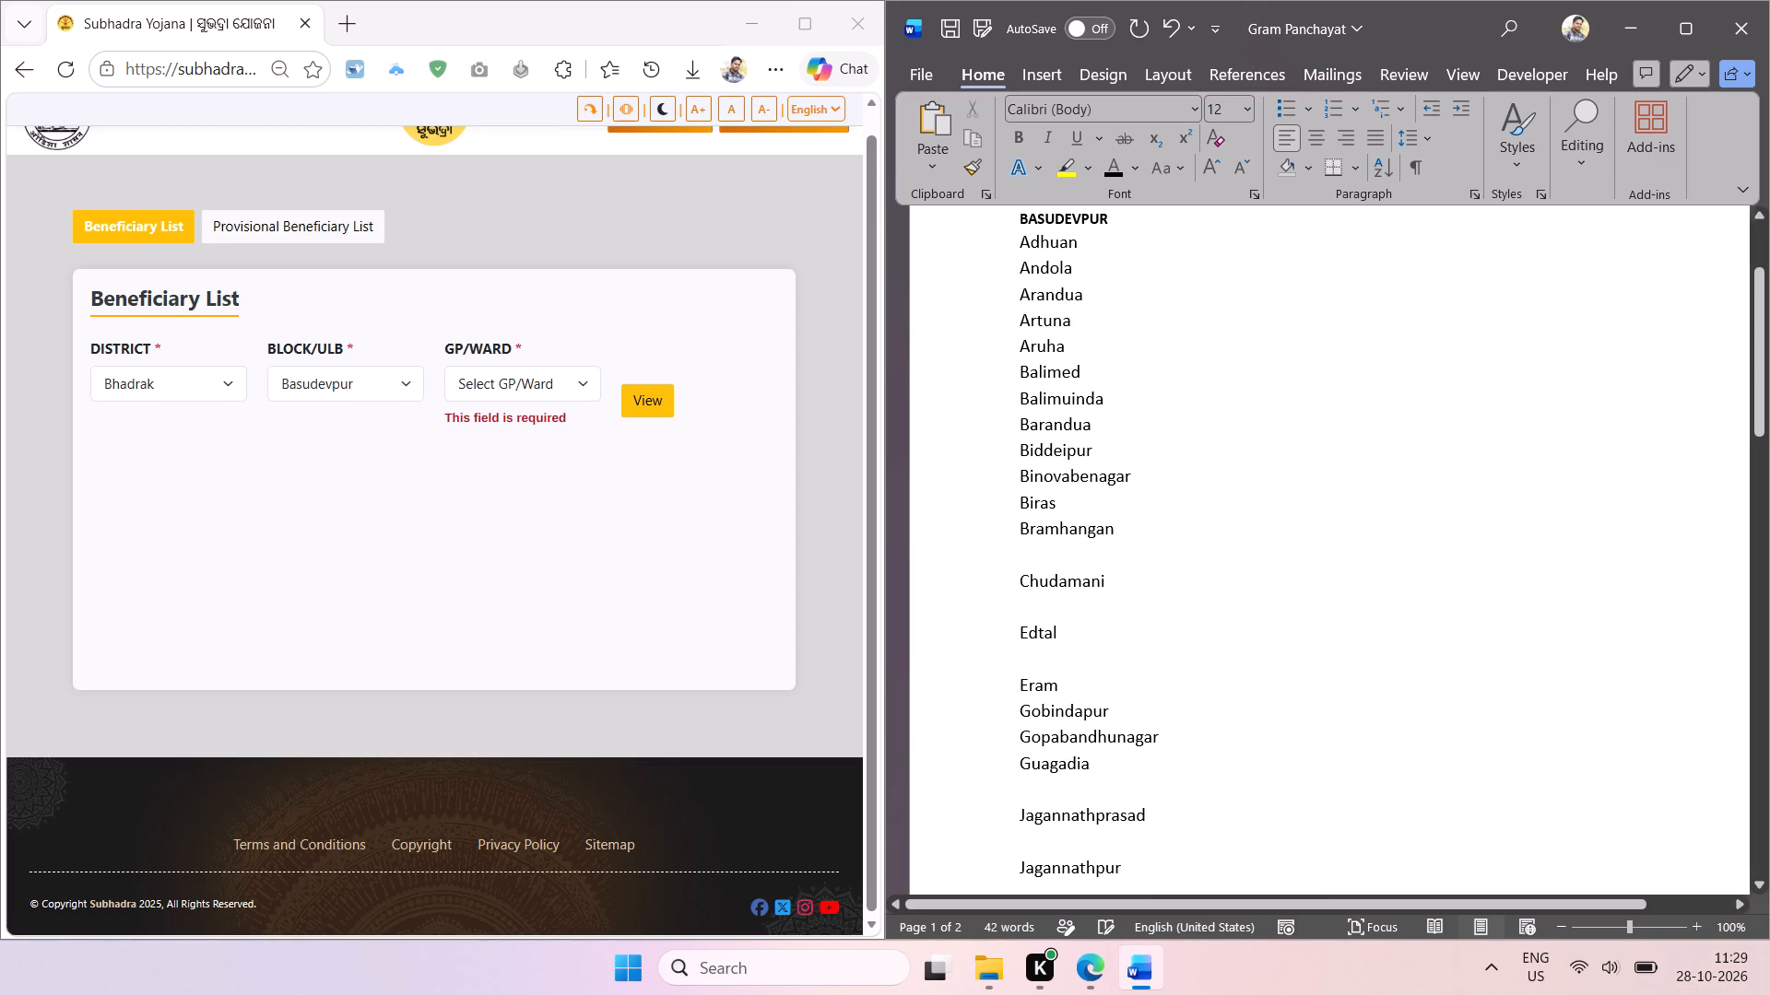
click(1040, 664)
key(BackSpace)
click(1042, 613)
key(BackSpace)
click(1041, 565)
key(BackSpace)
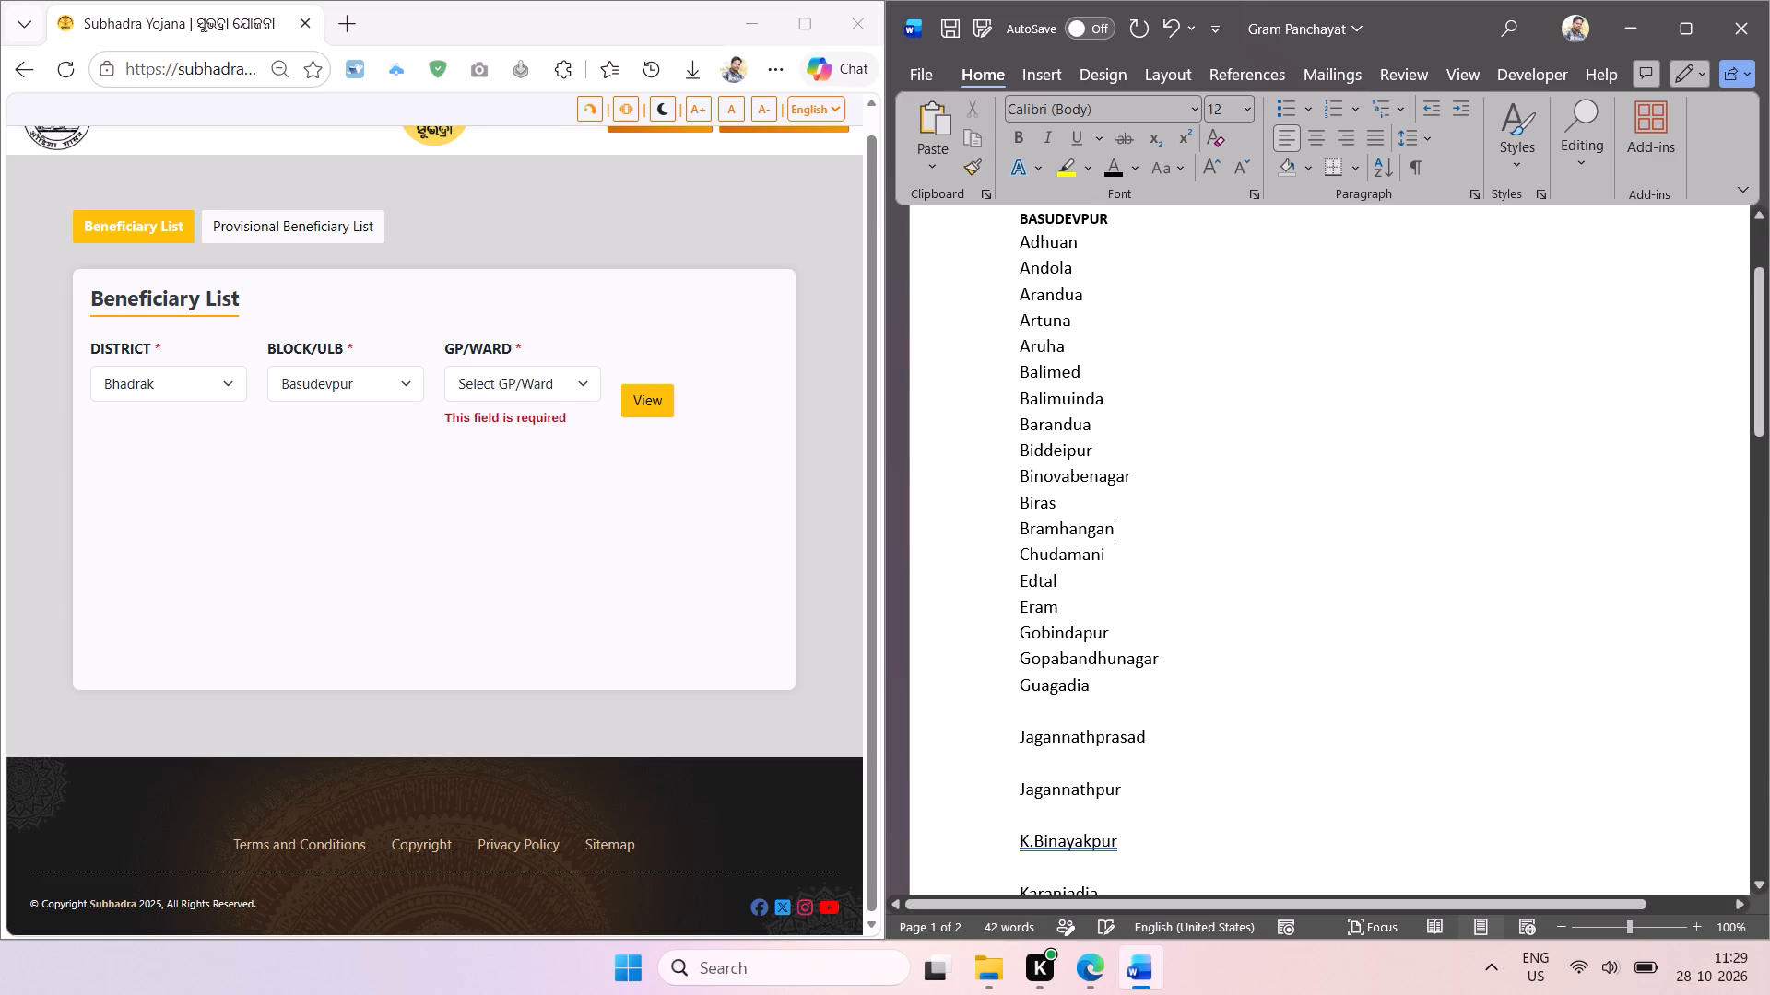
Insert a space after "K." in the name K.Binayakpur.
click(1035, 840)
key(space)
Delete the blank lines between the names from Narasinghpur up to Karanjadia.
scroll(1183, 722, down, 2)
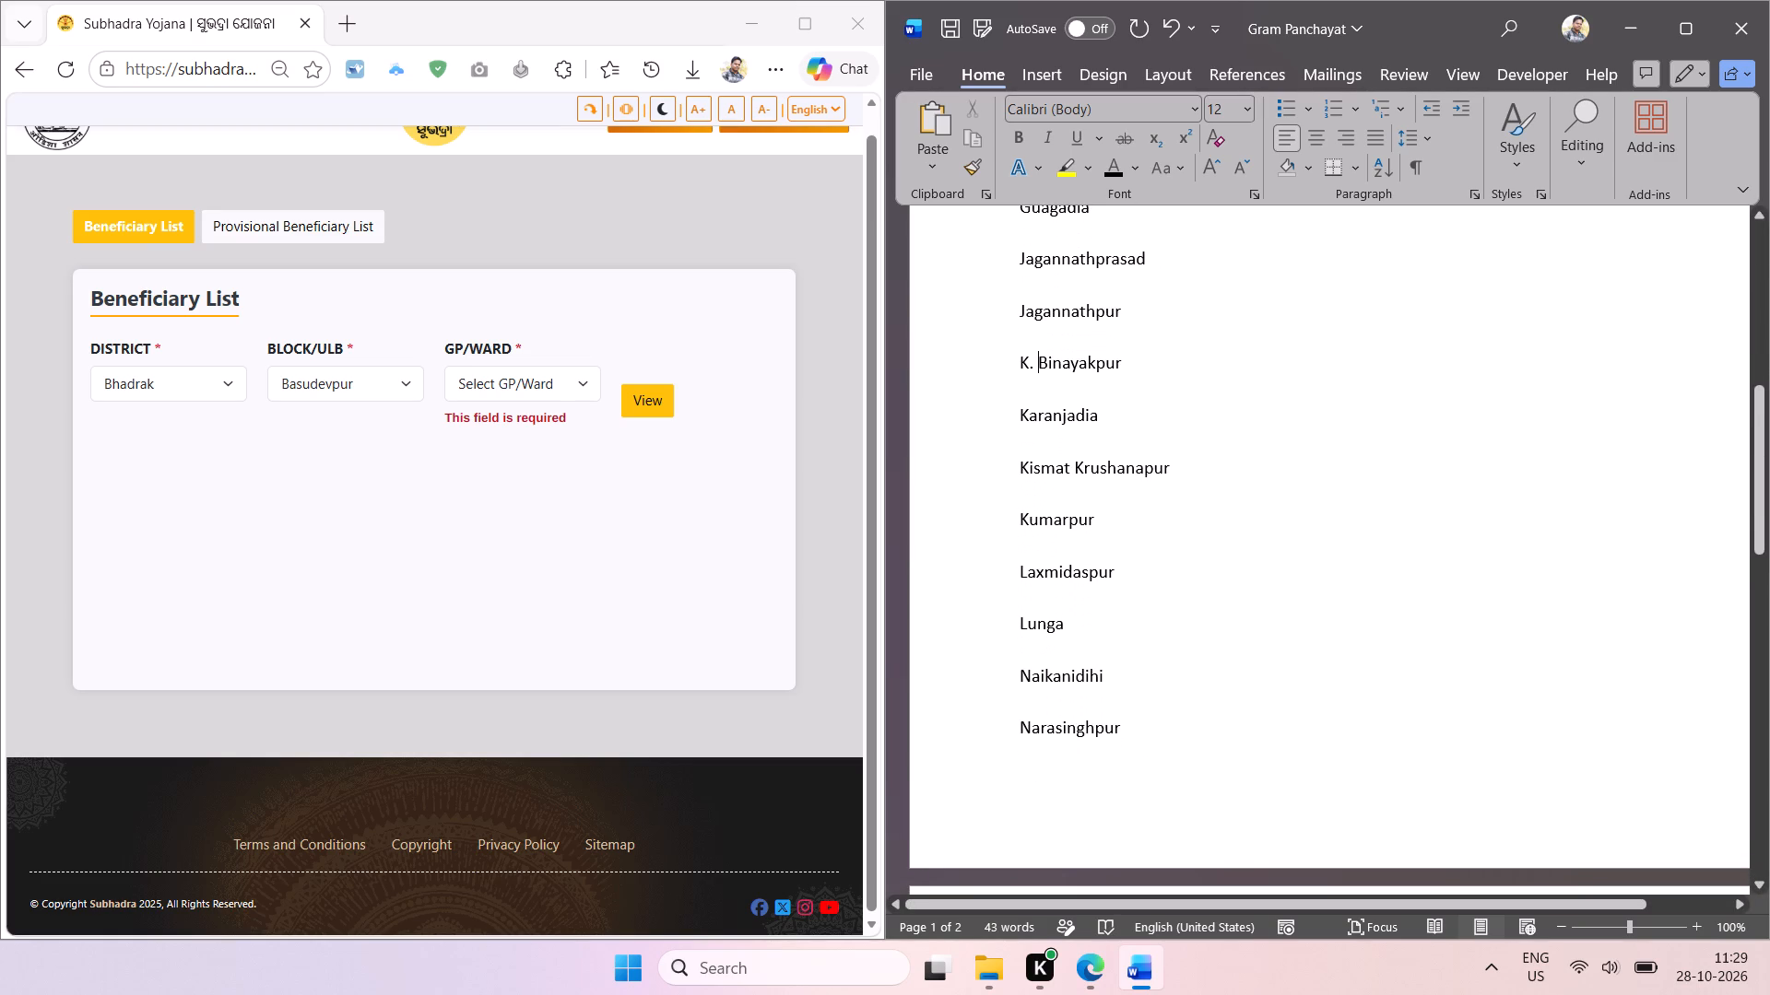
scroll(1186, 717, down, 1)
click(1044, 697)
key(BackSpace)
click(1041, 657)
key(BackSpace)
click(1039, 609)
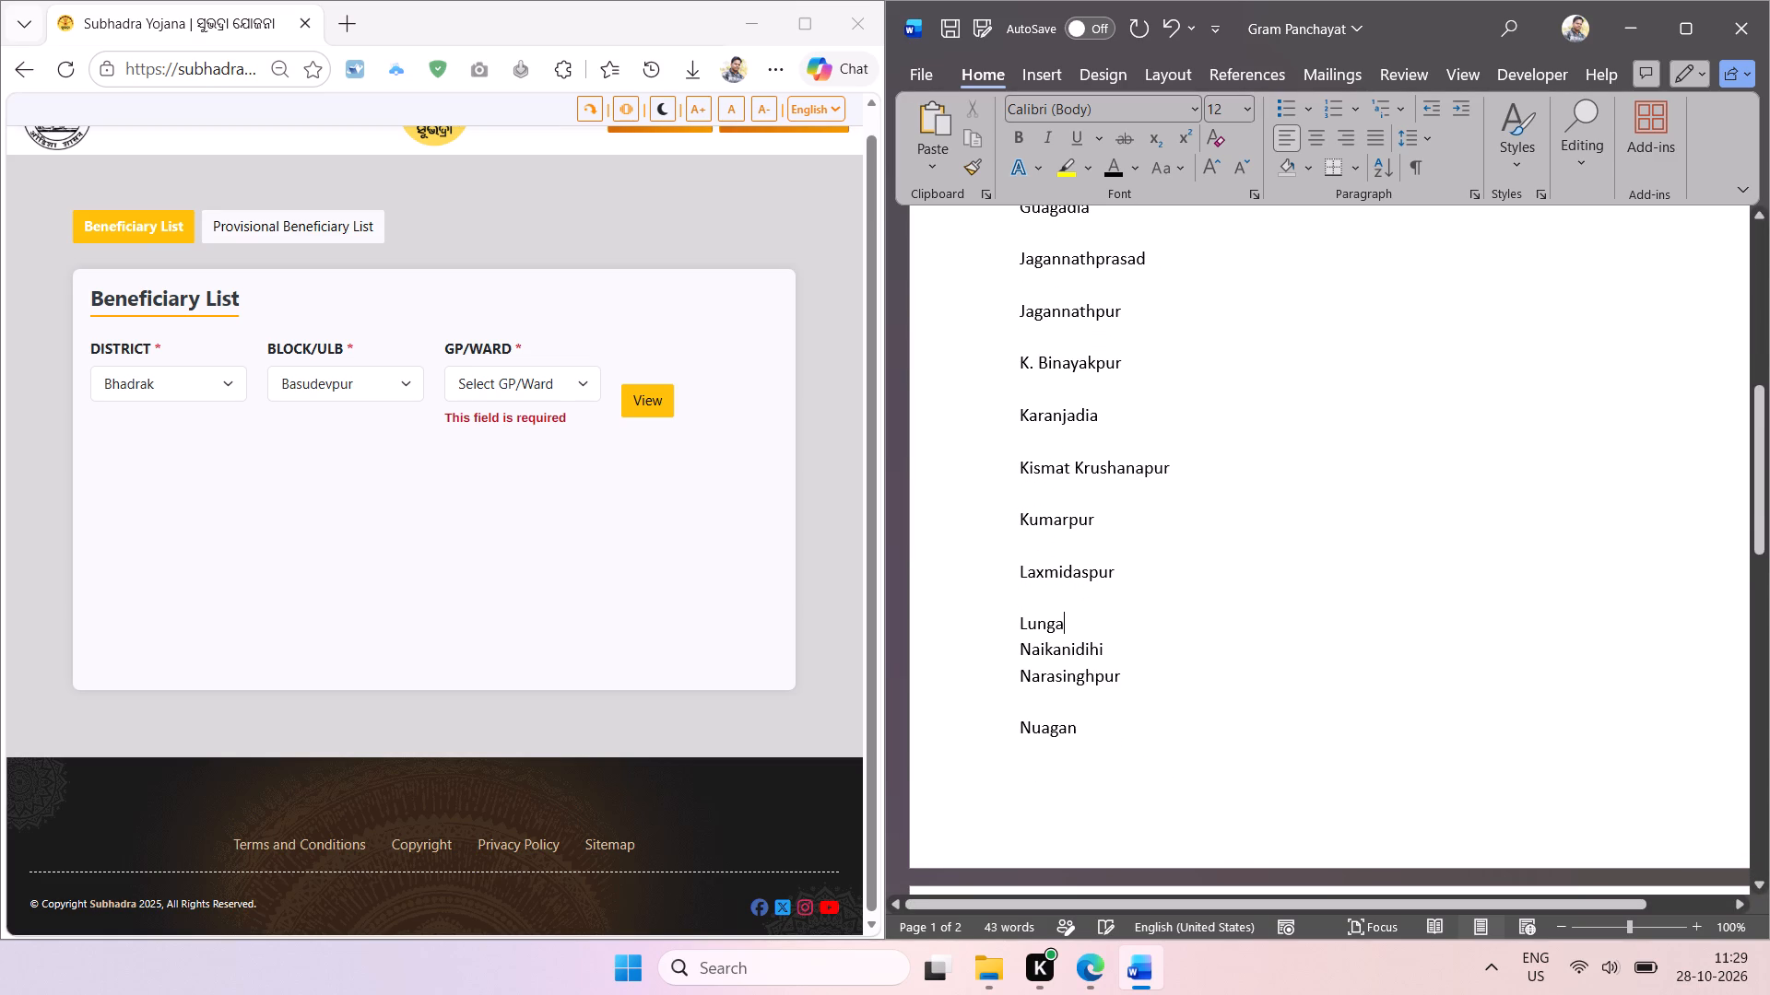
key(BackSpace)
click(1043, 553)
key(BackSpace)
click(1046, 495)
key(BackSpace)
click(1044, 448)
key(BackSpace)
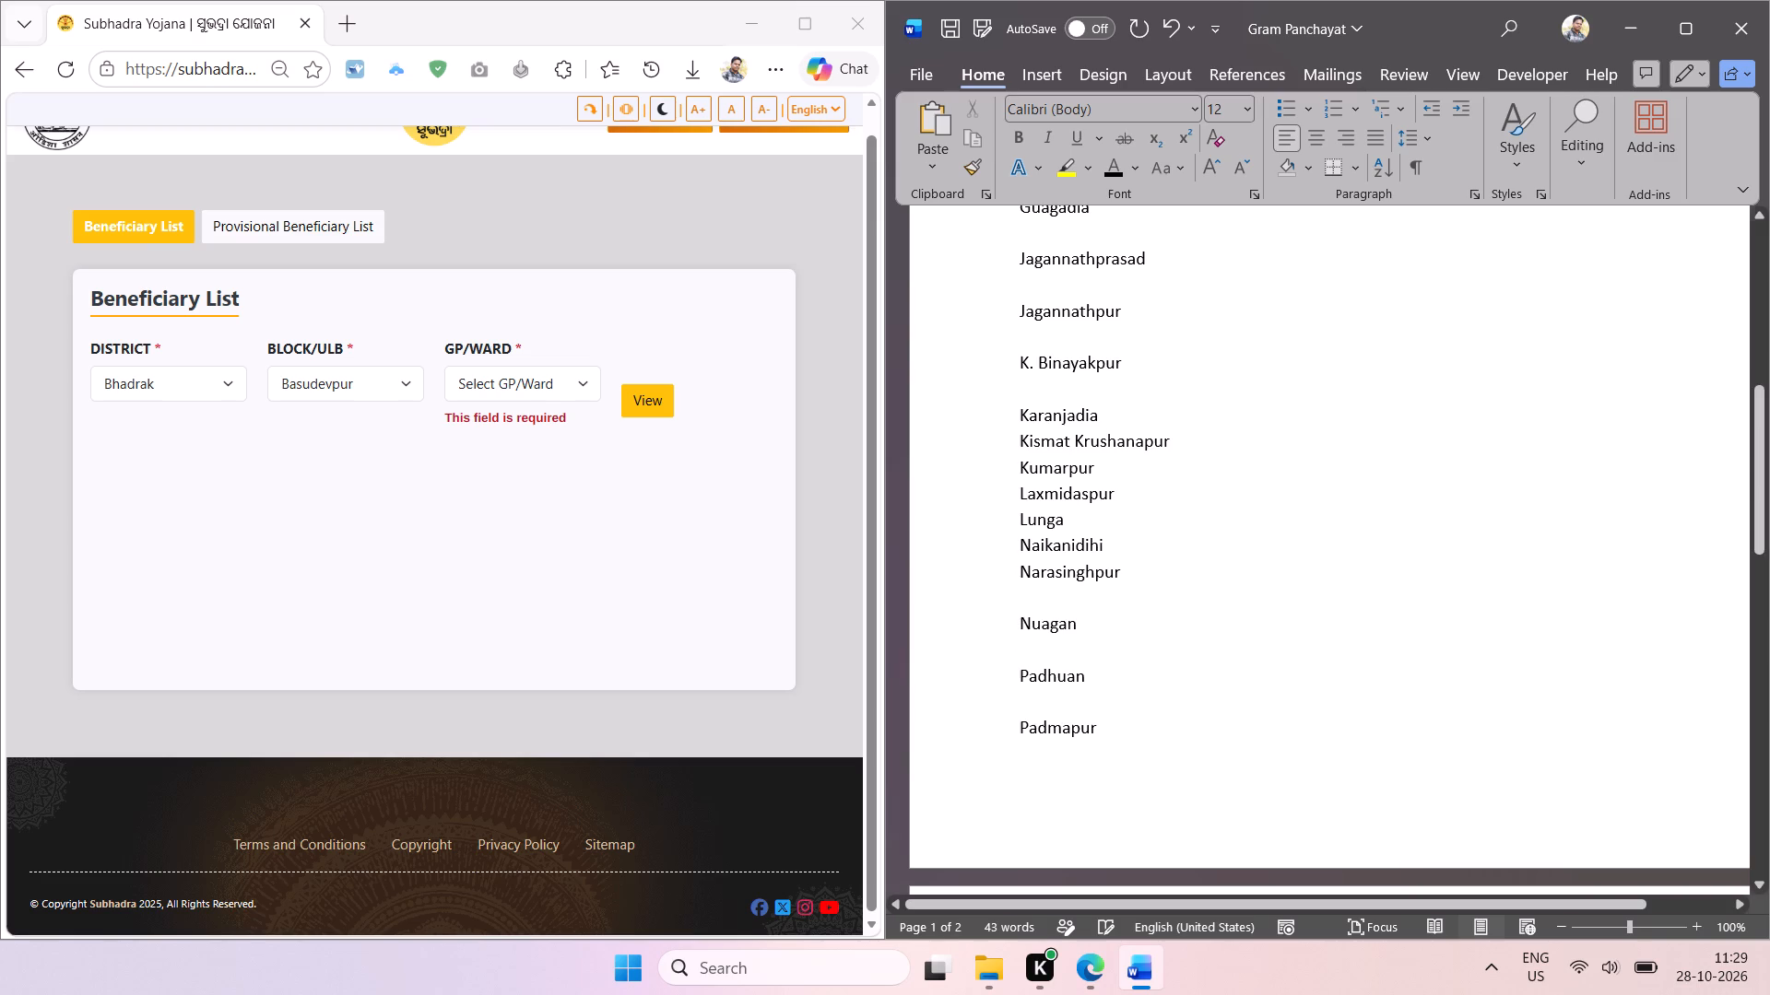
Delete the blank lines between the names from Karanjadia up to Guagadia.
click(1037, 404)
click(1038, 384)
key(BackSpace)
click(1047, 341)
key(BackSpace)
click(1049, 287)
key(BackSpace)
click(1052, 231)
key(BackSpace)
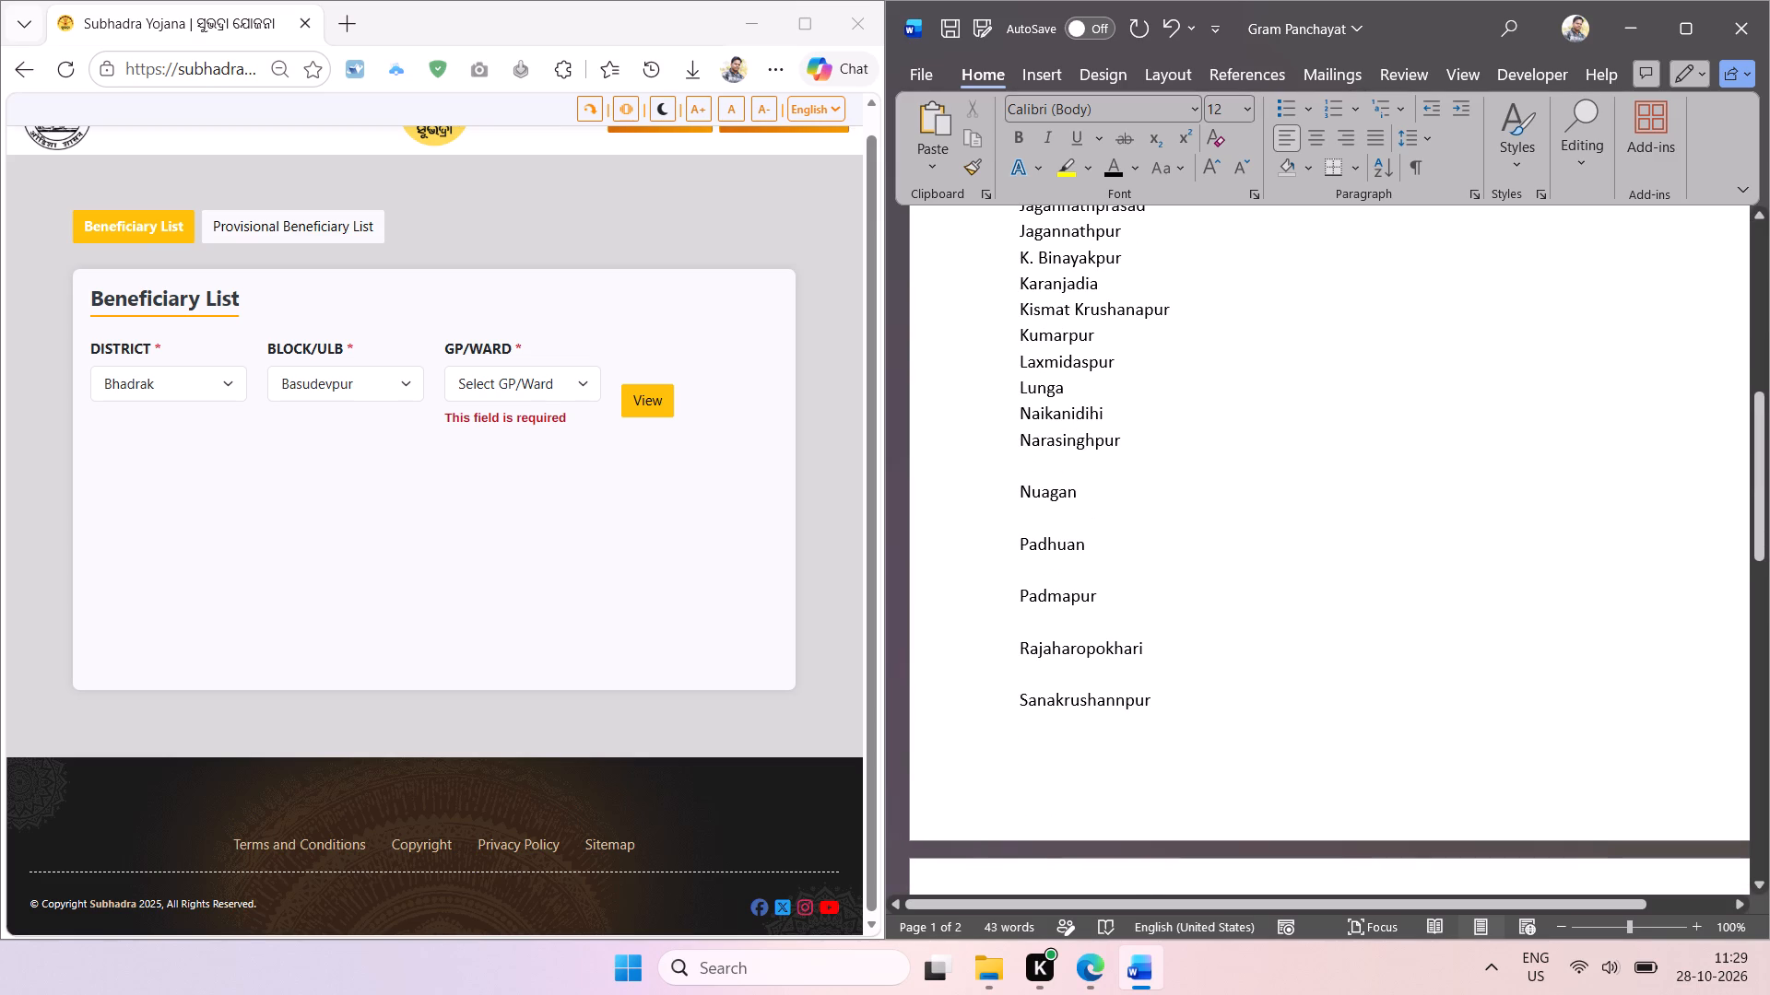
Delete the blank lines between the names from Narasinghpur down to Padmapur.
click(1064, 470)
key(BackSpace)
click(1059, 494)
key(BackSpace)
click(1059, 517)
key(BackSpace)
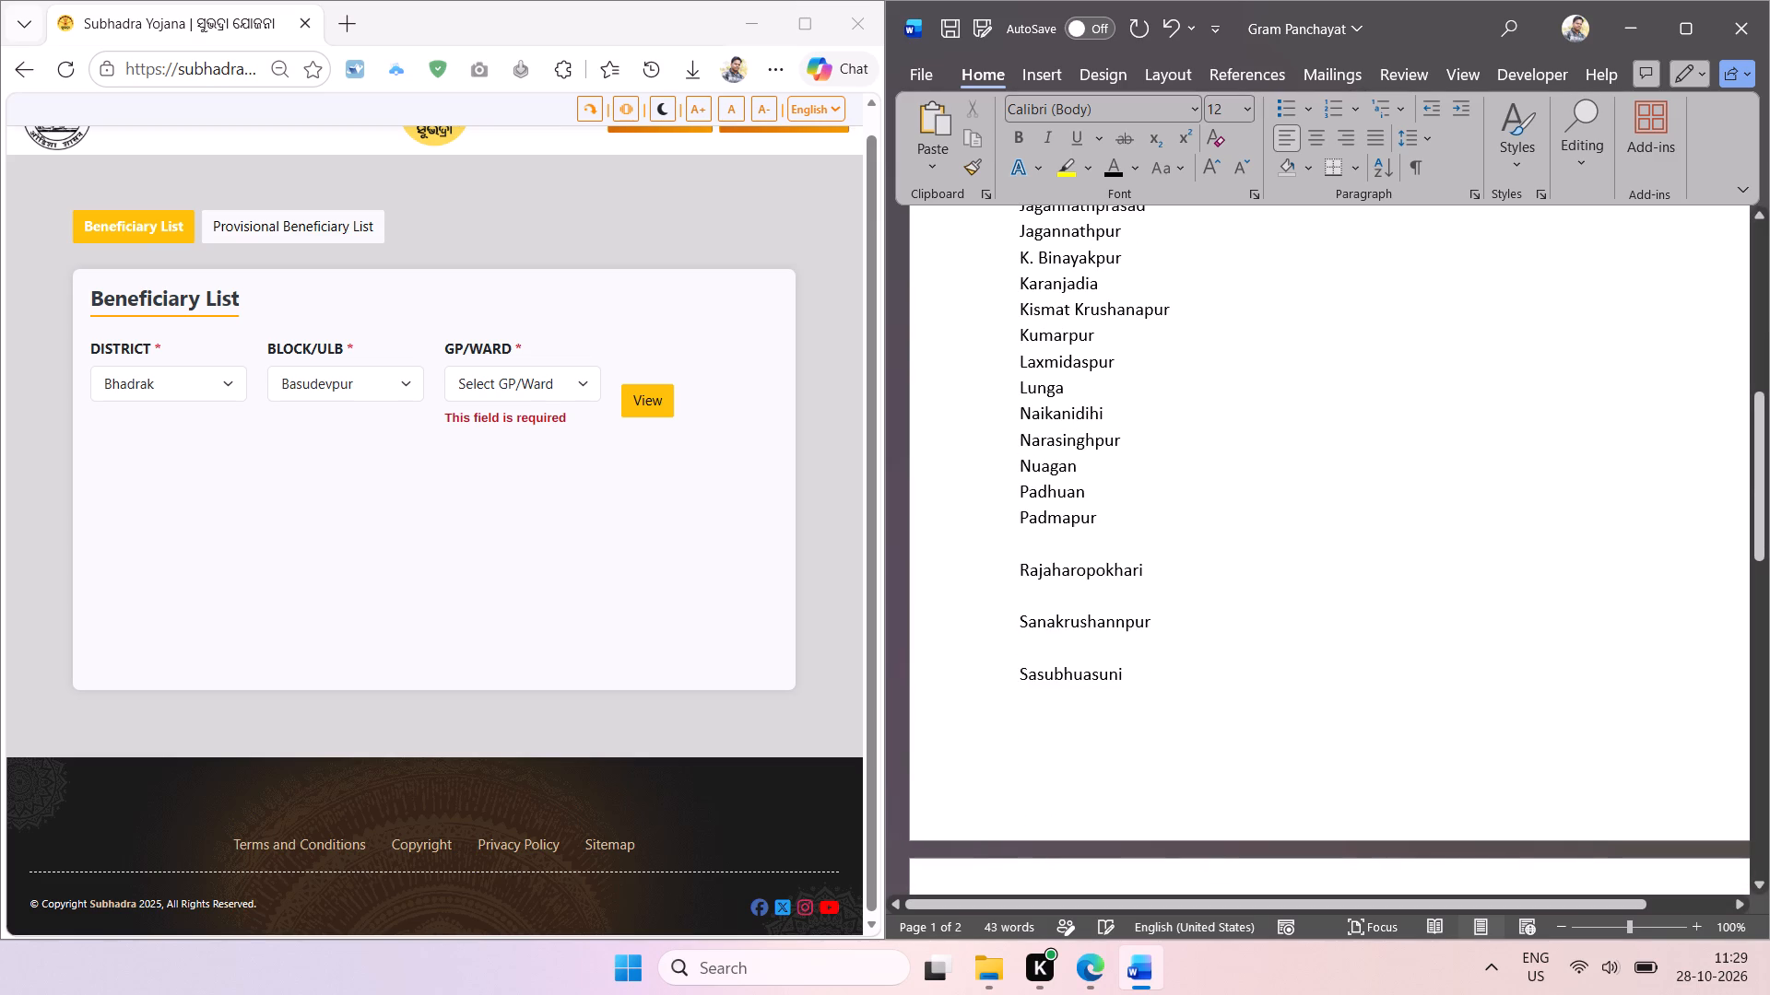
Delete the blank lines between the names from Padmapur down to Sugo.
click(1068, 554)
key(BackSpace)
click(1073, 575)
key(BackSpace)
click(1068, 605)
key(BackSpace)
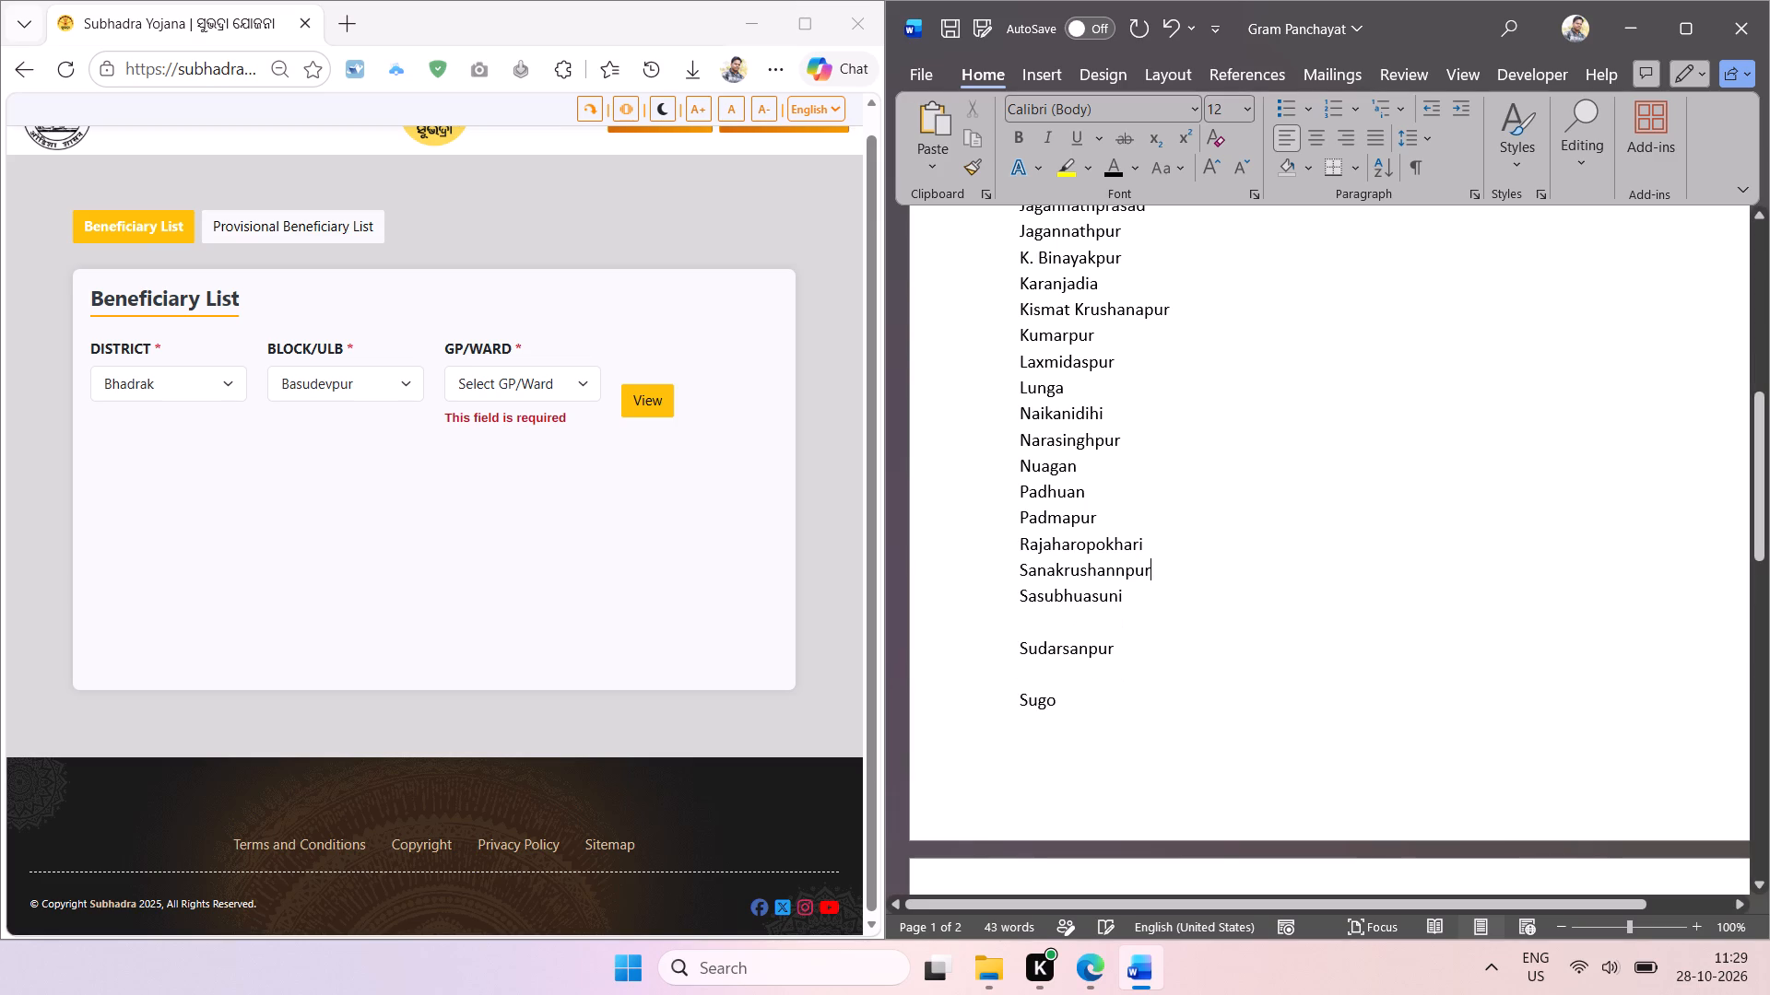
click(1068, 628)
key(BackSpace)
click(1053, 649)
key(BackSpace)
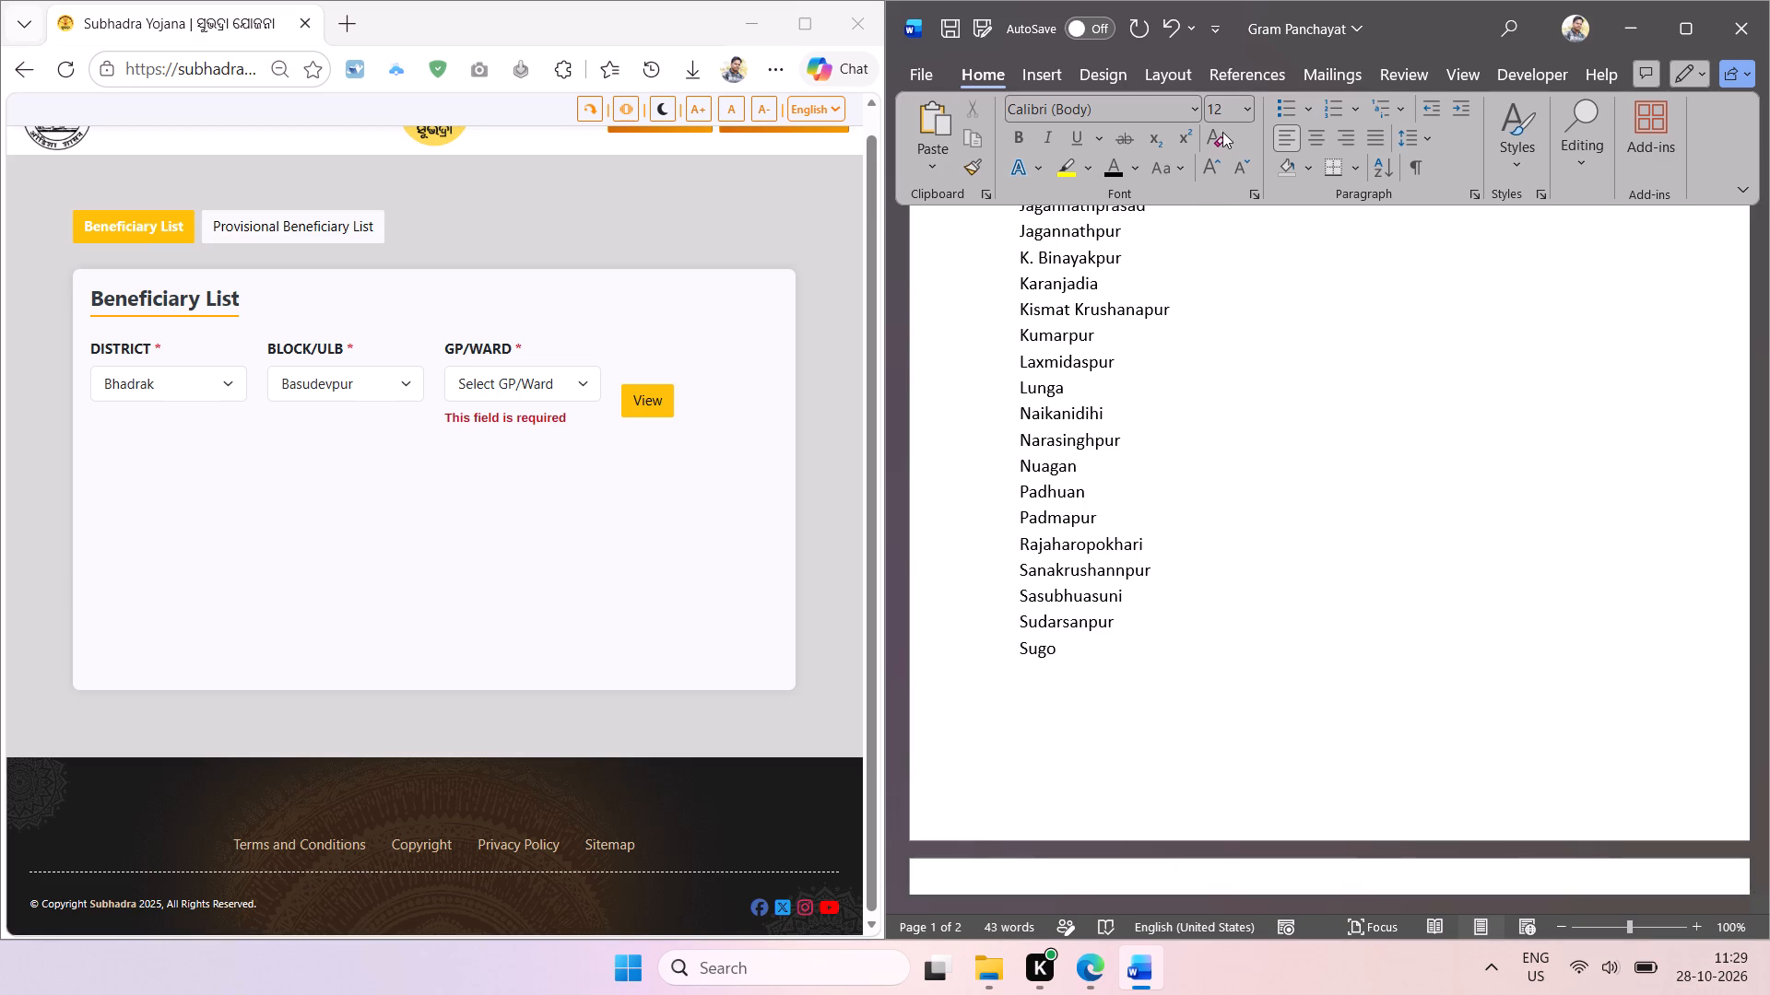
Set all the document's text to Calibri (Body) at size 10 and save the document.
key(ctrl+a)
click(1239, 113)
click(1239, 201)
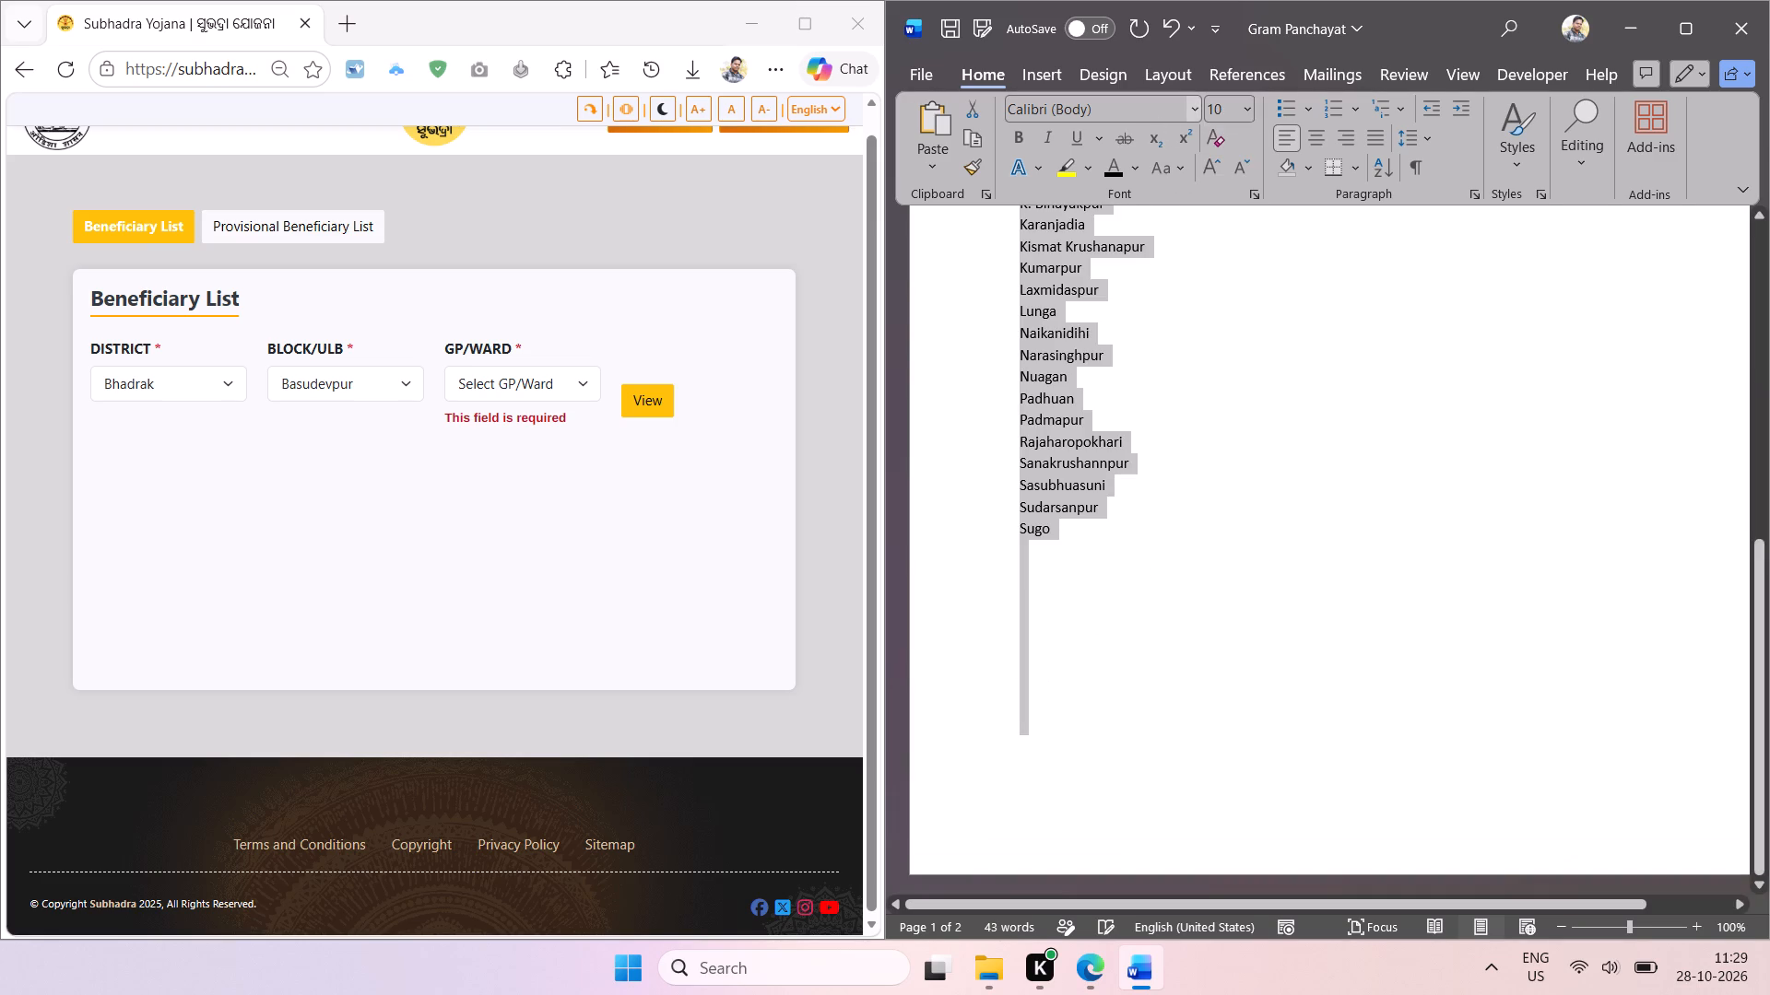
click(1171, 109)
click(1180, 109)
click(1184, 110)
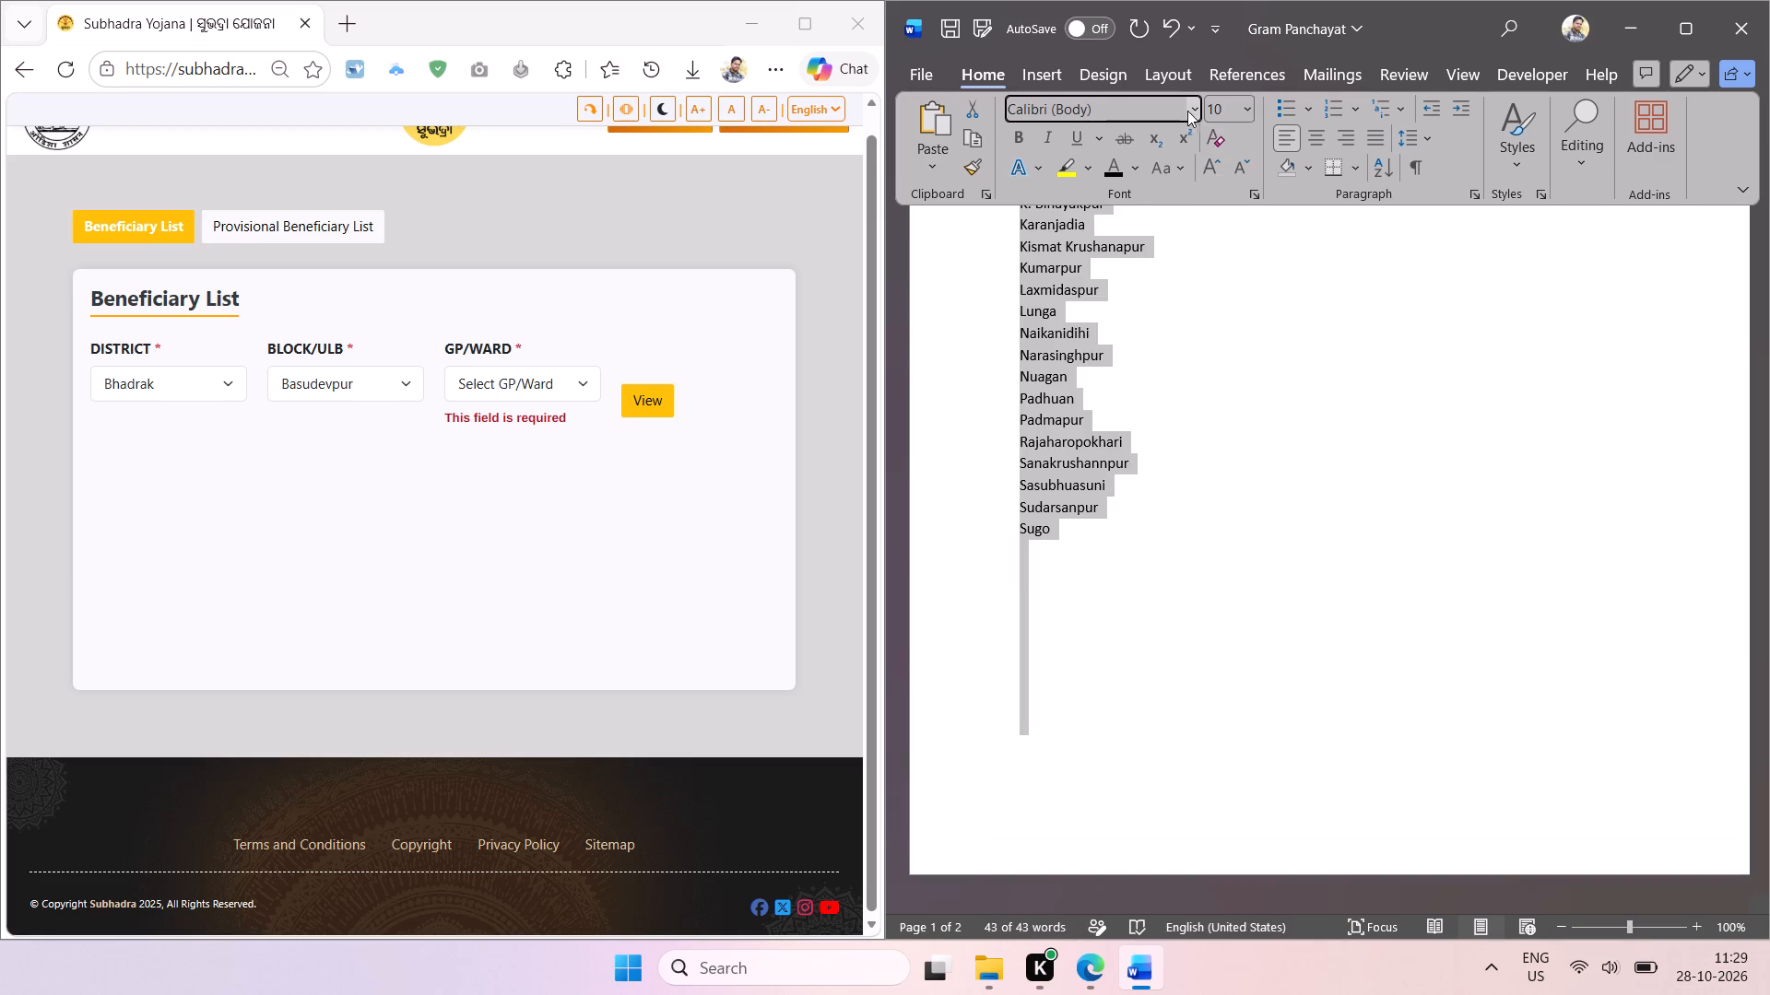
click(1191, 111)
click(1159, 201)
click(1162, 526)
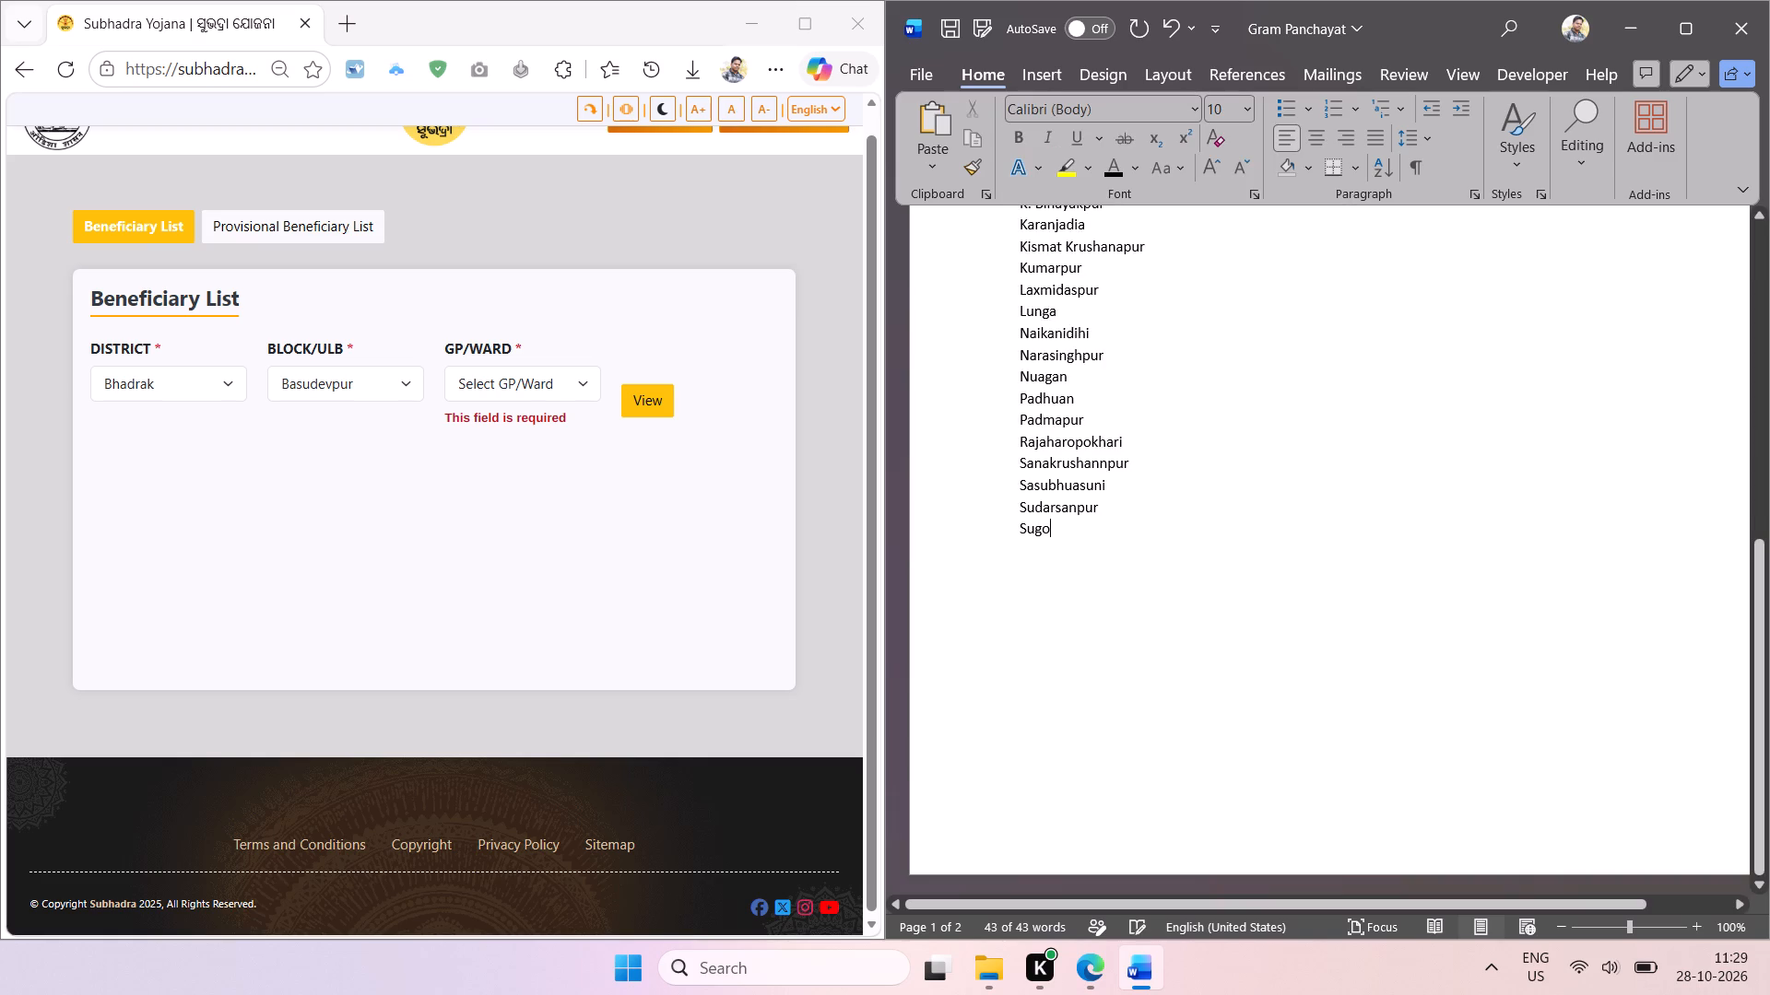
key(ctrl+s)
Delete the empty paragraphs after Sugo at the end of the document.
scroll(1197, 530, down, 1)
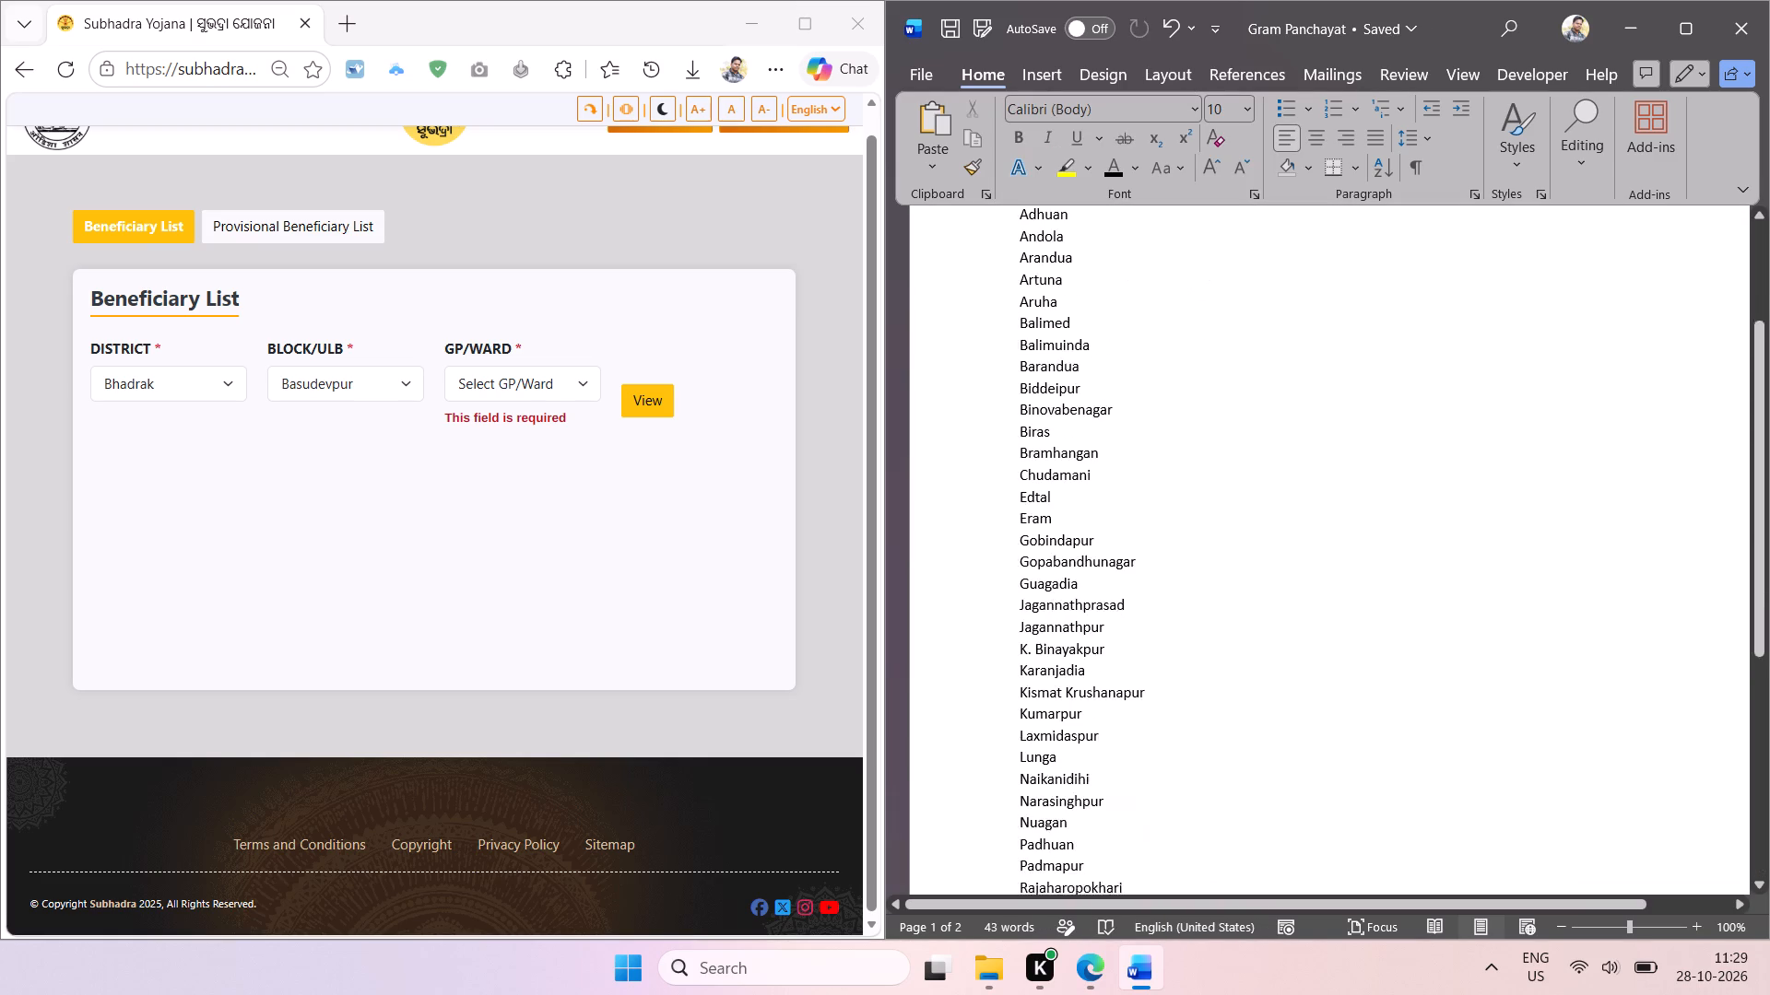
scroll(1197, 530, down, 1)
drag(1059, 647, 1156, 954)
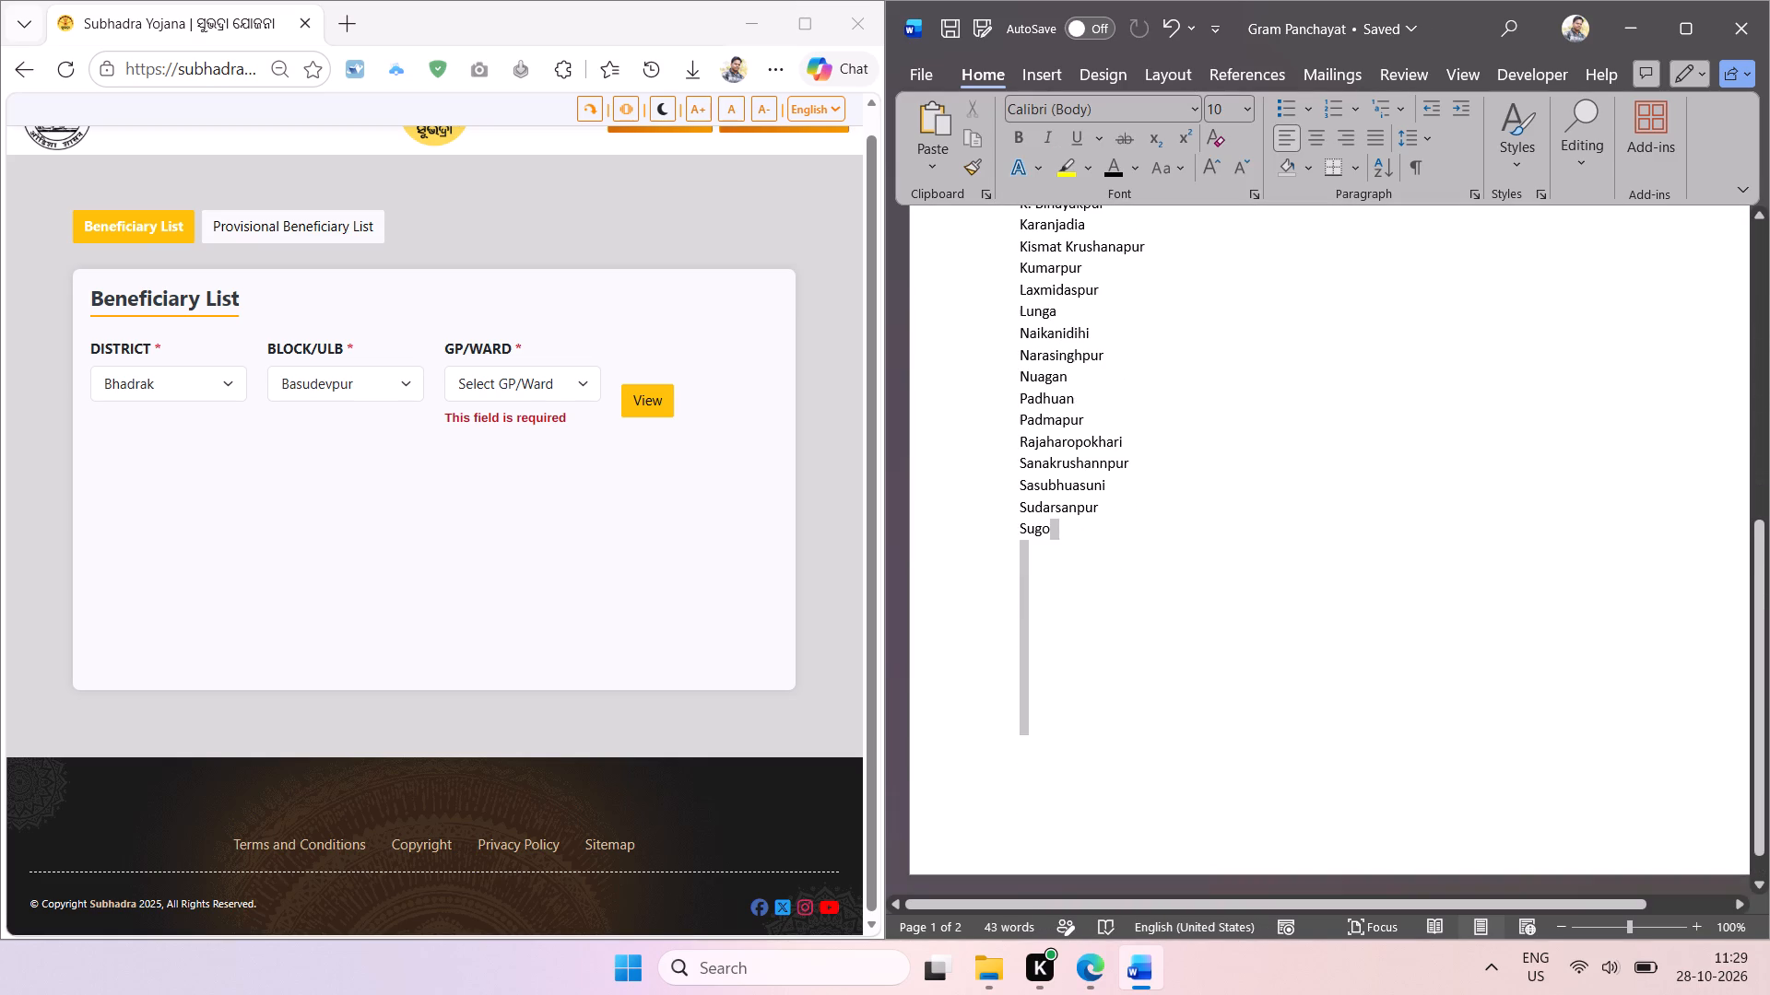
drag(1156, 954, 1156, 954)
key(BackSpace)
Turn the names from Adhuan to Sugo into a numbered list flush with the page margin, and save the document.
scroll(1225, 365, up, 1)
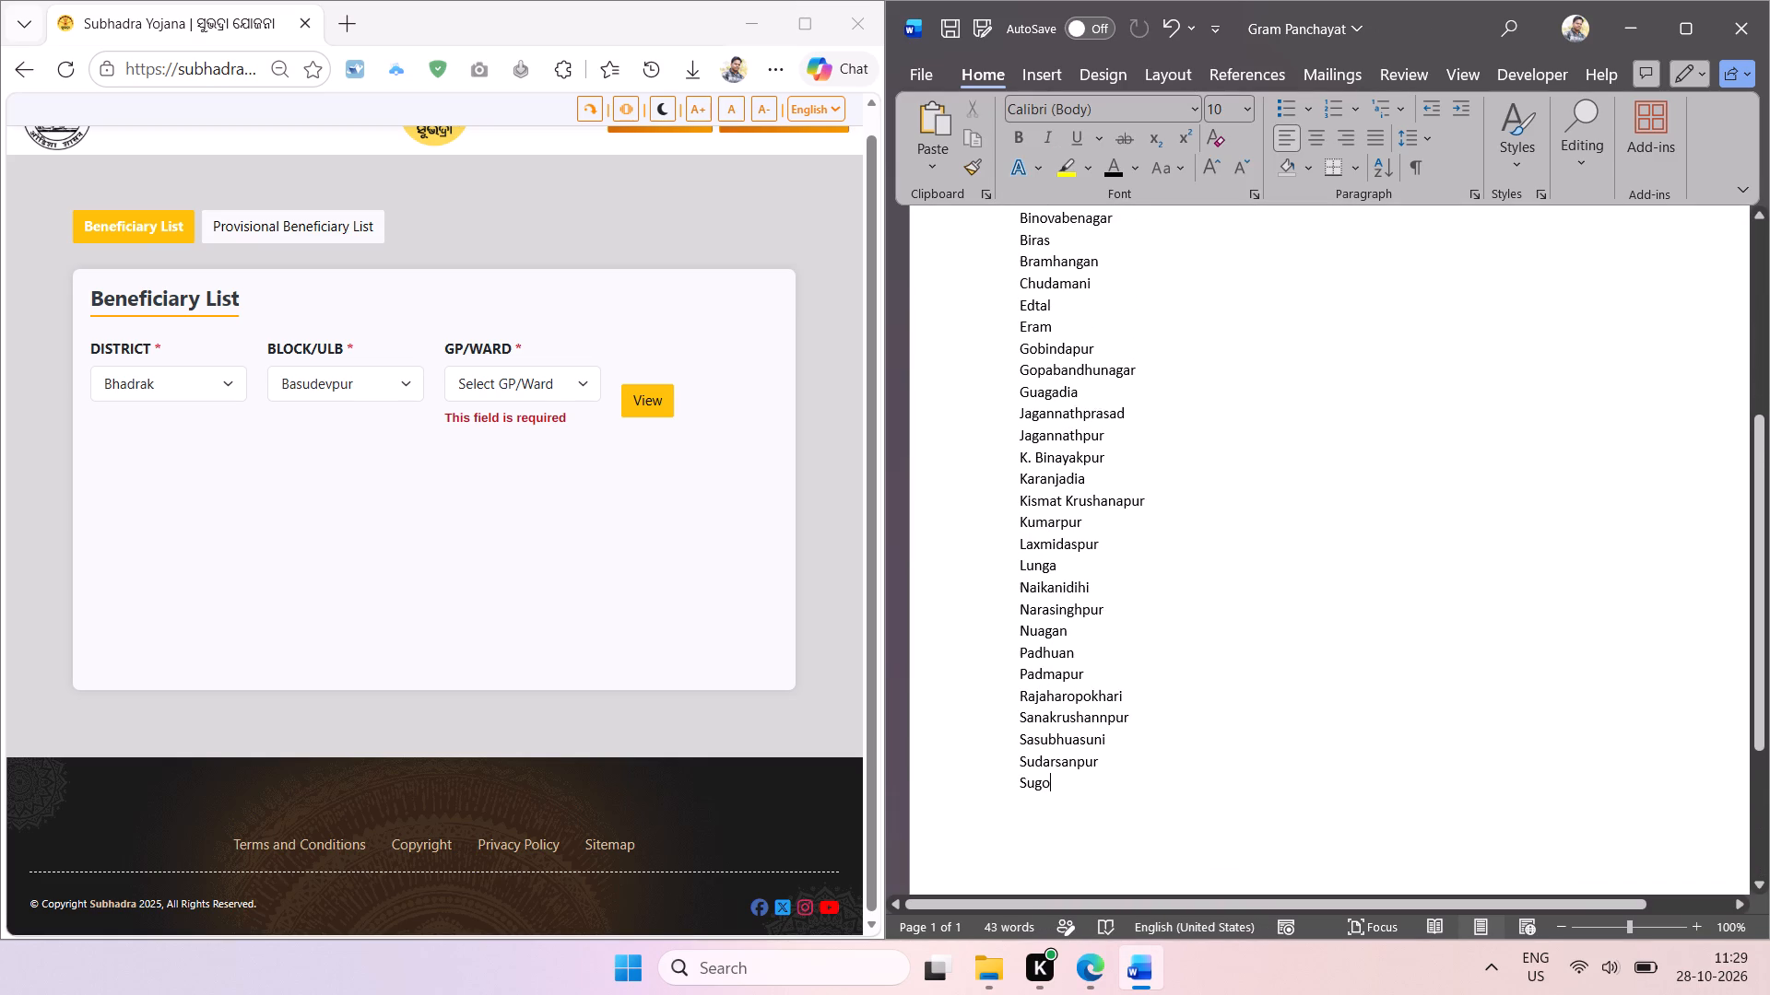
scroll(1209, 387, up, 1)
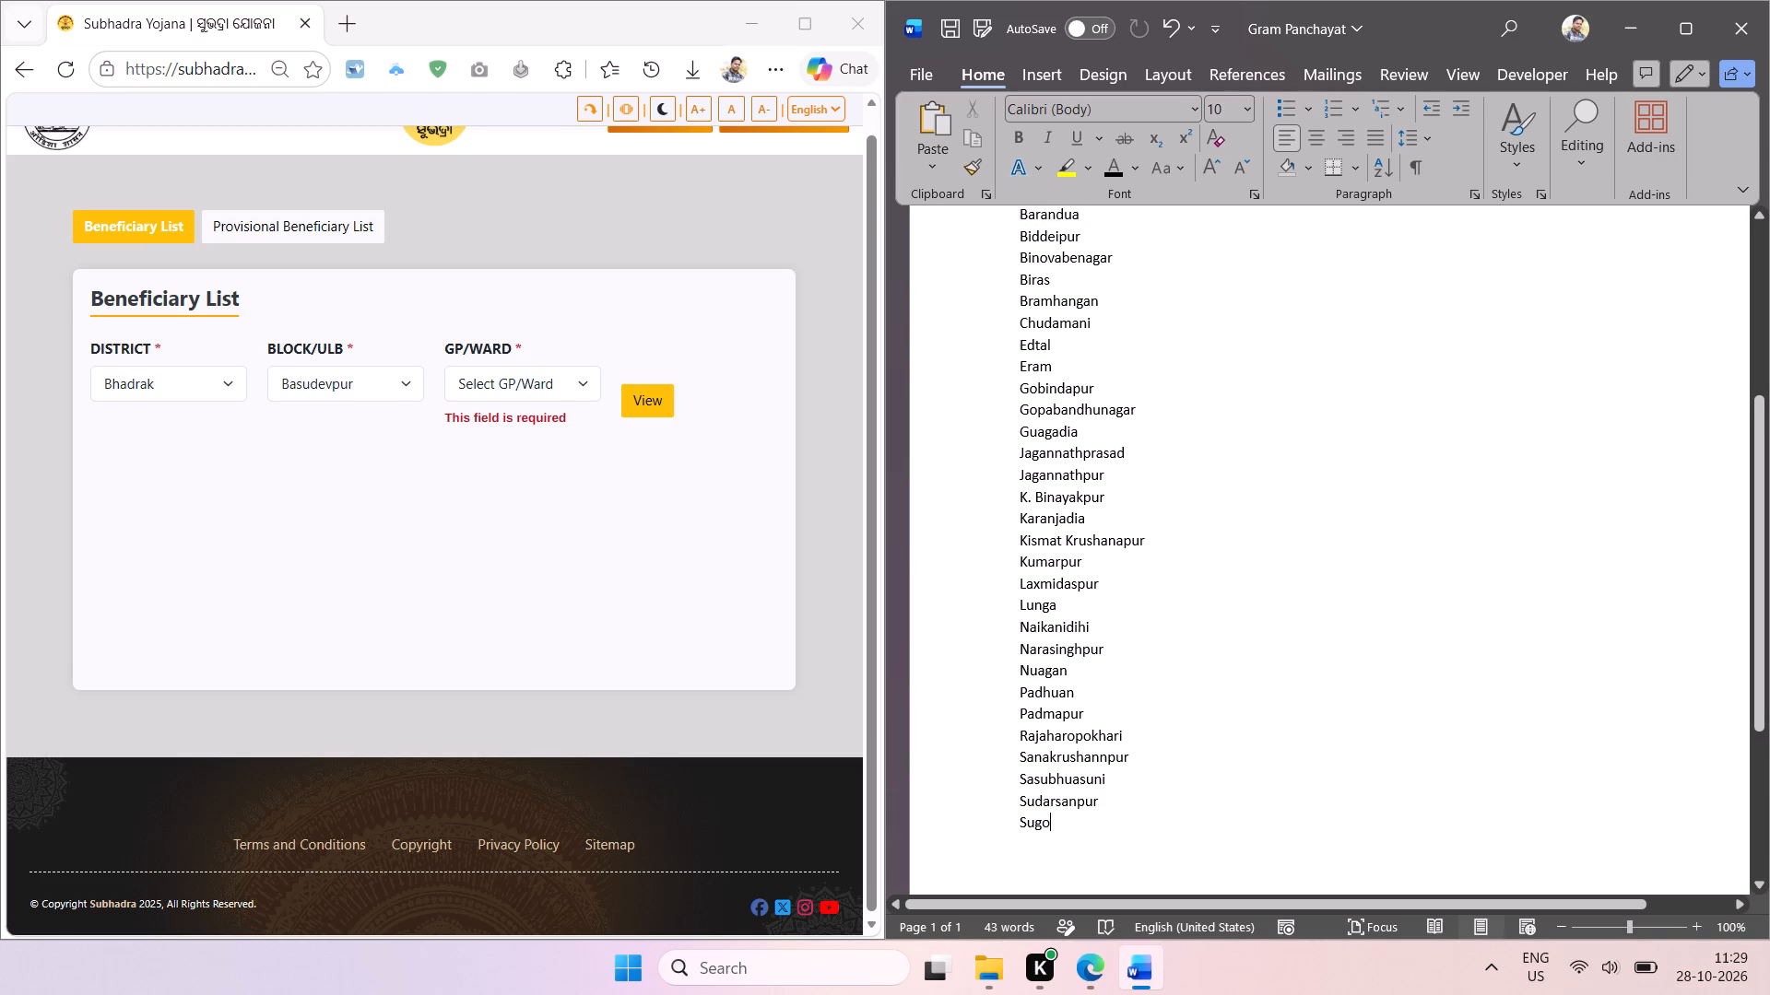
scroll(1056, 328, up, 1)
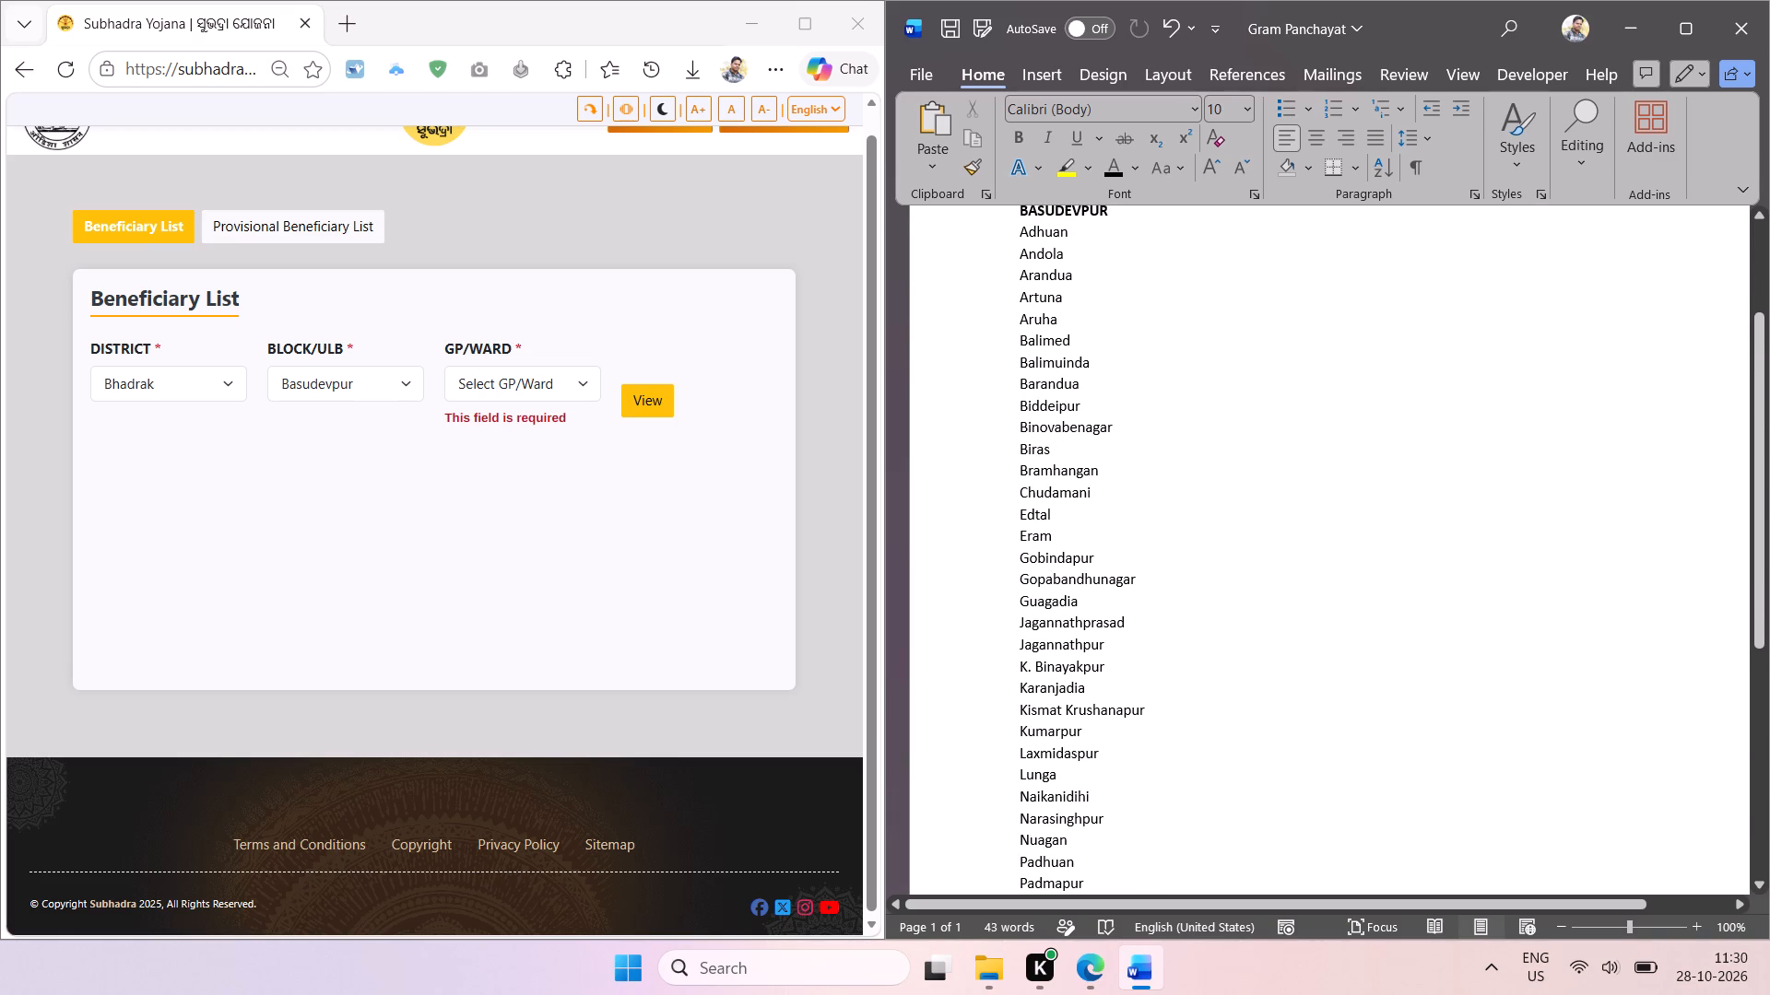
click(1019, 226)
scroll(1136, 809, down, 2)
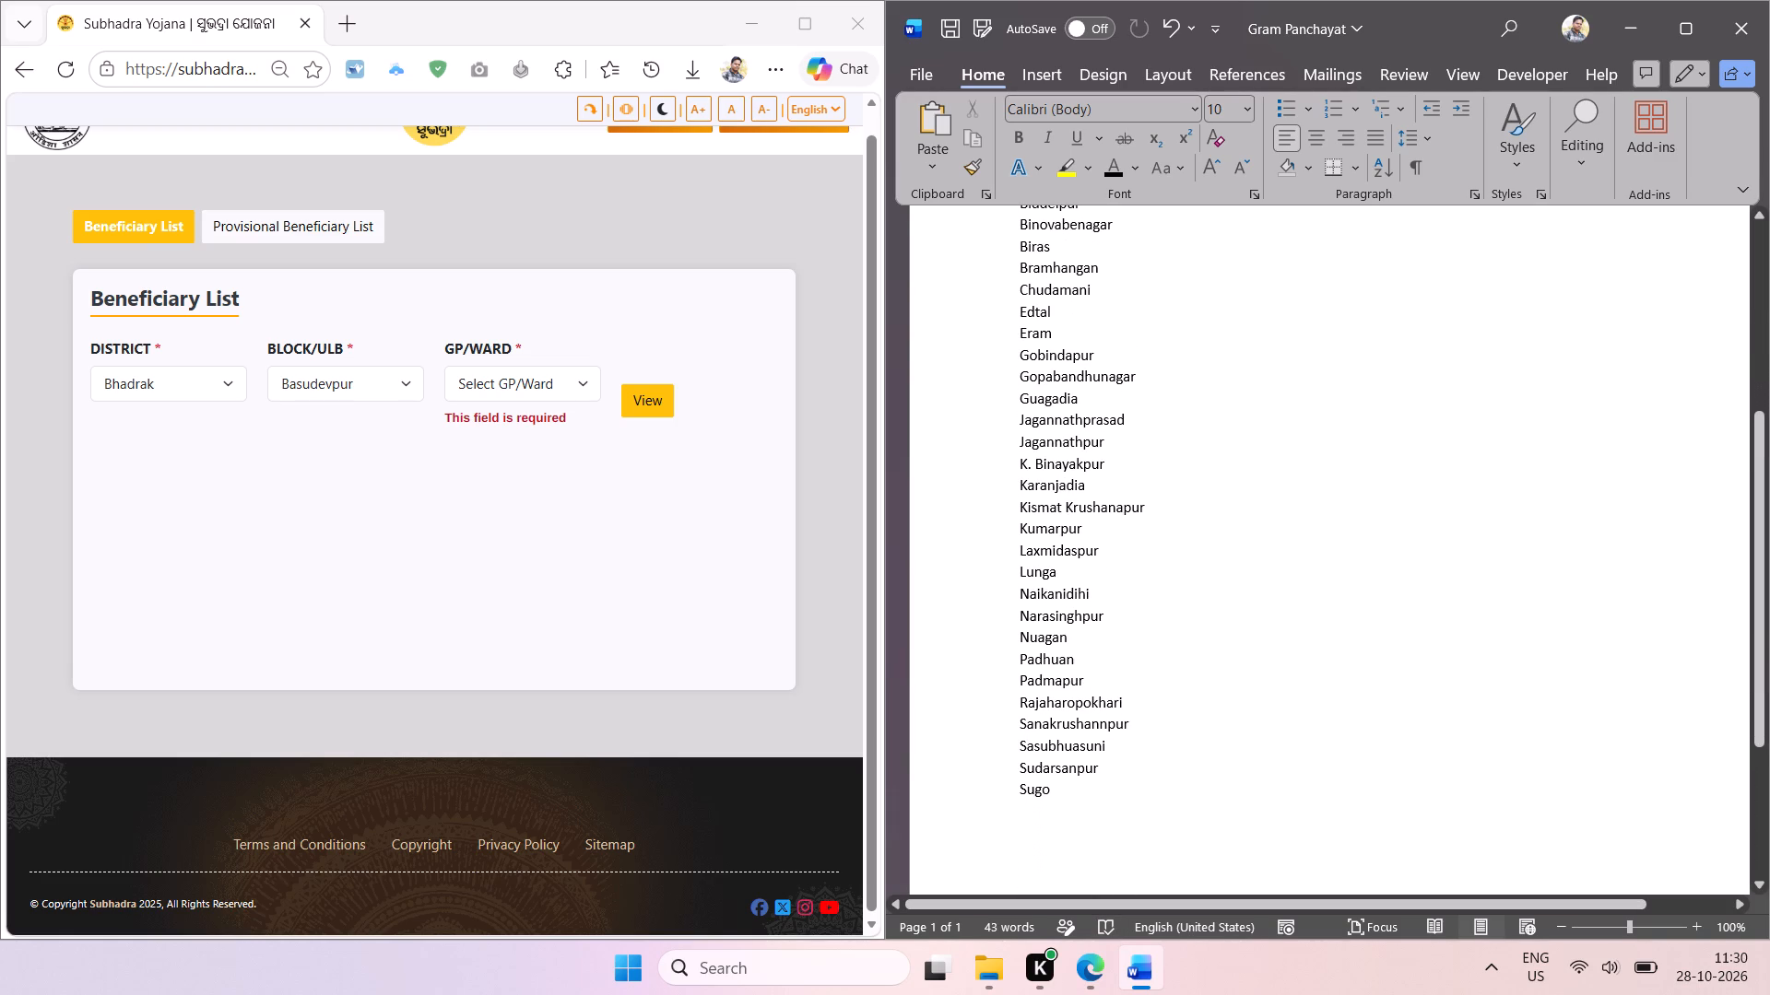
shift+click(1054, 792)
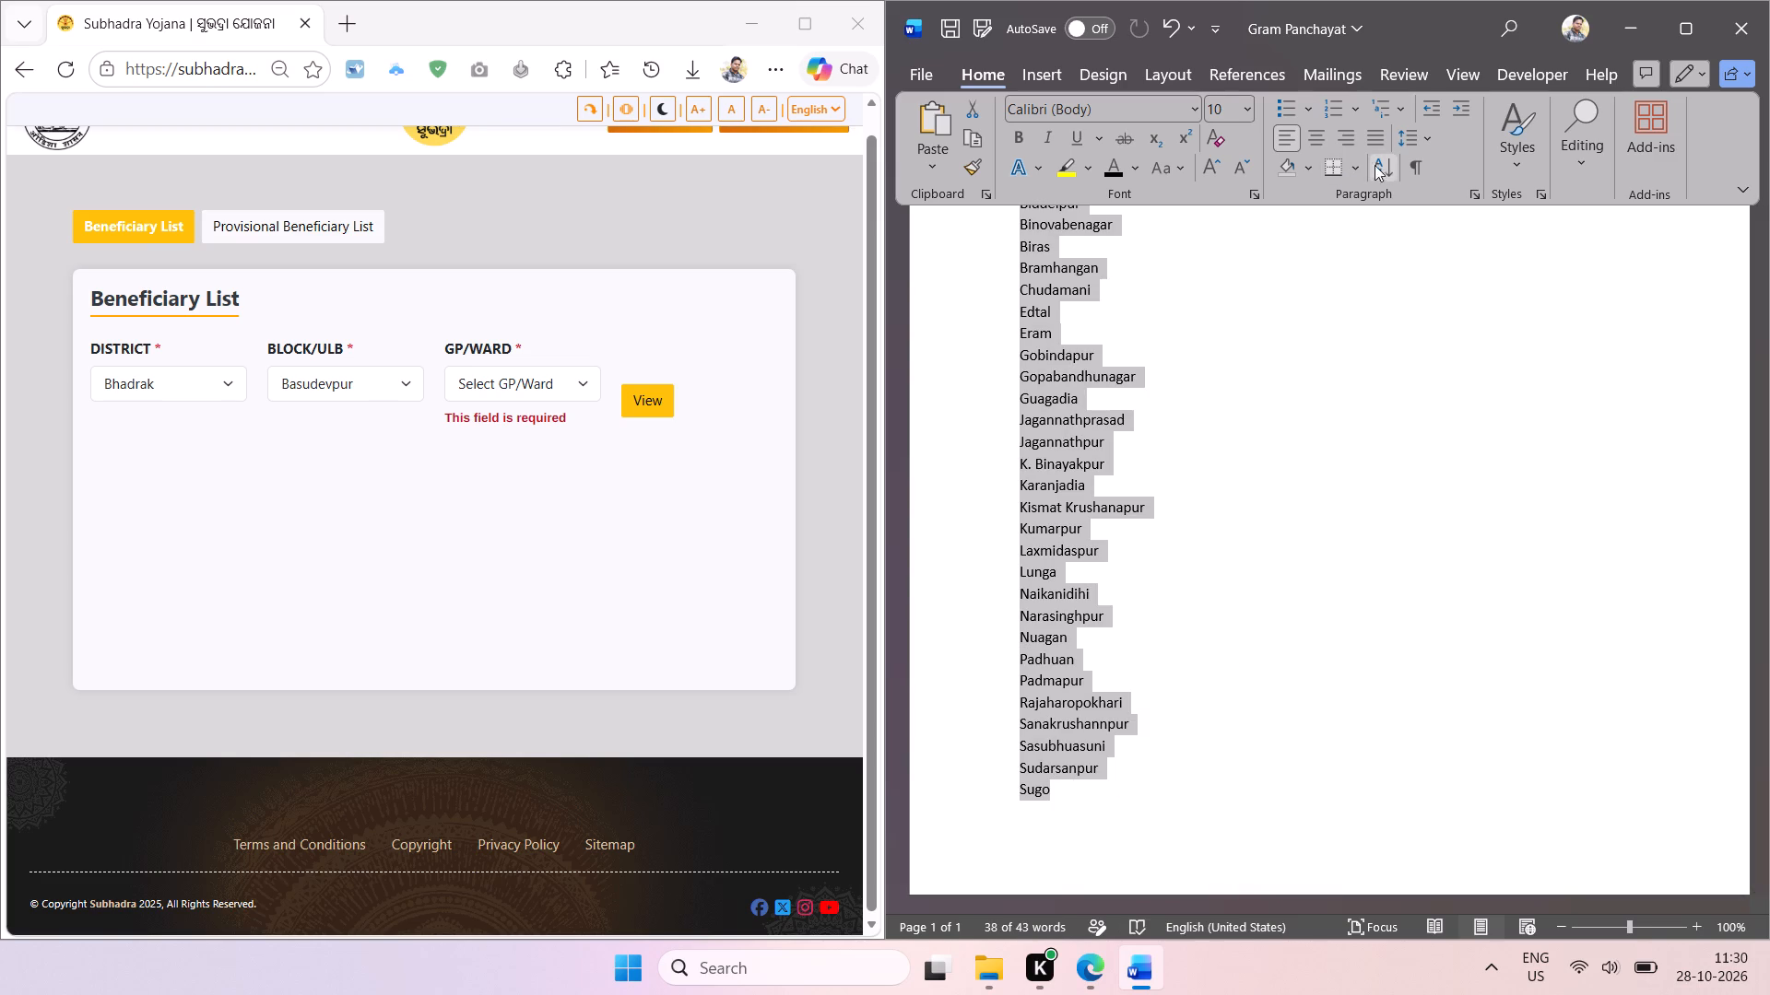
click(1335, 105)
double_click(1443, 111)
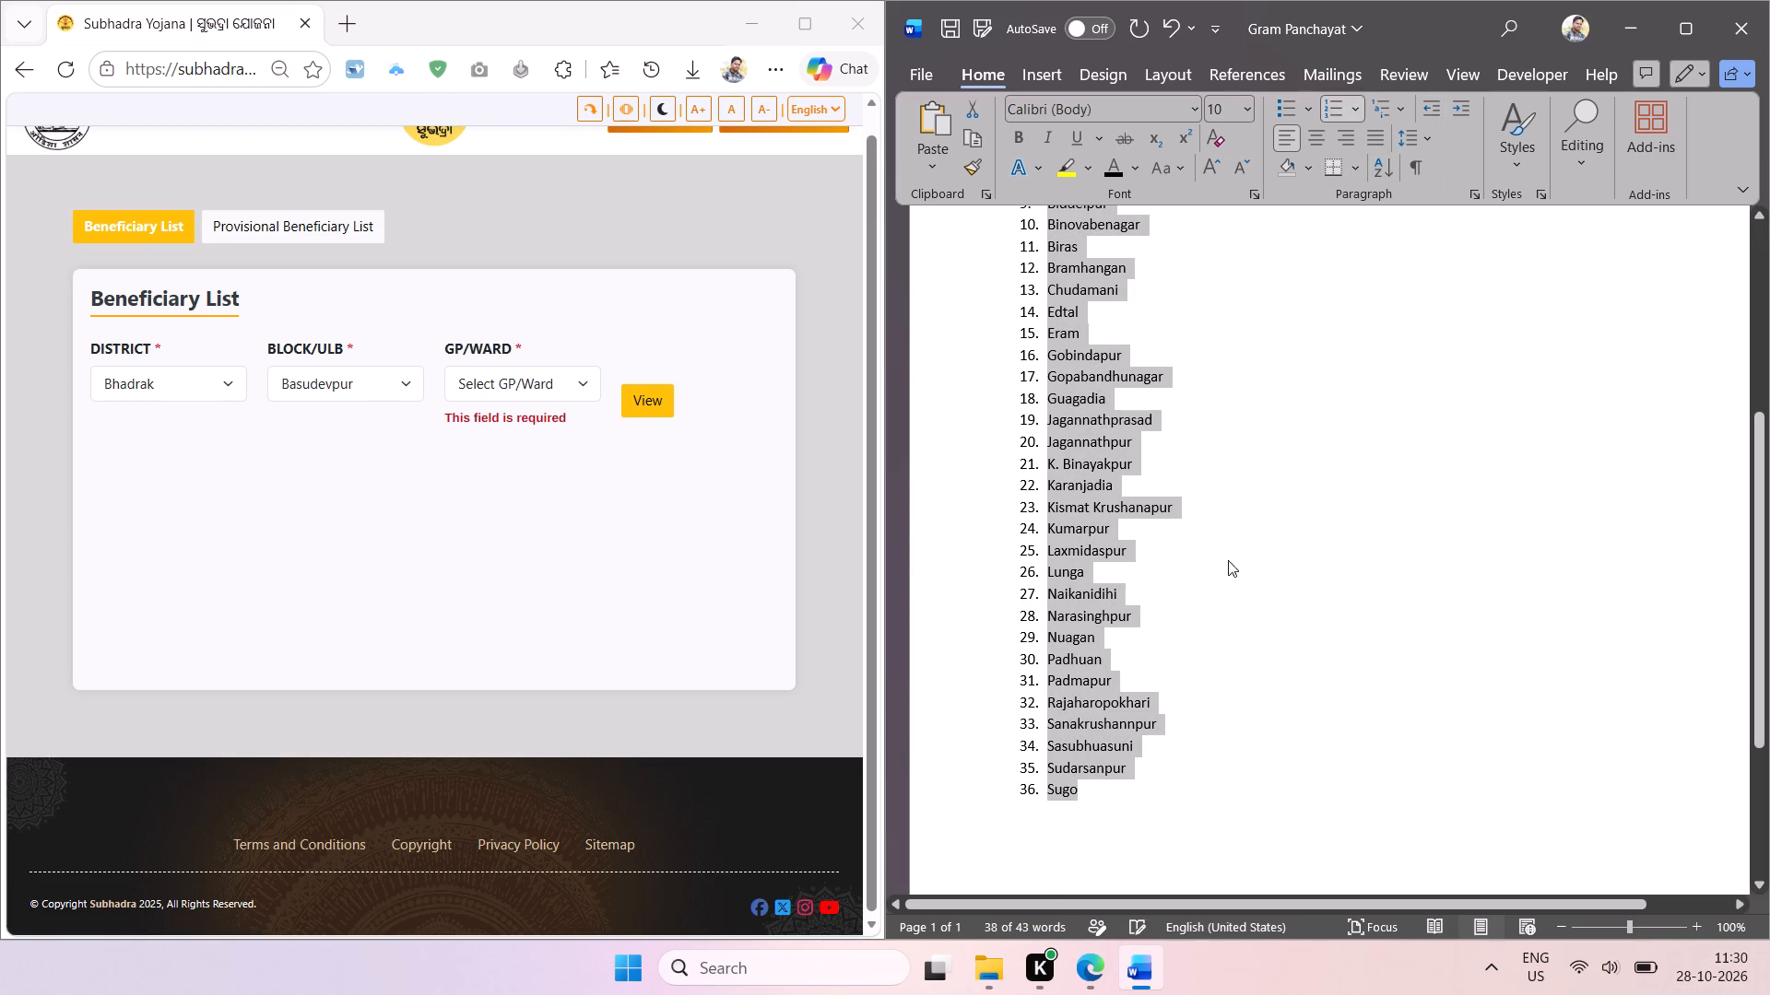
click(1182, 606)
key(ctrl+s)
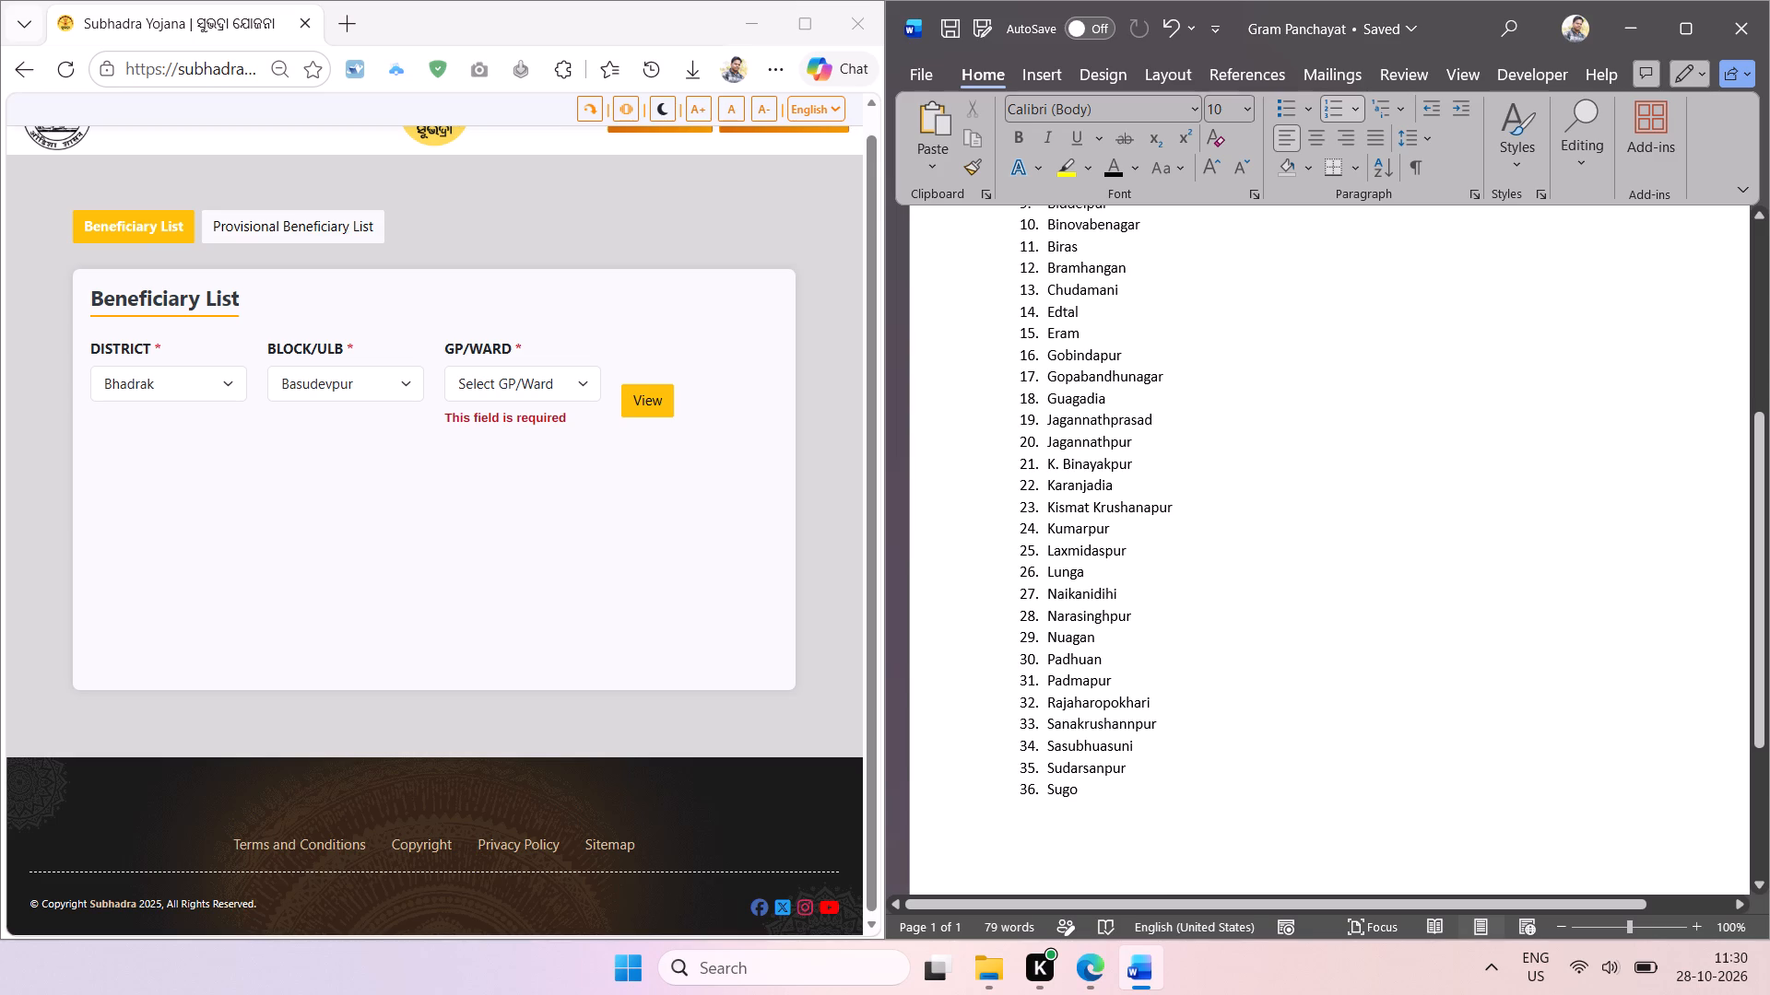
Copy the BASUDEVPUR heading to below the numbered list, leaving one blank line after Sugo.
scroll(1182, 606, up, 1)
double_click(1094, 296)
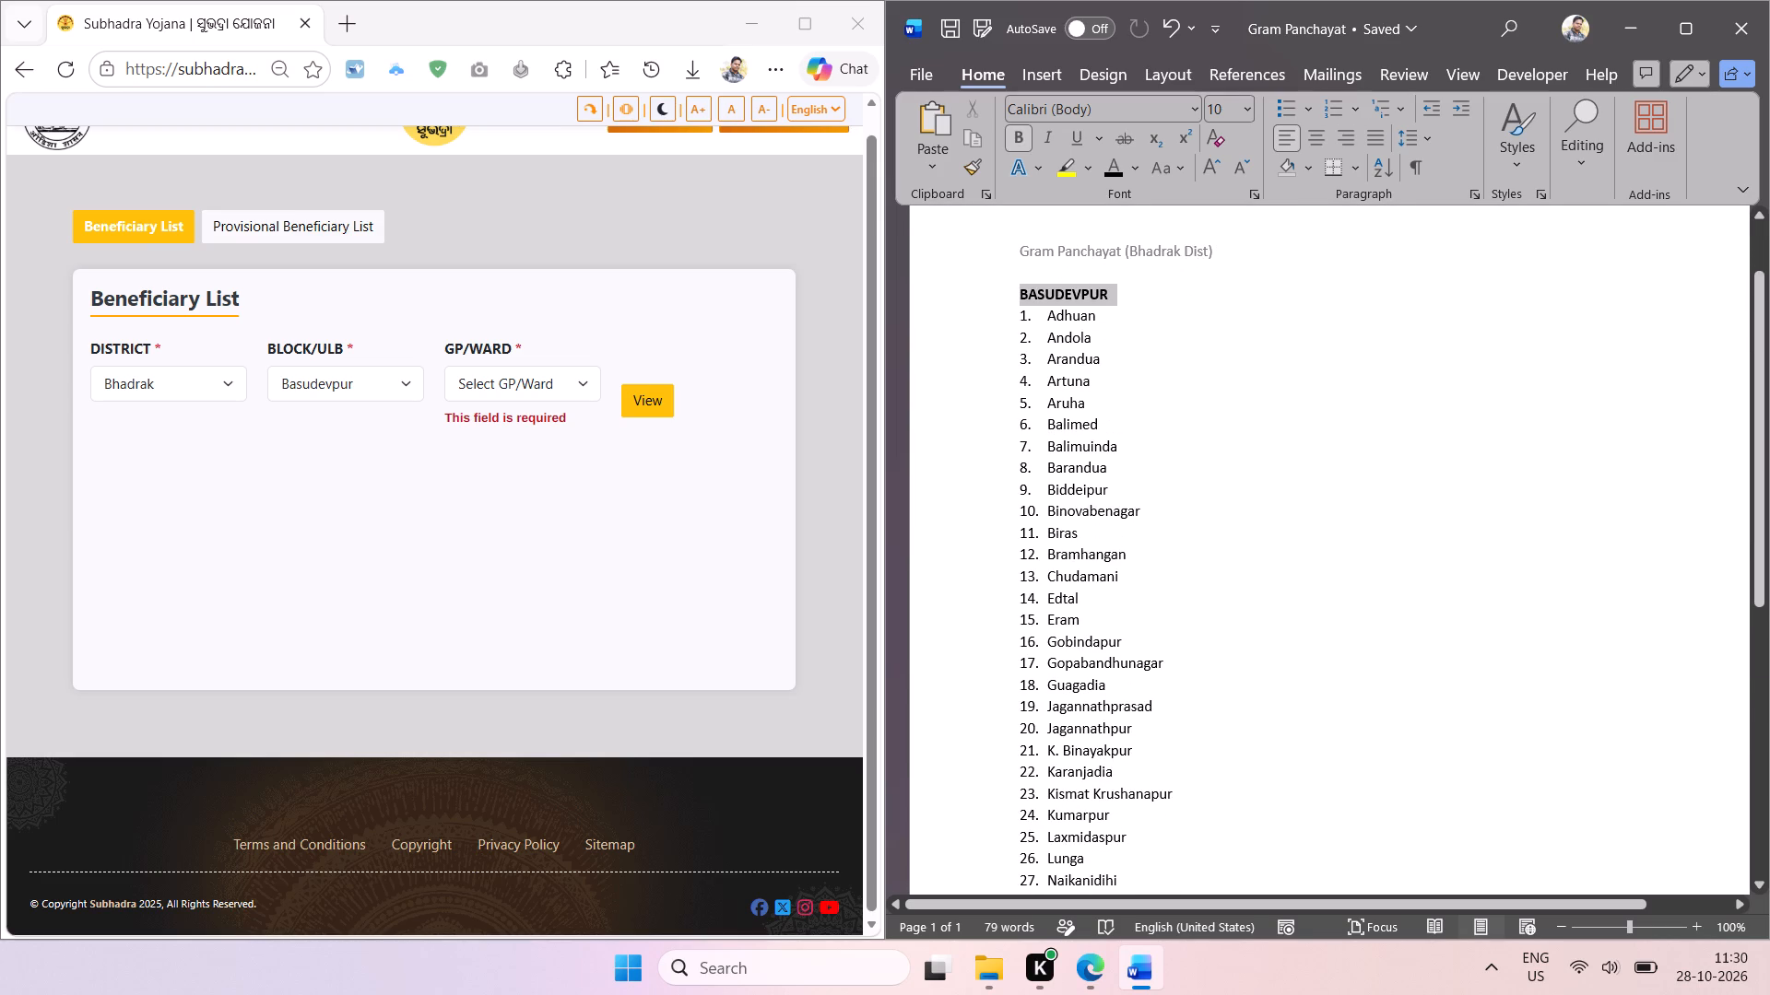
key(ctrl+c)
click(1168, 884)
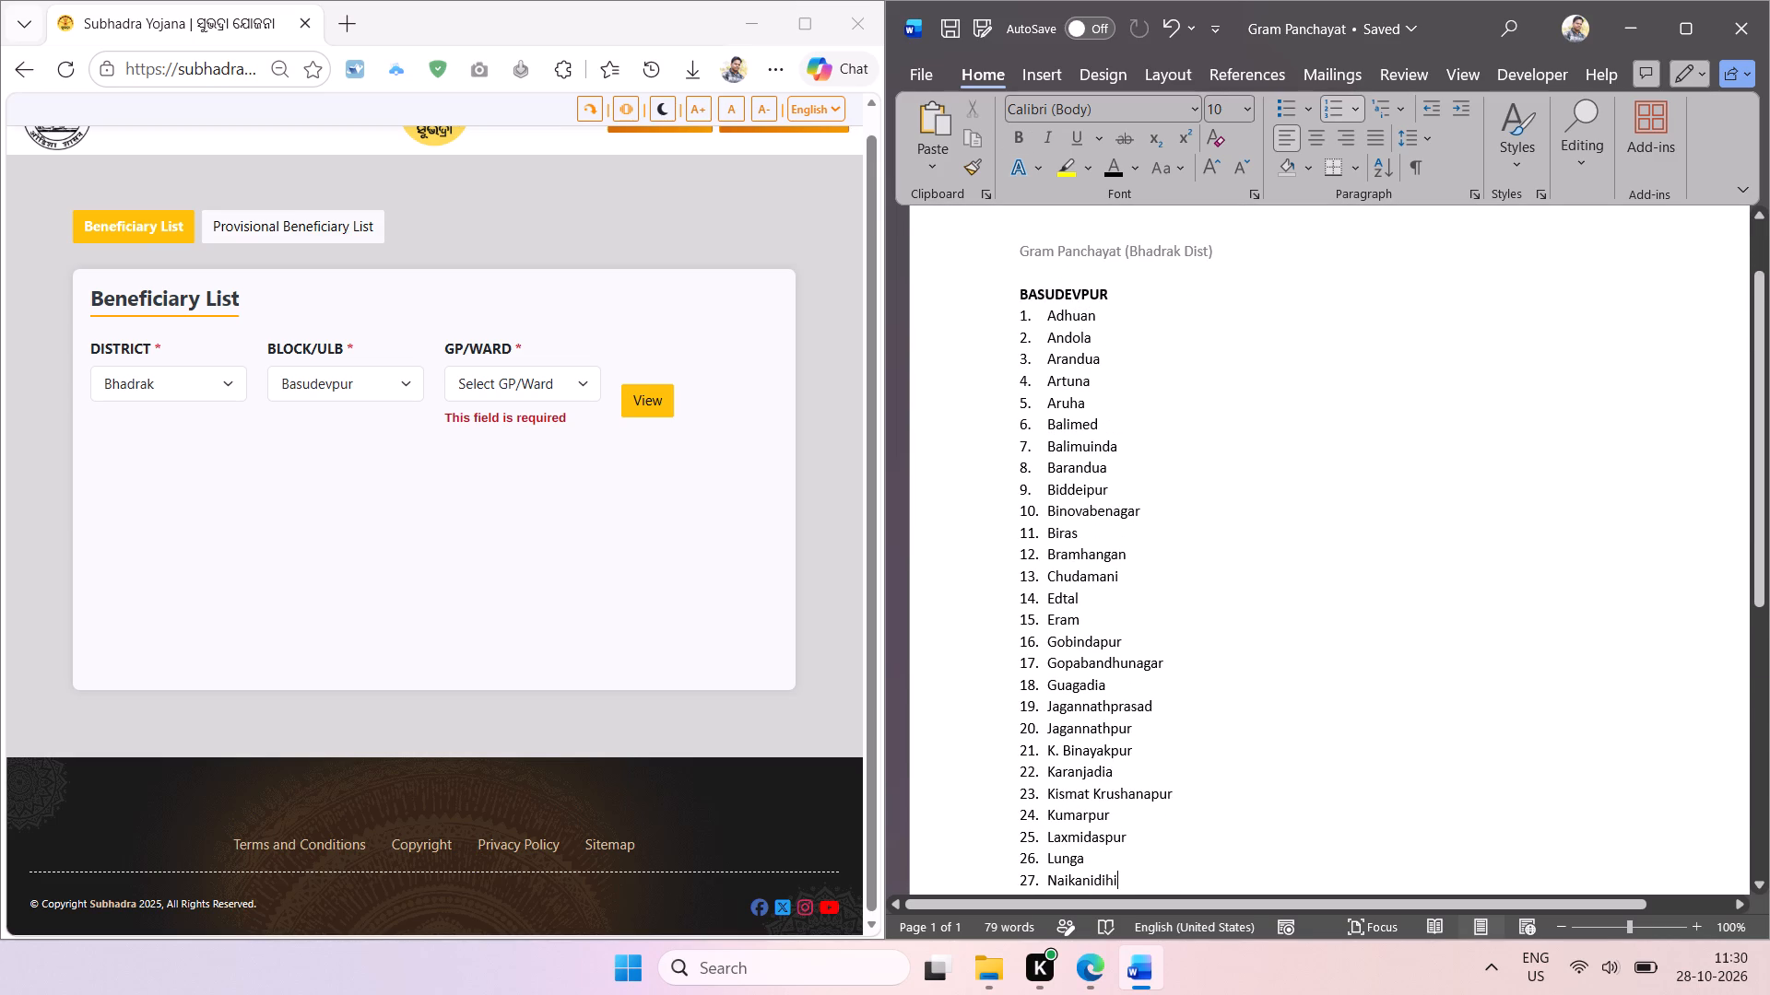
scroll(1217, 786, down, 3)
click(1109, 532)
key(Return)
key(Return)
key(Return)
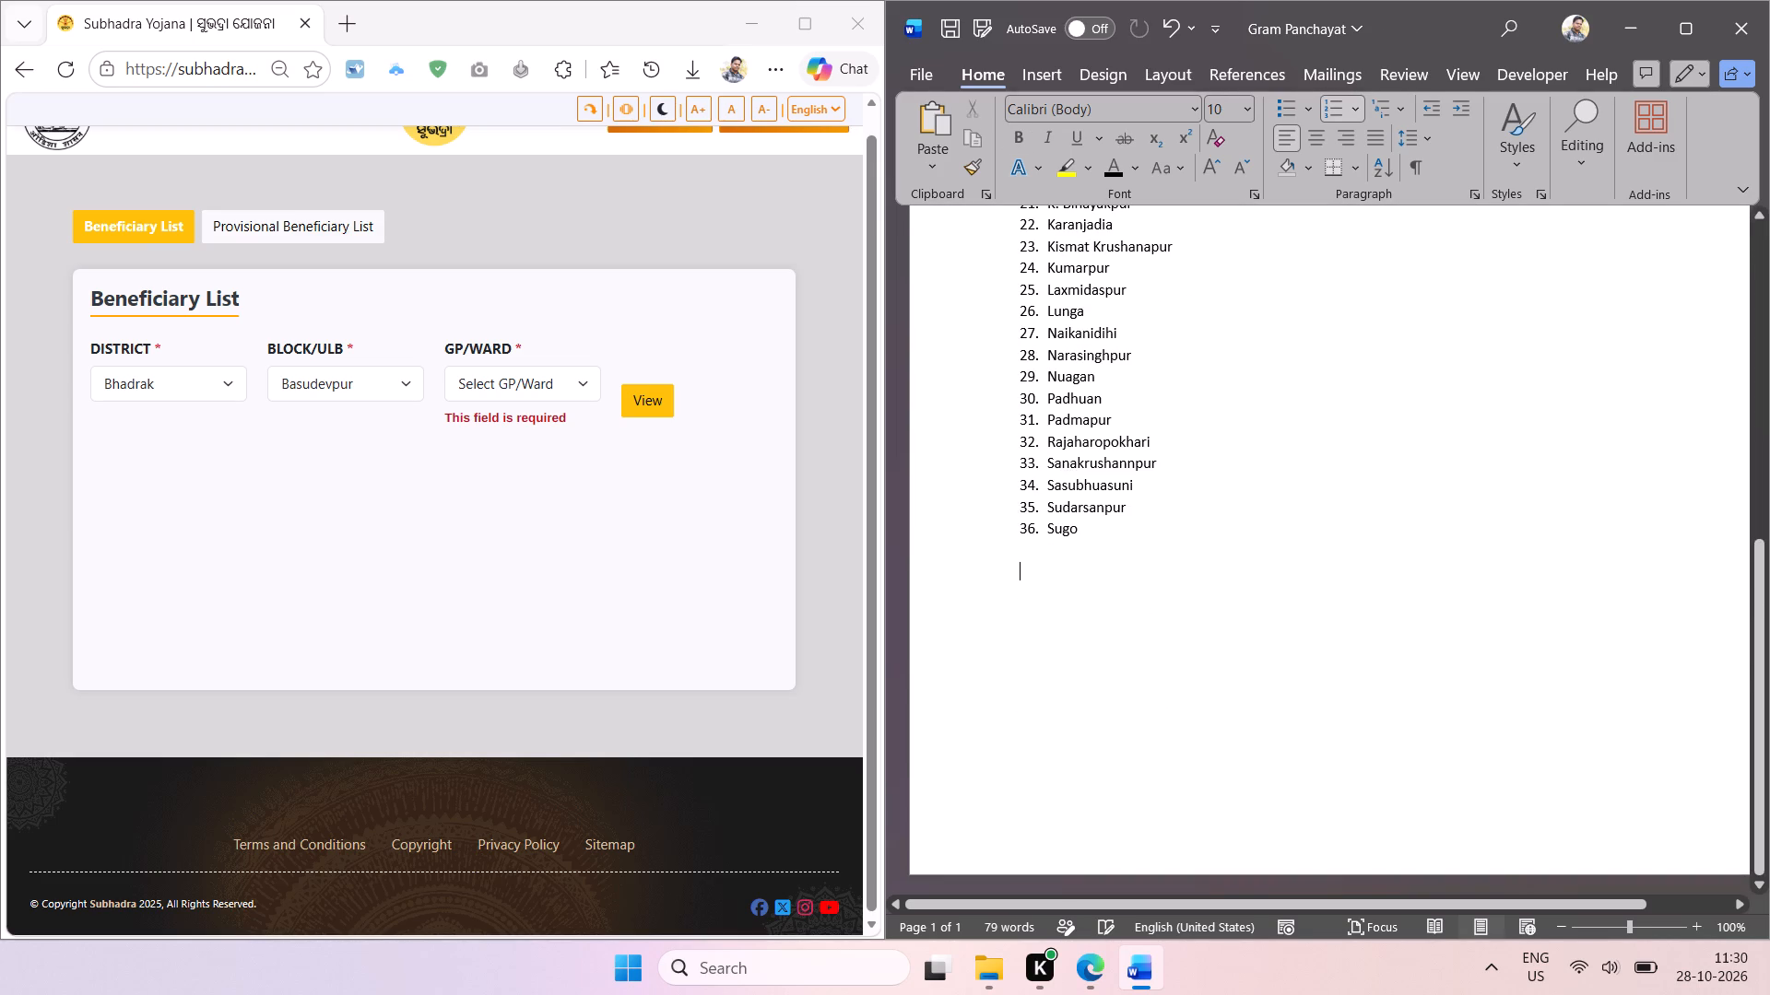
key(Return)
key(ctrl+v)
click(1055, 558)
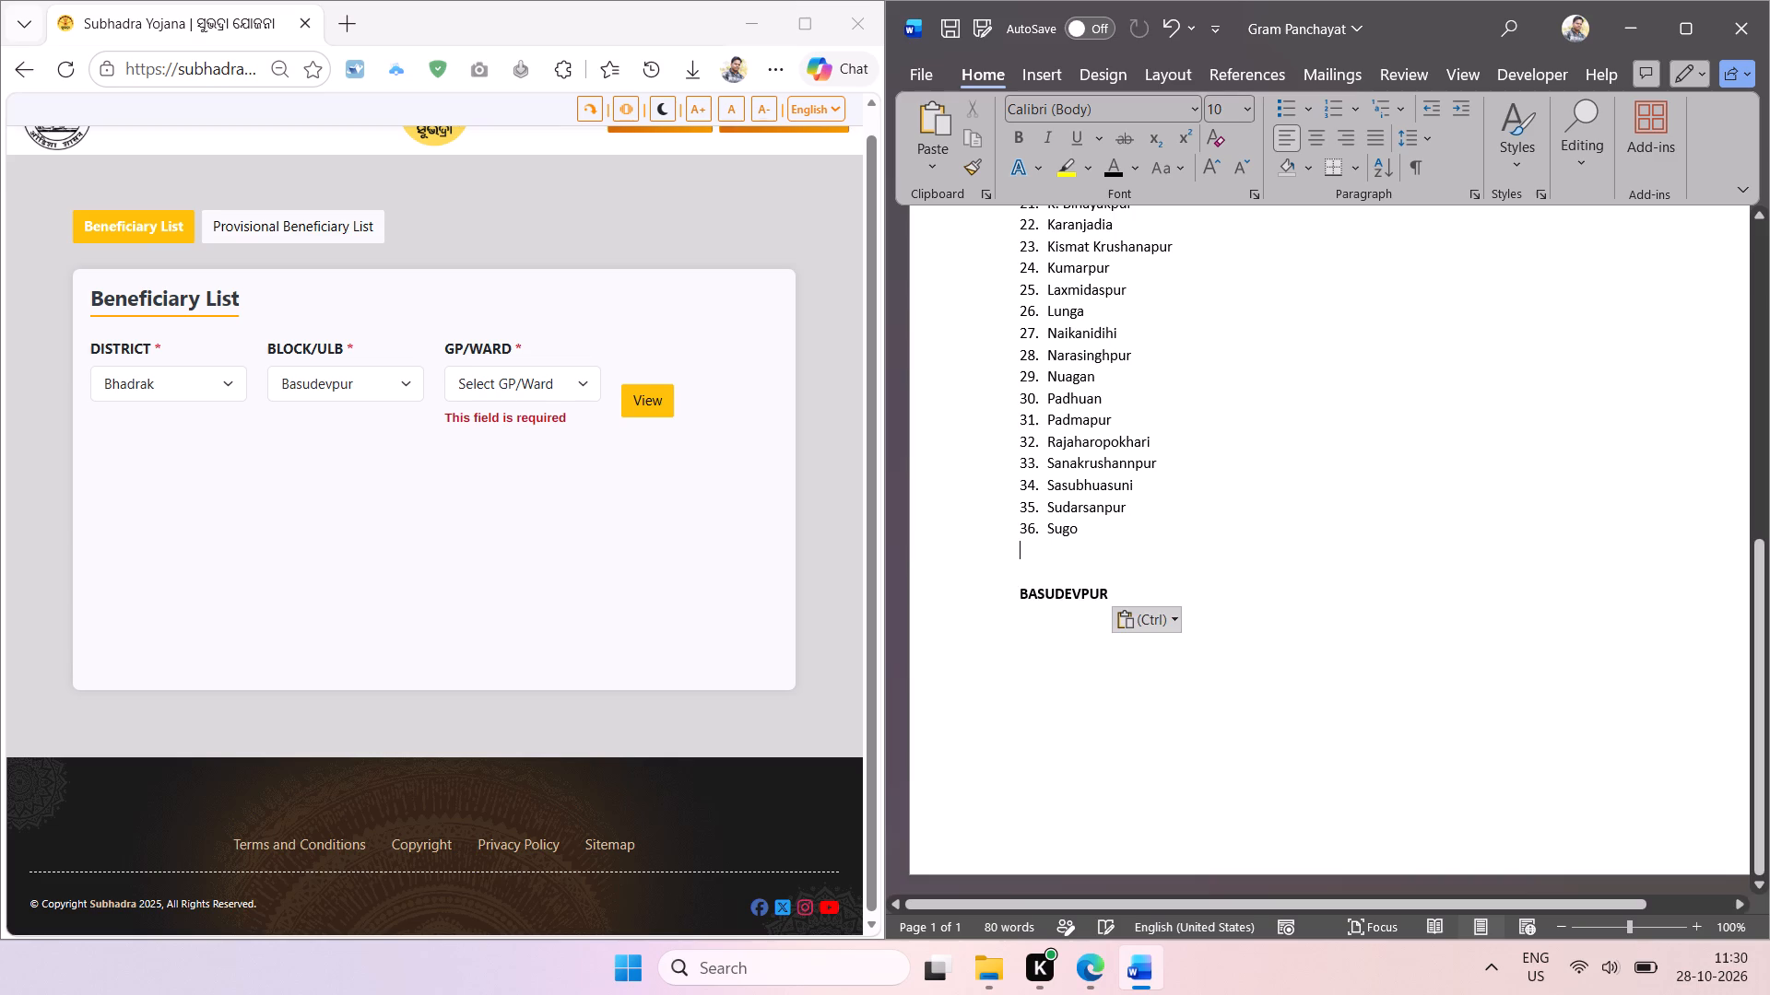
key(BackSpace)
Switch to Edge, choose the Bhadrak block on the beneficiary list form, and copy its name with the screen text extractor.
click(394, 393)
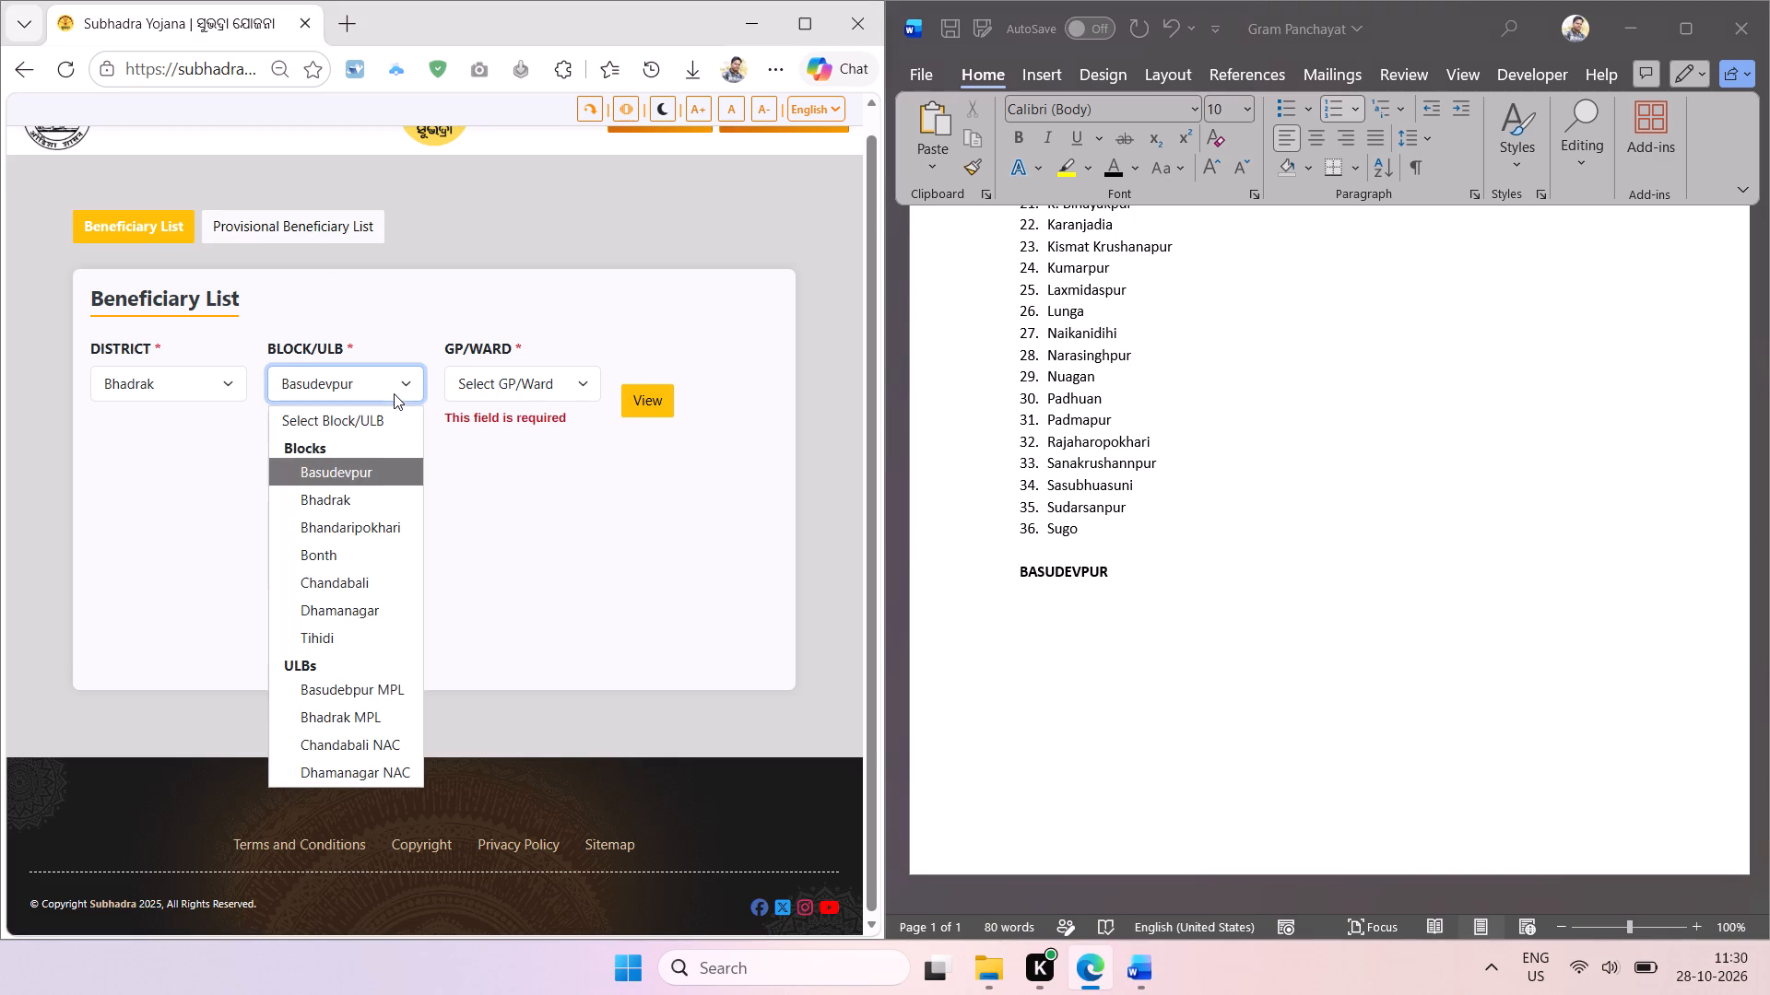
click(380, 496)
click(560, 502)
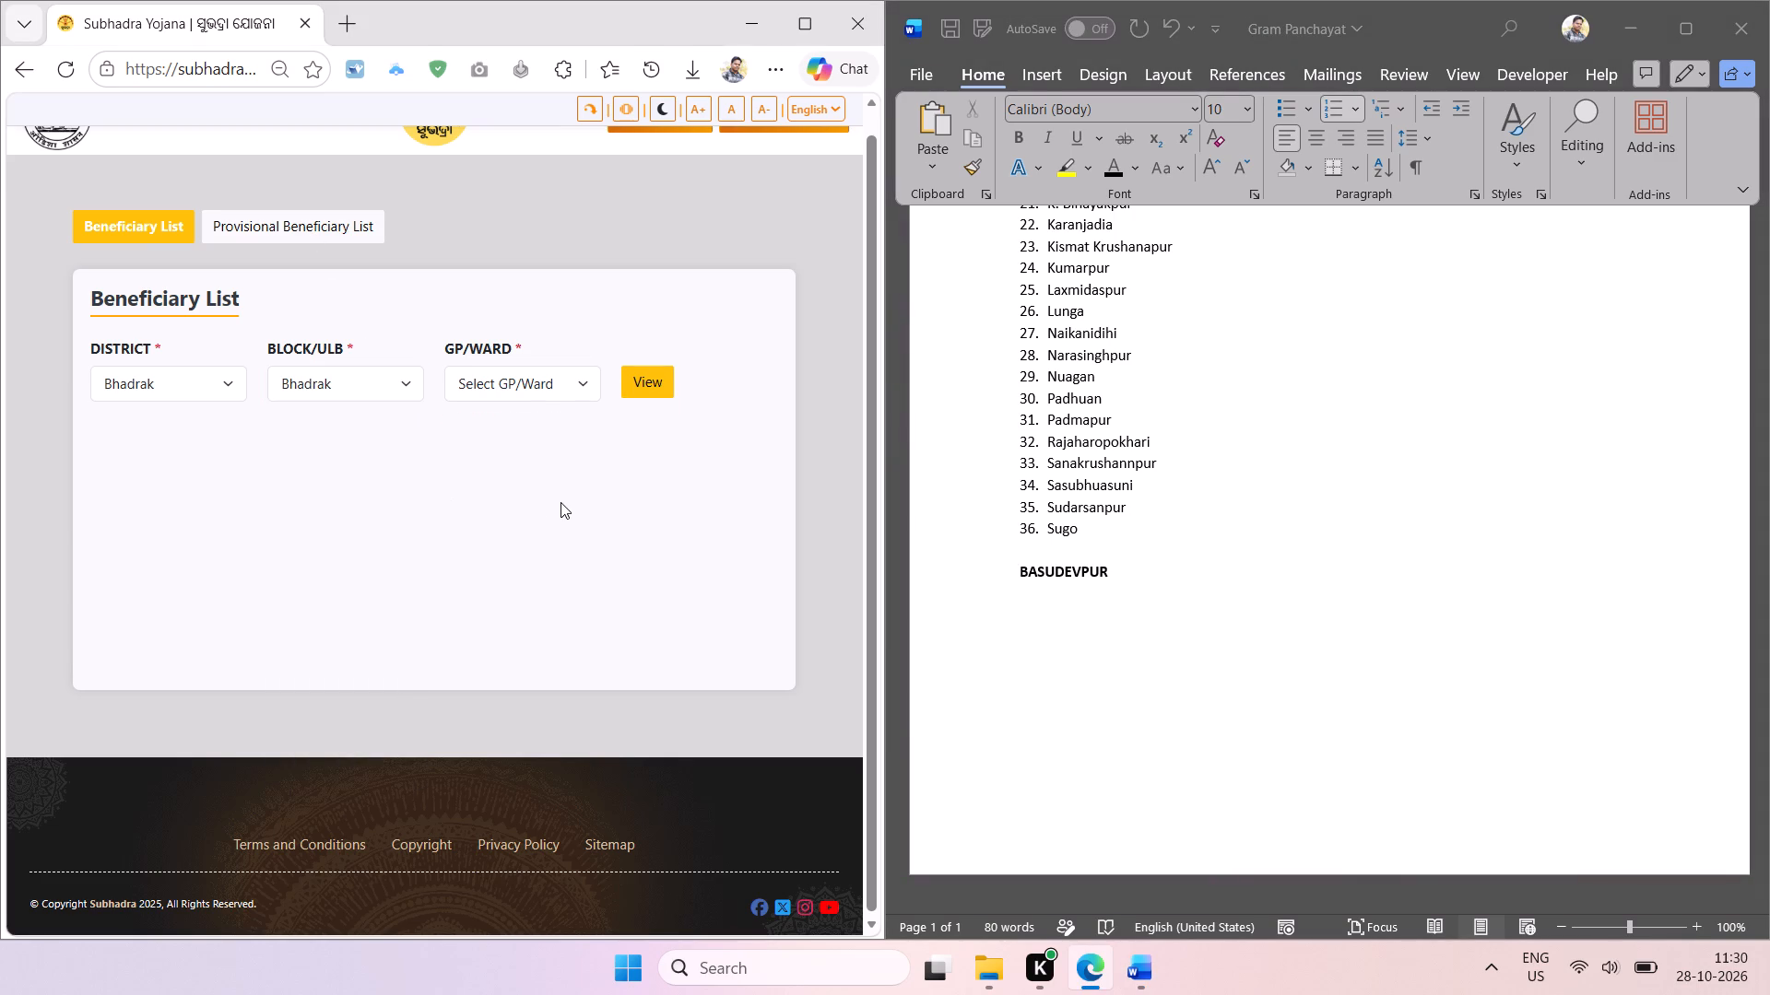
key(shift+super+t)
drag(277, 365, 369, 498)
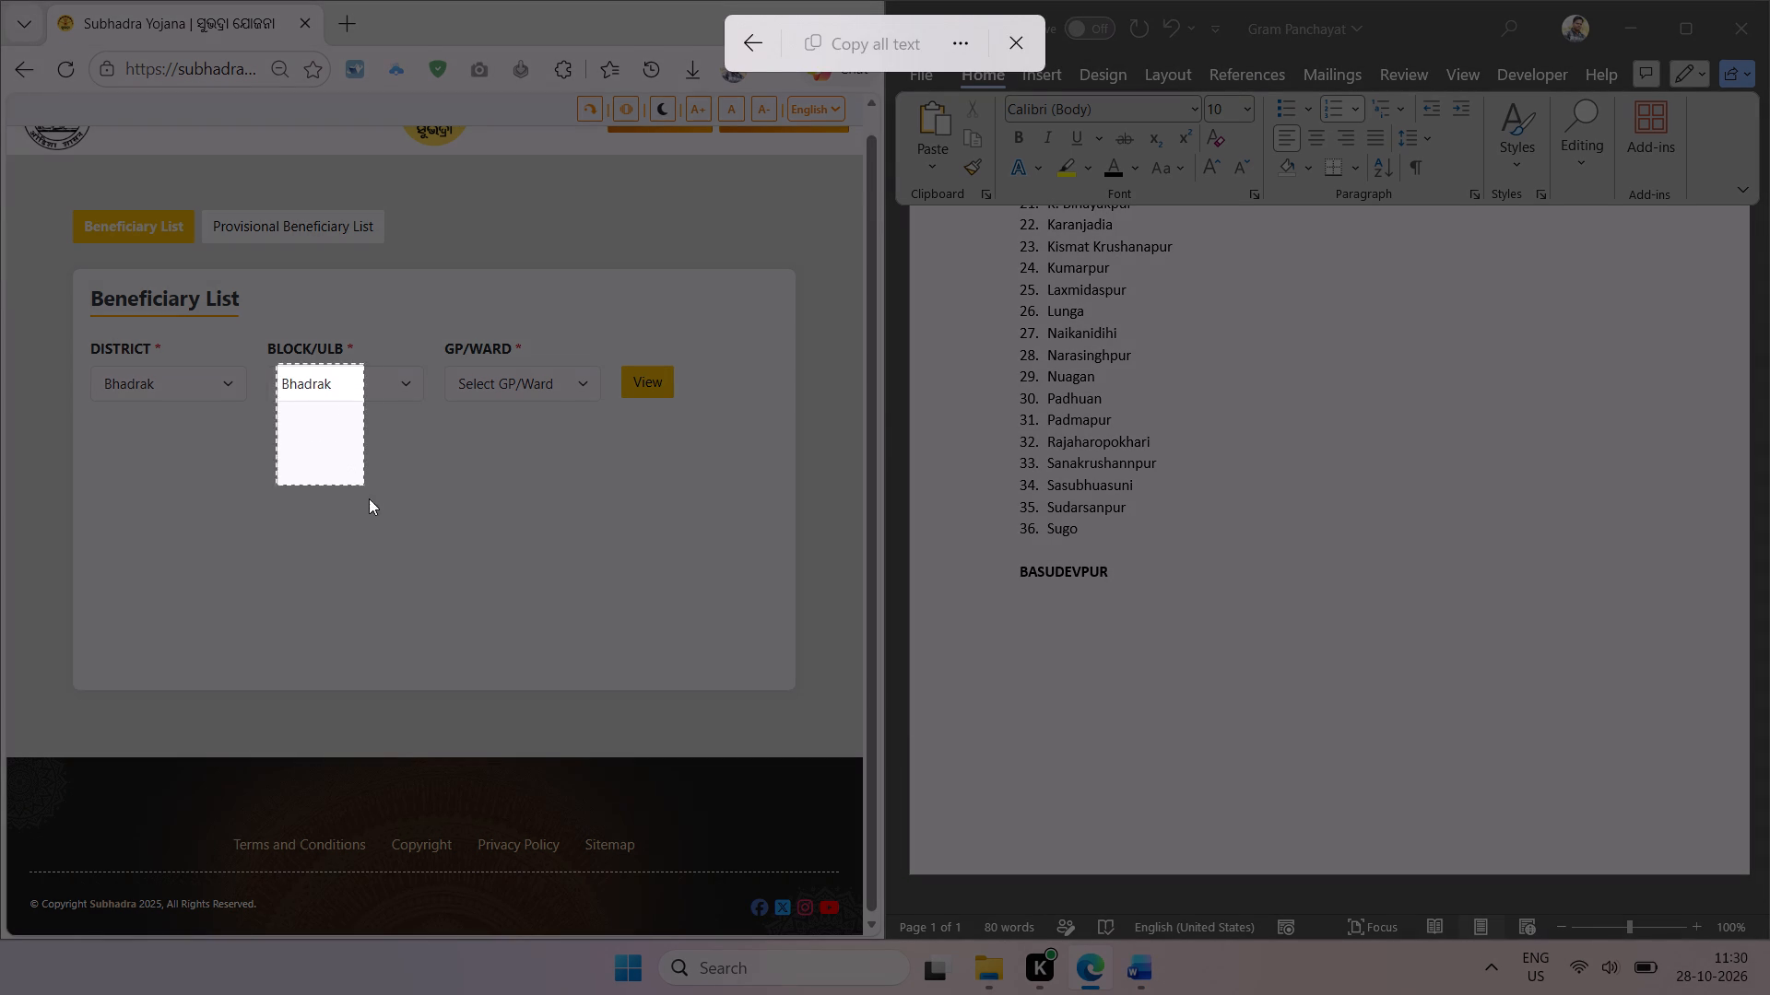
drag(369, 498, 372, 544)
click(879, 44)
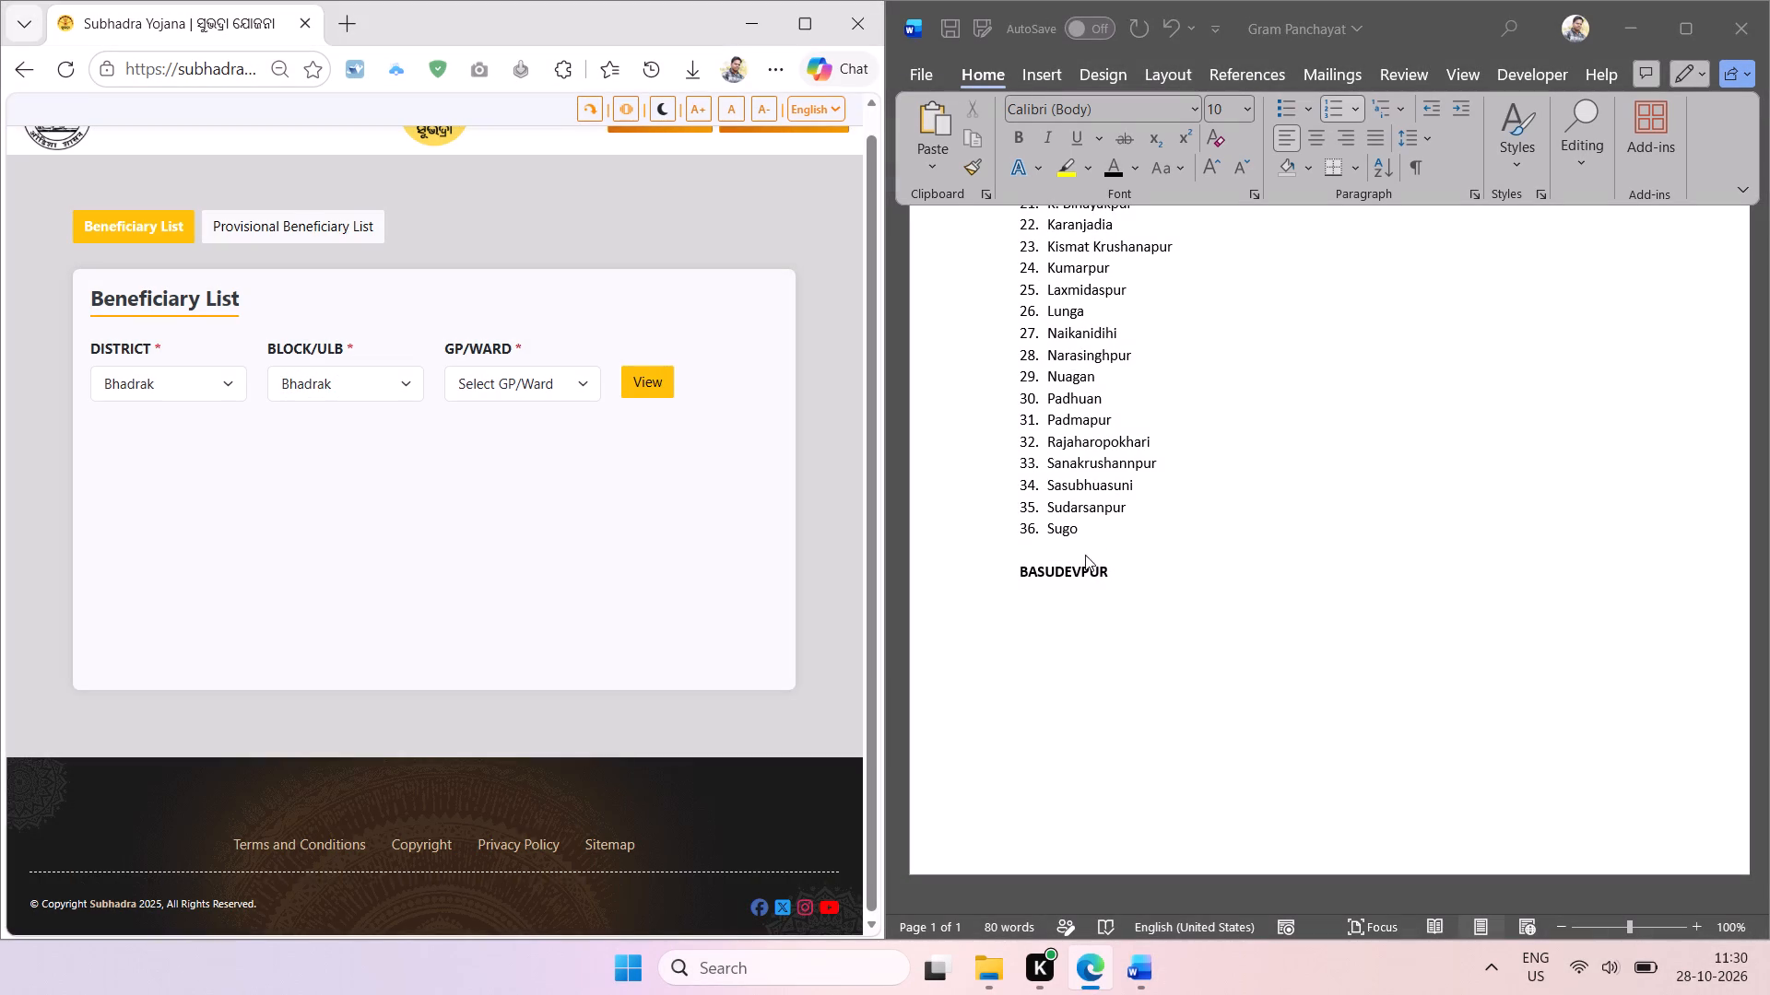
In Word, replace the duplicated BASUDEVPUR heading with the copied name in capitals, BHADRAK, save, and start a new line beneath it.
click(1086, 563)
double_click(1070, 568)
key(ctrl+v)
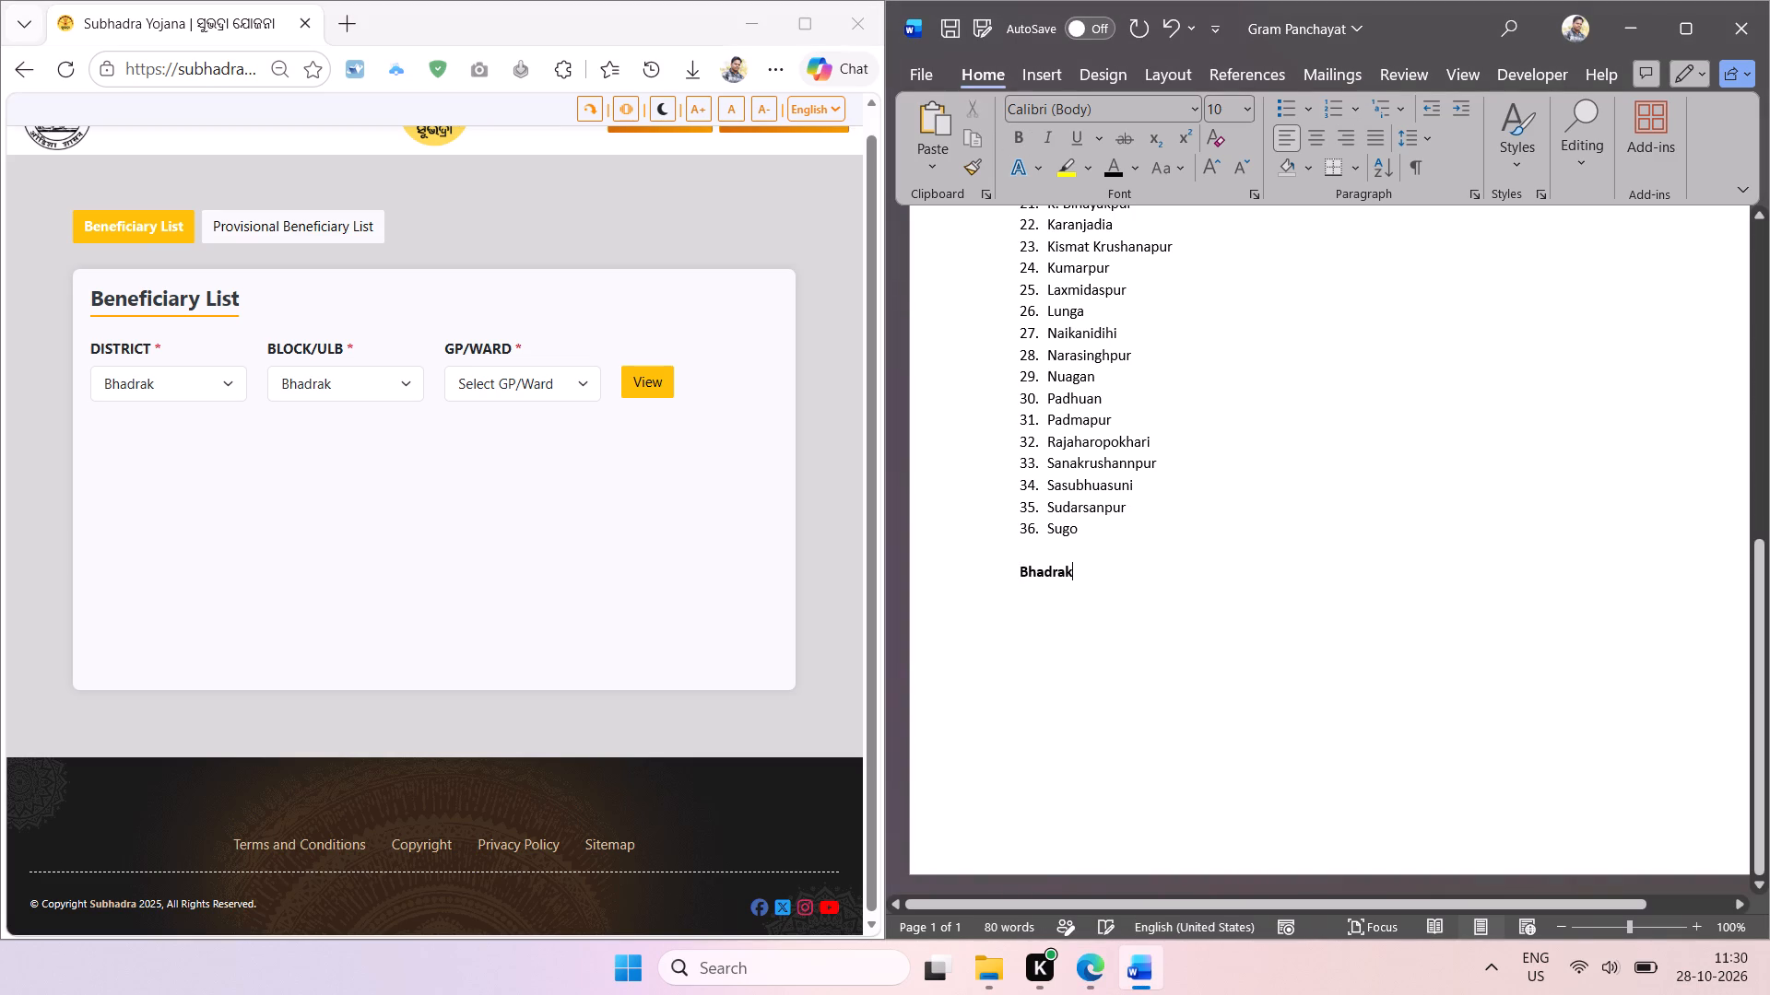
key(shift+F3)
click(1105, 582)
key(ctrl+s)
key(Return)
scroll(1181, 568, down, 3)
In Edge, open the GP/Ward choices for Bhadrak block and copy the names from Amboroli to Geitua with the screen text extractor.
click(560, 377)
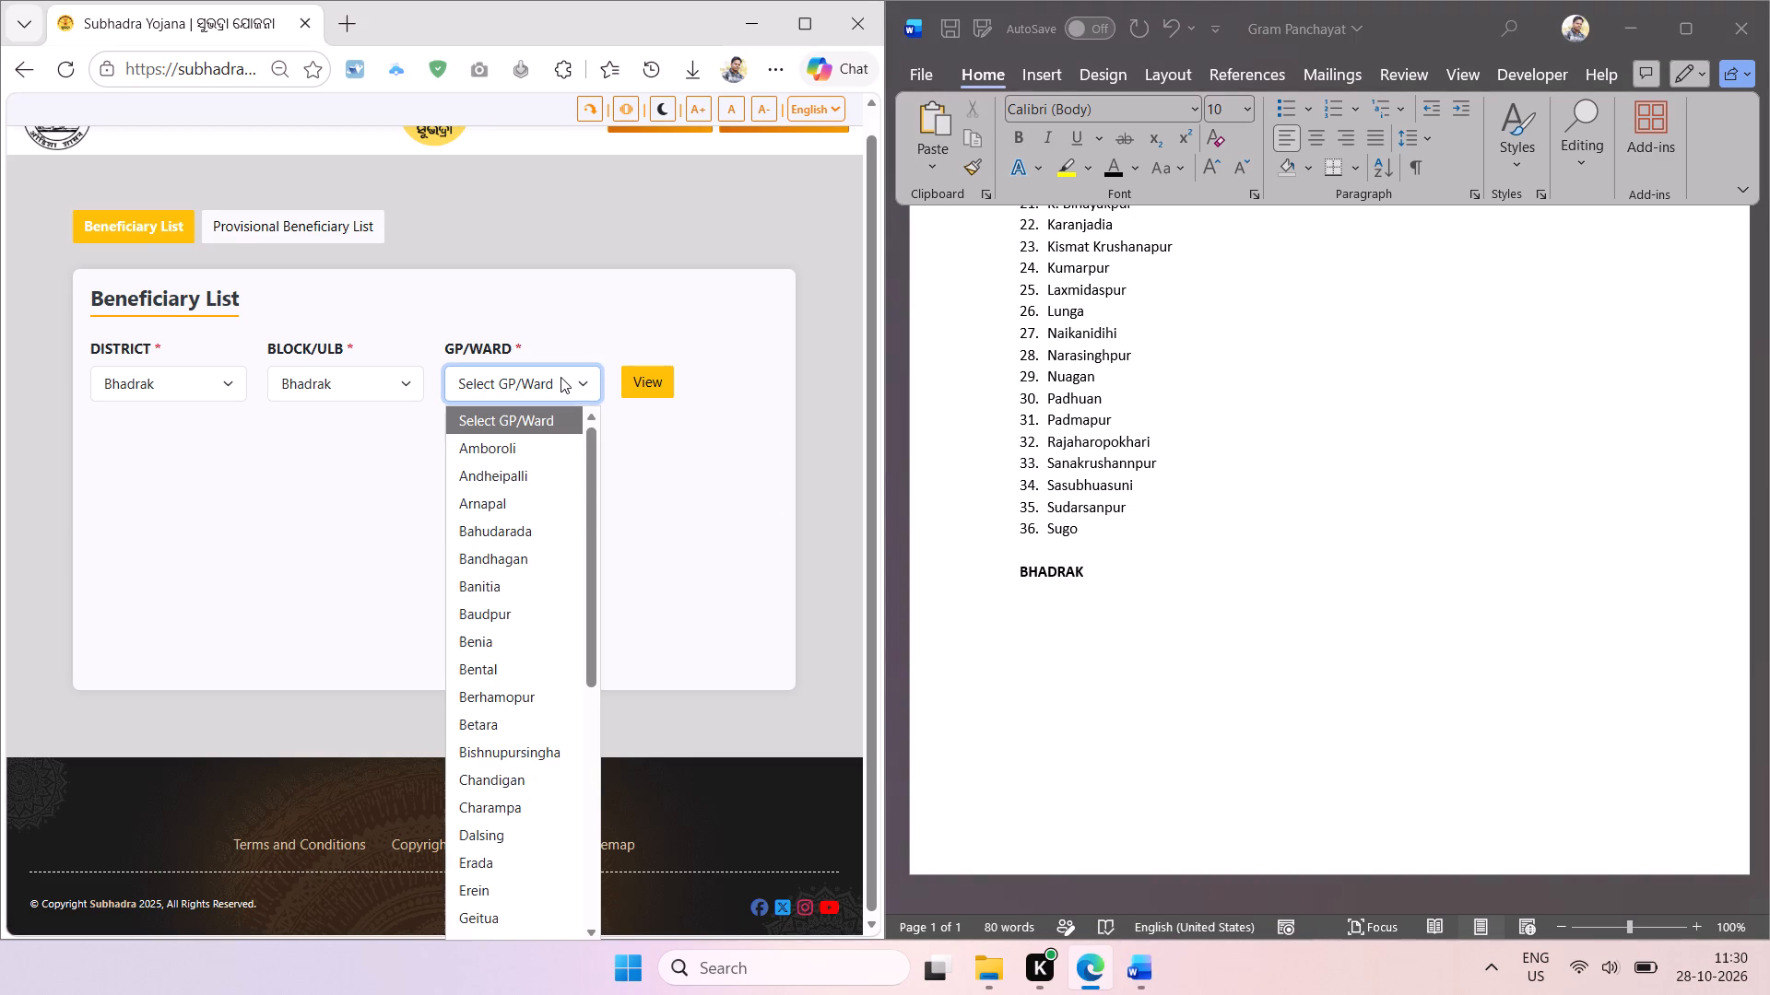
key(shift+super+t)
drag(448, 439, 549, 699)
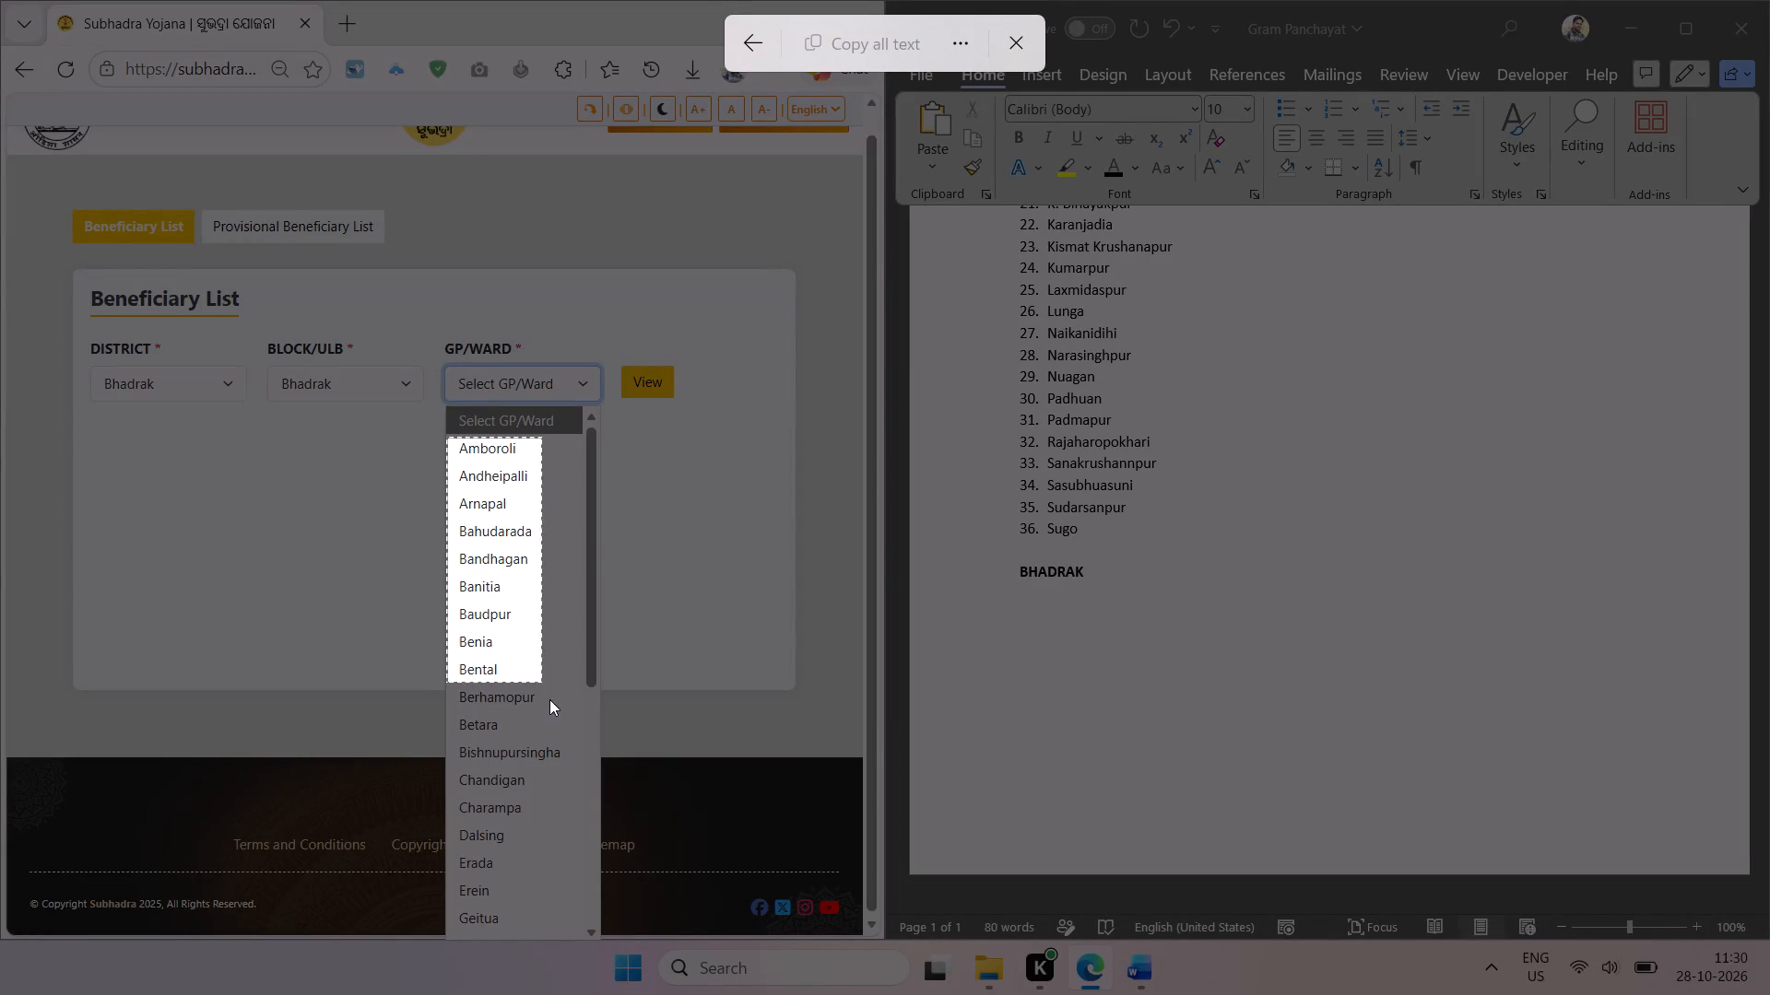
drag(549, 699, 585, 936)
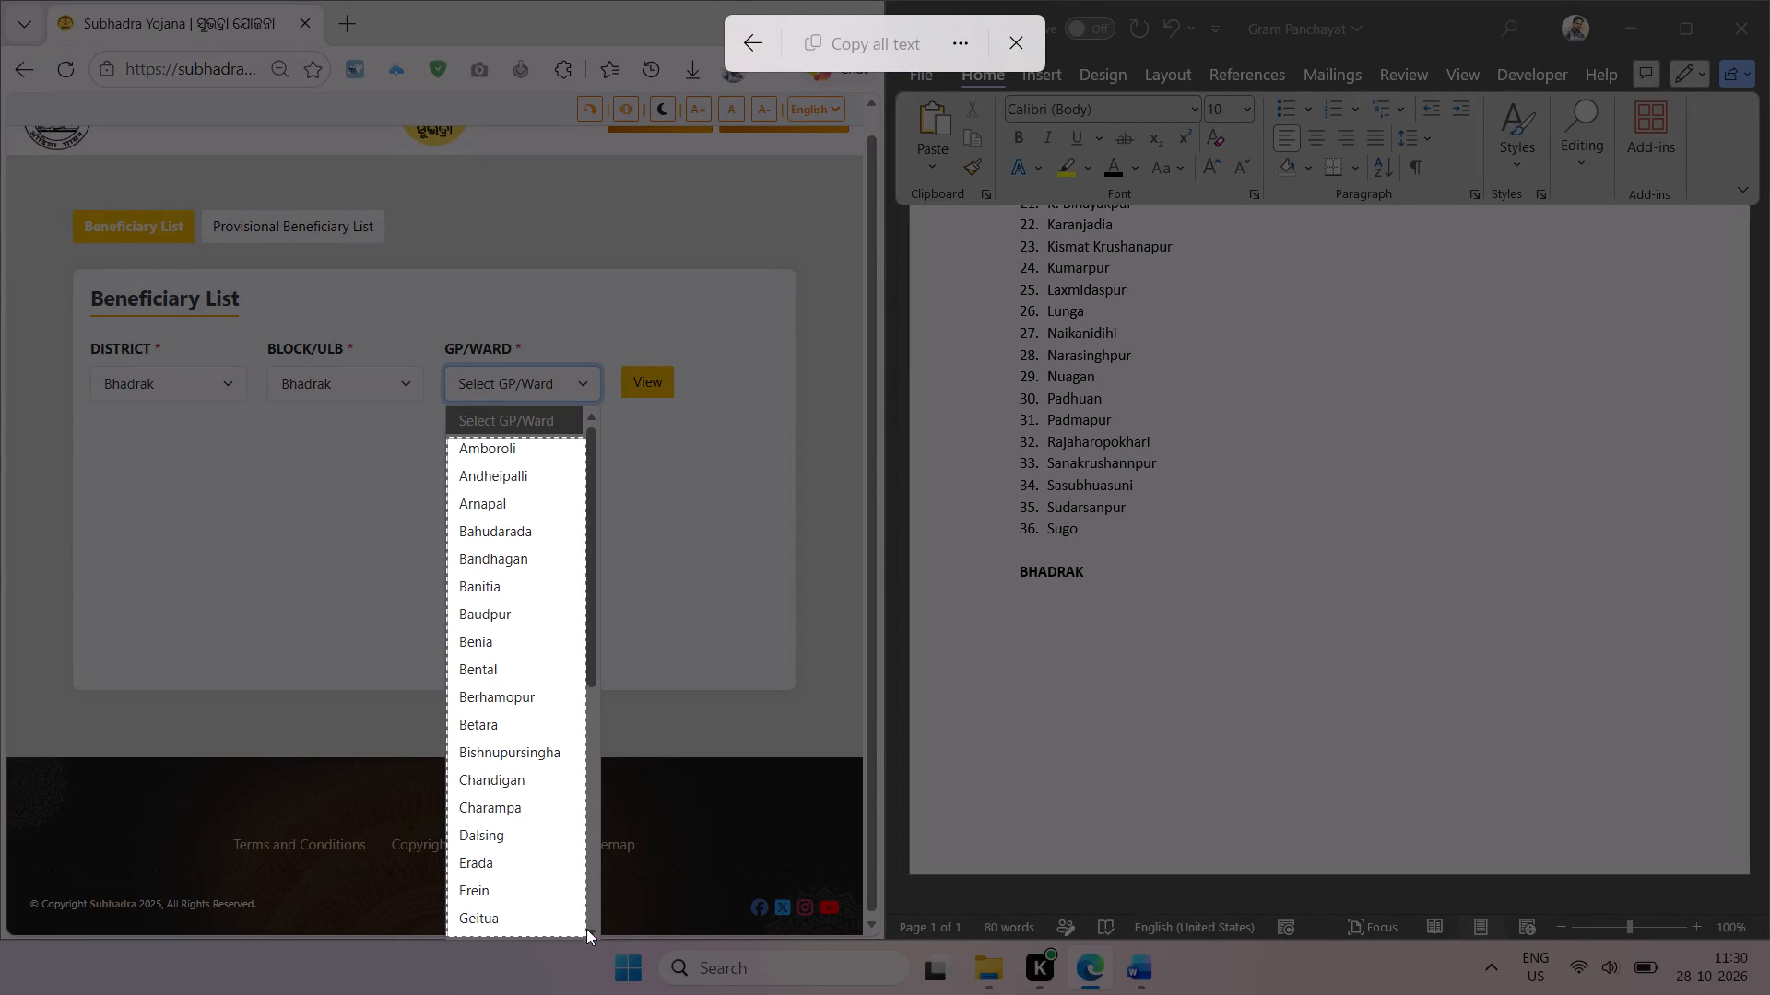
click(872, 45)
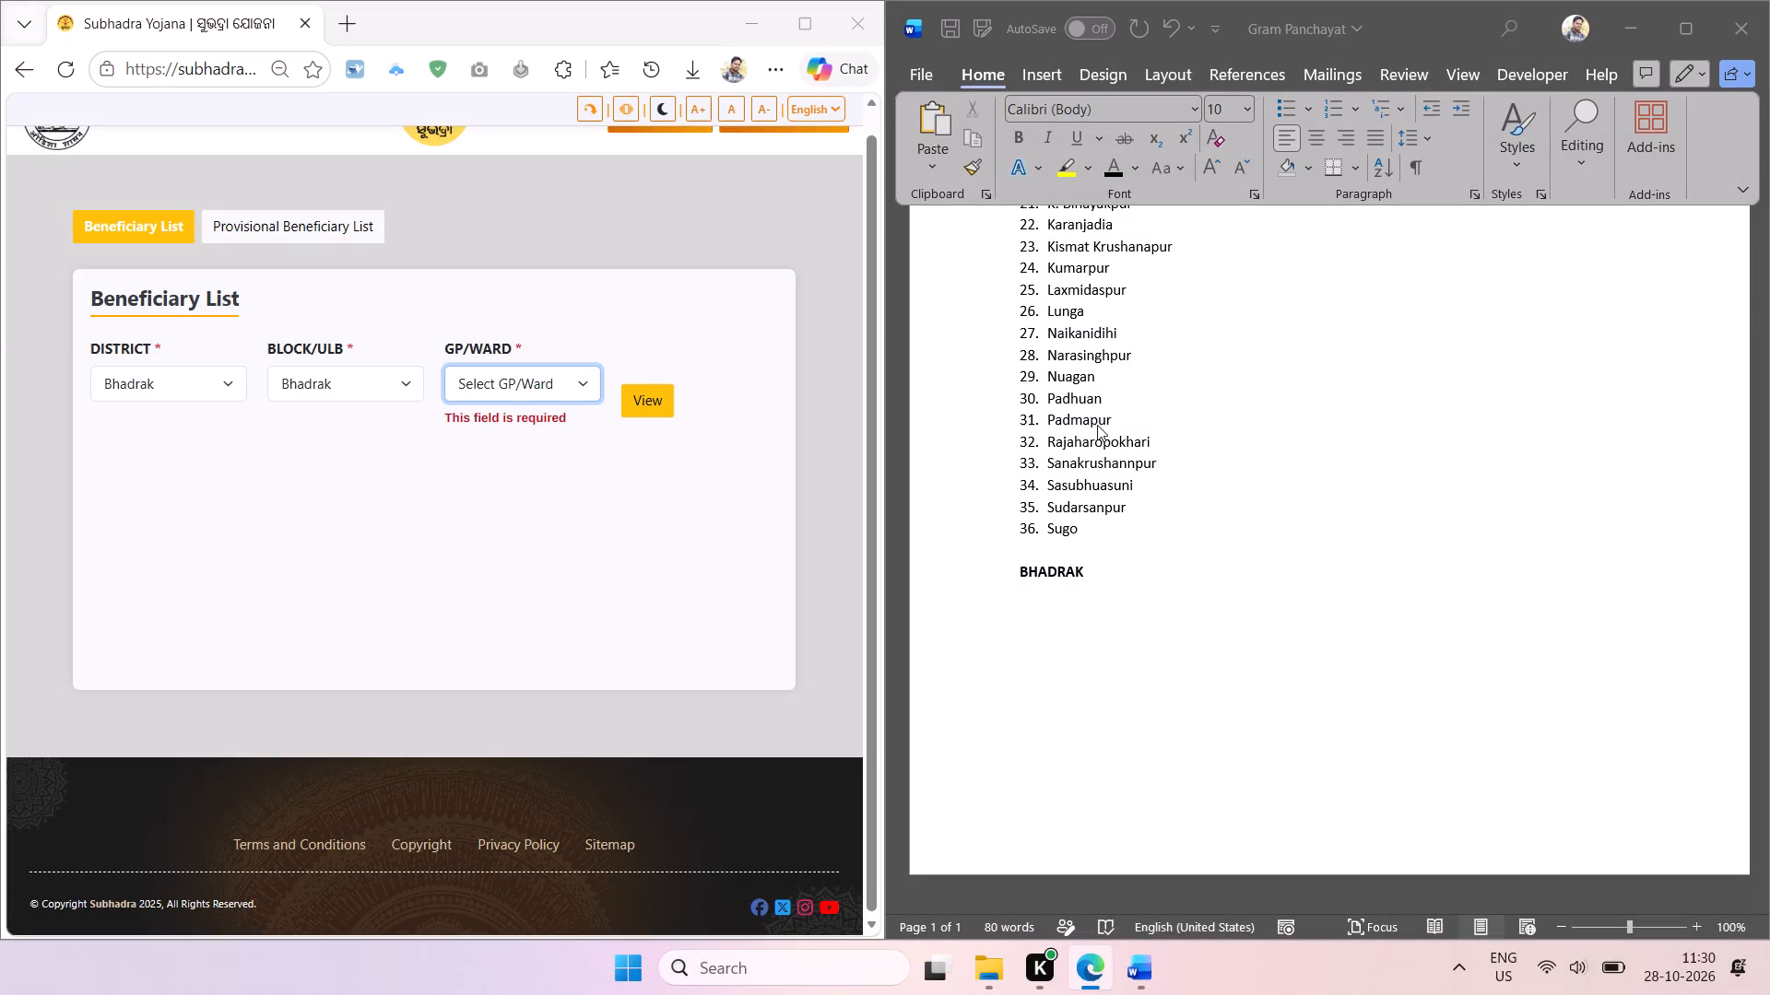
In Word, paste the copied names beneath the BHADRAK heading and add empty lines after Geitua.
click(1036, 581)
key(ctrl+v)
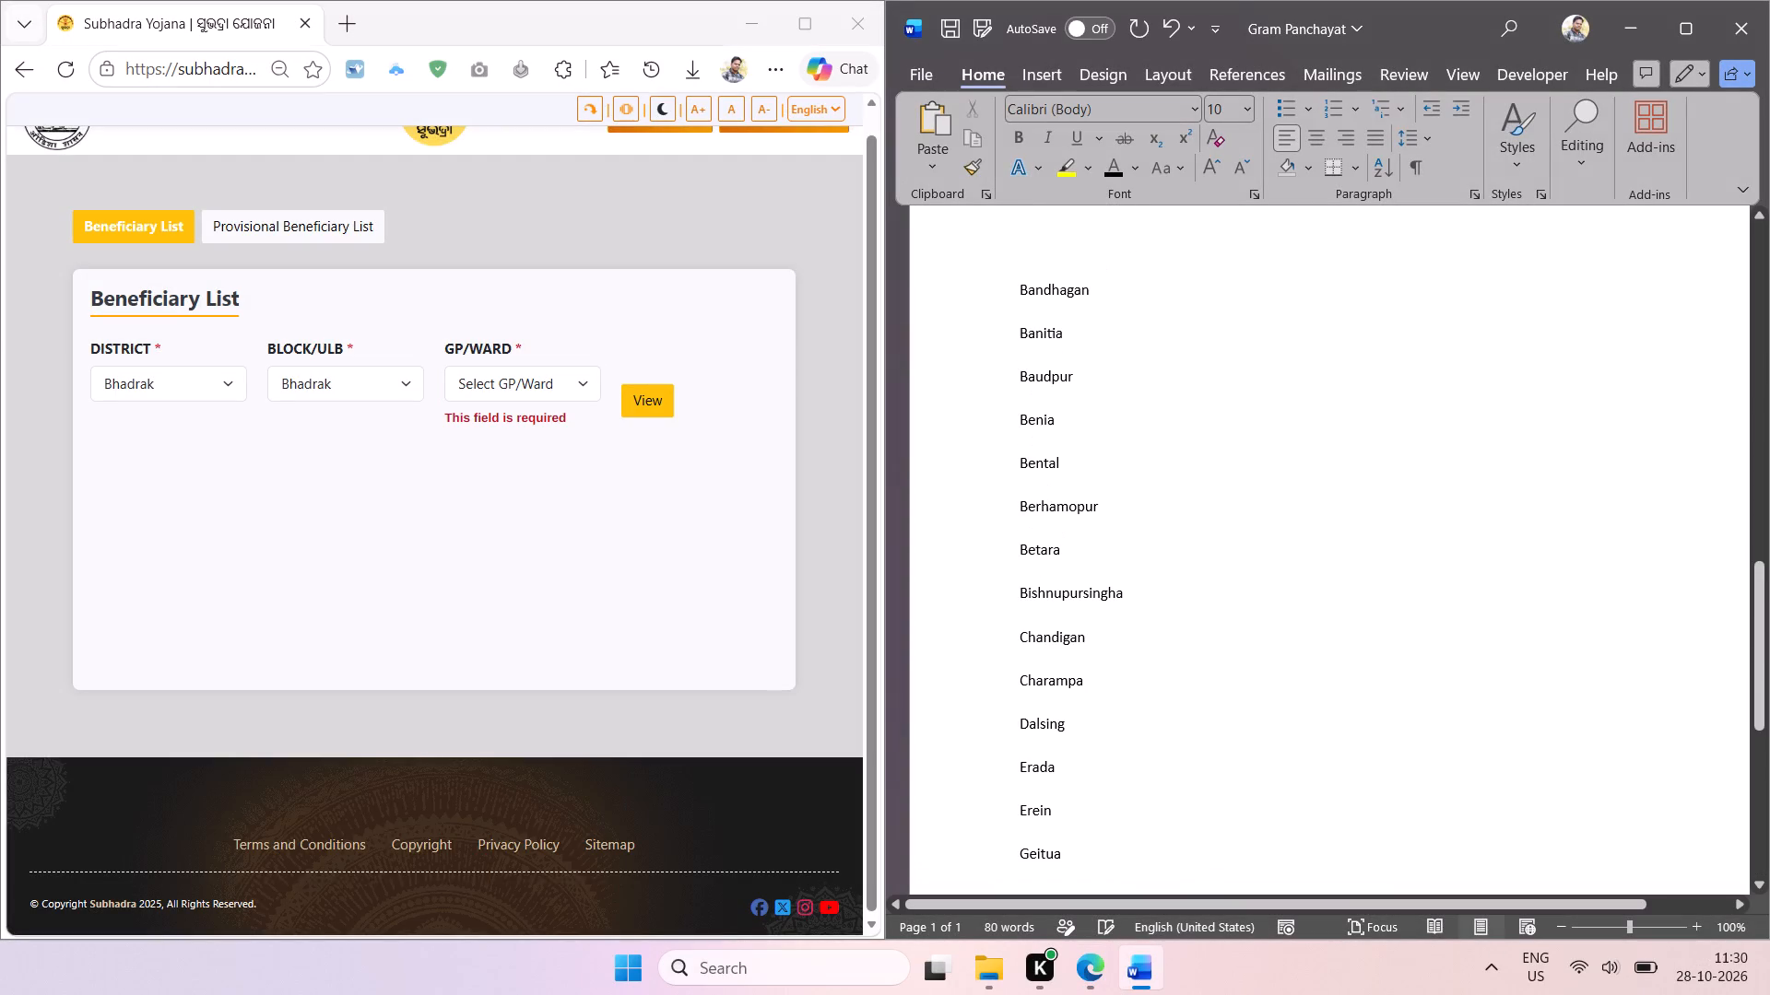
click(1091, 857)
key(Return)
key(Return)
key(Return)
scroll(1103, 811, down, 2)
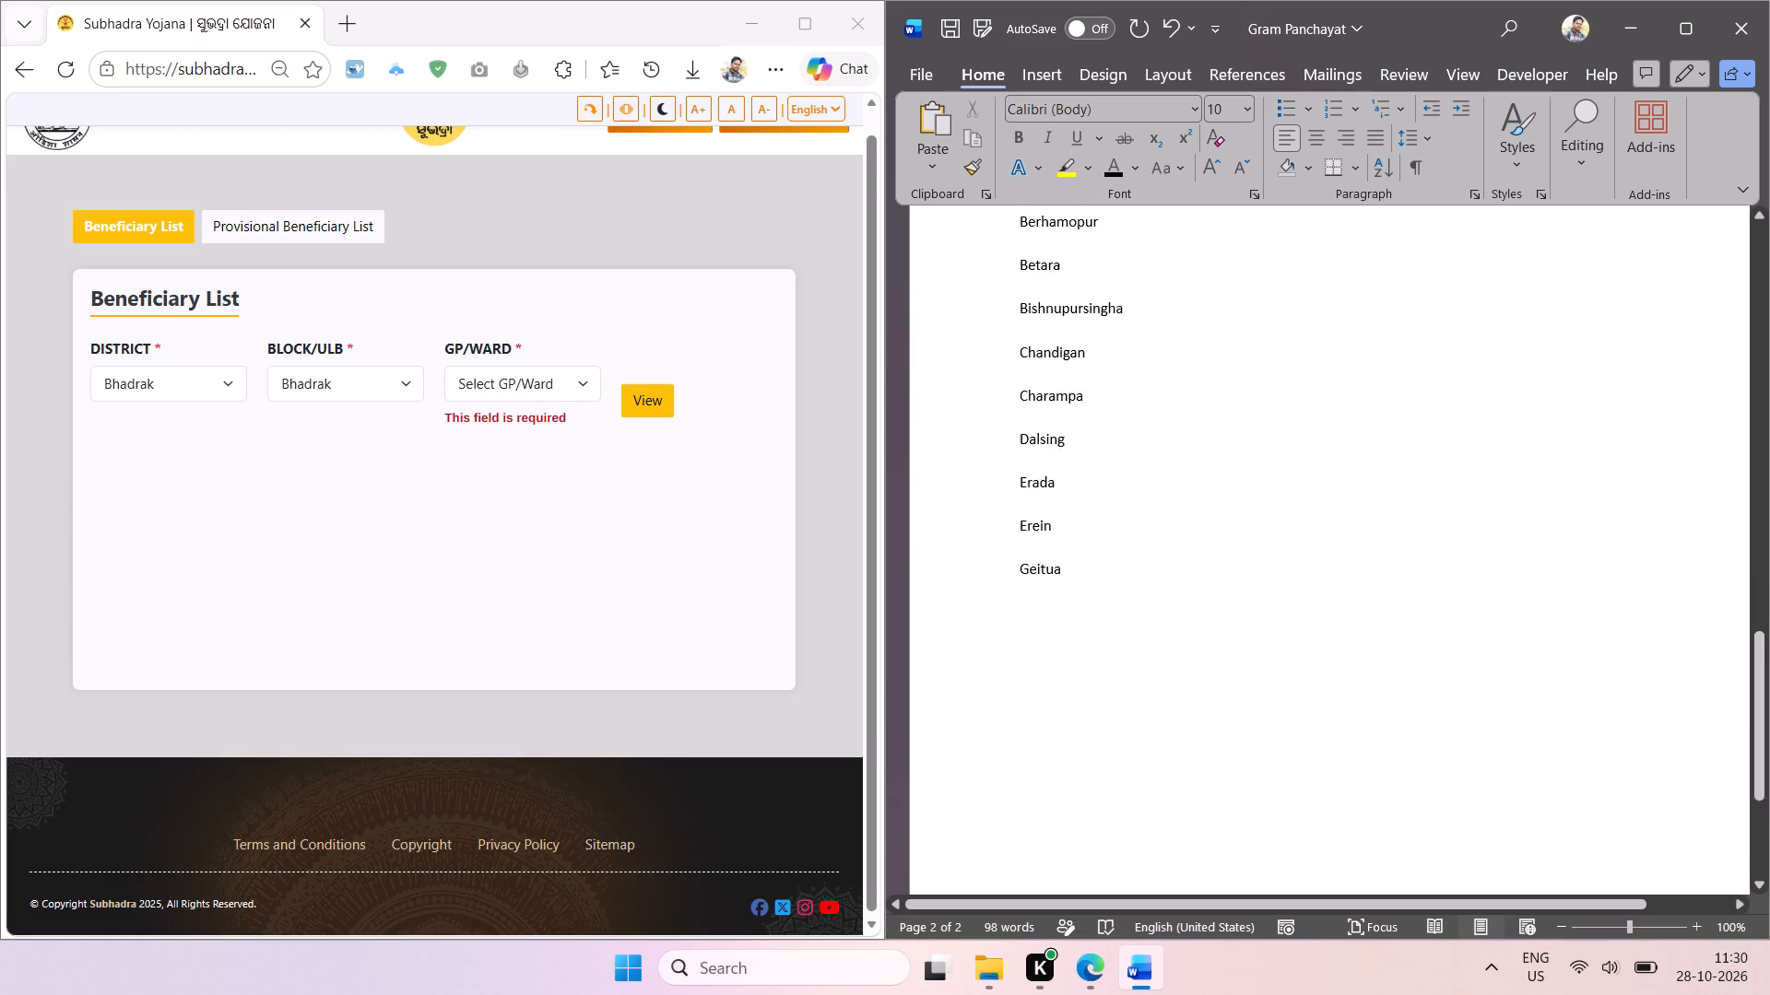
scroll(1103, 804, down, 3)
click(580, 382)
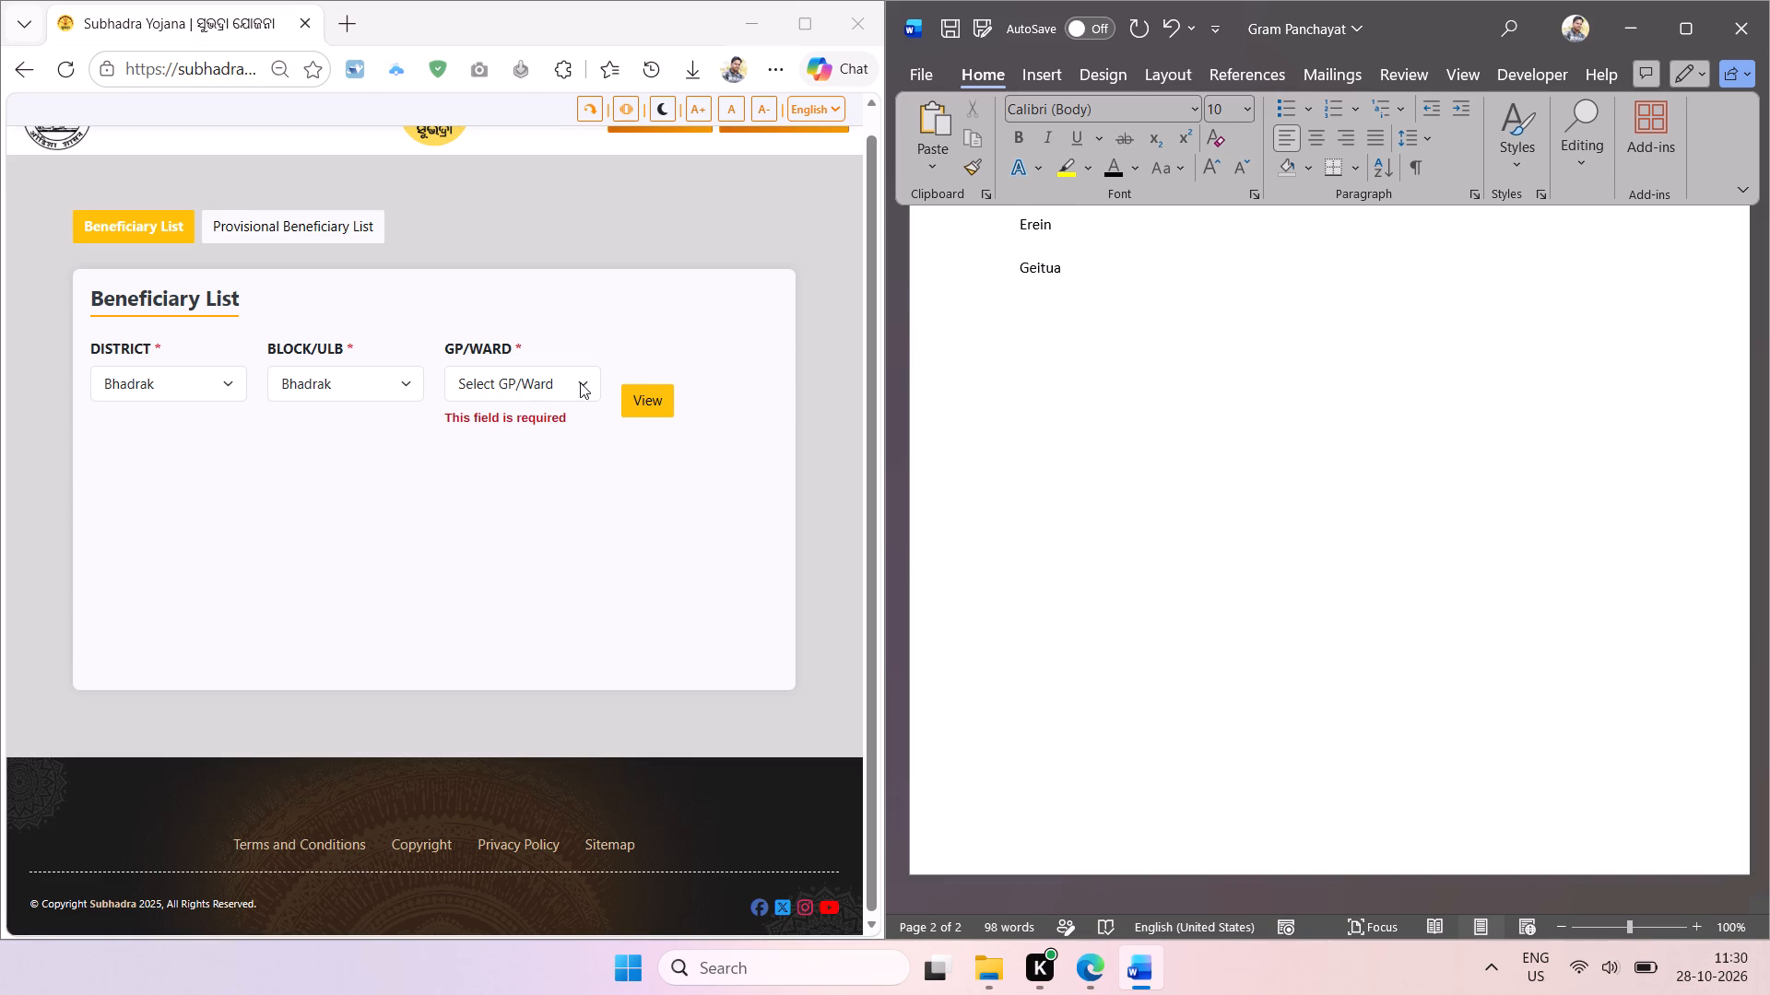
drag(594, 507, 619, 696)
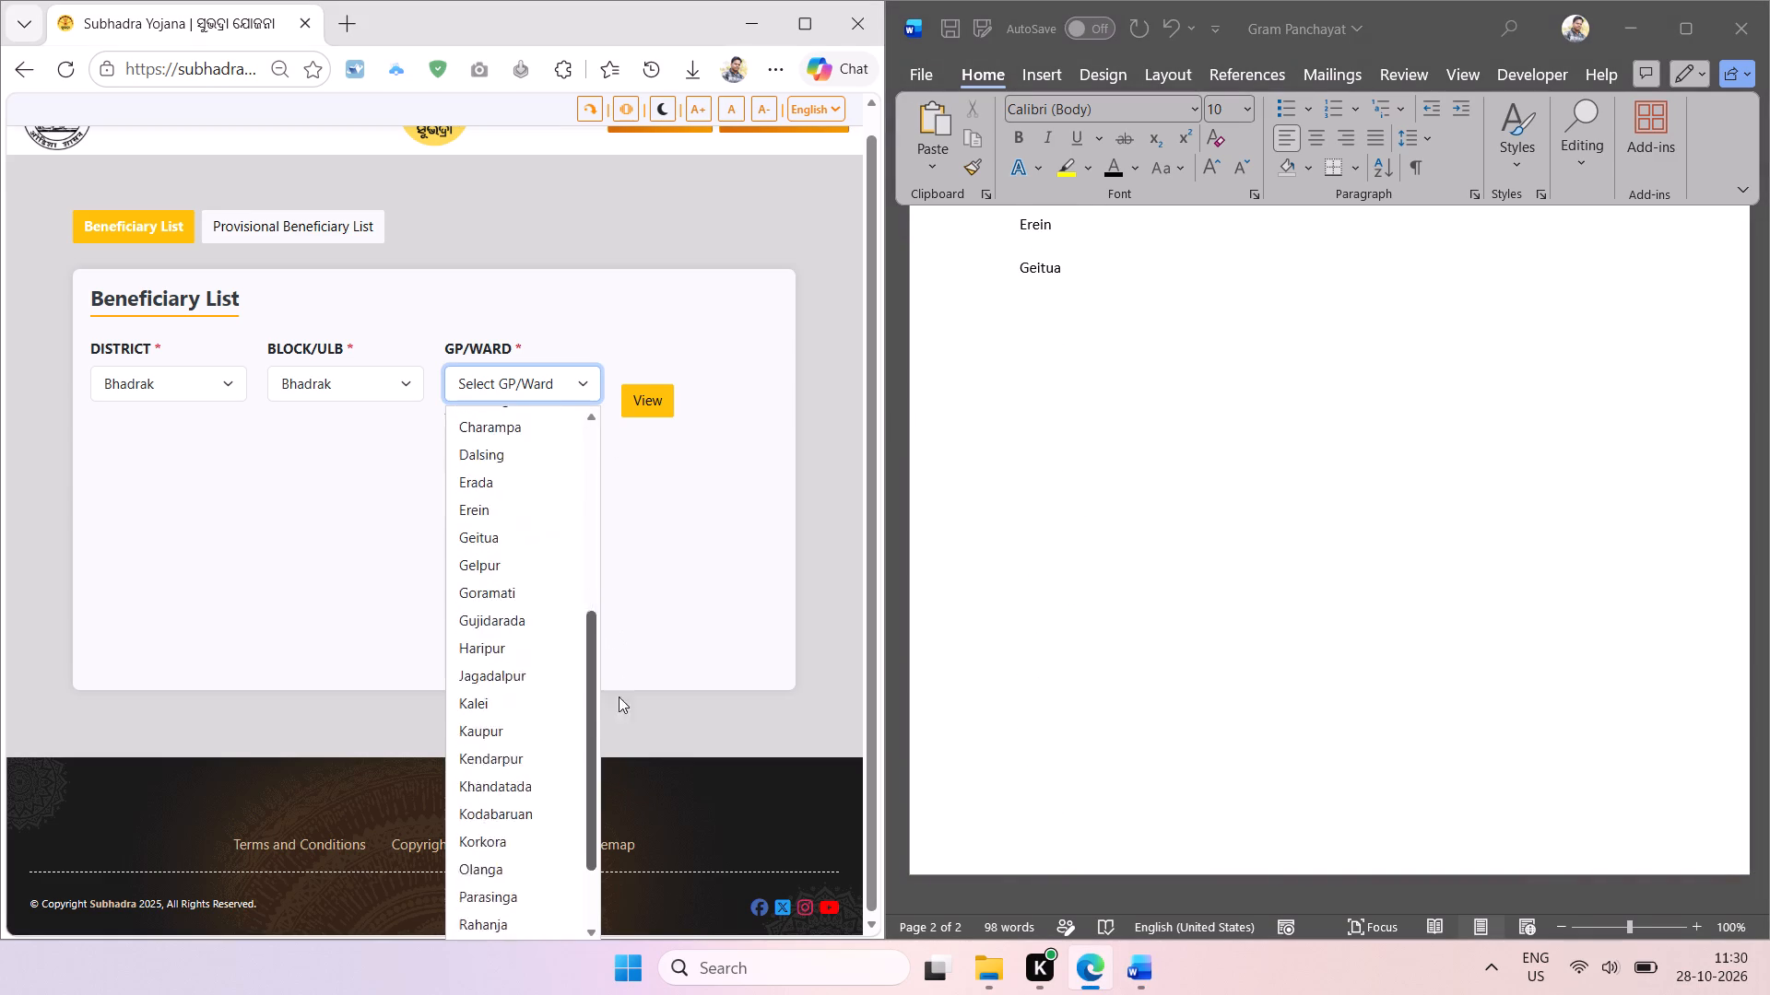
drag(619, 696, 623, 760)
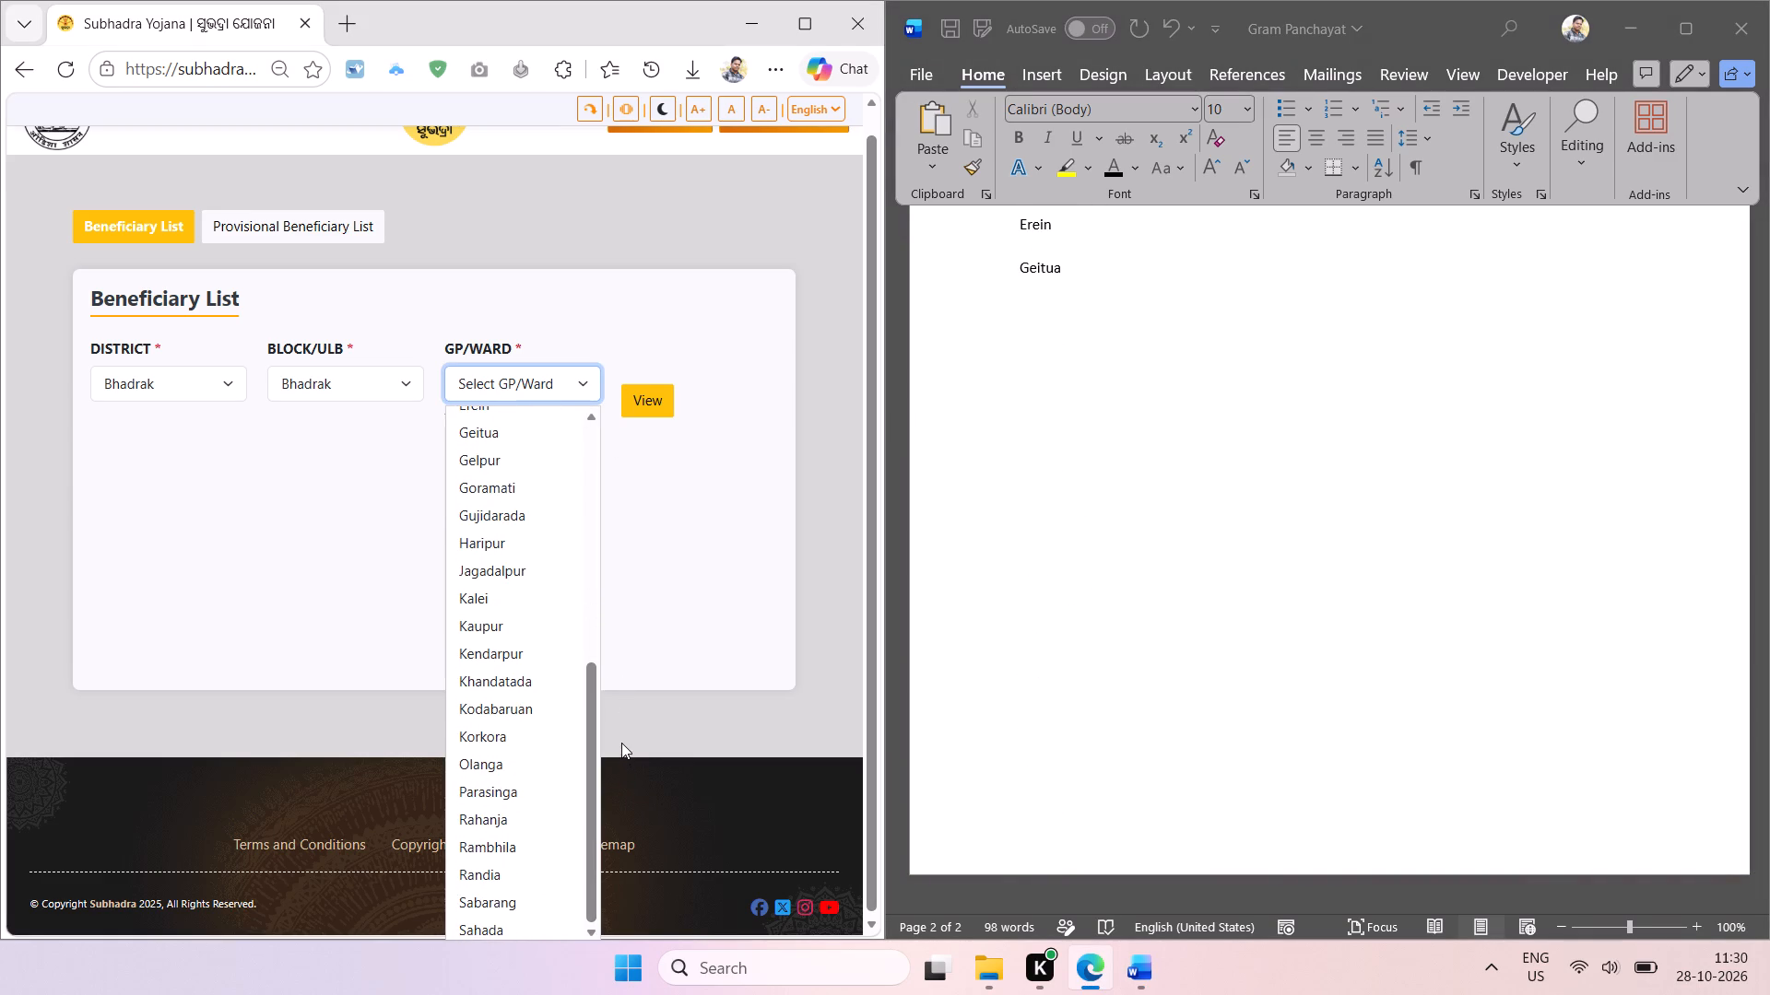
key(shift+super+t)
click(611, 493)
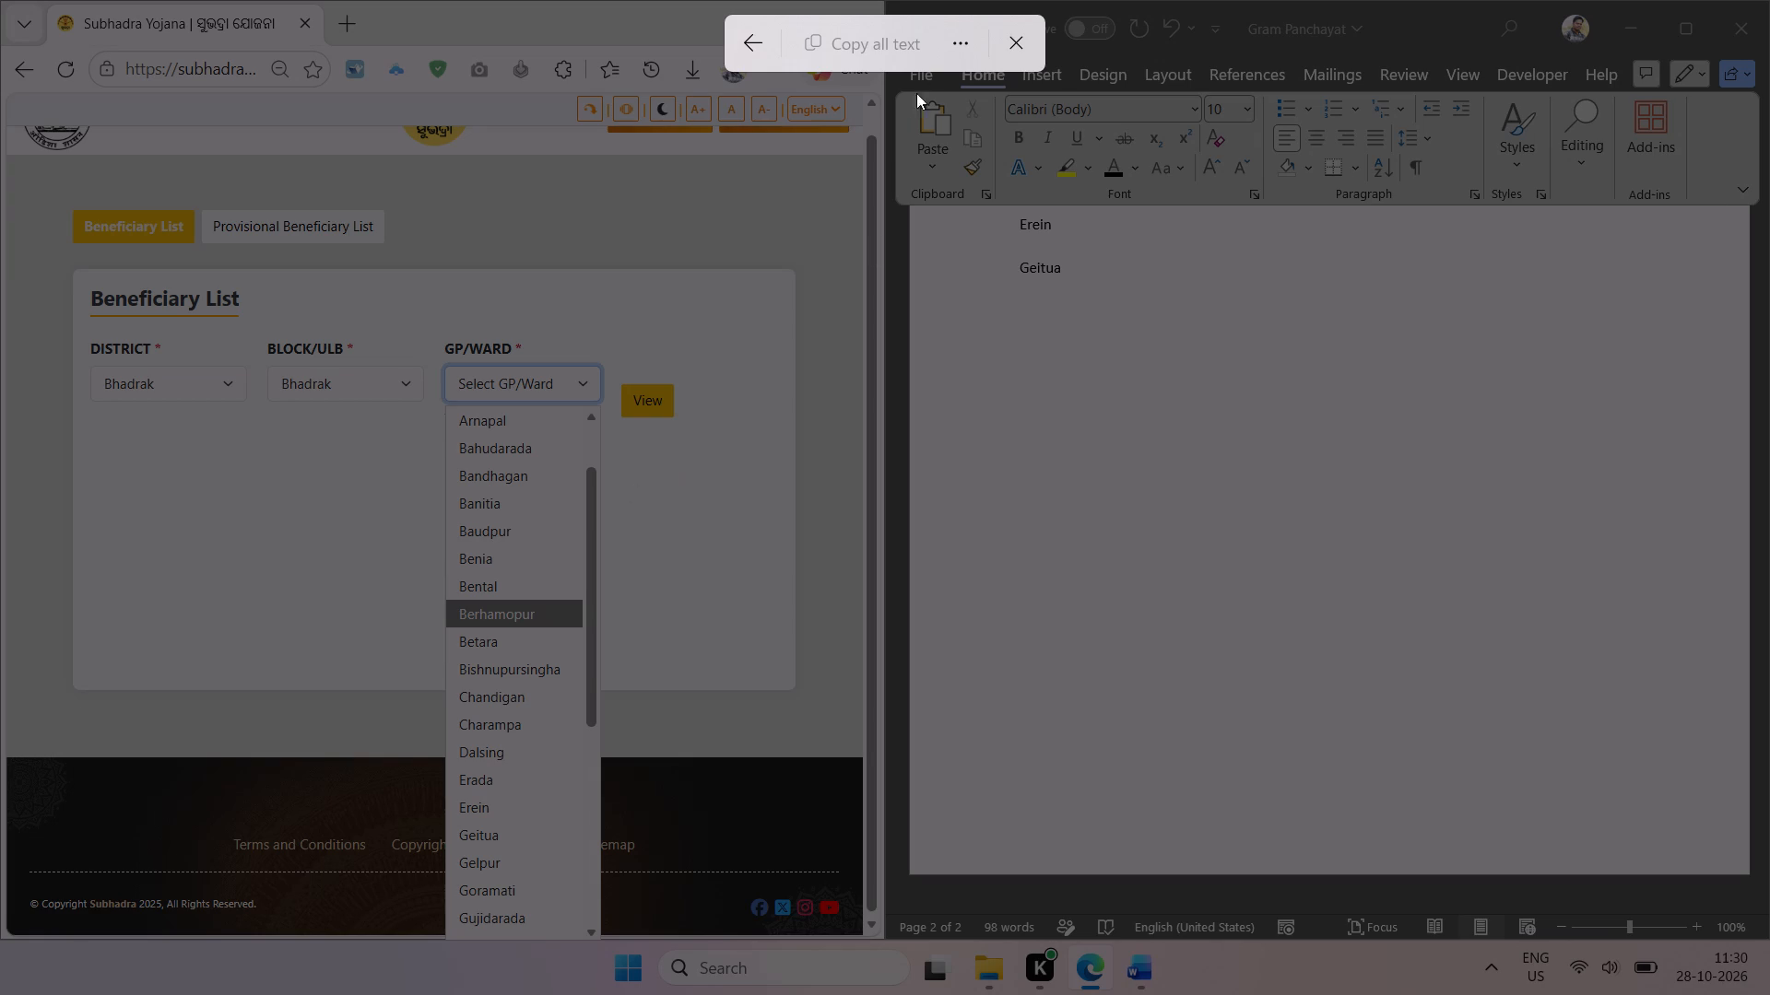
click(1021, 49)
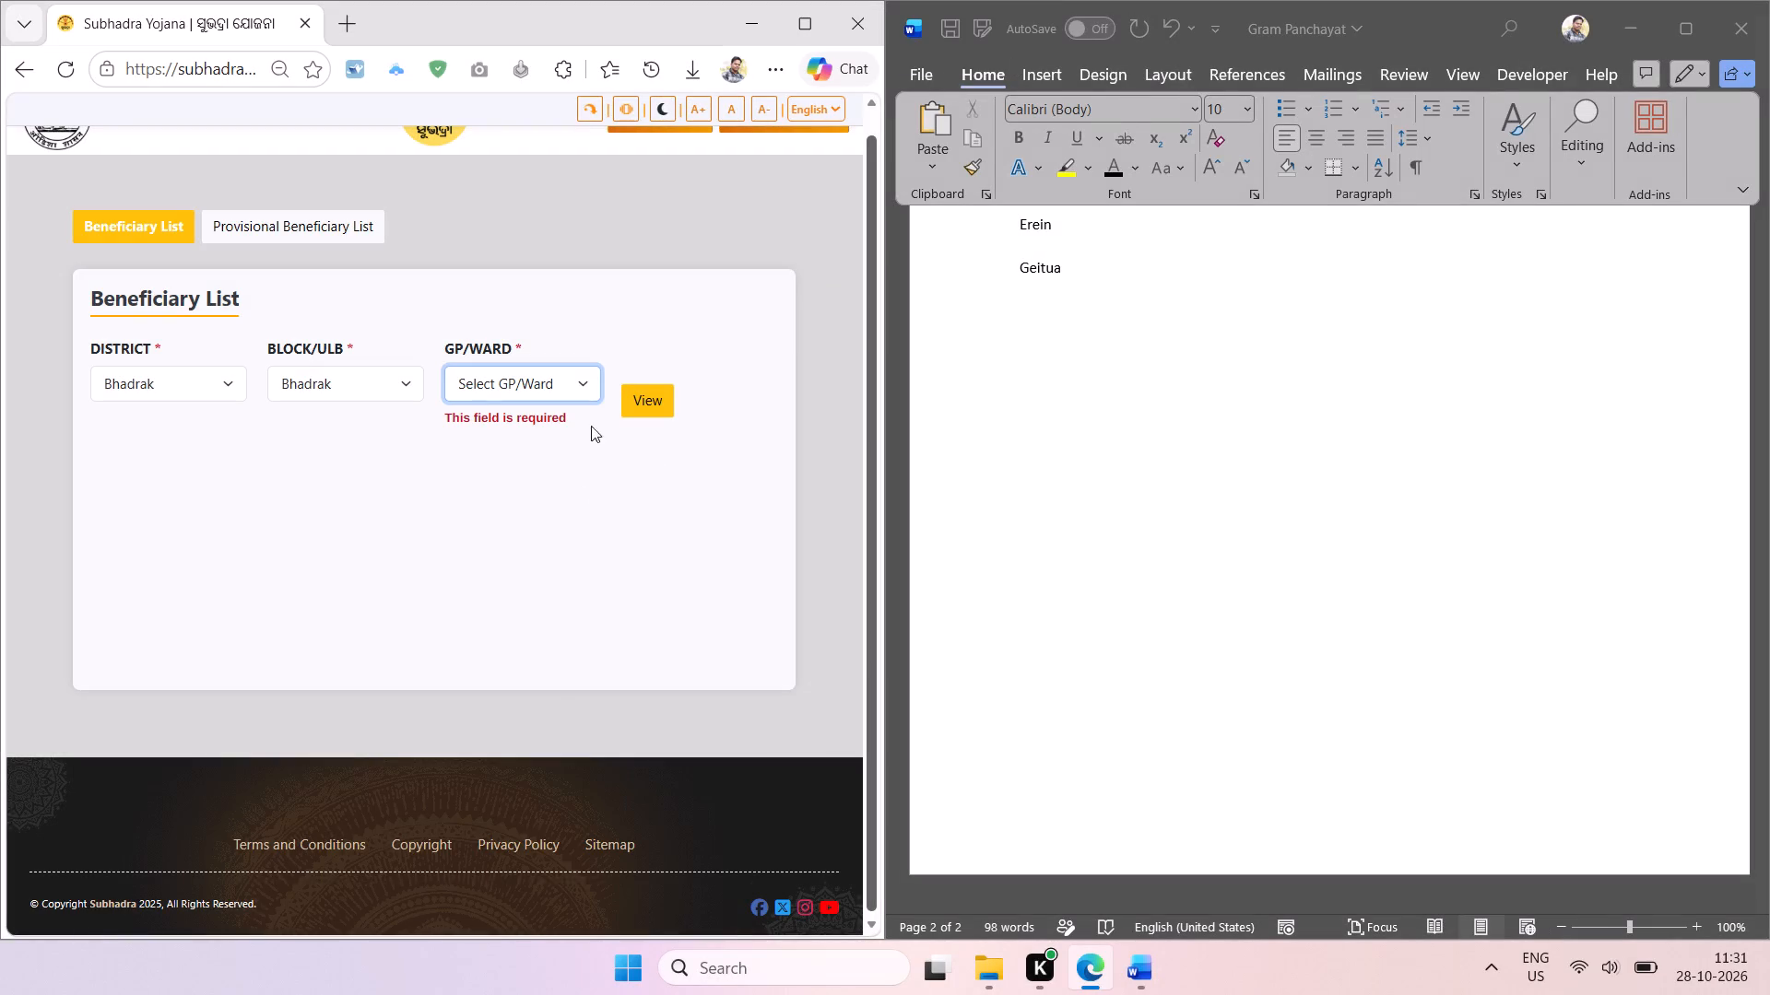
In Edge, copy the remaining GP/Ward names from Geitua to Sahada with the screen text extractor.
click(590, 383)
drag(590, 474, 598, 848)
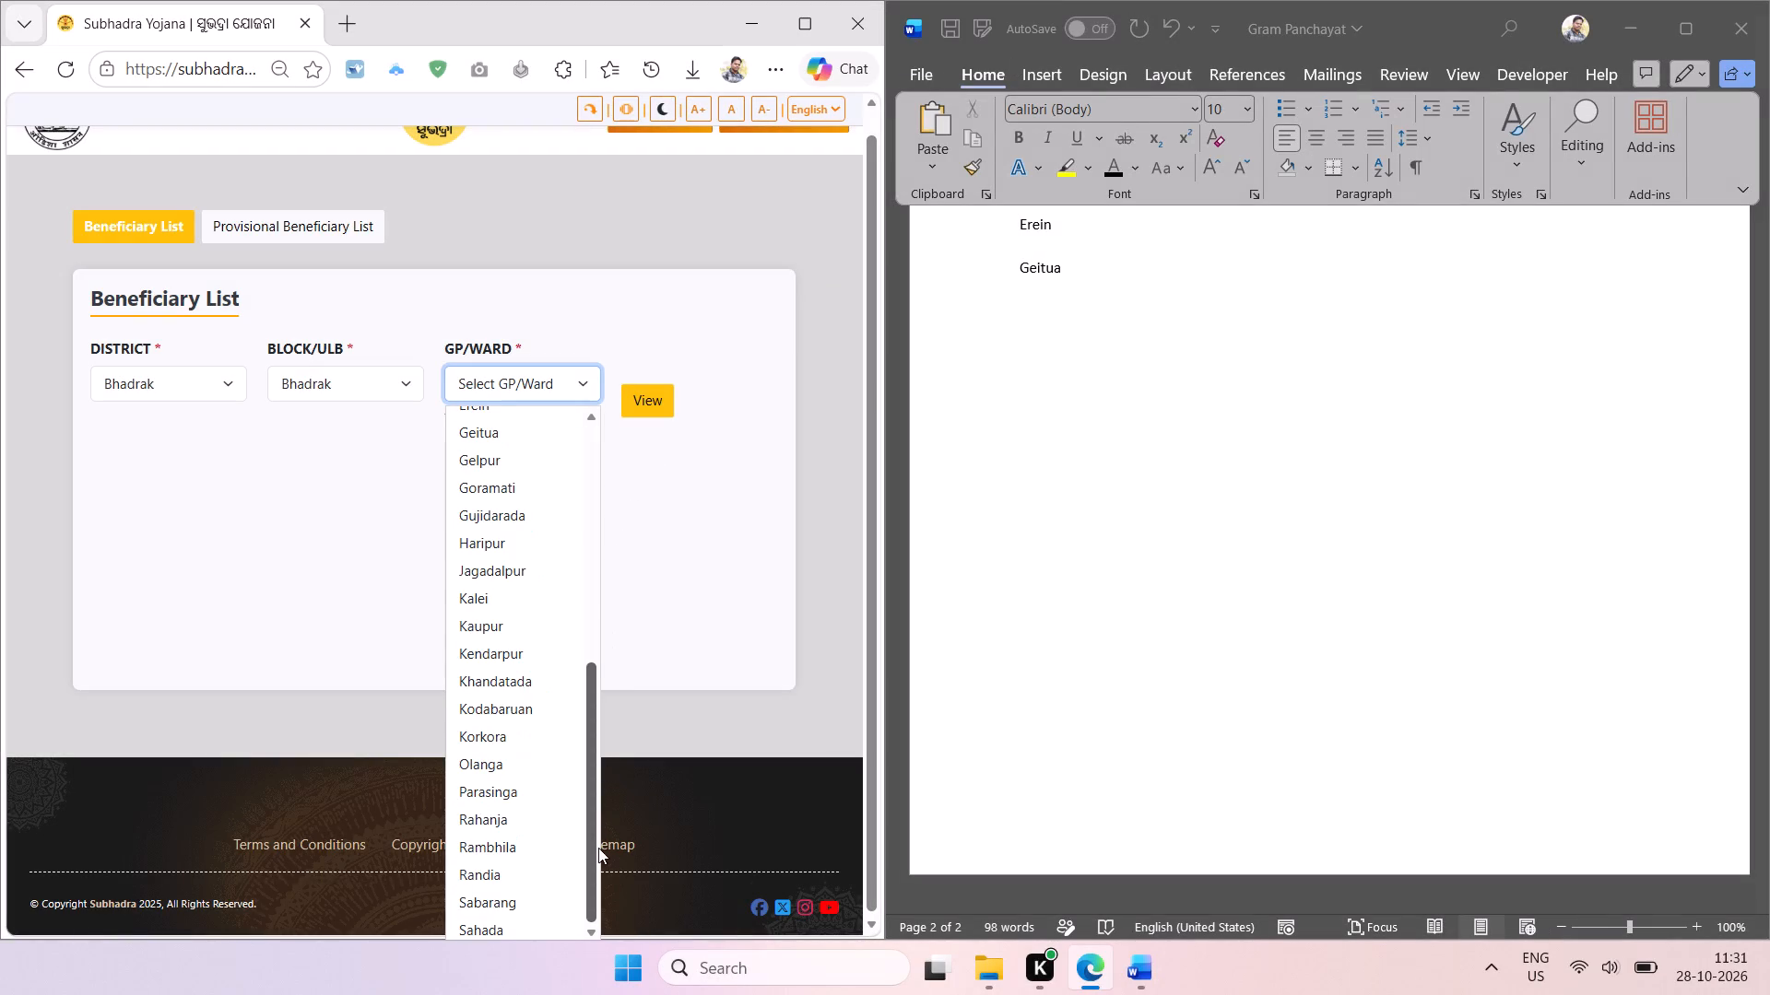
drag(598, 848, 598, 849)
key(shift+super+t)
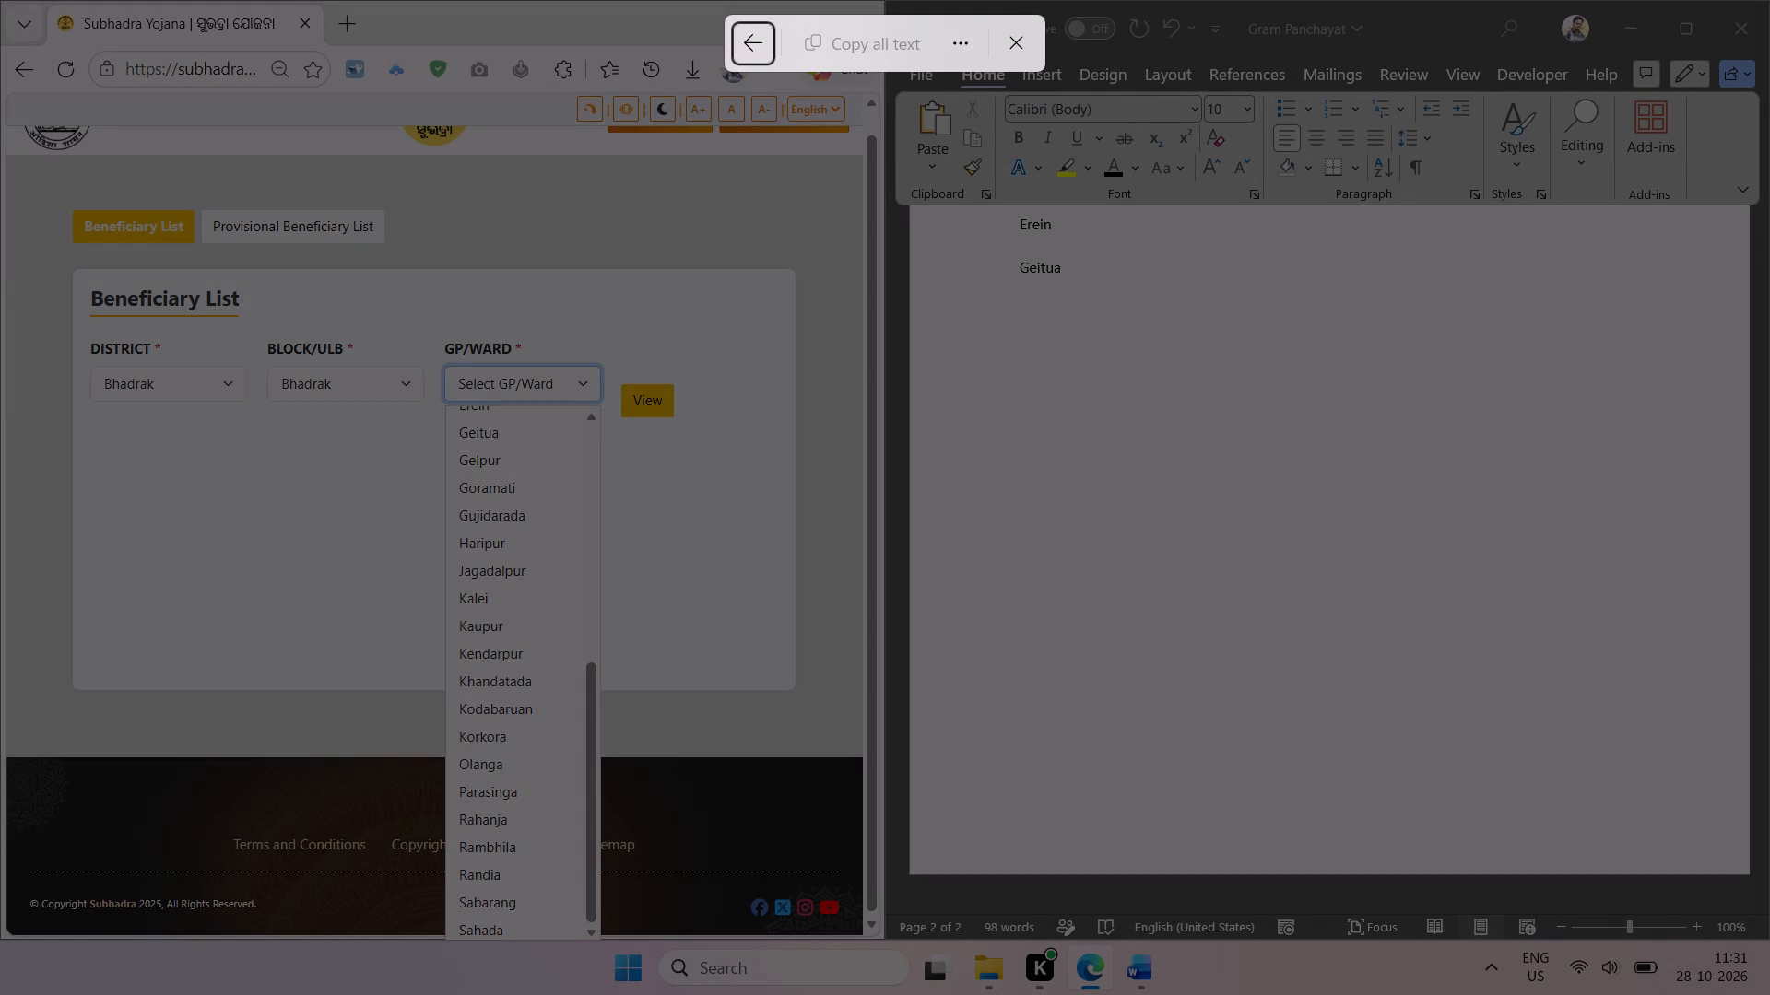
drag(450, 416, 574, 931)
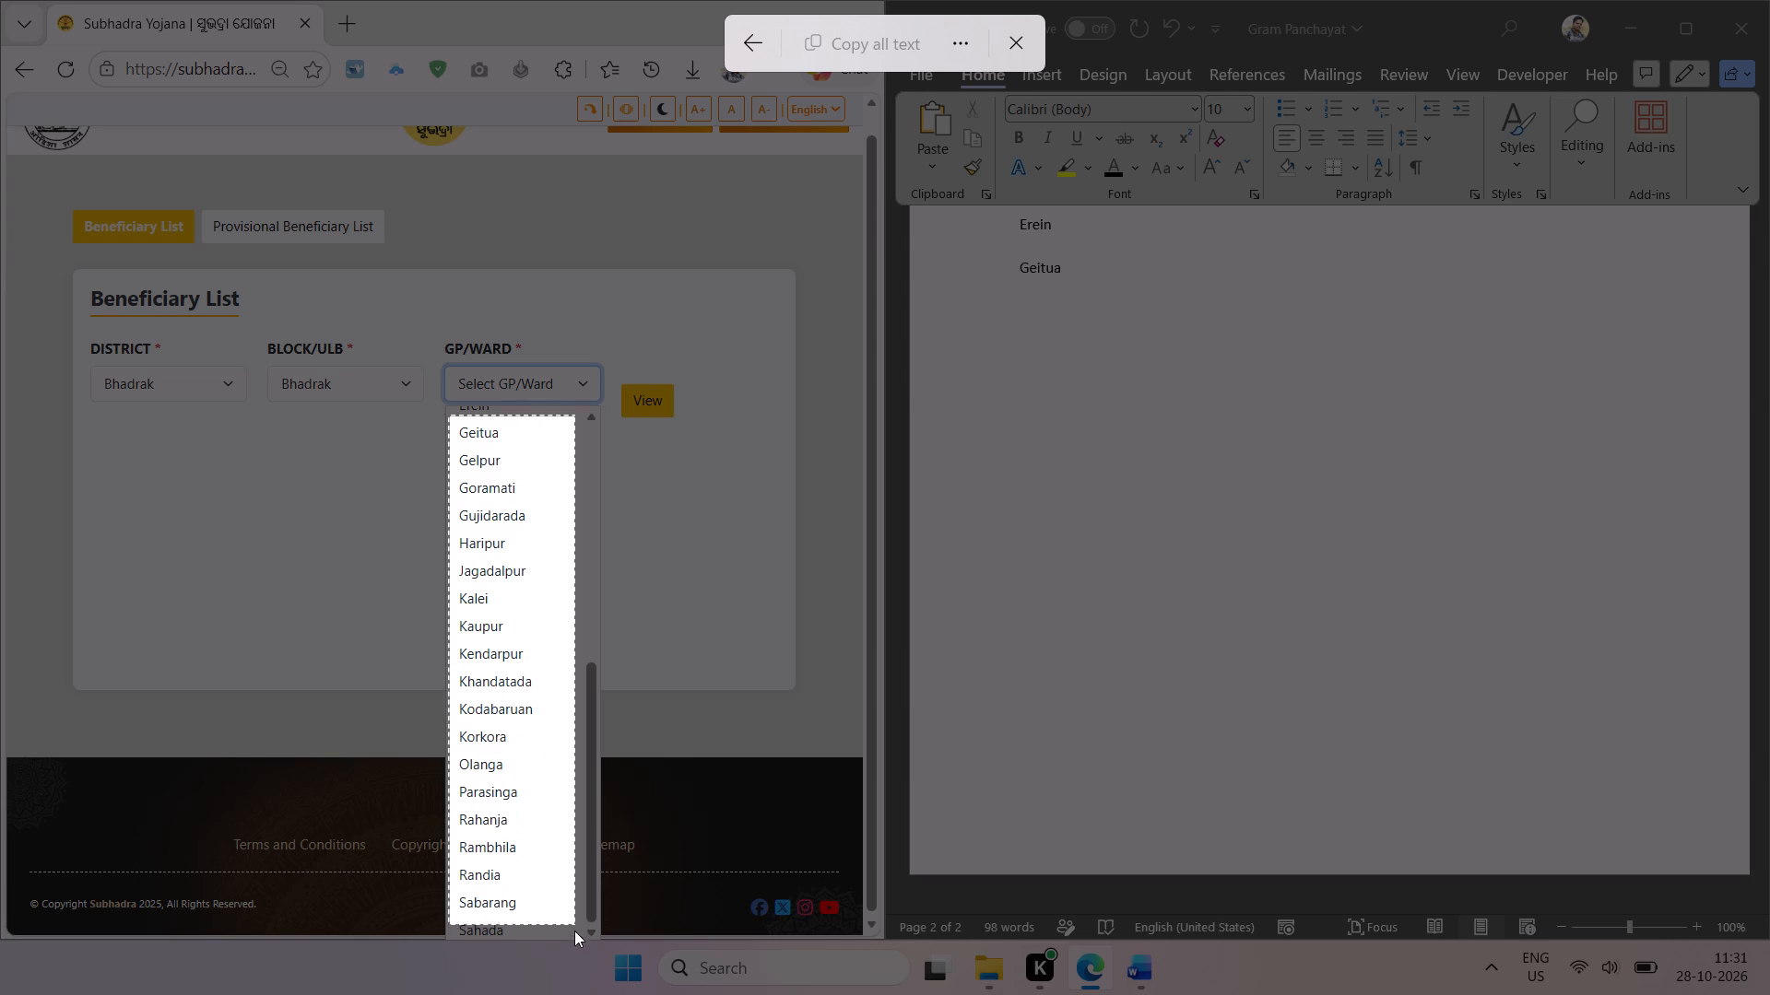
drag(574, 931, 574, 942)
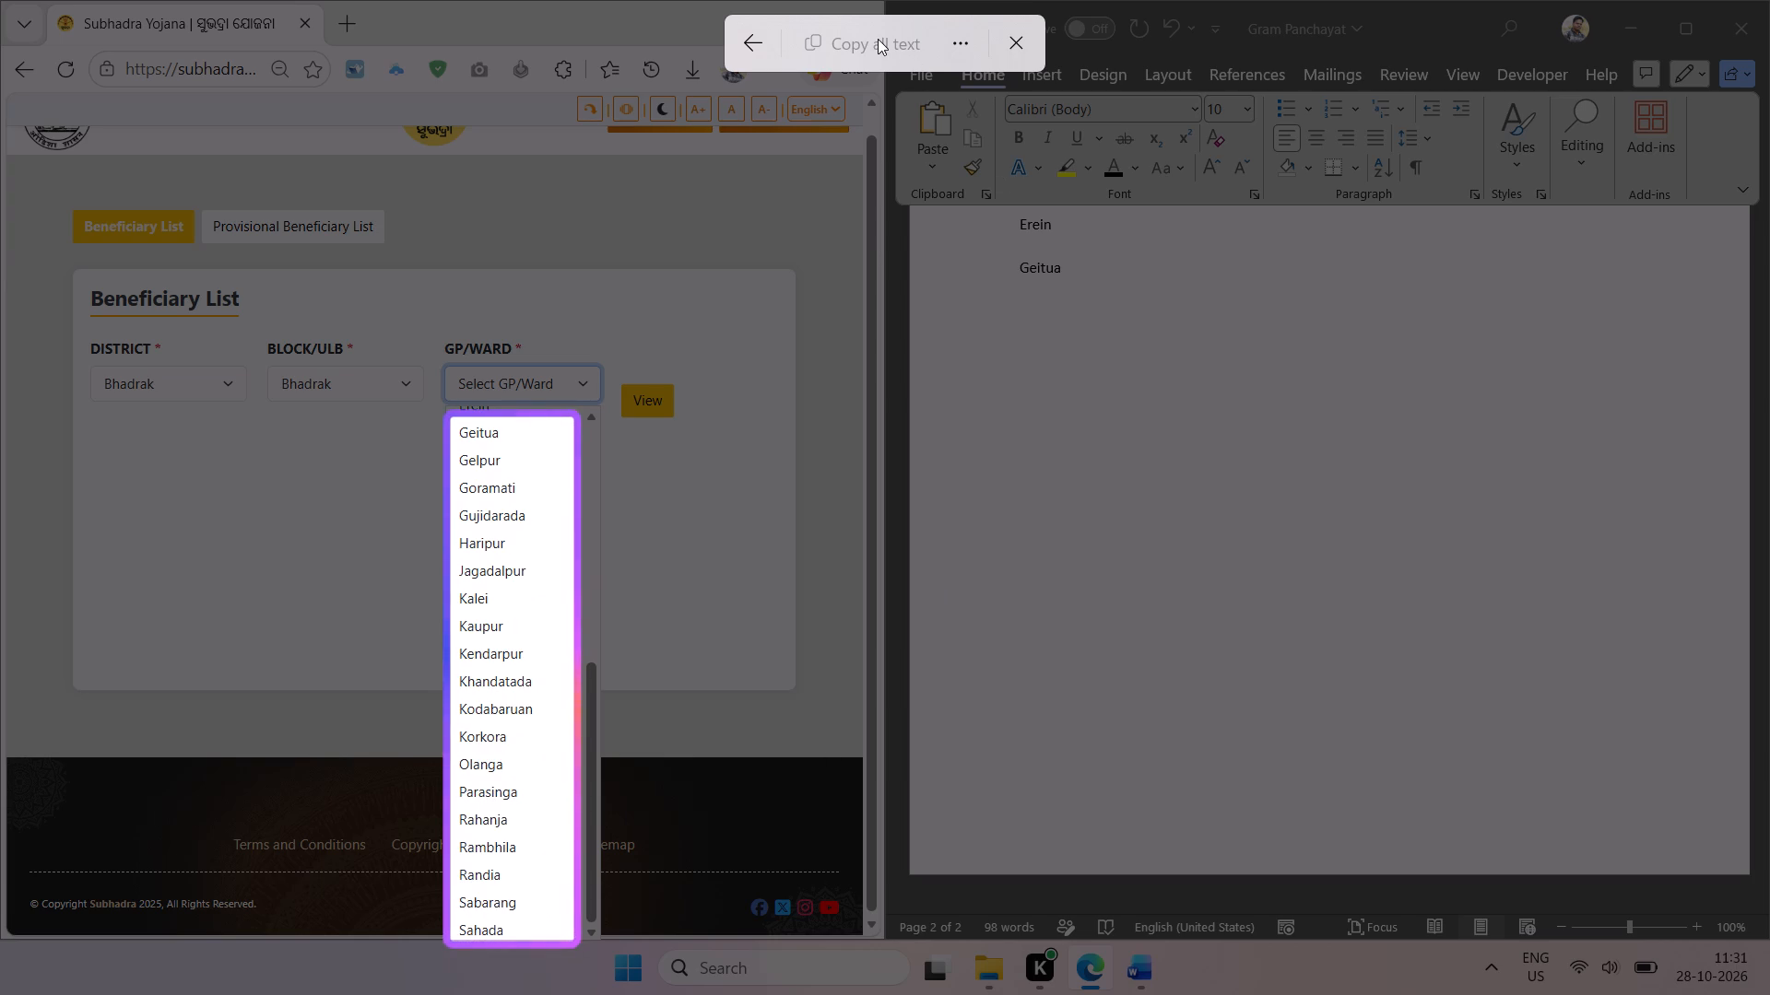
click(869, 34)
In Word, paste the copied names below the first batch and delete the duplicated Geitua entry.
click(1027, 278)
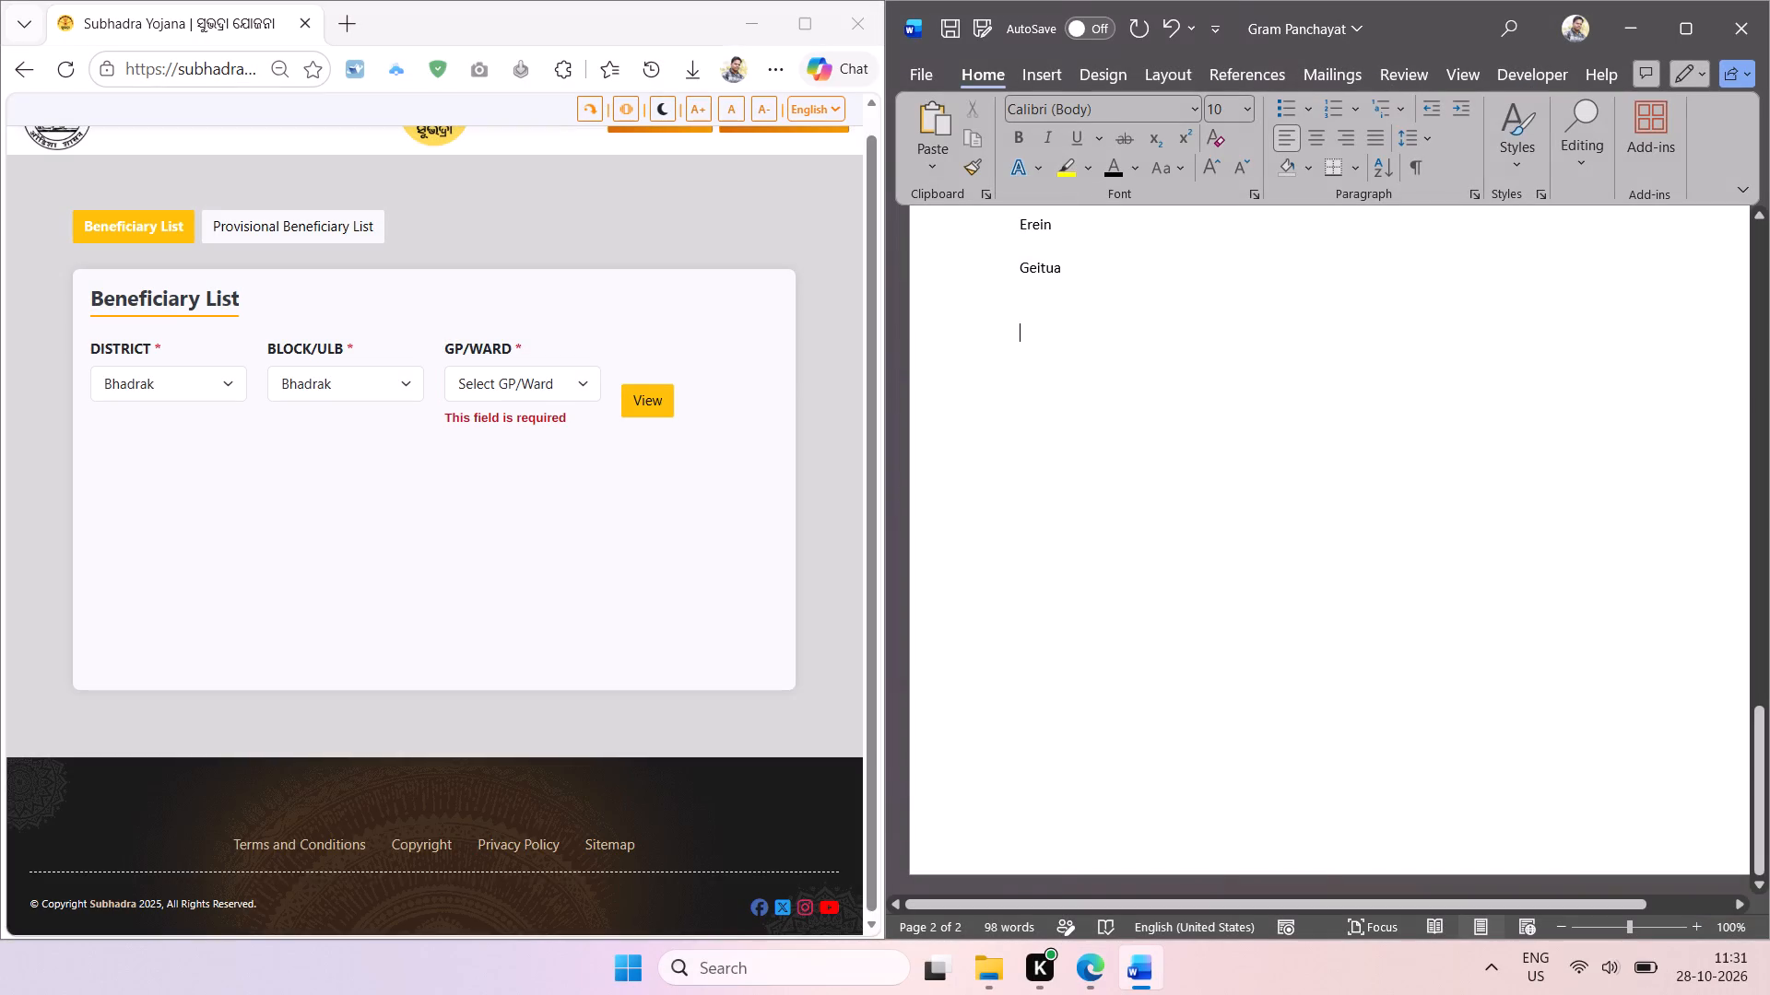
key(ctrl+v)
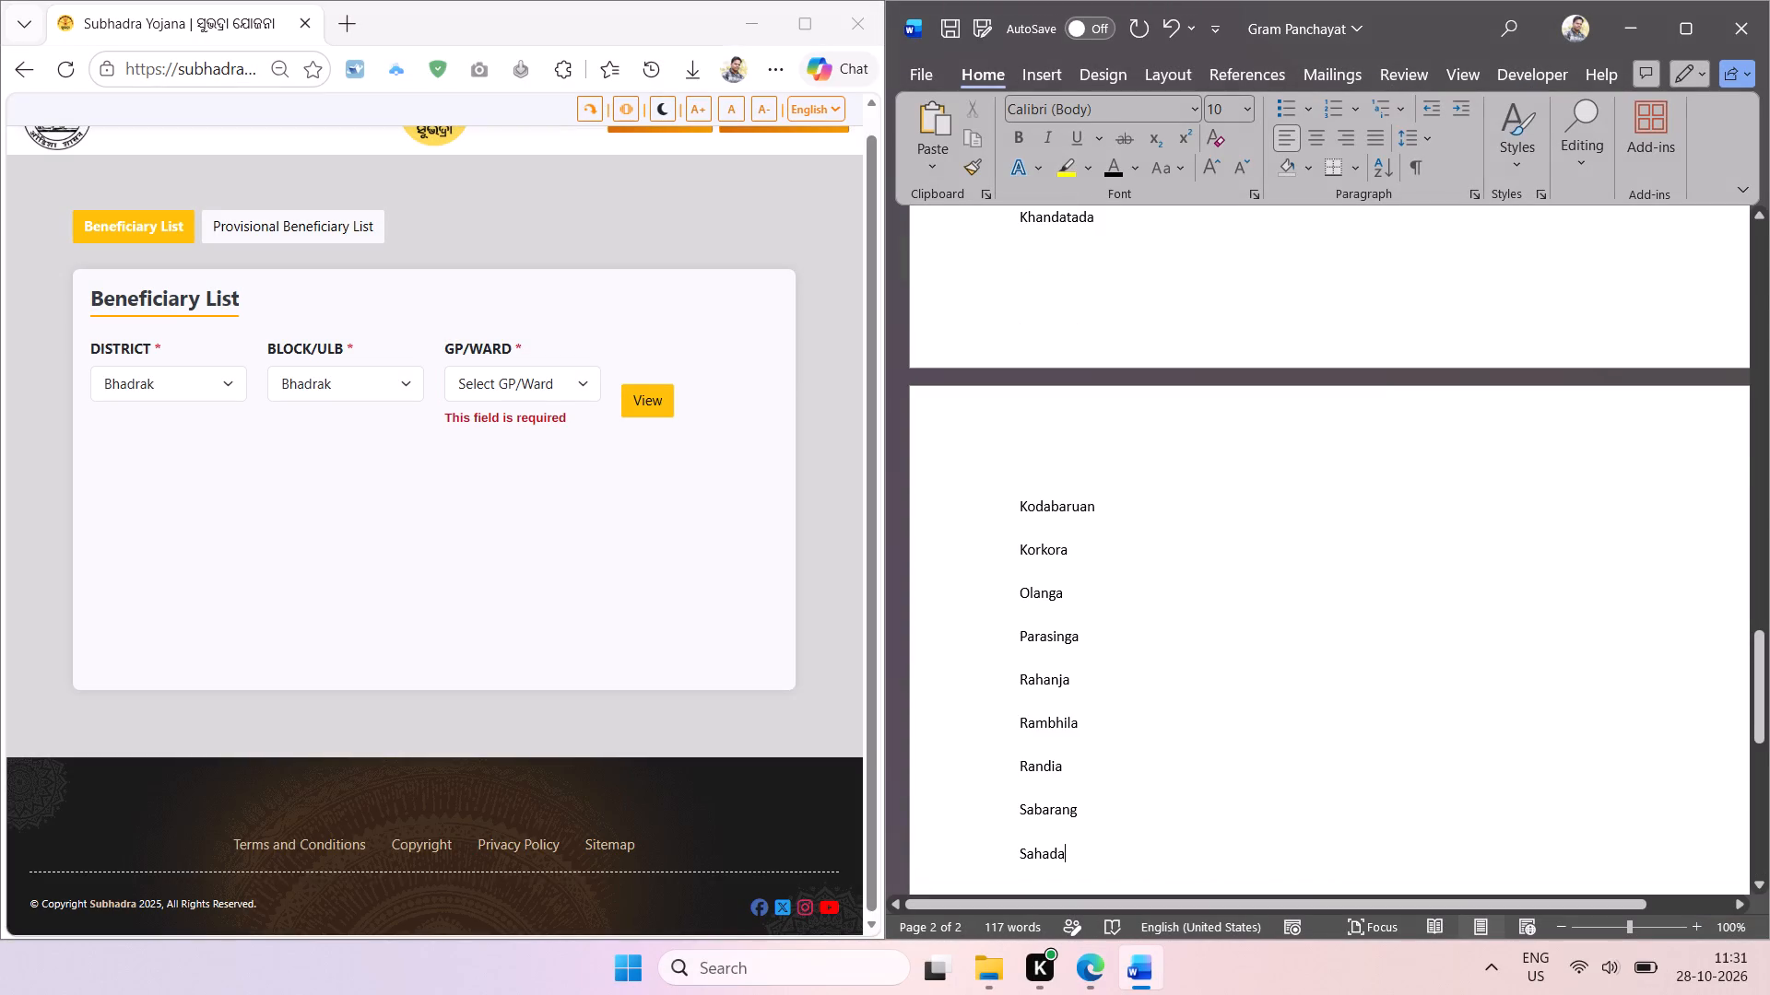
scroll(1085, 320, up, 3)
double_click(1044, 463)
key(BackSpace)
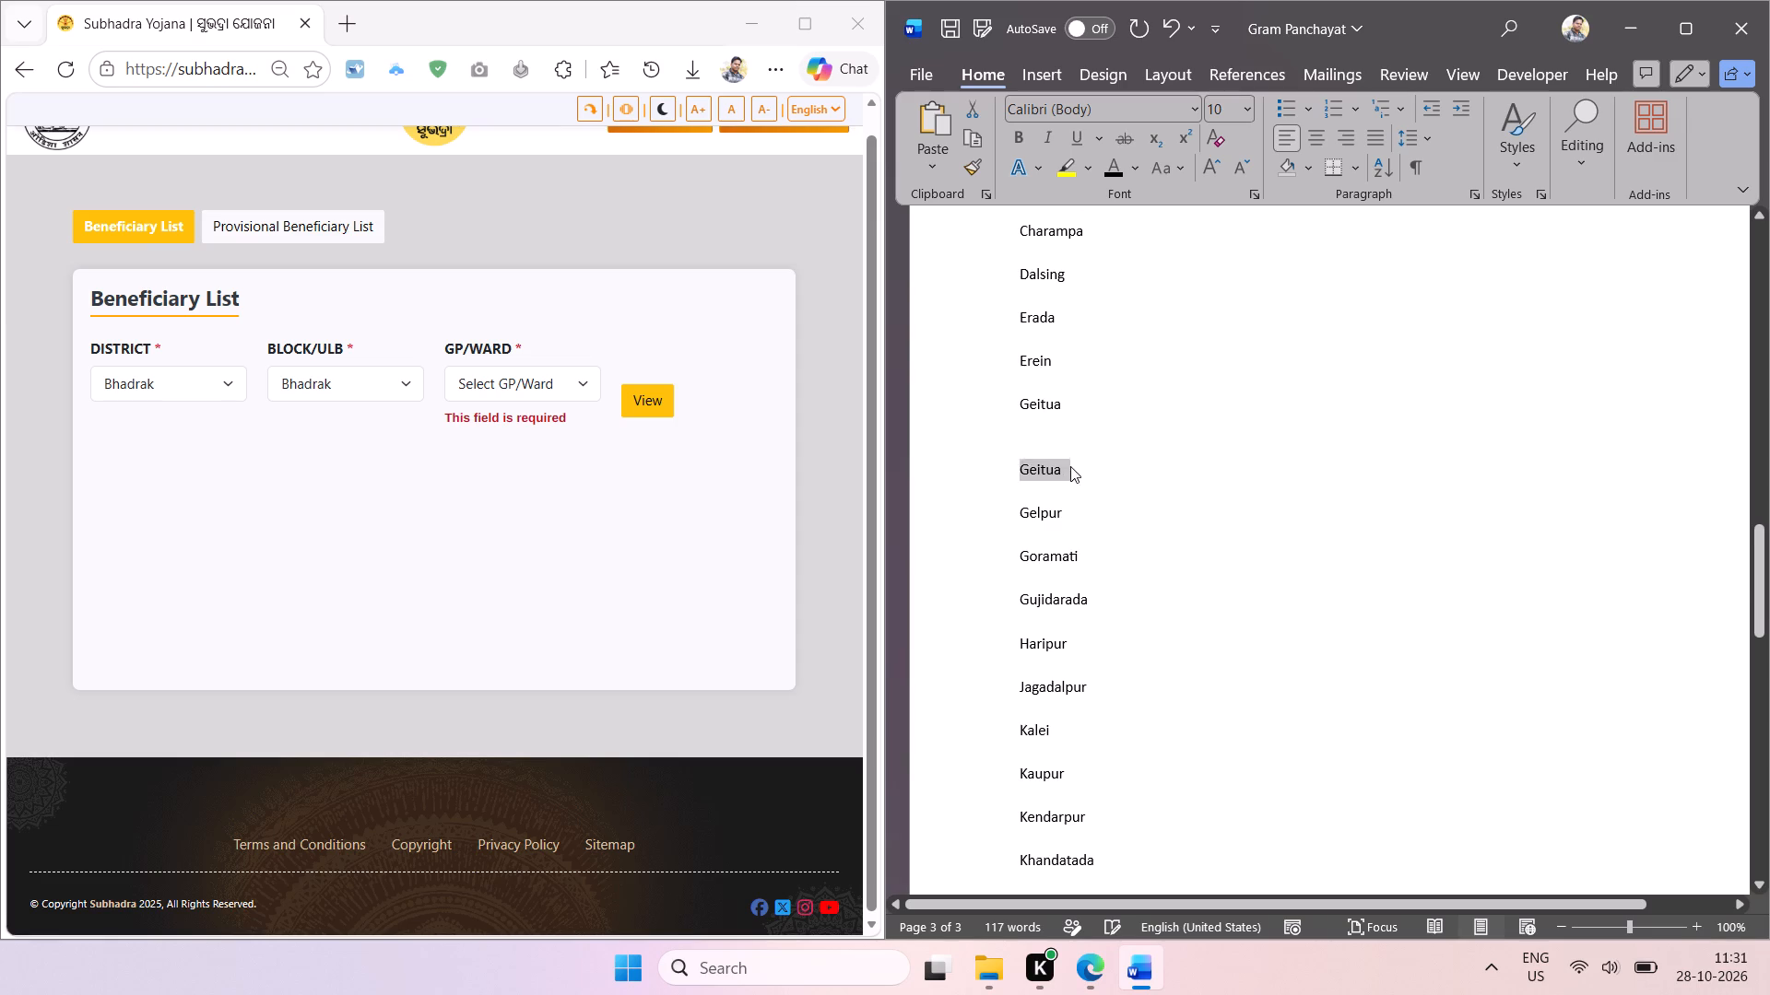
key(BackSpace)
Insert a page break before the BHADRAK heading.
scroll(1185, 406, up, 4)
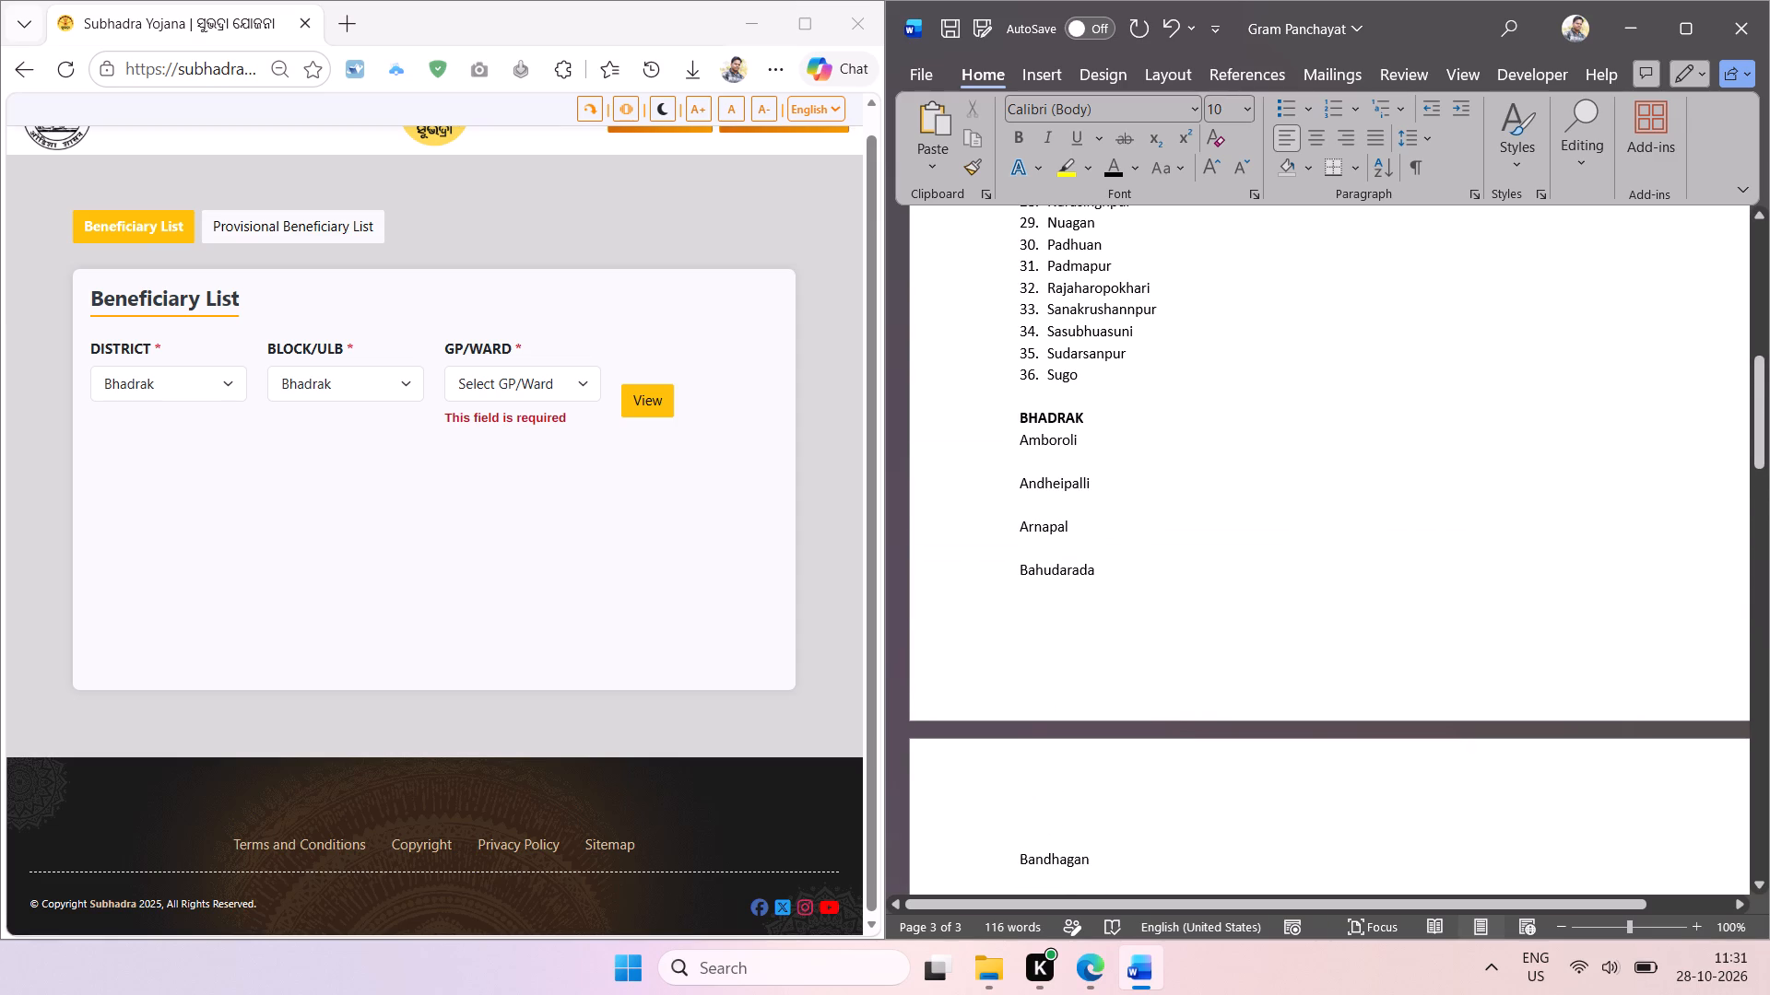
click(1023, 418)
key(ctrl+Return)
Delete the blank lines between the names from Bental to Dalsing.
scroll(1204, 373, down, 2)
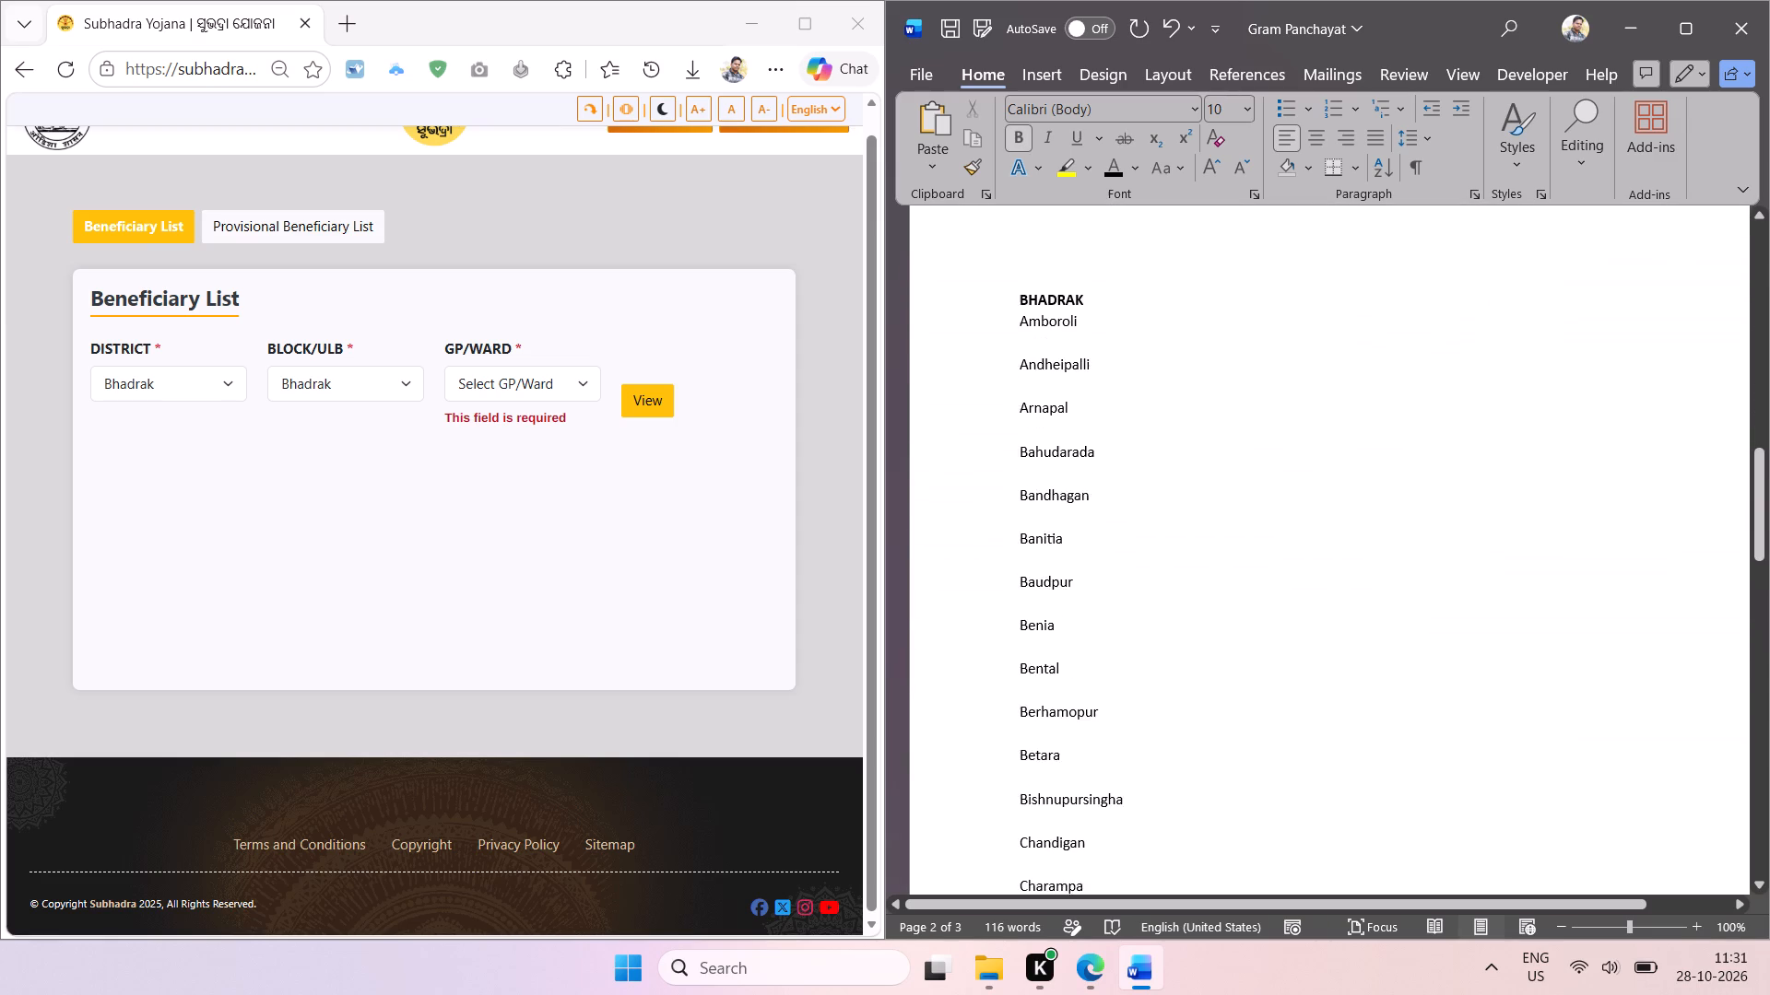
scroll(1312, 472, down, 2)
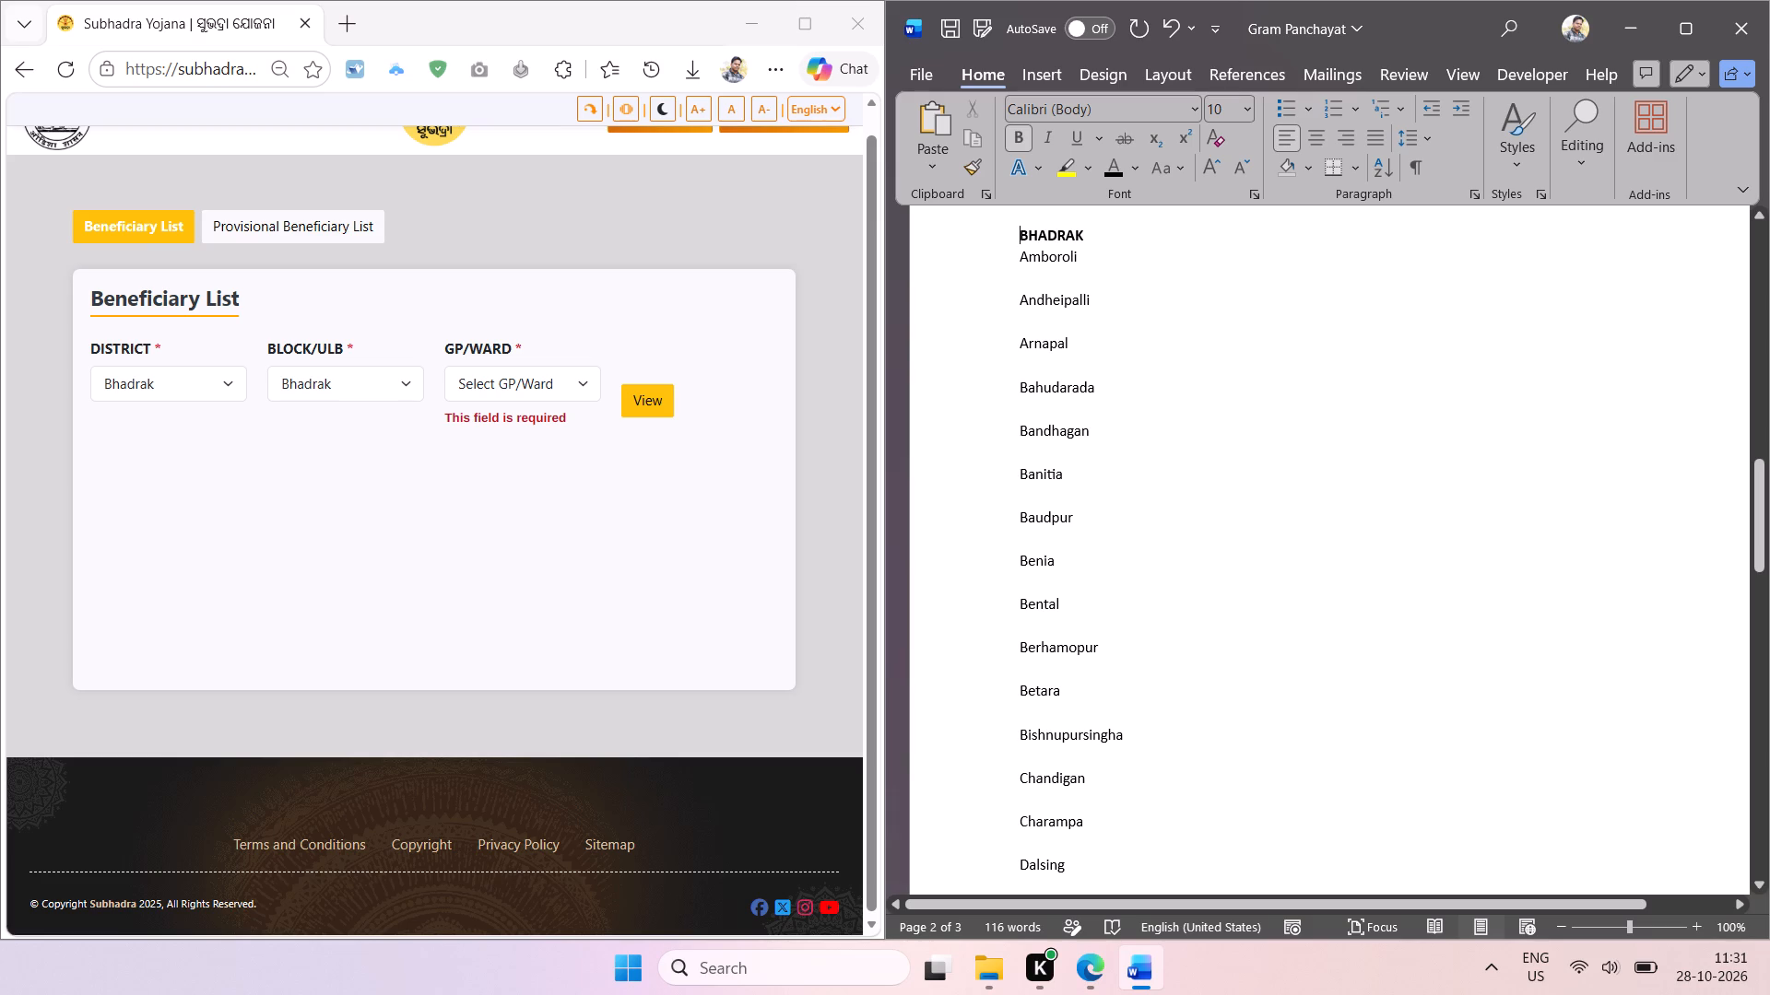
click(1038, 846)
key(BackSpace)
click(1045, 799)
key(BackSpace)
click(1040, 751)
key(BackSpace)
click(1041, 713)
key(BackSpace)
click(1042, 669)
key(BackSpace)
click(1044, 616)
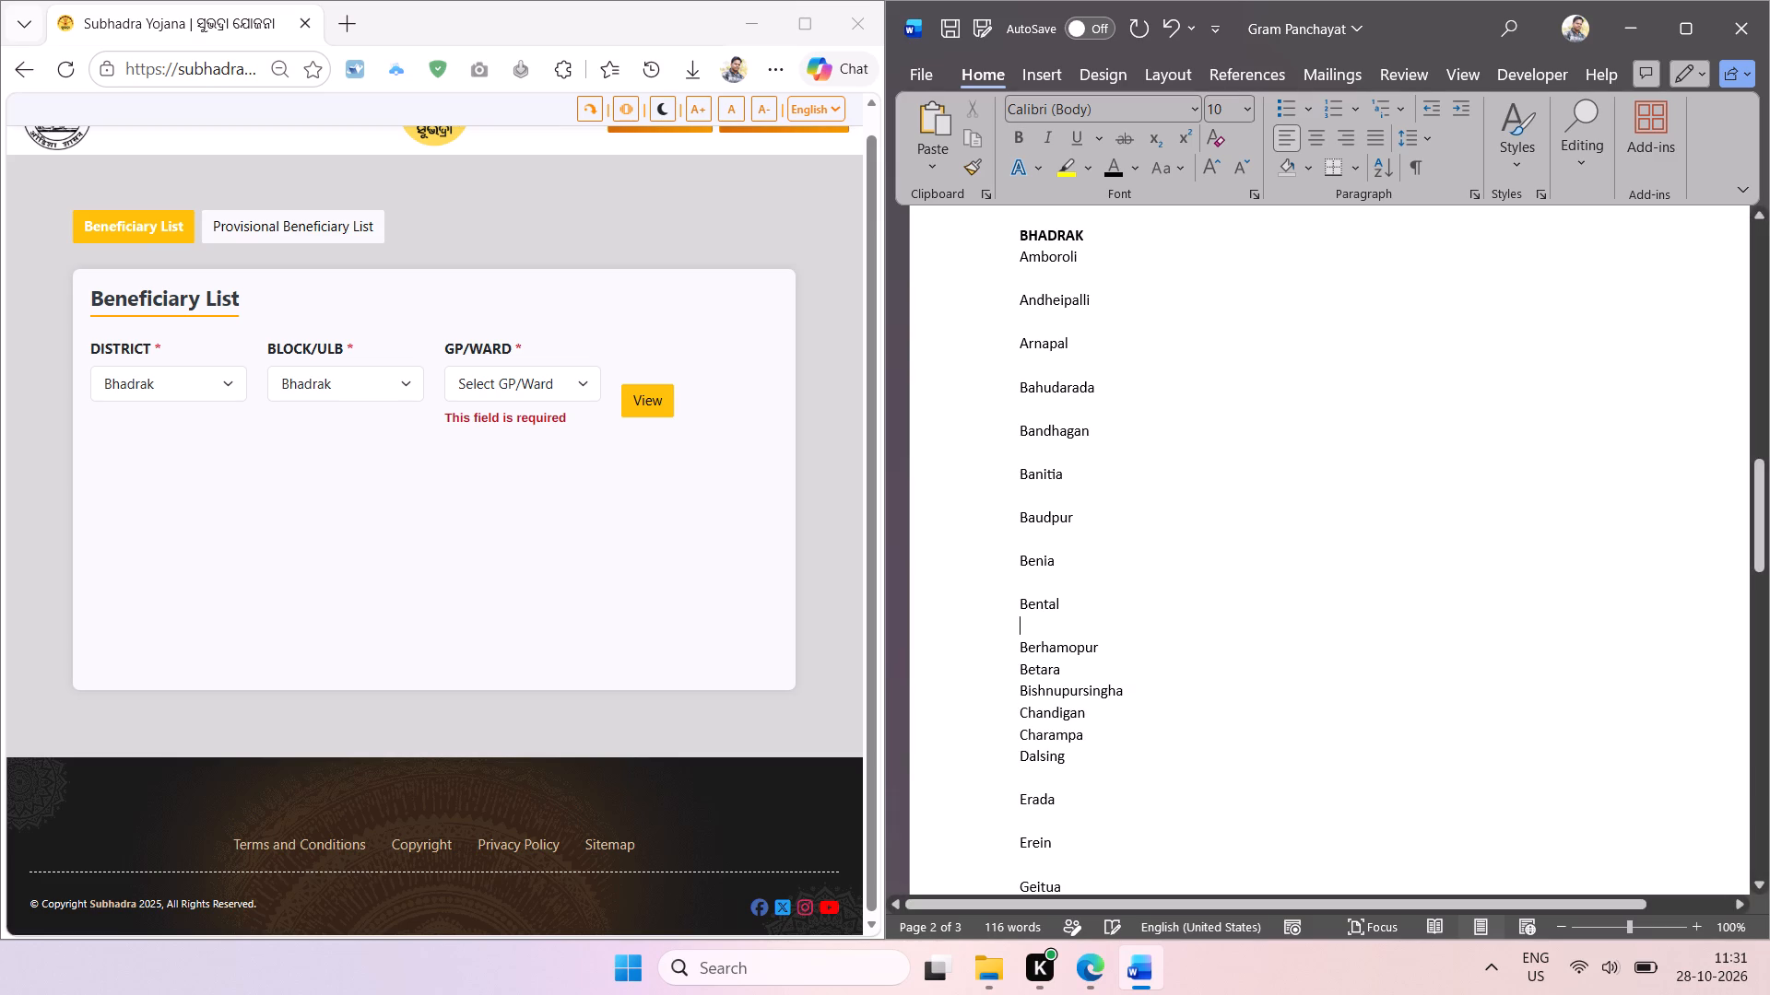
key(BackSpace)
Delete the blank lines between the names from Amboroli to Bental.
click(1046, 582)
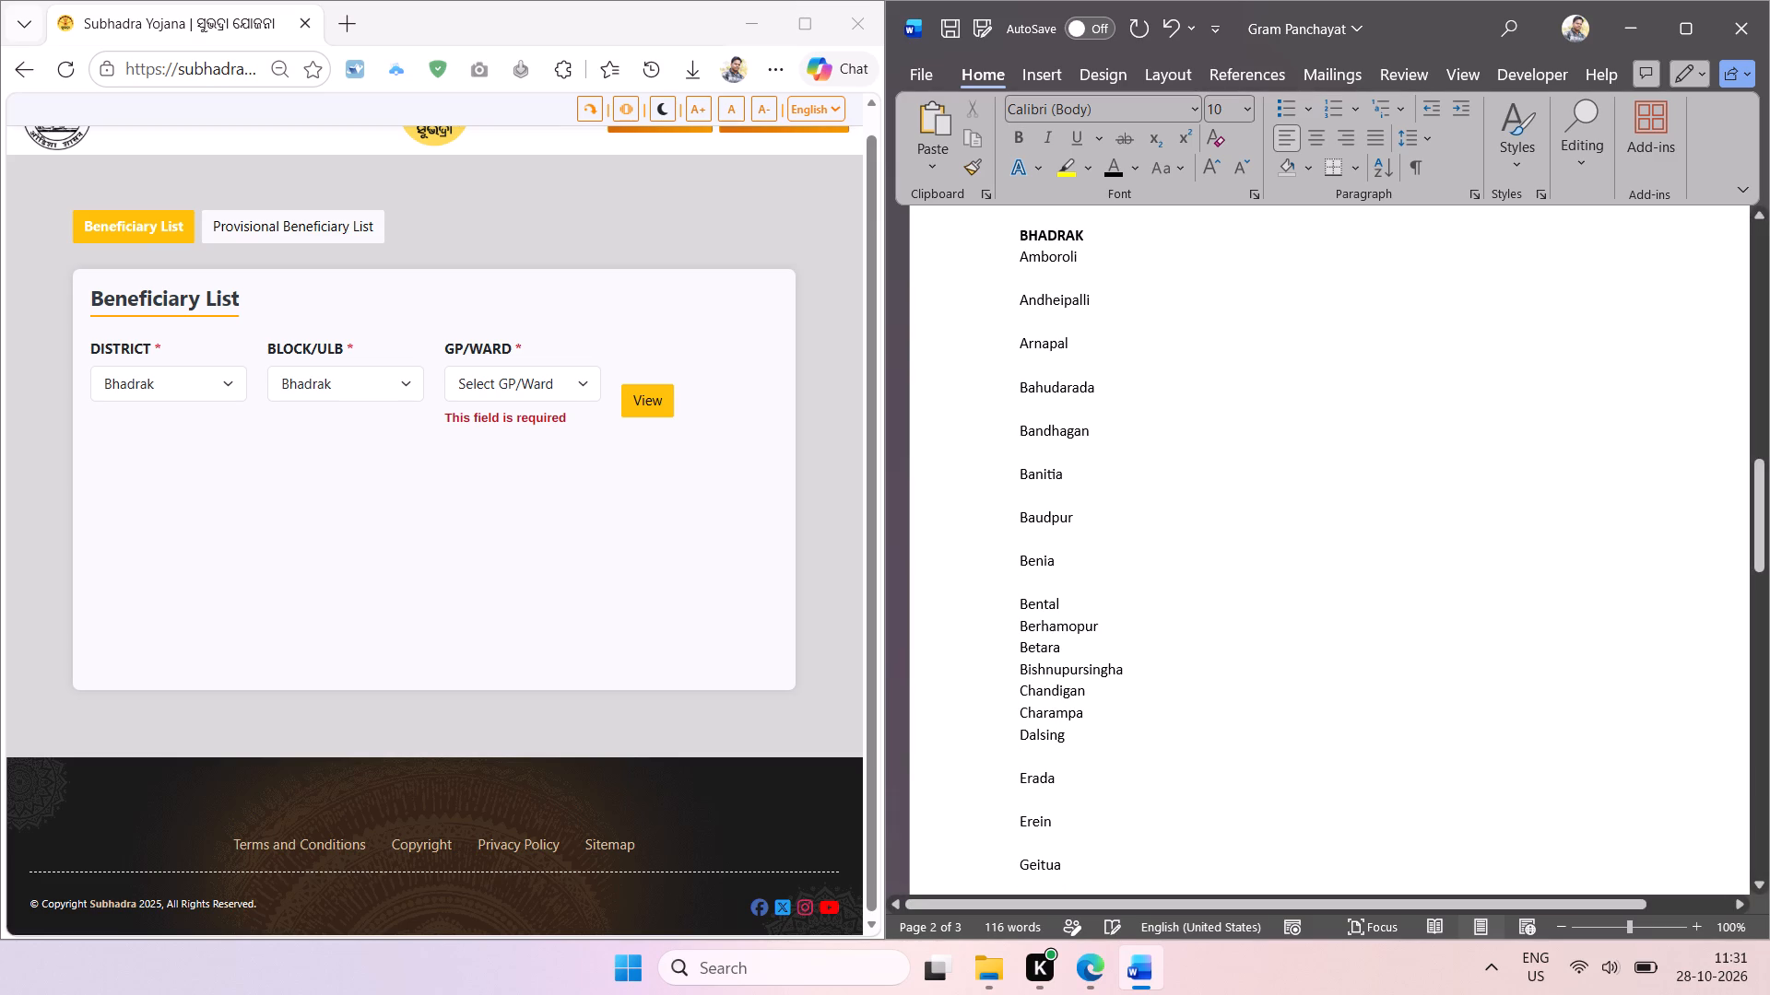
key(BackSpace)
click(1046, 533)
key(BackSpace)
click(1037, 497)
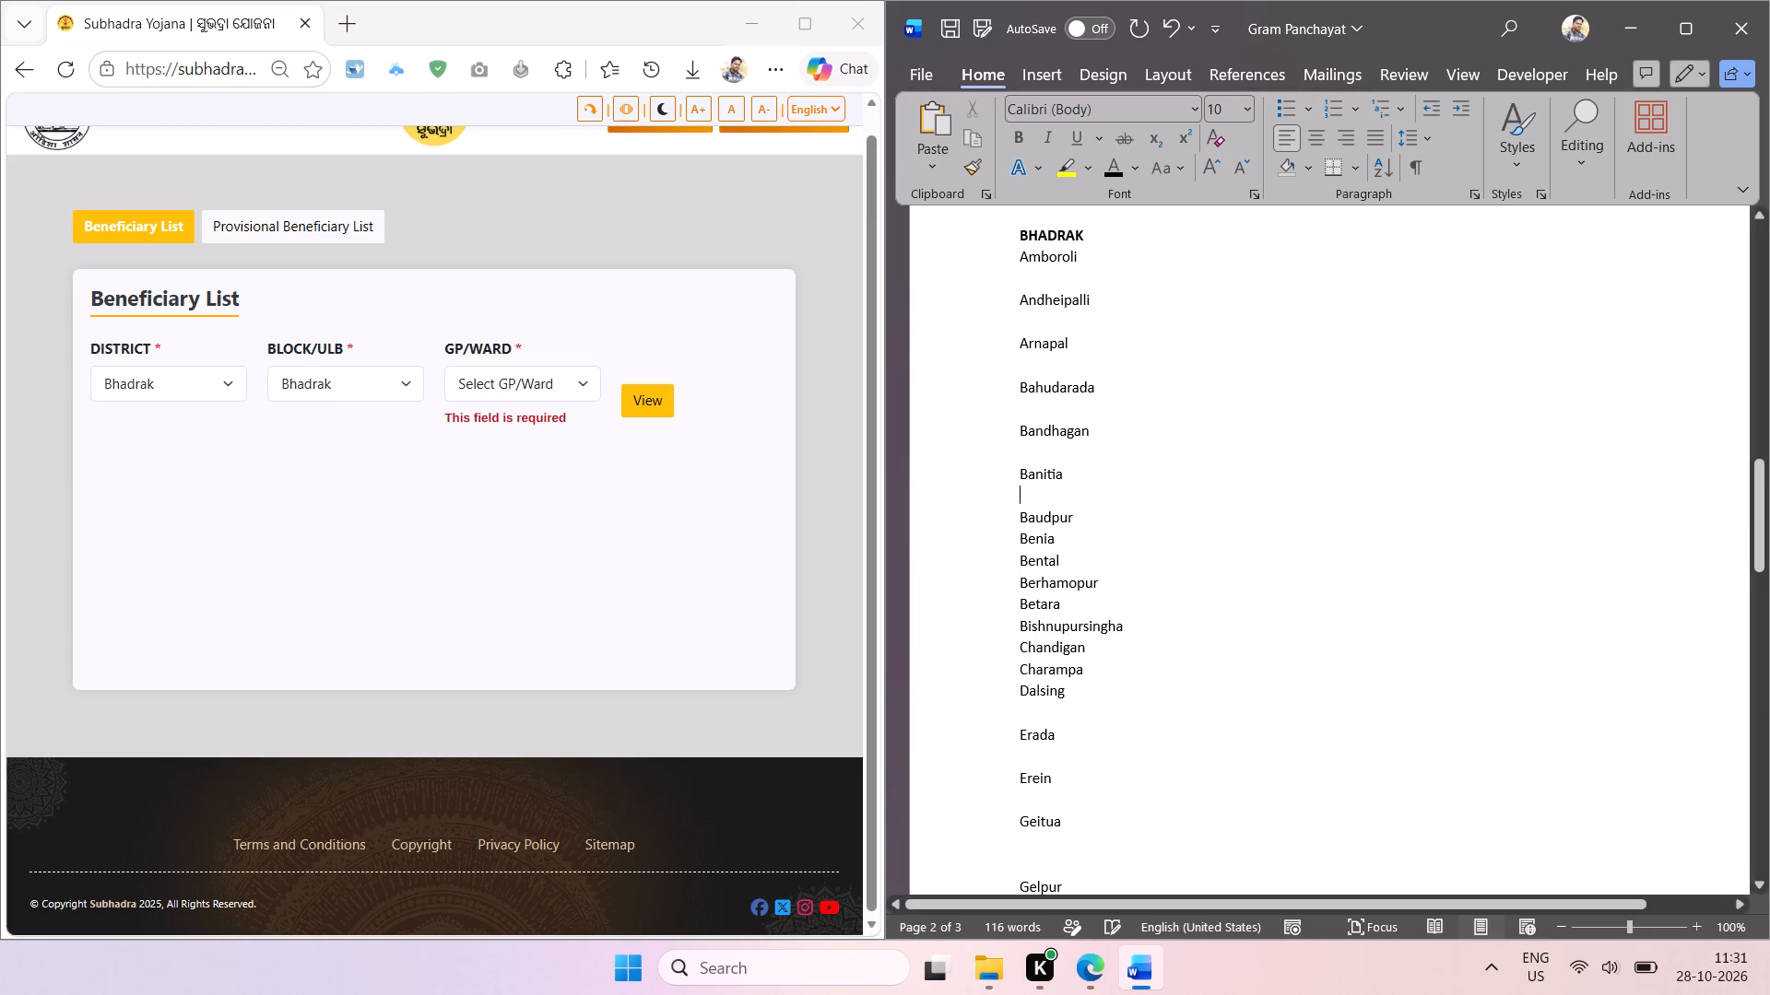
key(BackSpace)
click(1037, 451)
key(BackSpace)
click(1040, 412)
key(BackSpace)
click(1032, 365)
key(BackSpace)
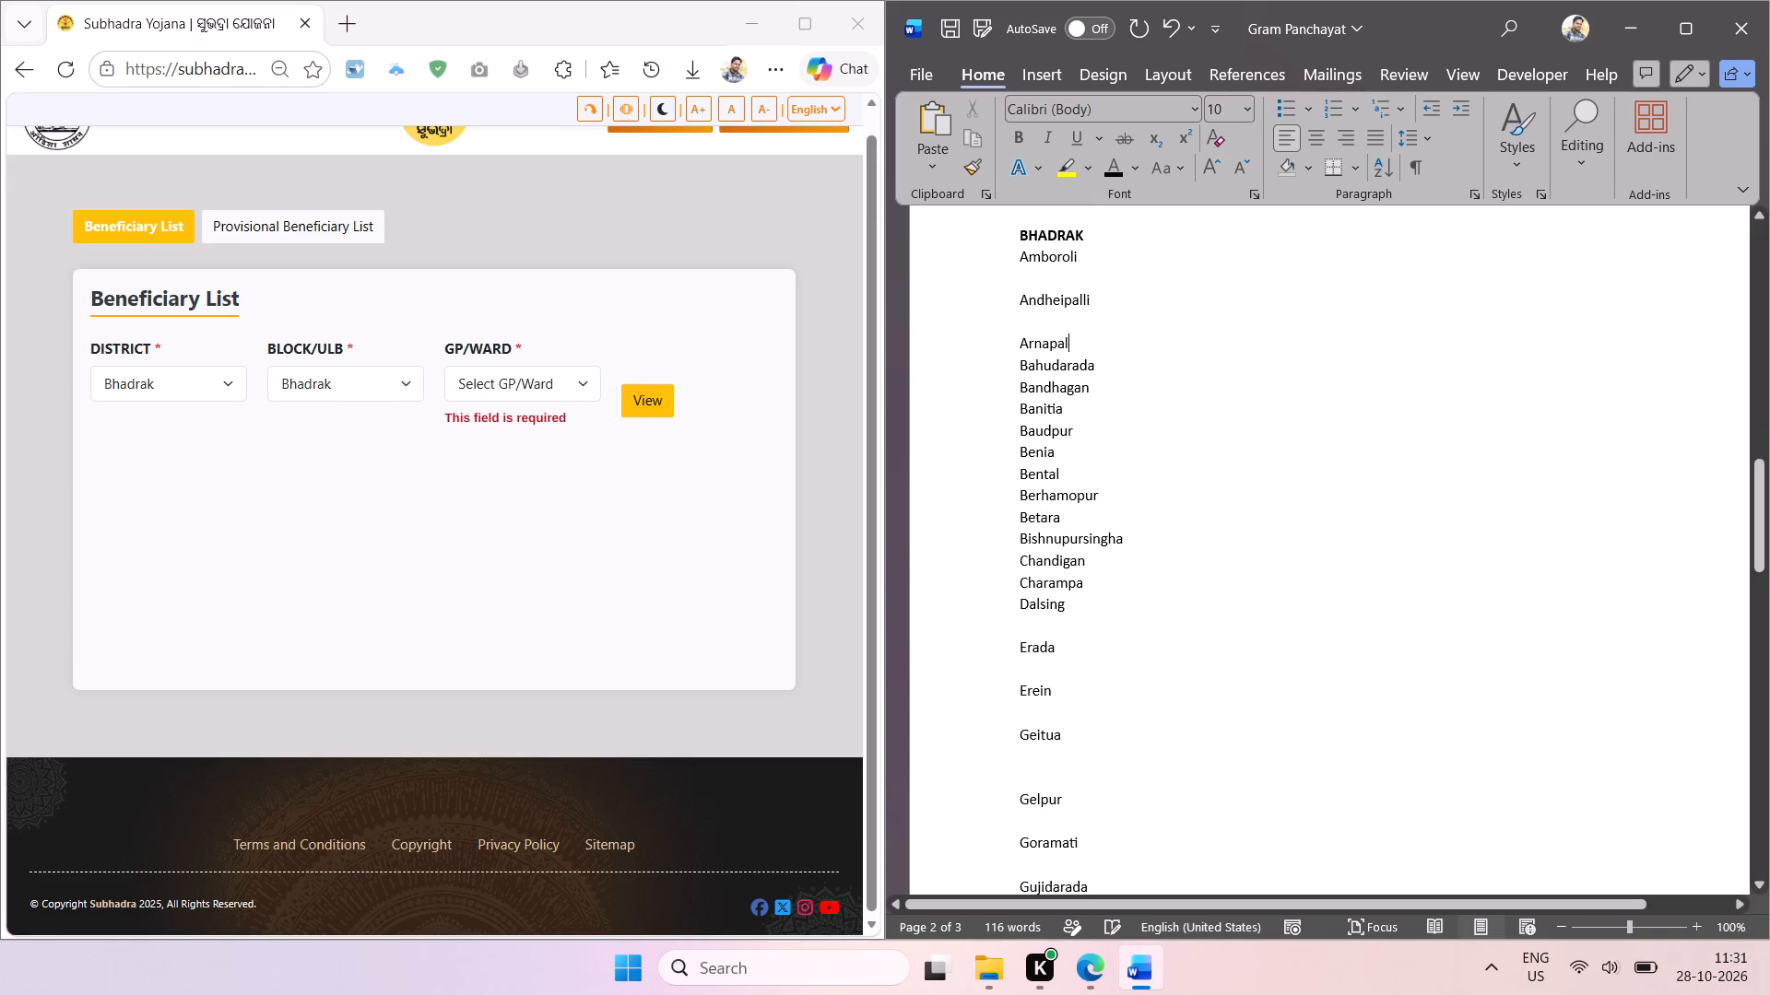
click(1037, 319)
key(BackSpace)
click(1036, 280)
key(BackSpace)
Delete the blank lines between the names from Dalsing to Gujidarada.
click(1056, 811)
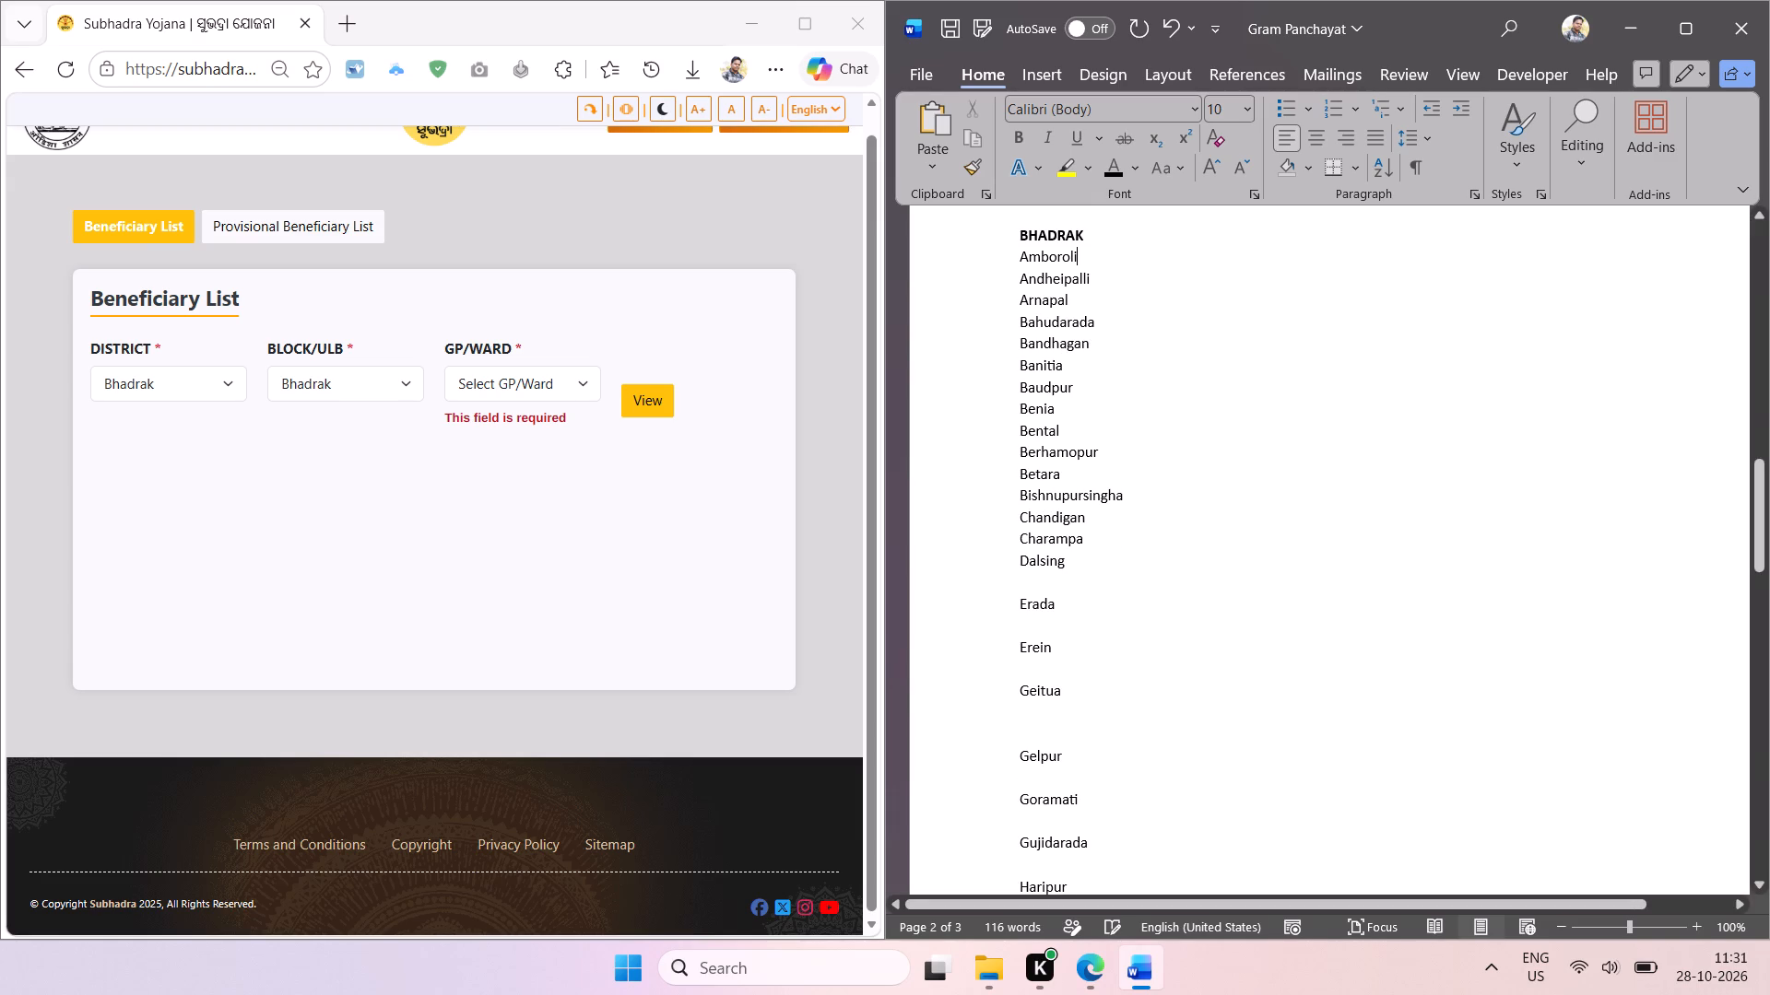
key(BackSpace)
click(1044, 773)
key(BackSpace)
click(1040, 732)
key(BackSpace)
key(BackSpace)
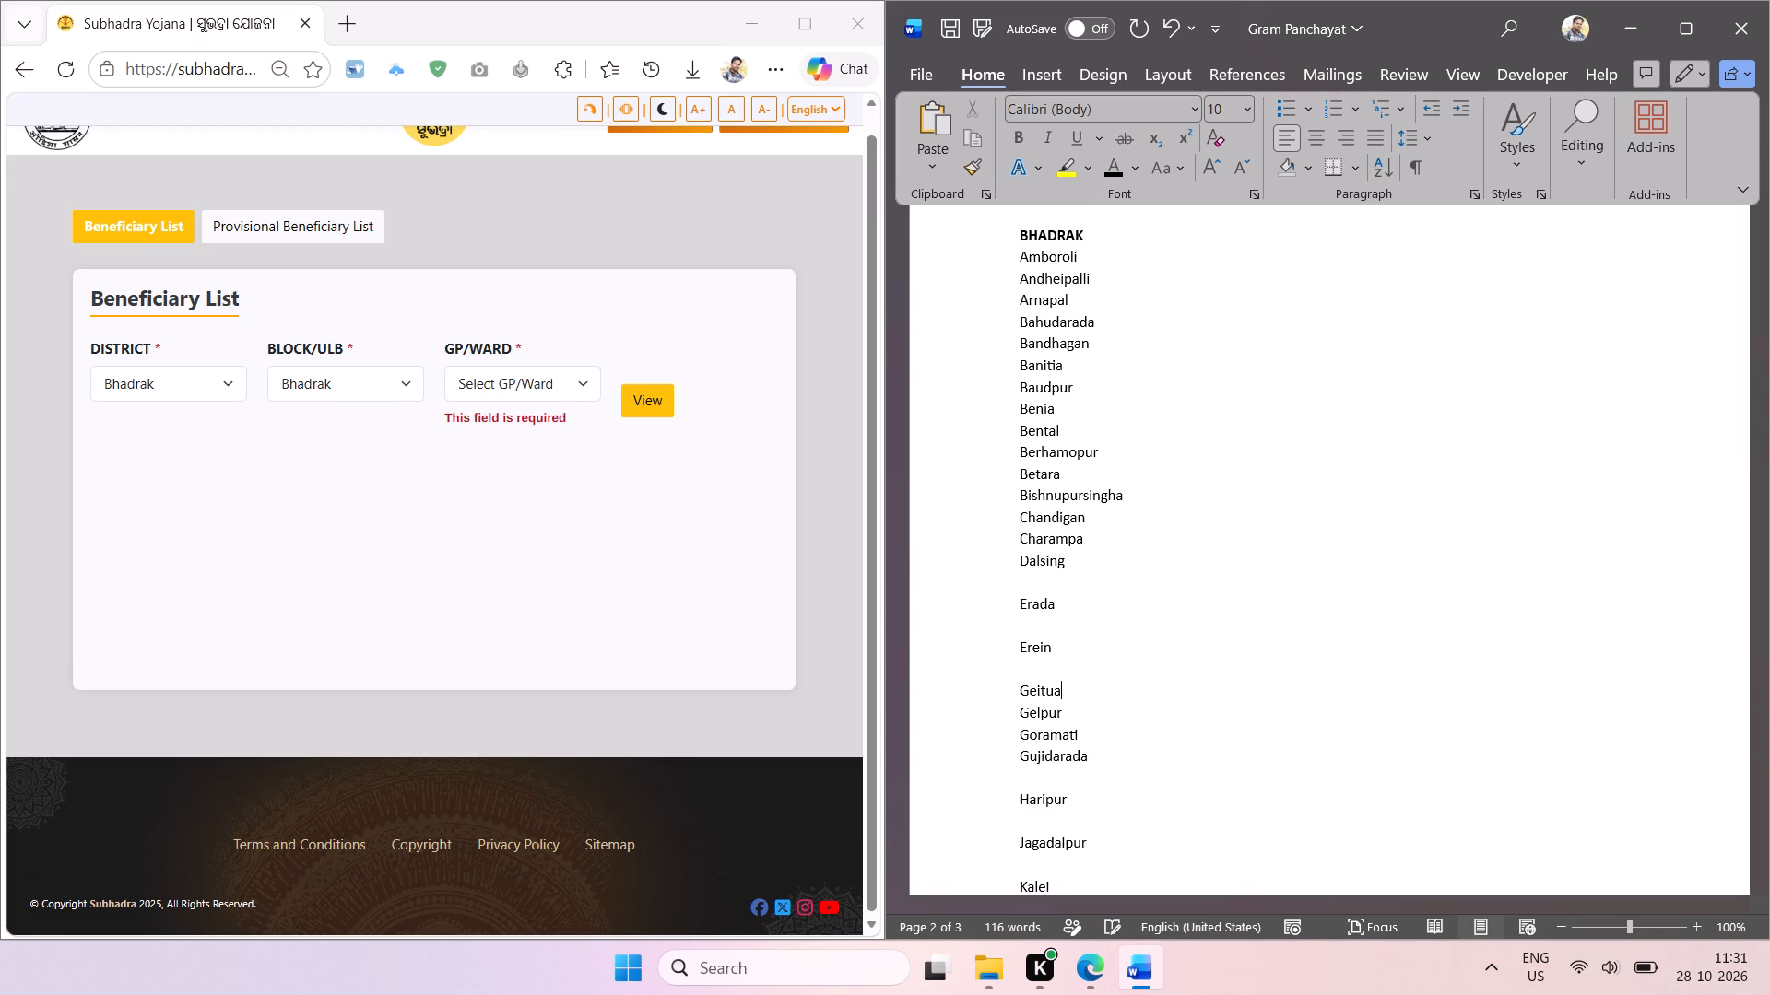
click(1043, 664)
key(BackSpace)
click(1036, 632)
key(BackSpace)
click(1043, 586)
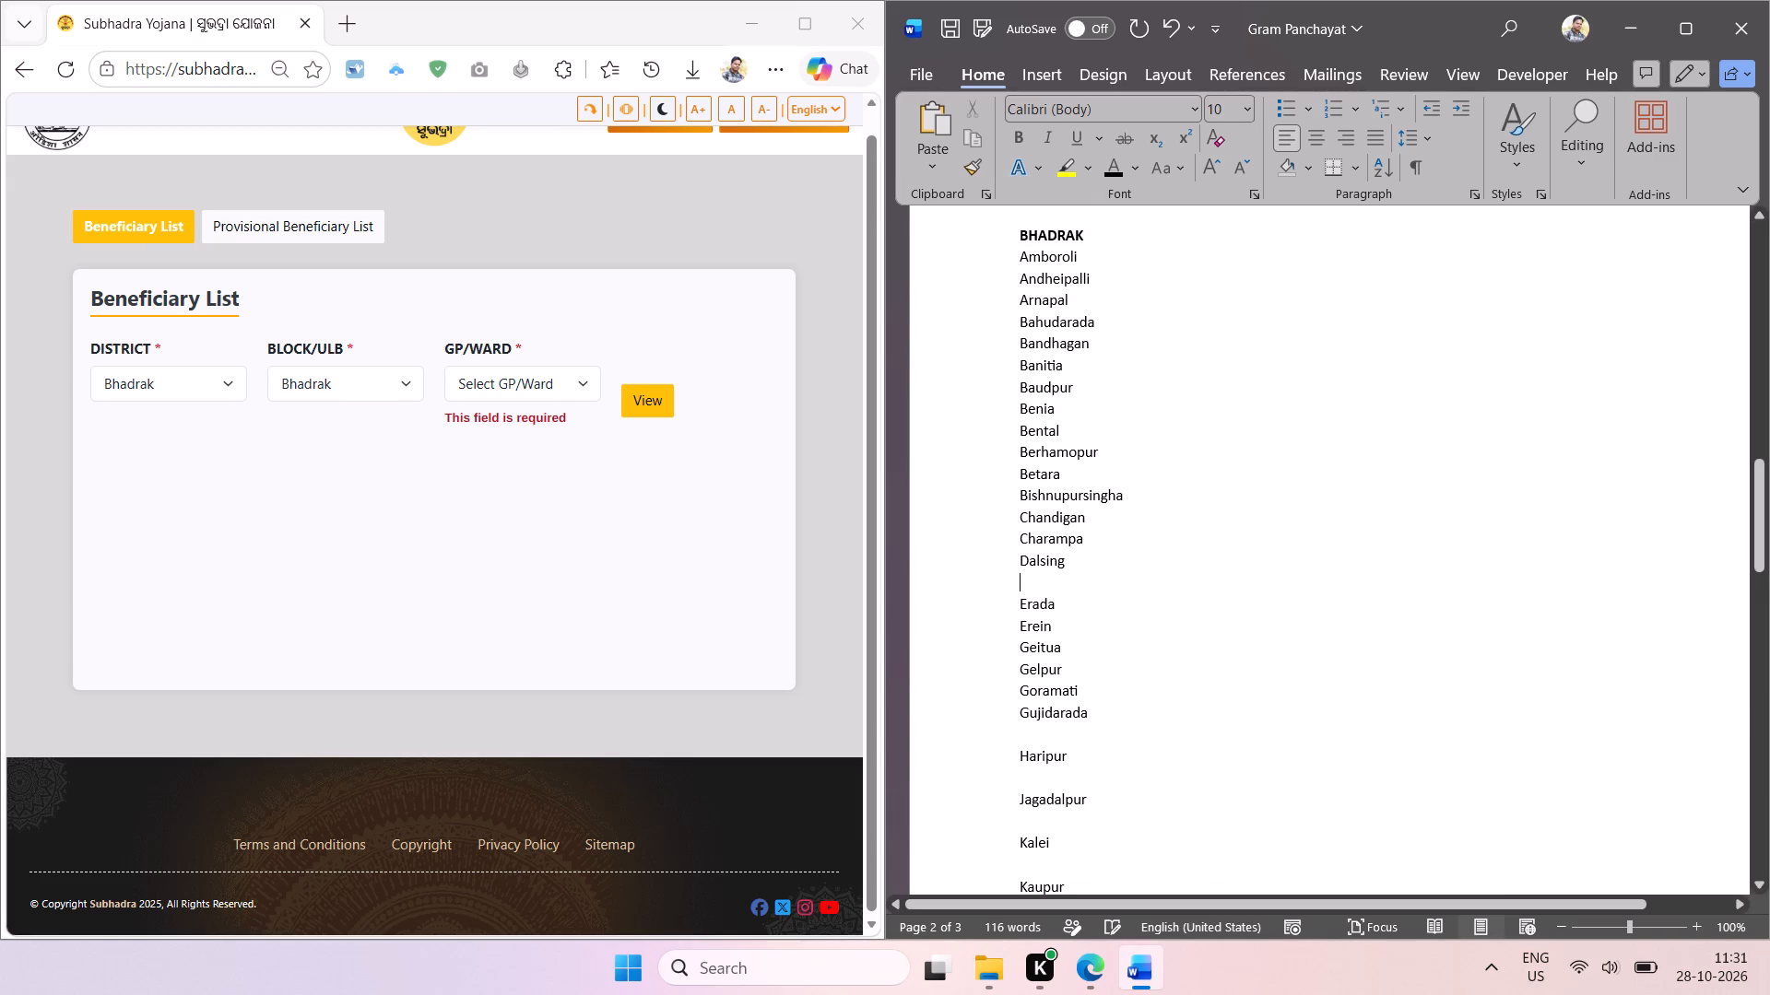
key(BackSpace)
Delete the blank lines between the names from Gujidarada to Kodabaruan.
click(1042, 849)
key(BackSpace)
click(1047, 791)
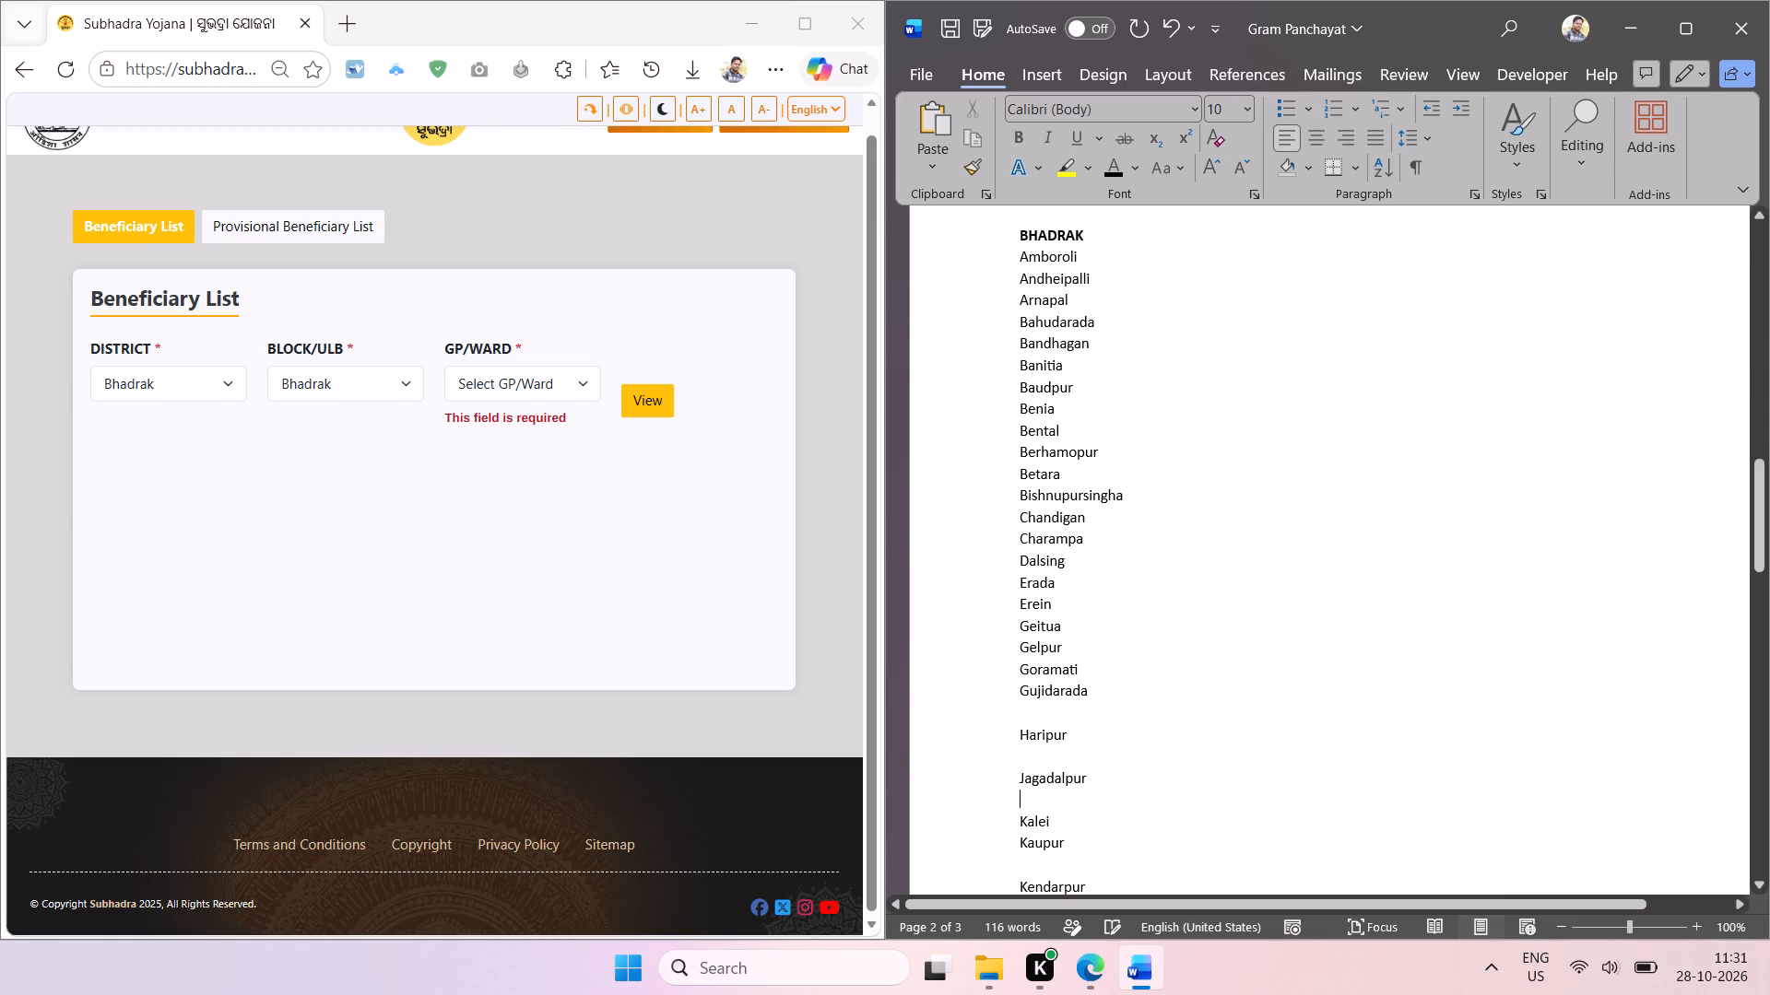
key(BackSpace)
click(1047, 758)
key(BackSpace)
click(1054, 719)
key(BackSpace)
click(1047, 795)
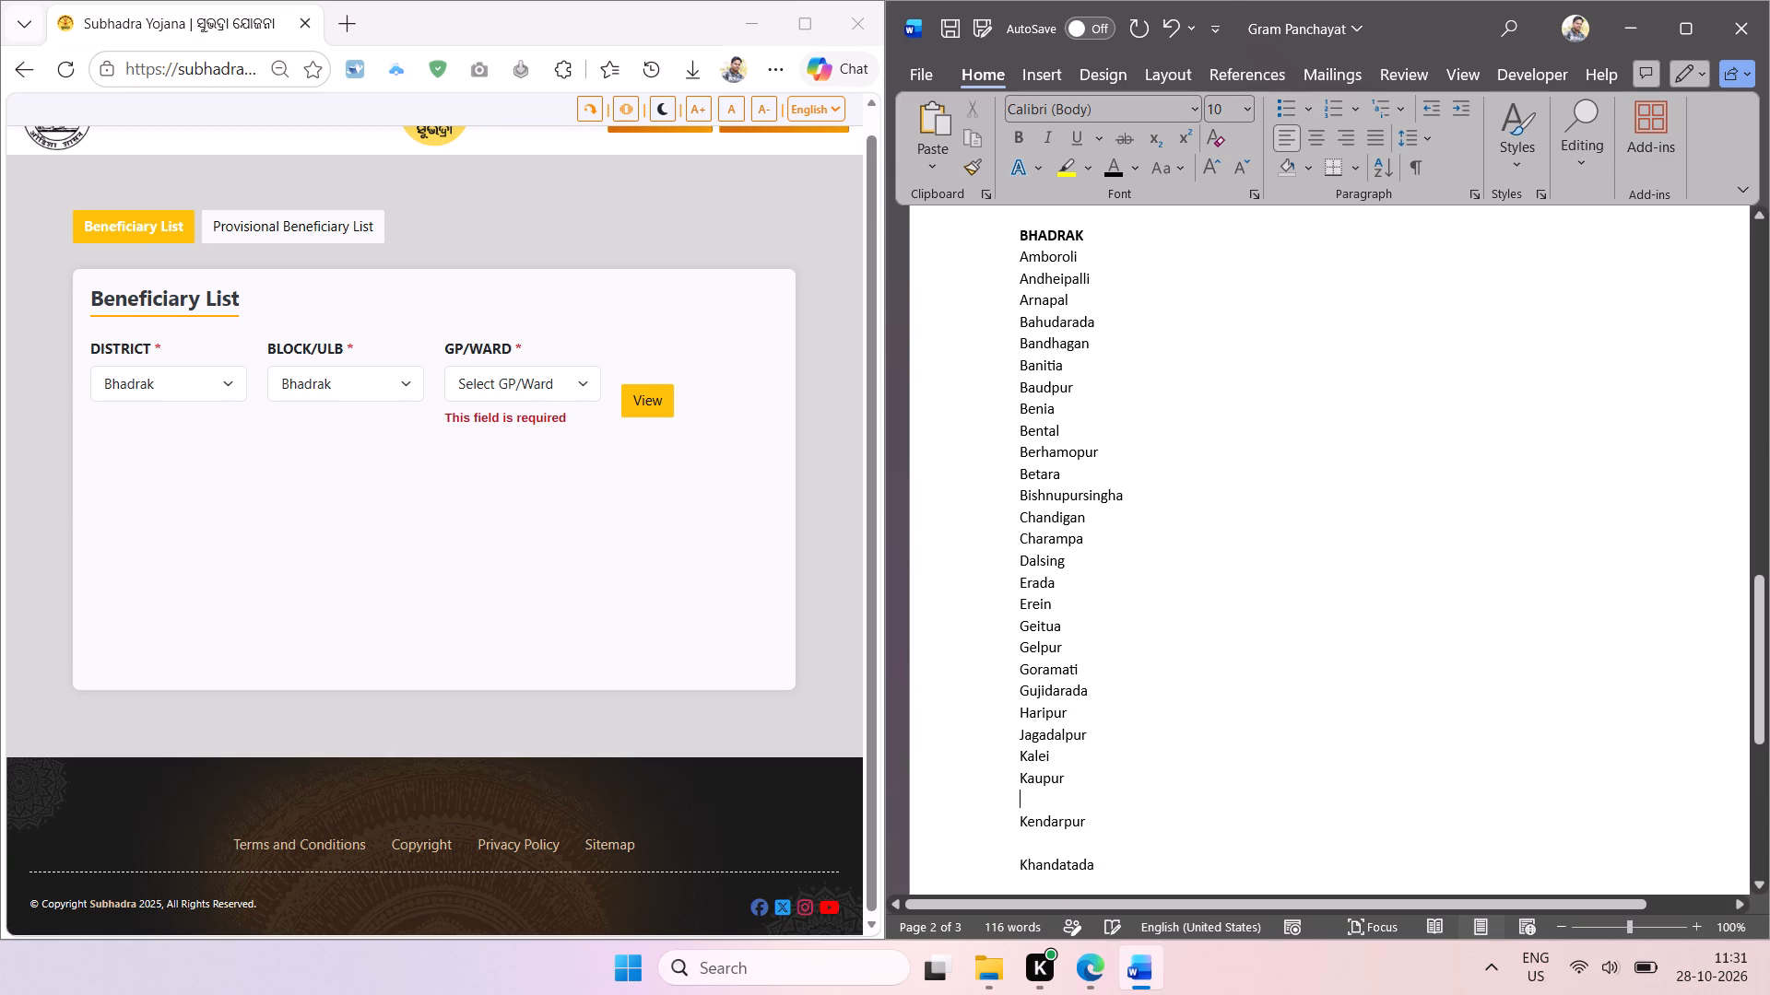
key(BackSpace)
click(1042, 812)
key(BackSpace)
click(1042, 842)
key(BackSpace)
Delete the blank lines between the names from Rahanja to Sahada.
drag(1760, 614, 1769, 748)
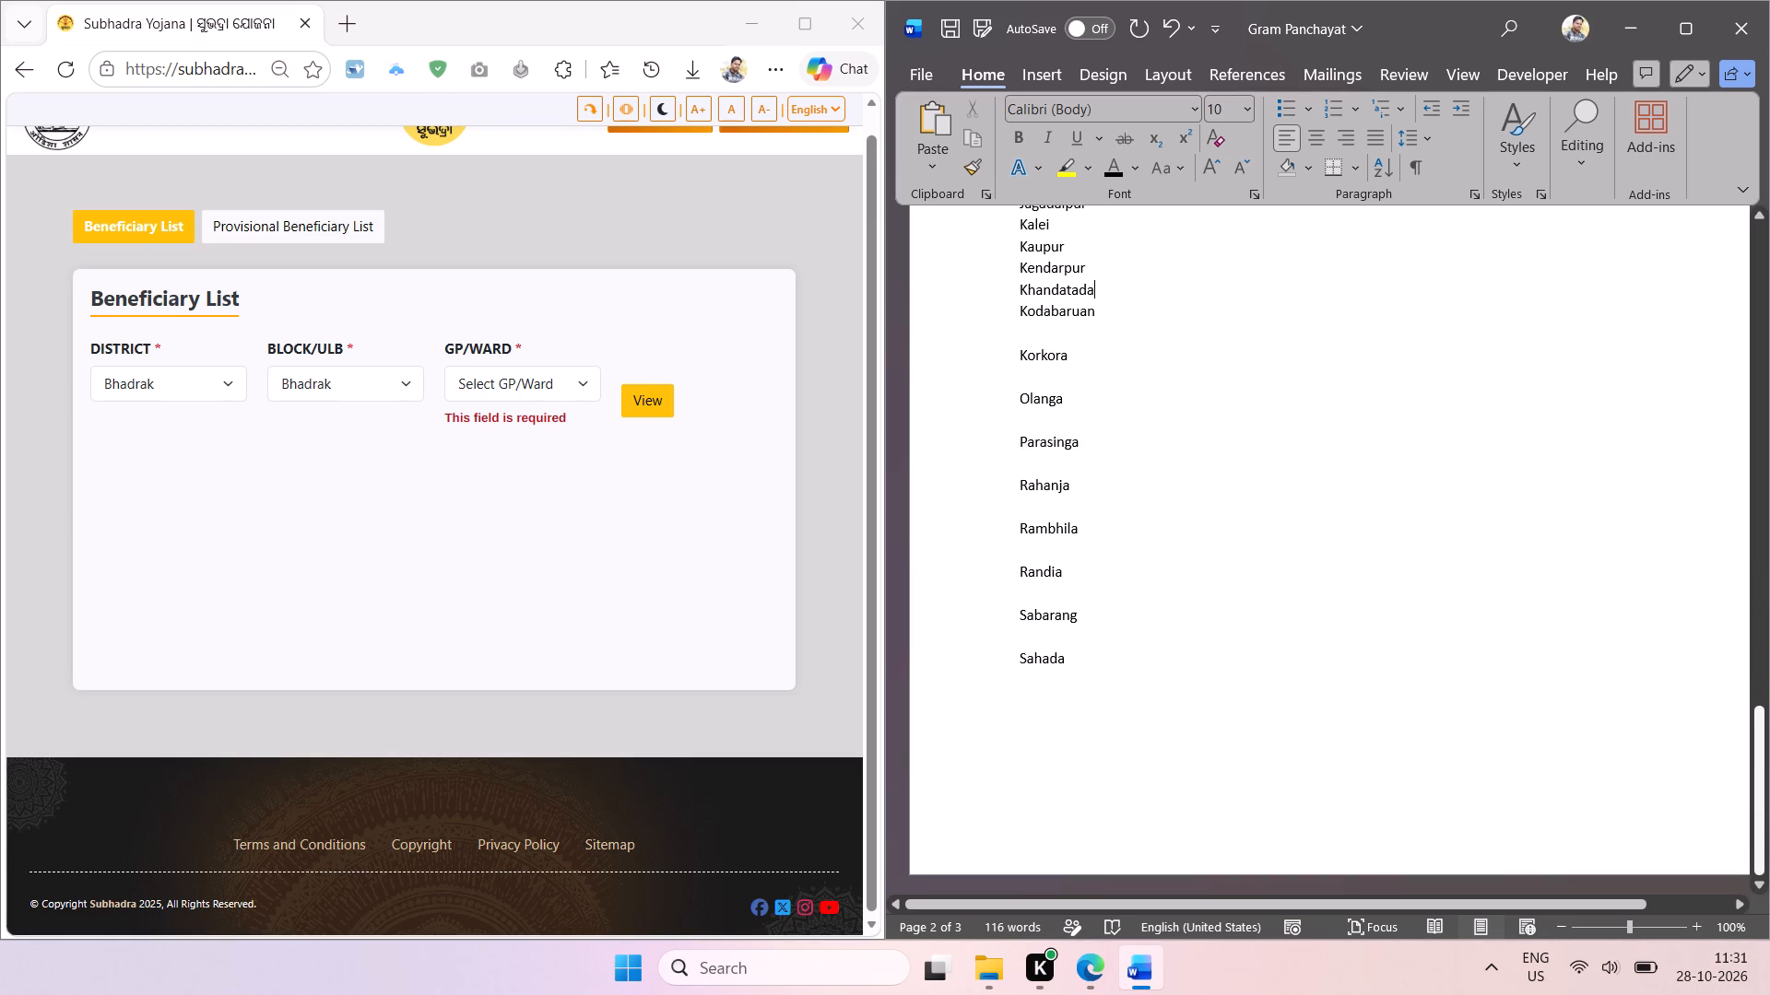
click(1032, 640)
key(BackSpace)
click(1037, 598)
key(BackSpace)
click(1039, 560)
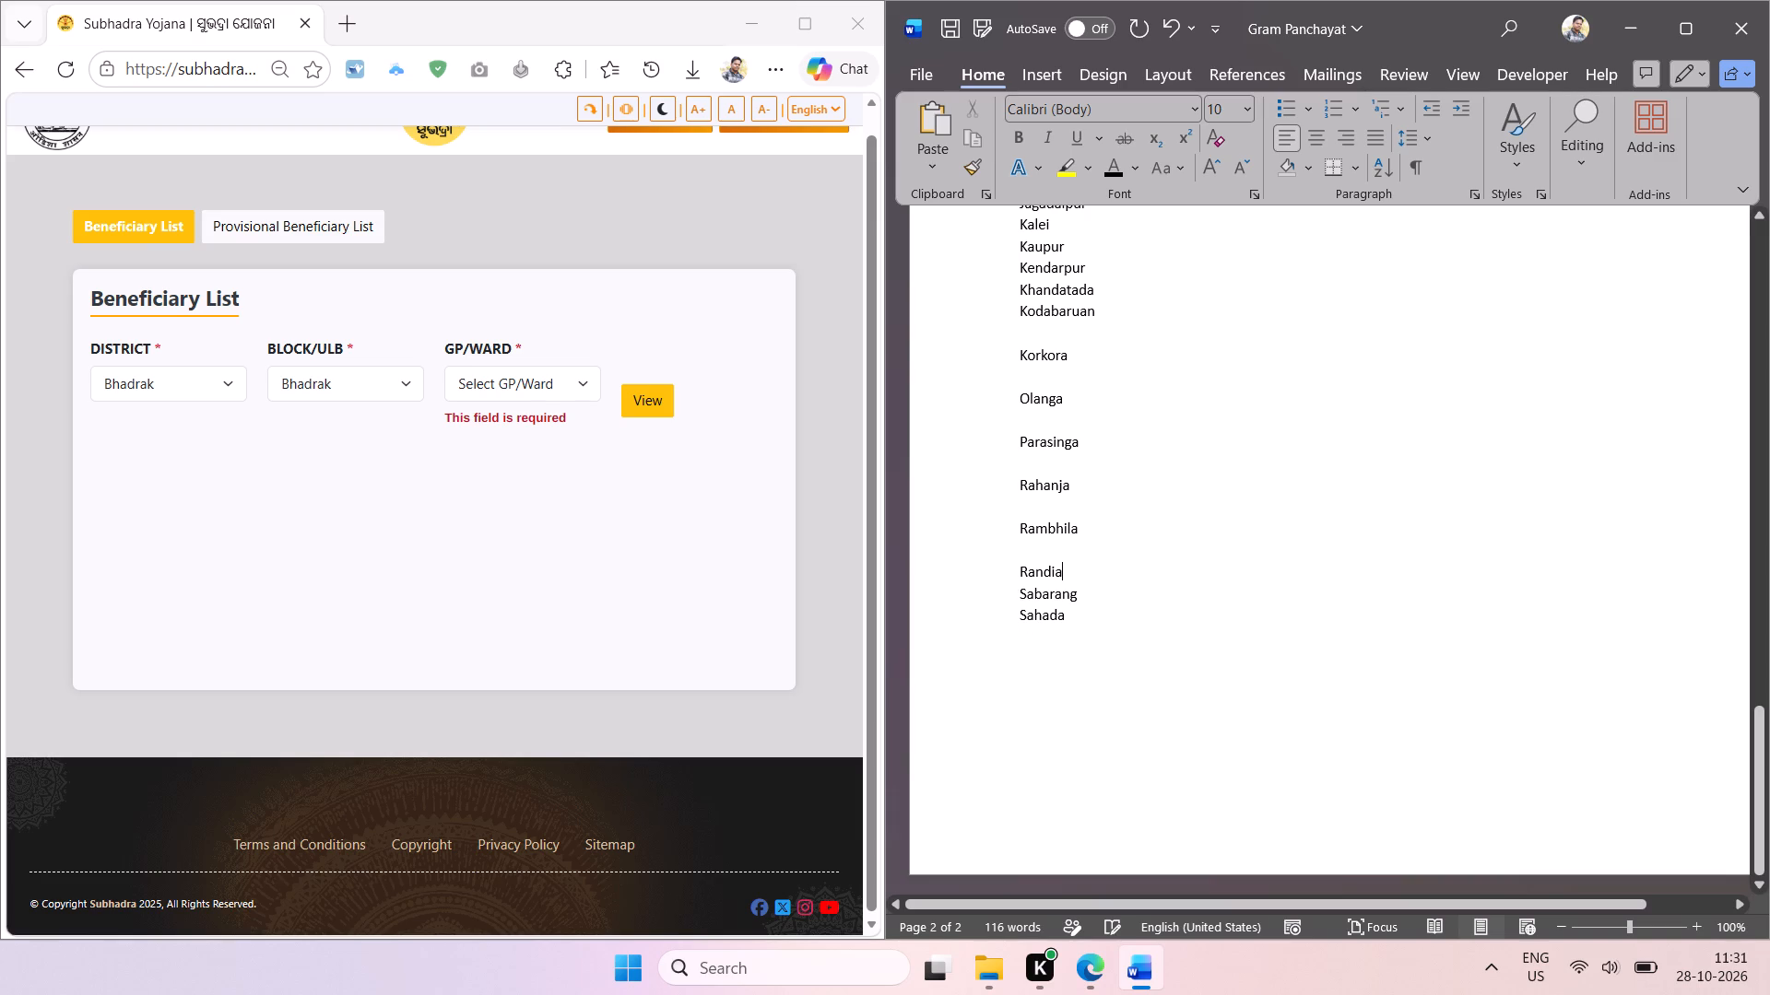
key(BackSpace)
click(1044, 508)
key(BackSpace)
click(1044, 474)
key(BackSpace)
click(1039, 421)
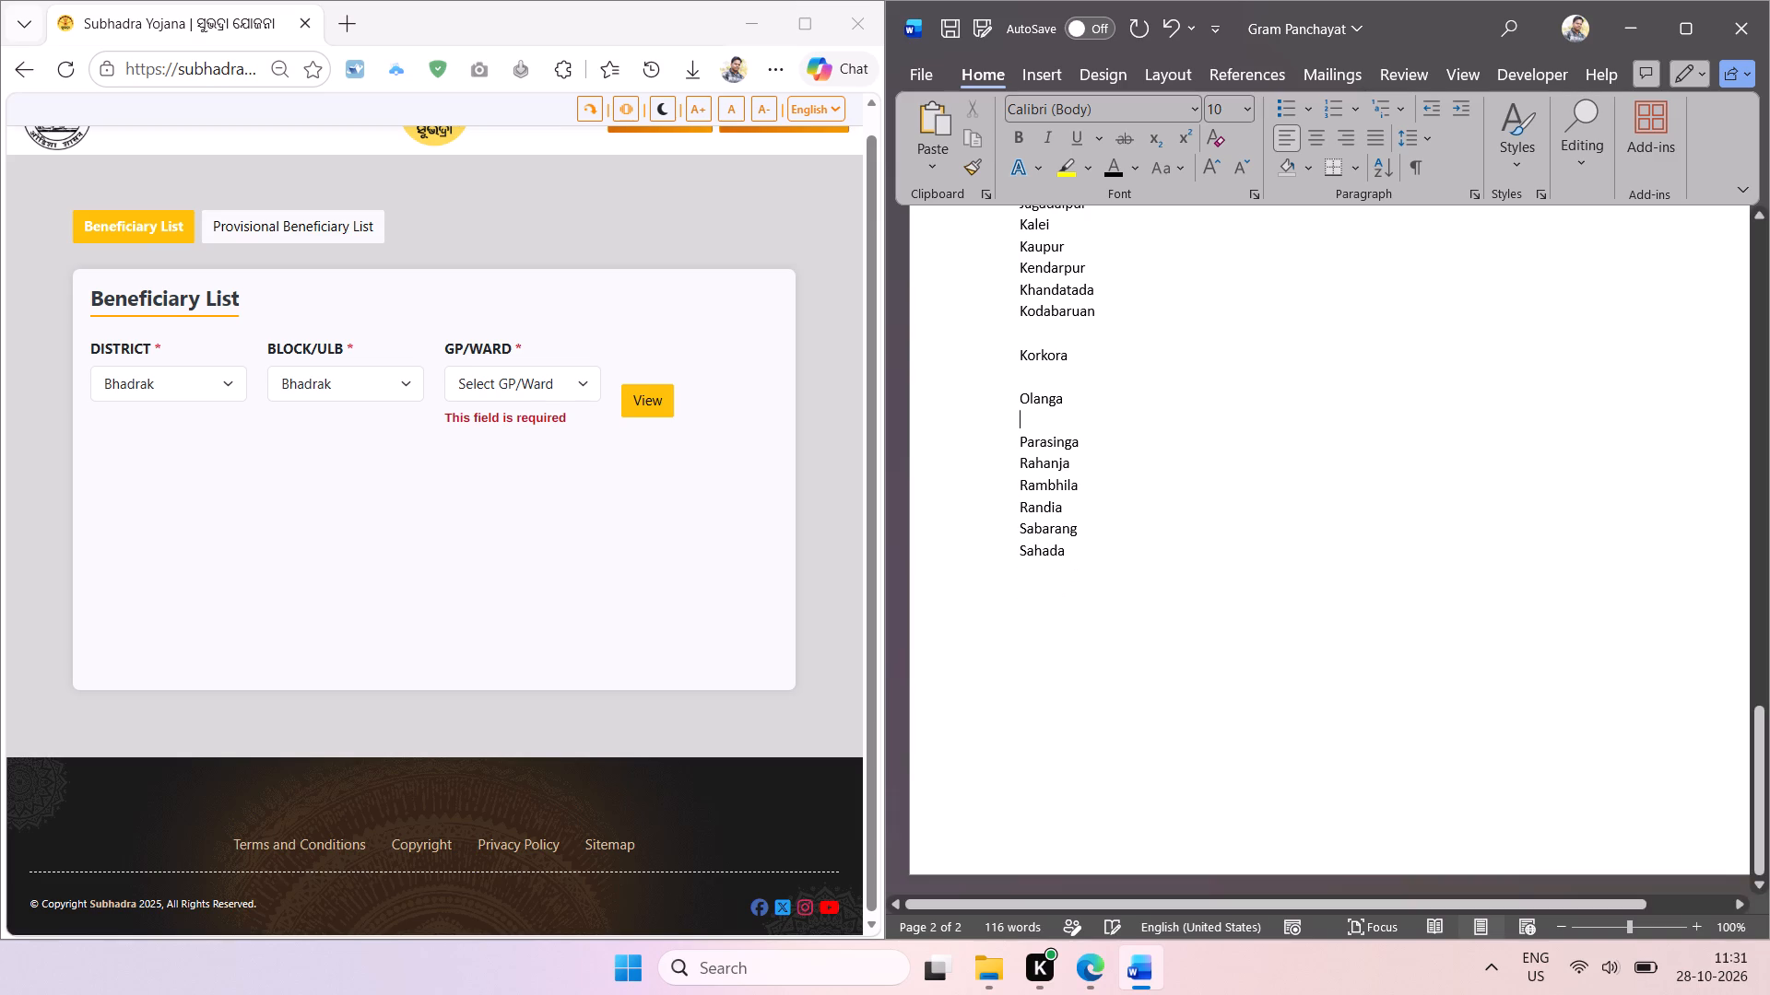
key(BackSpace)
click(1038, 381)
key(BackSpace)
click(1039, 336)
key(BackSpace)
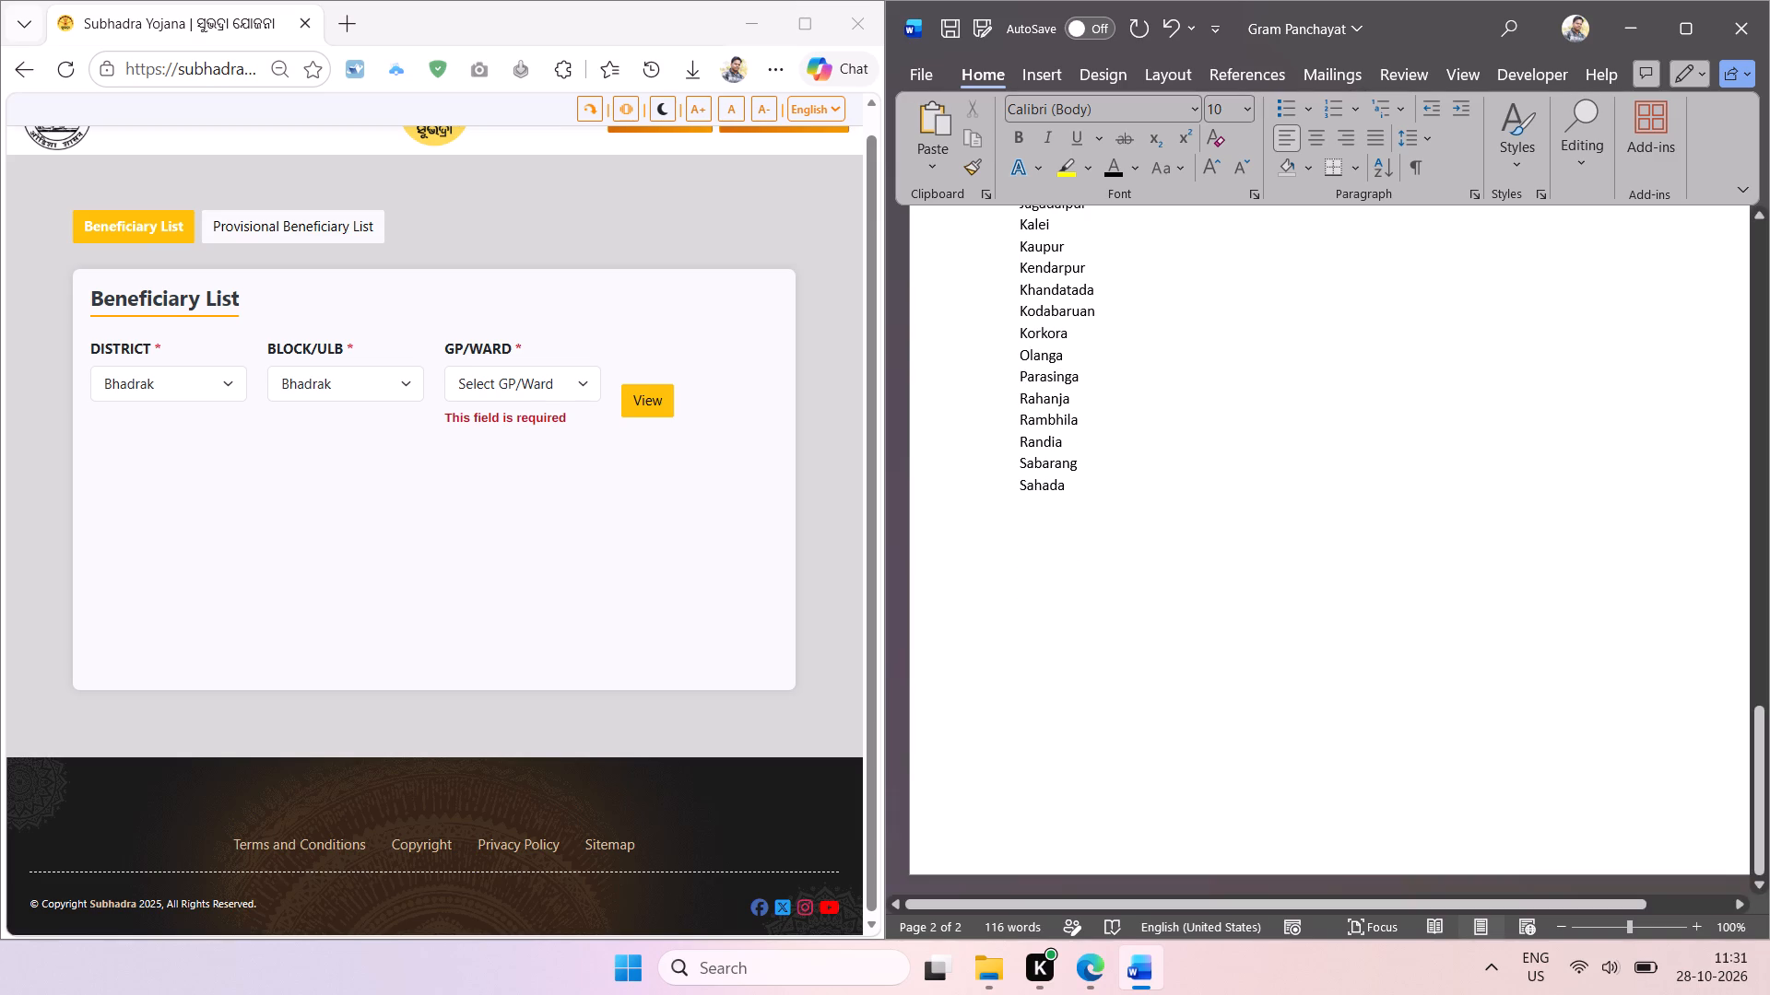
Sort the Bhadrak block's gram panchayat names from Amboroli to Sahada alphabetically.
scroll(1509, 510, left, 1)
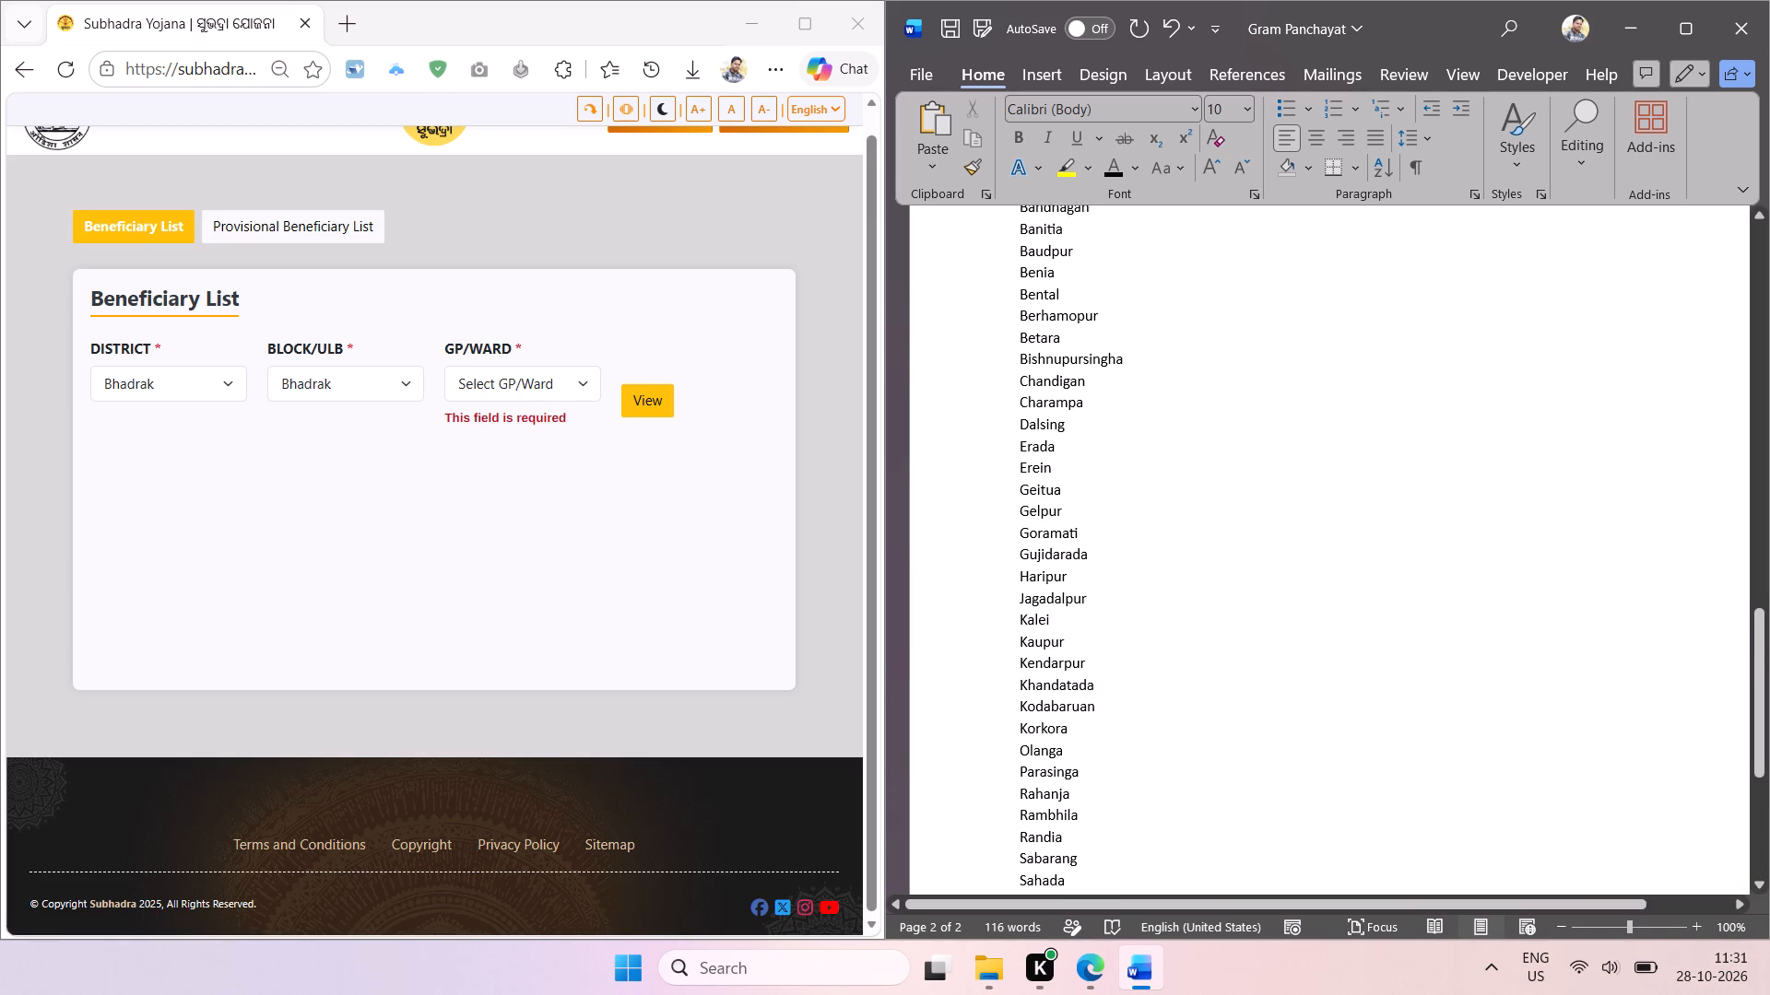
scroll(1509, 510, left, 1)
scroll(1213, 553, down, 1)
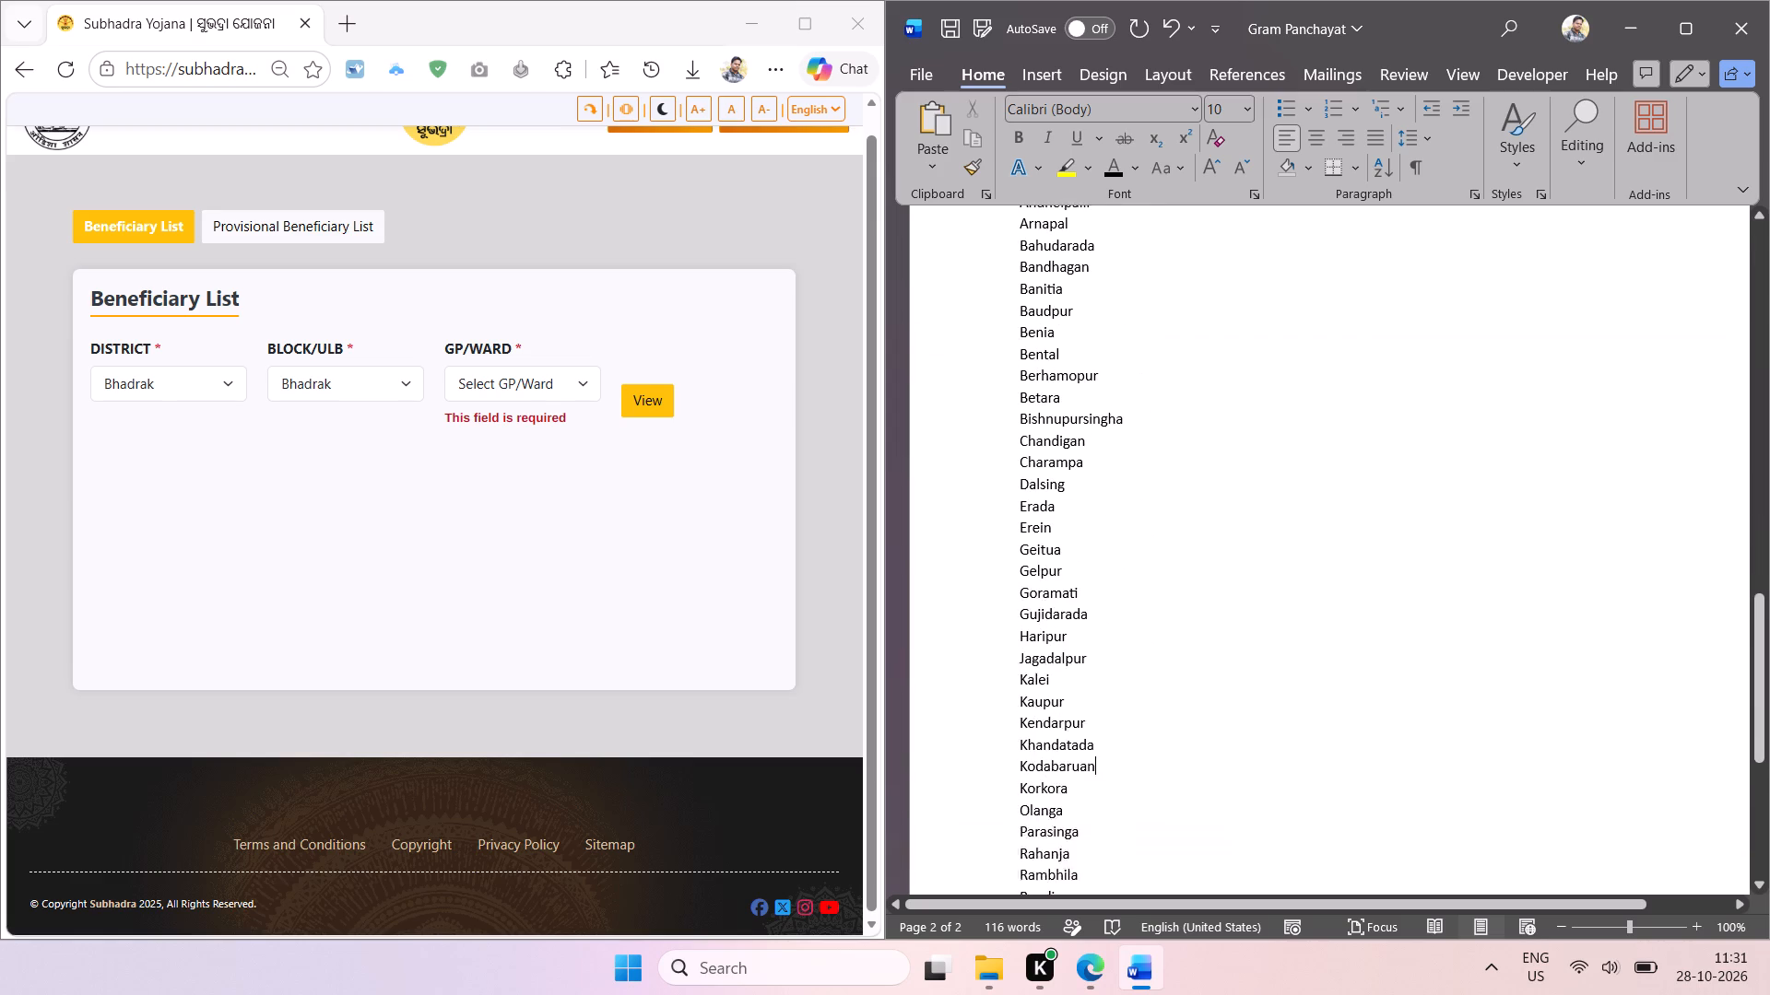
scroll(1209, 553, down, 1)
click(1017, 265)
scroll(1120, 557, down, 2)
shift+click(1068, 790)
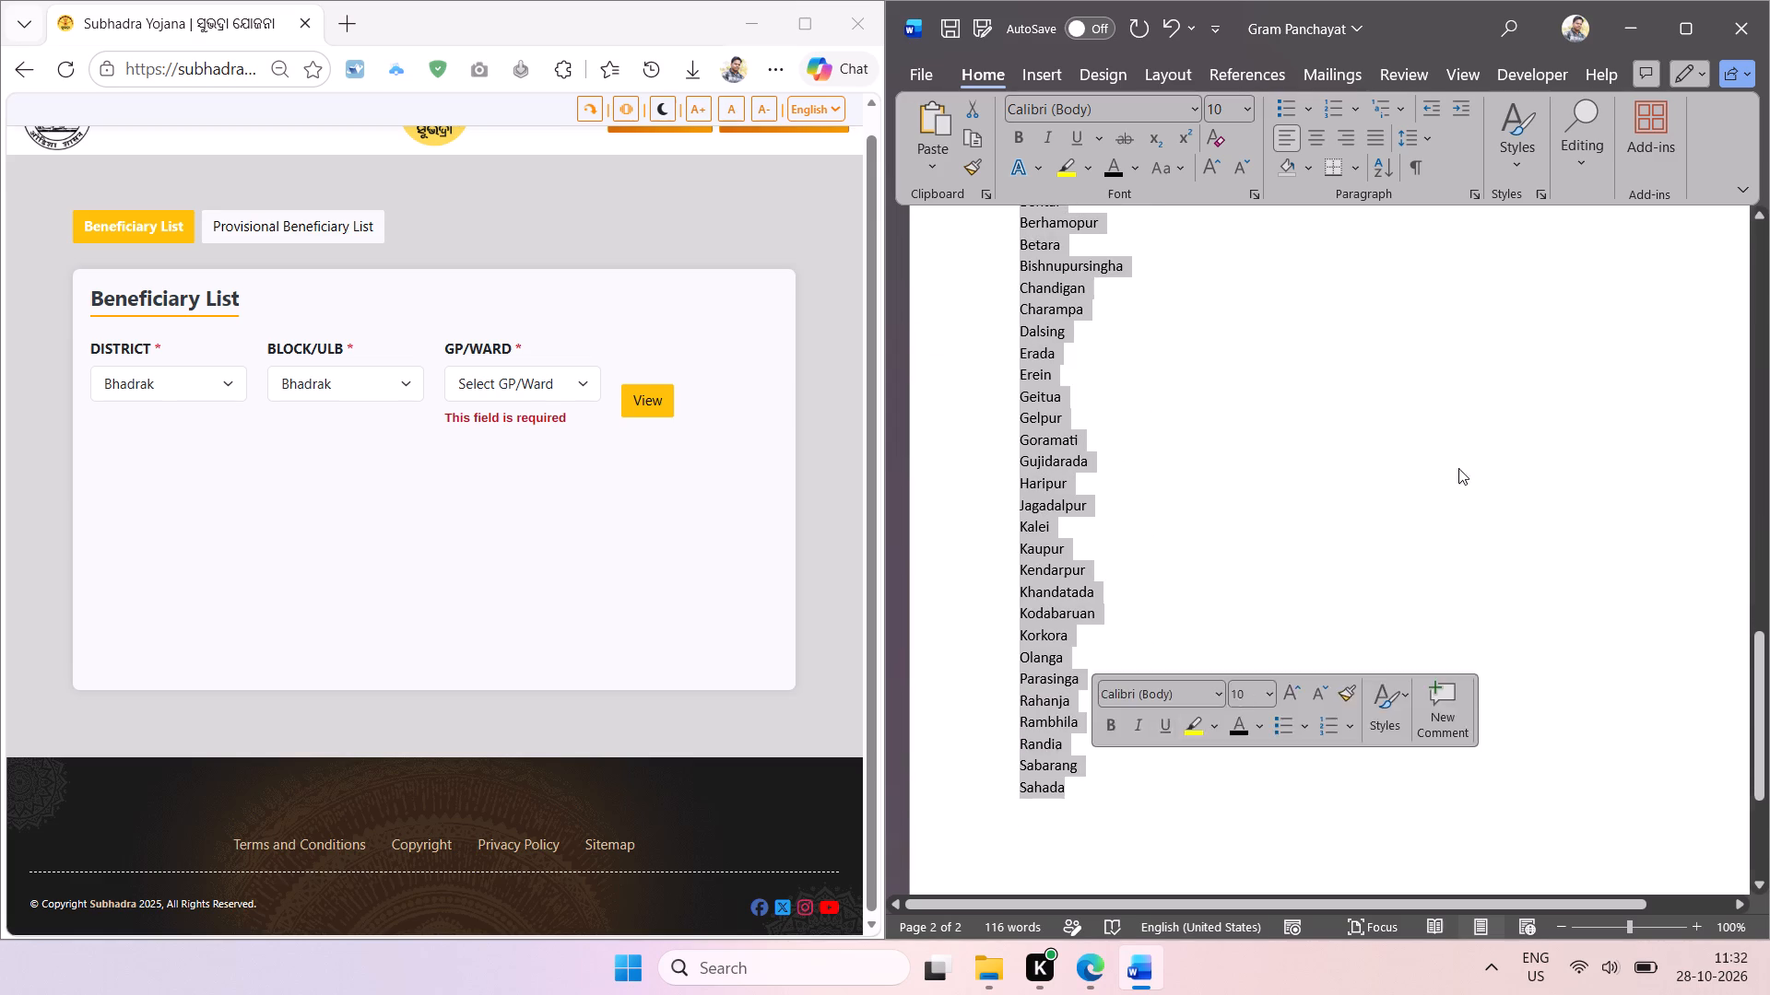
click(1376, 168)
key(Return)
Format the Bhadrak block's names from Amboroli to Sahada as a numbered list and decrease its indent.
click(1327, 108)
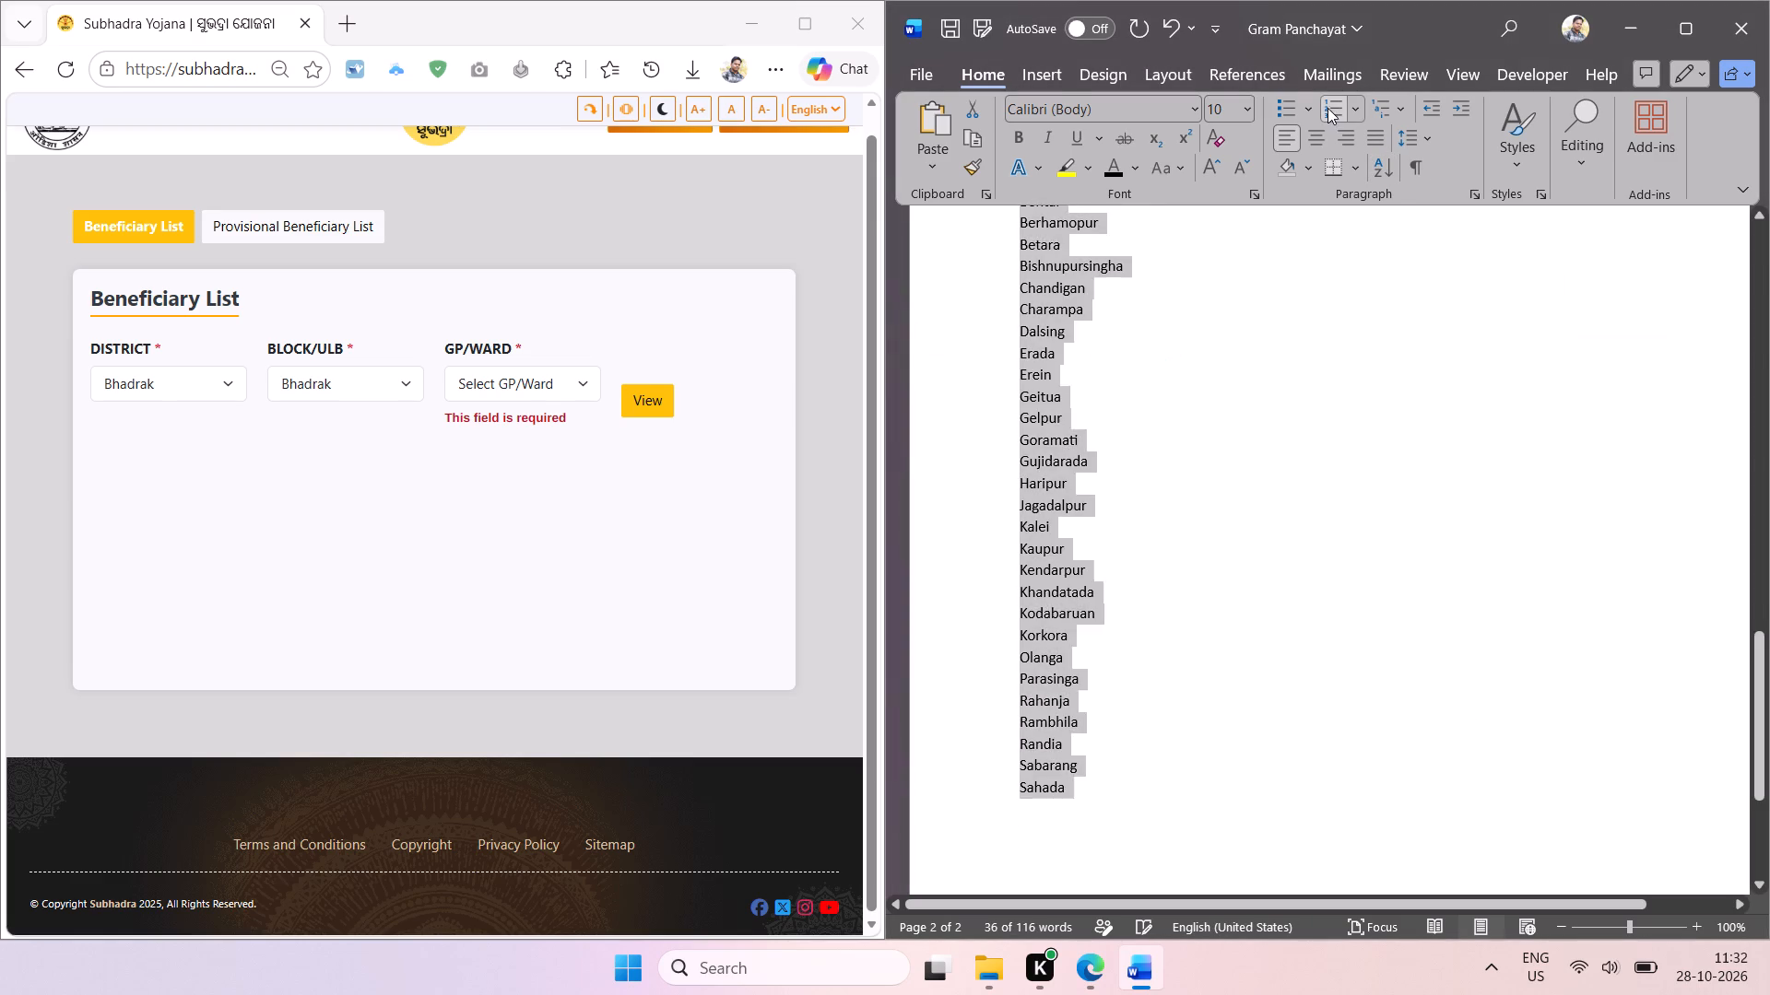
click(1422, 108)
click(1198, 405)
scroll(1209, 430, down, 1)
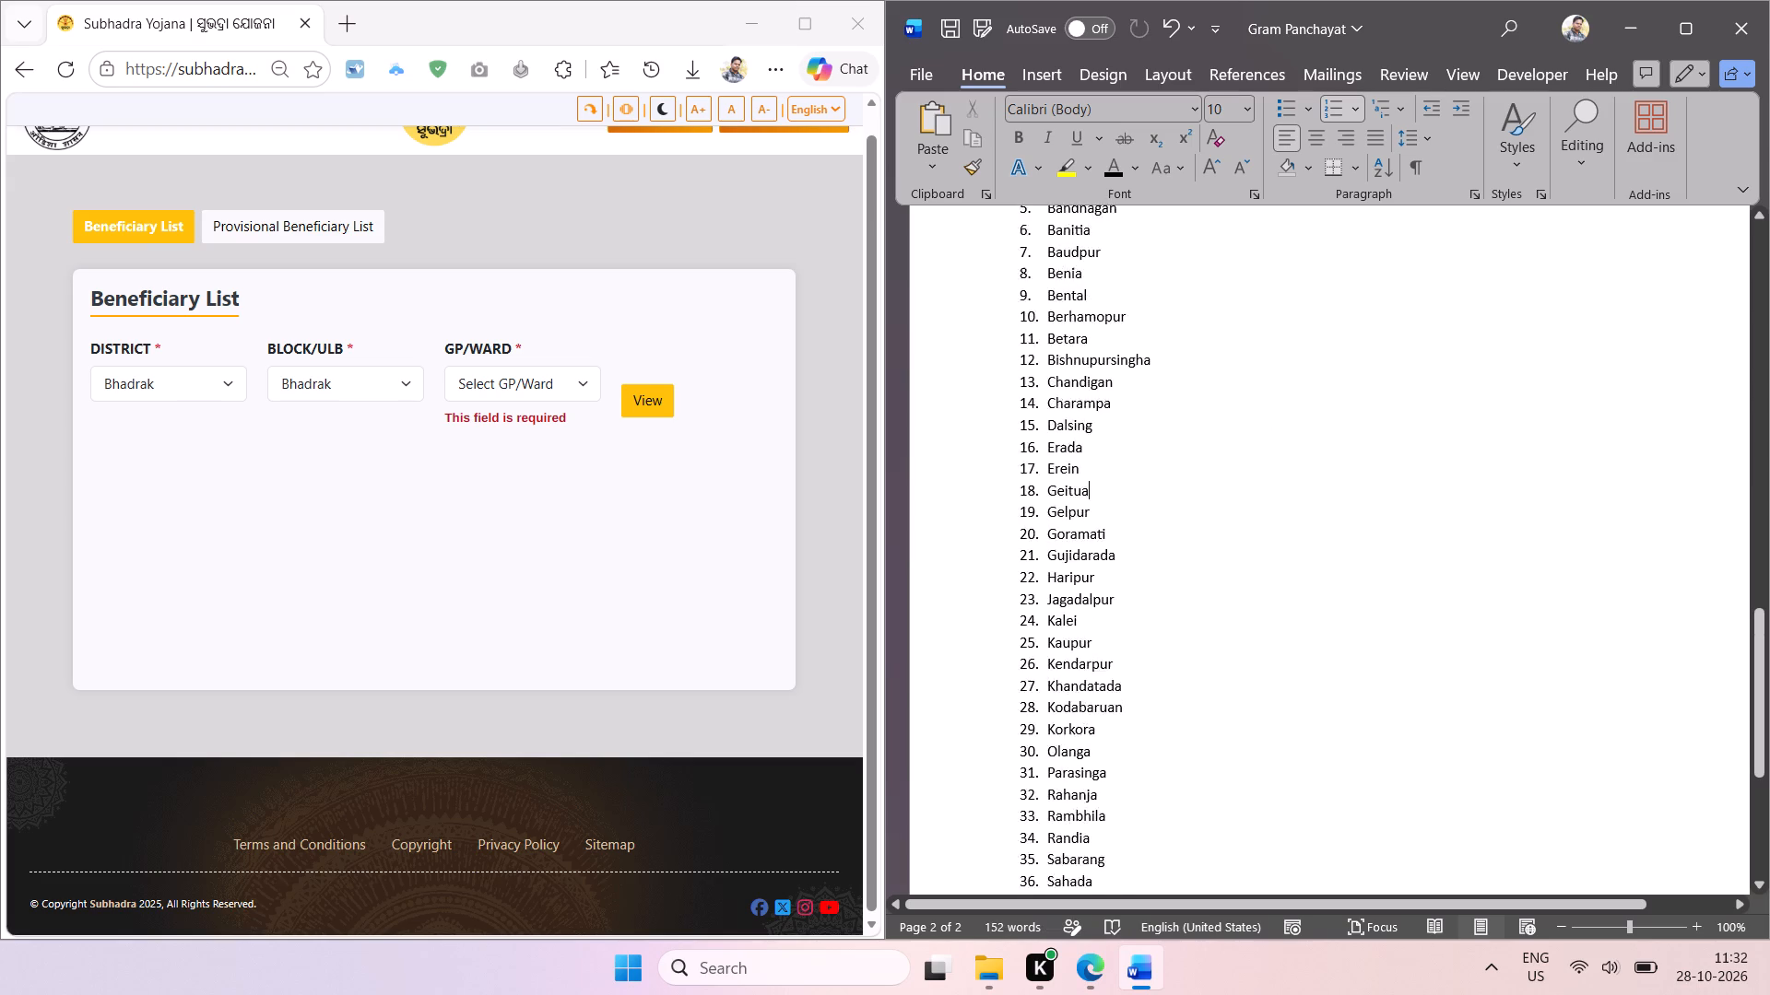
scroll(1209, 430, down, 1)
Copy the bold BHADRAK heading and paste it below the numbered list, leaving one blank line after Sahada.
scroll(1153, 697, up, 1)
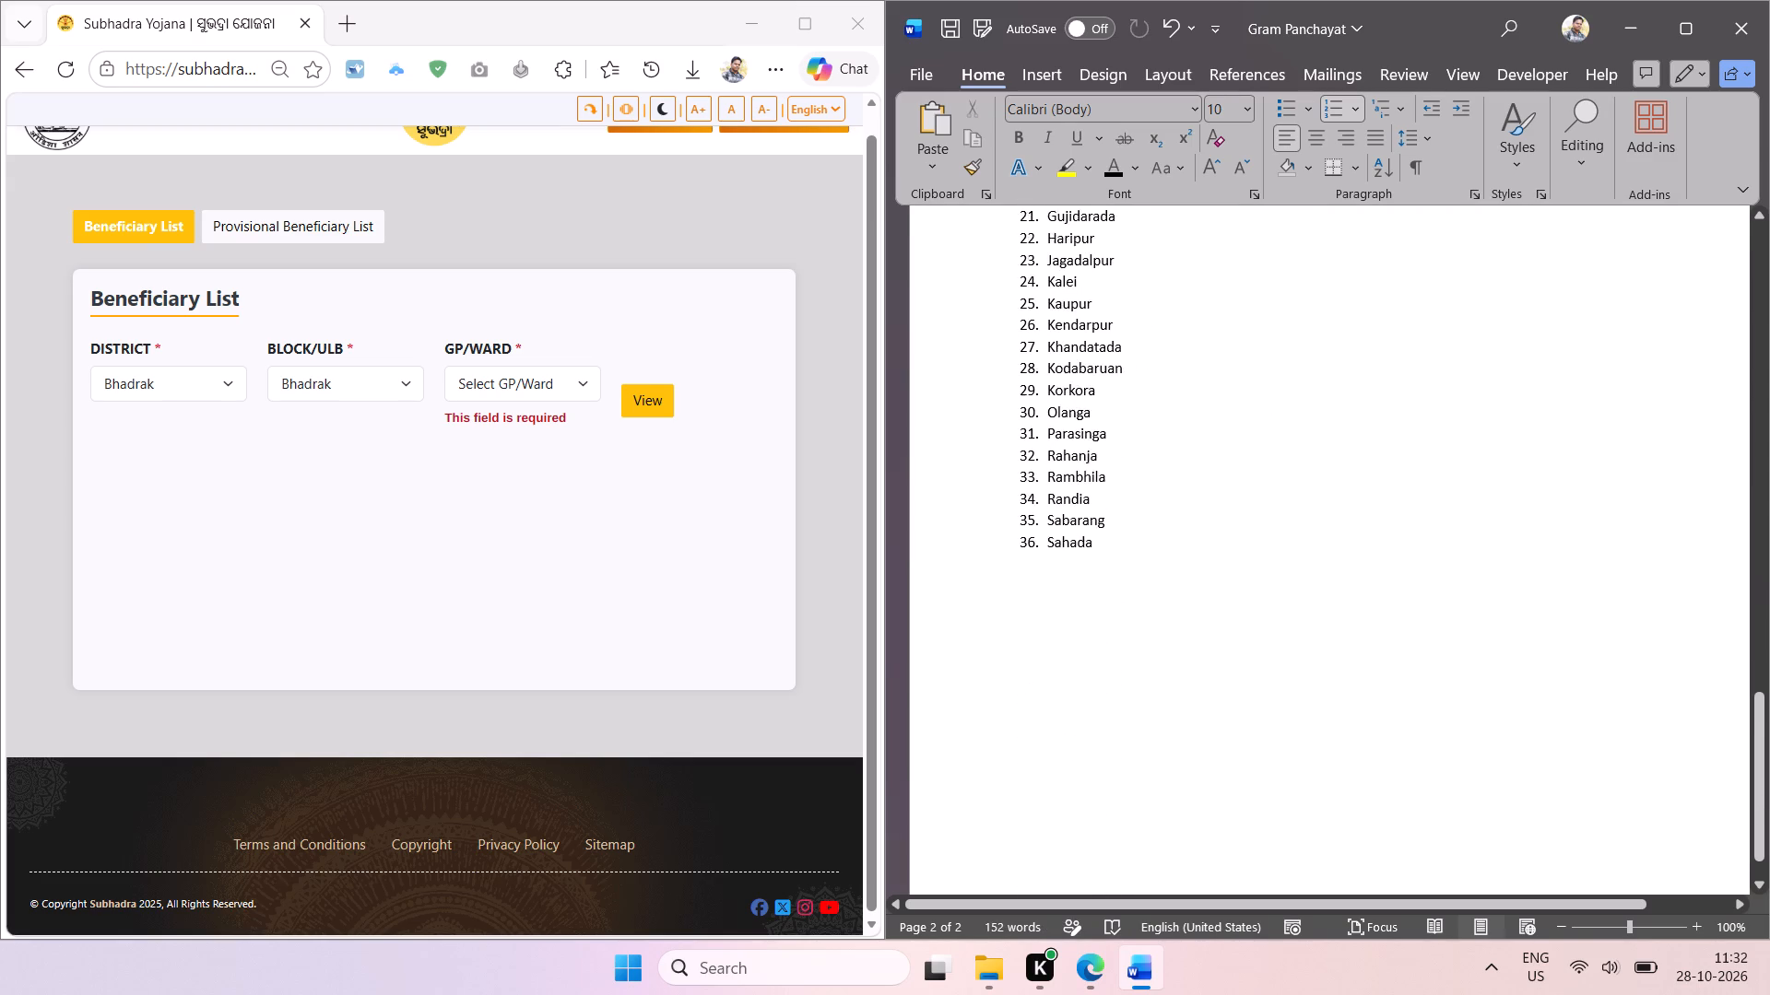
scroll(1137, 637, up, 1)
double_click(1072, 247)
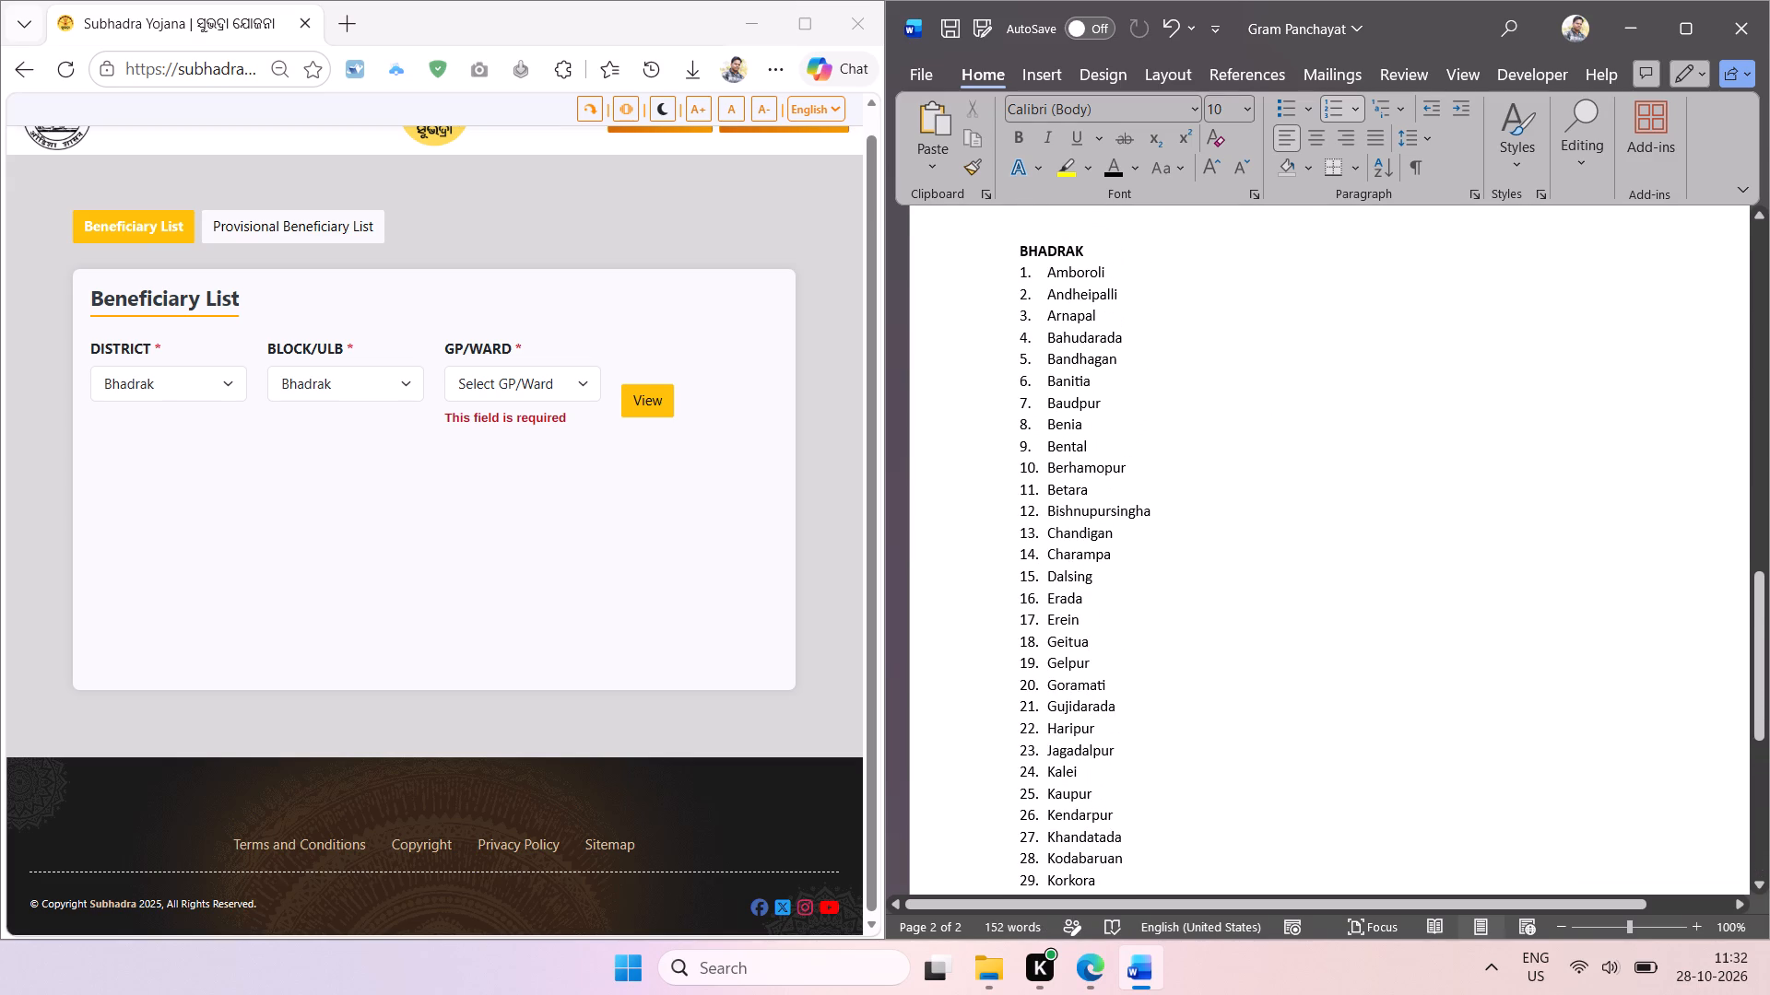
key(ctrl+c)
click(1200, 731)
scroll(1199, 727, down, 1)
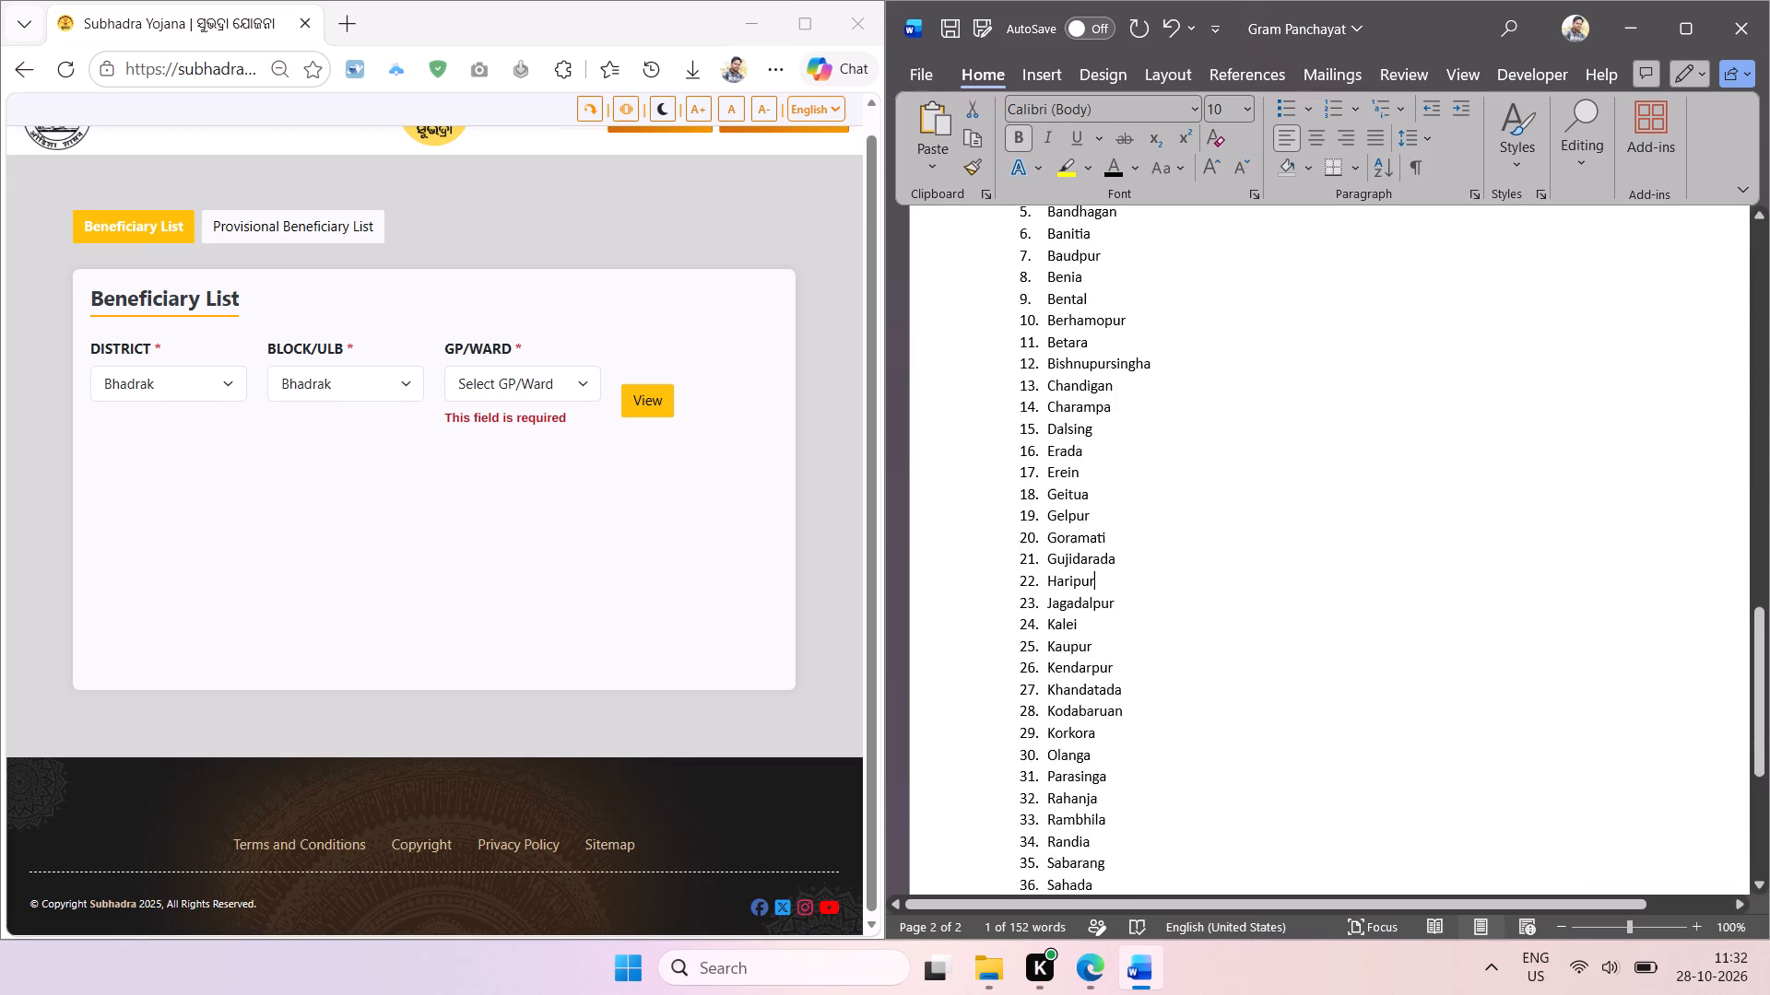
scroll(1199, 727, down, 2)
click(1130, 490)
key(Return)
key(Return)
key(Return)
key(Return)
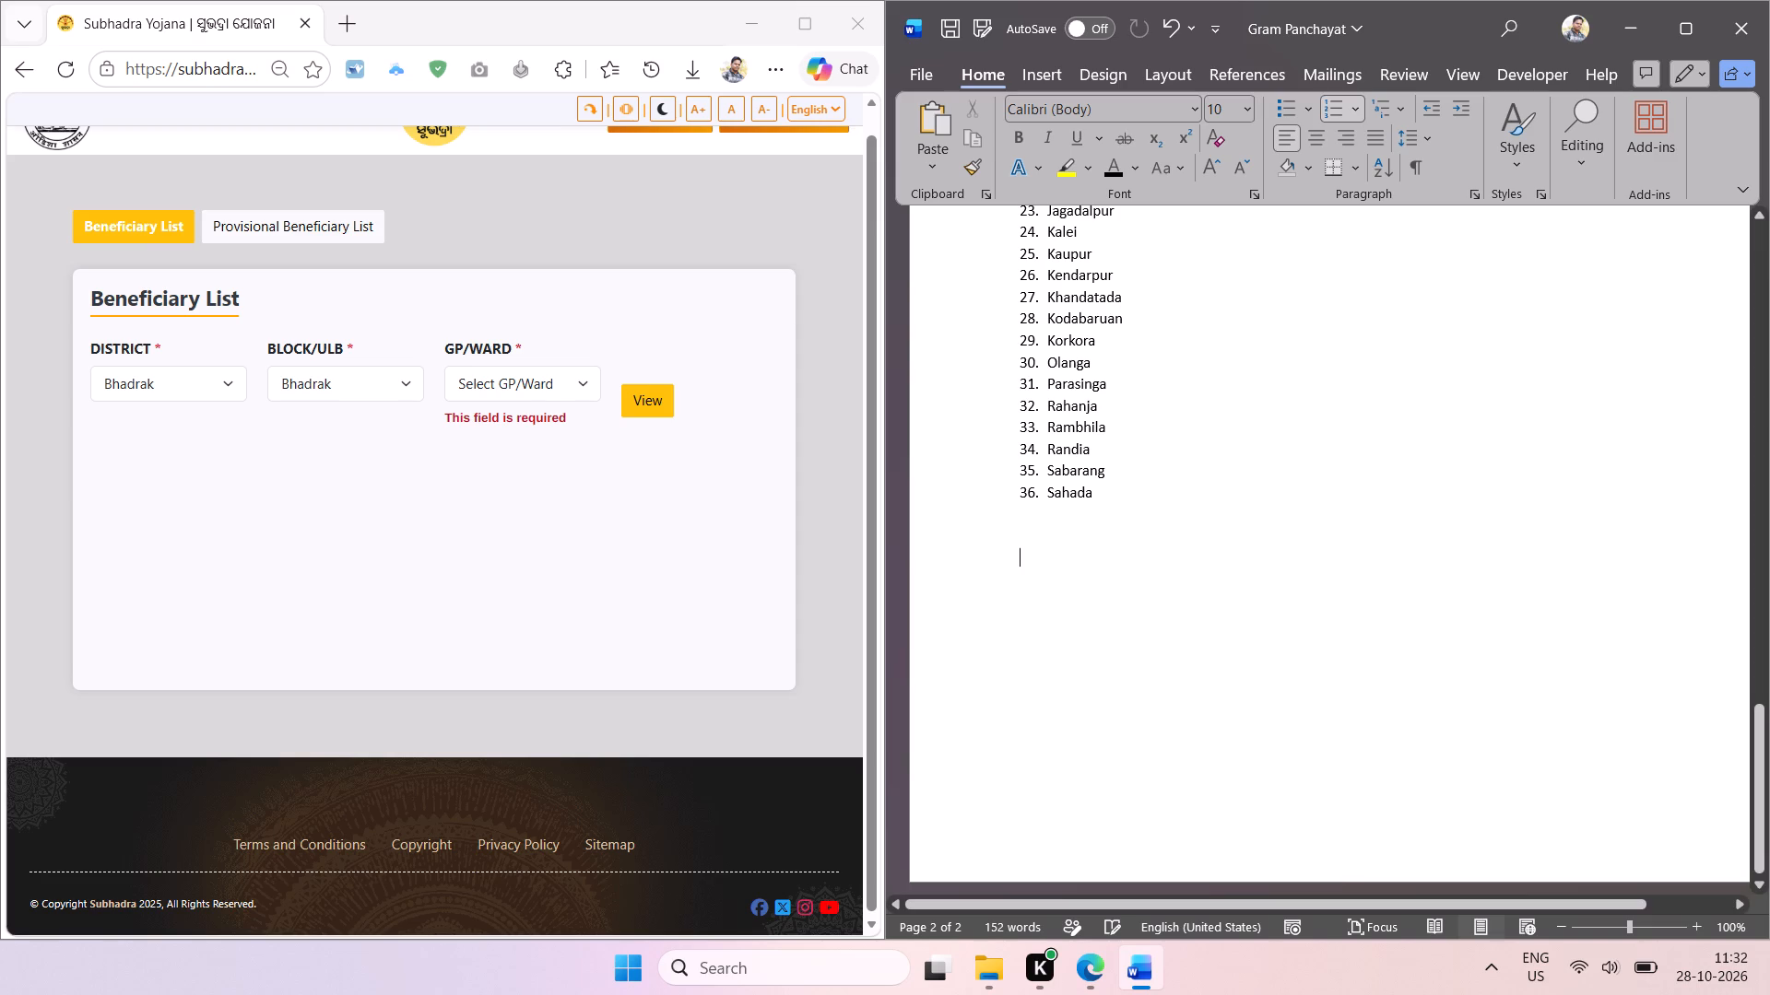
key(ctrl+v)
click(1049, 538)
key(BackSpace)
In the browser, select Bhandaripokhari as the block for Bhadrak district in the beneficiary list form.
scroll(1121, 557, down, 2)
scroll(1044, 573, down, 1)
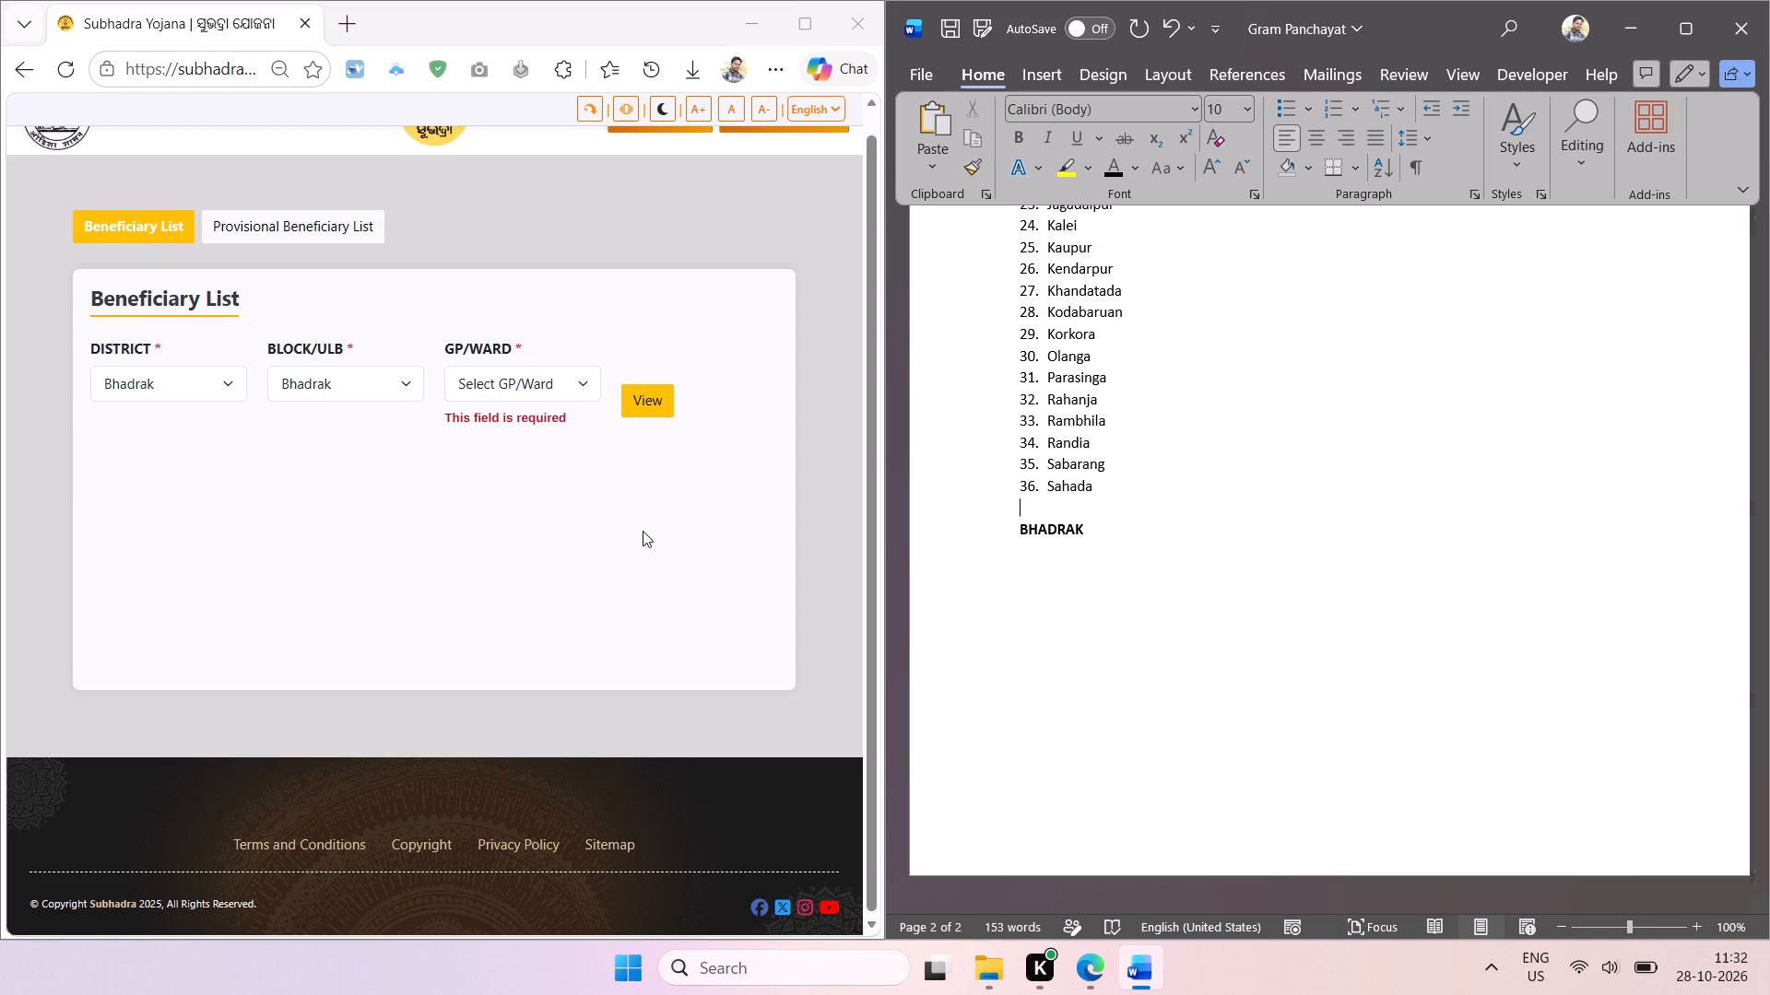
click(359, 380)
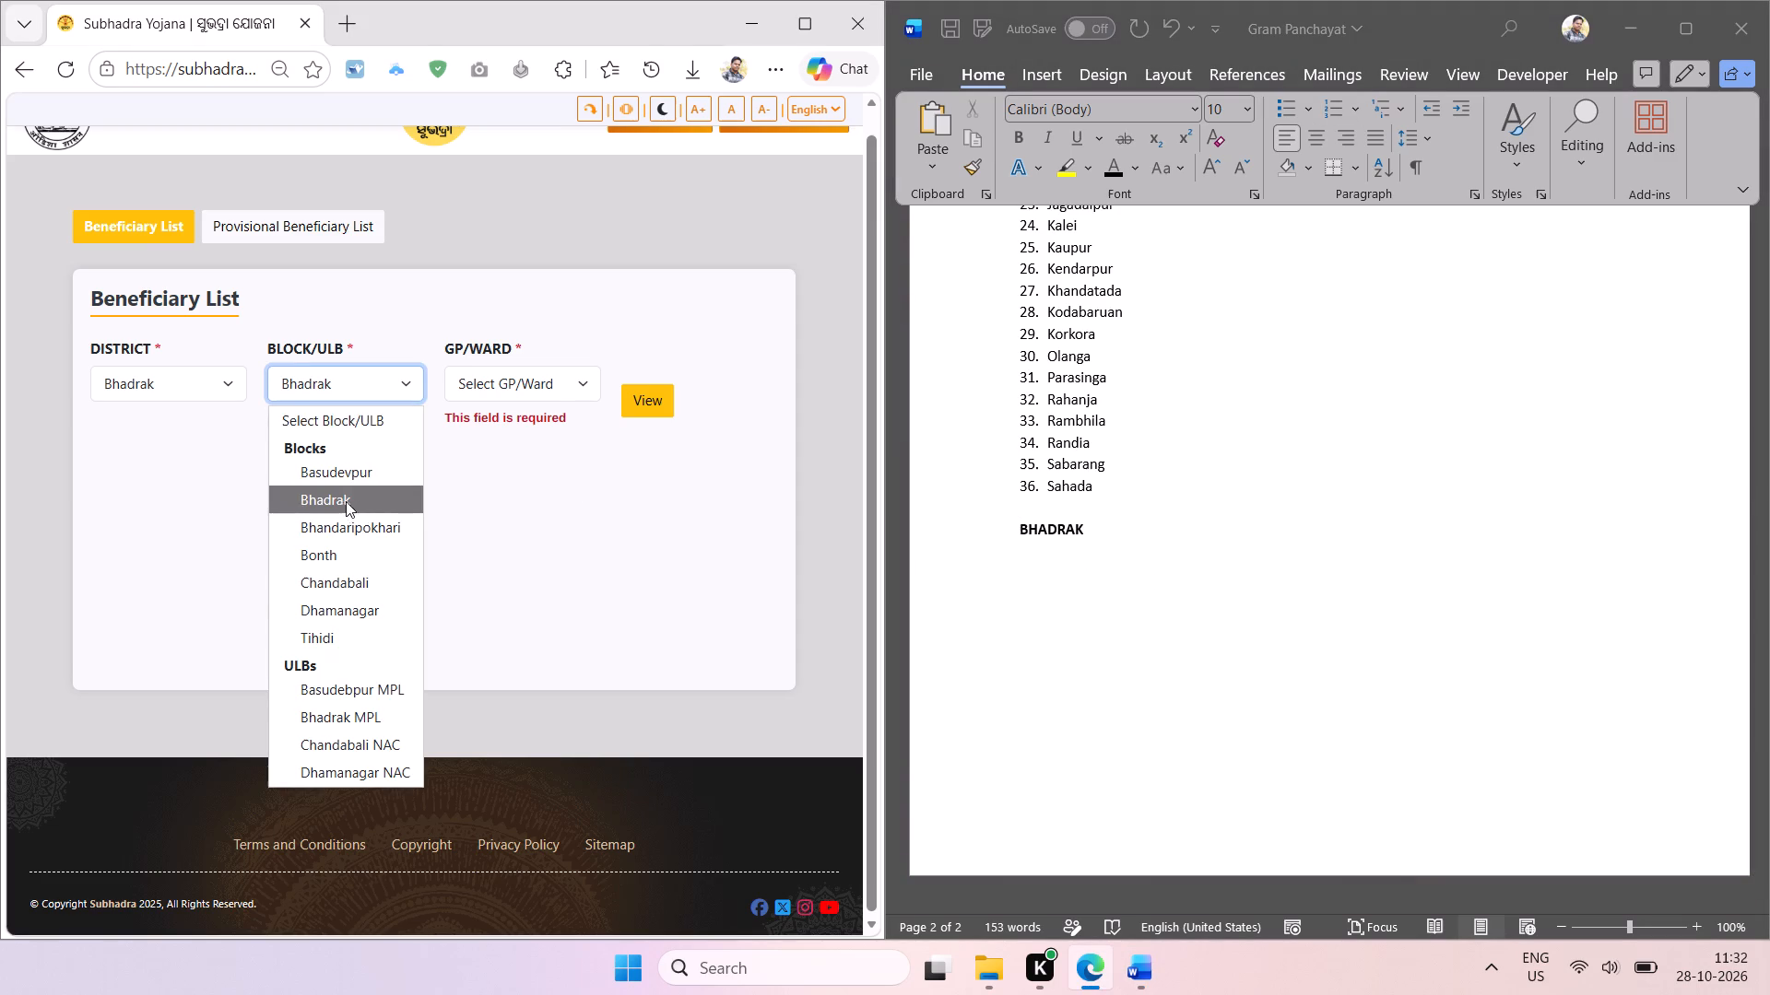
click(364, 527)
click(448, 531)
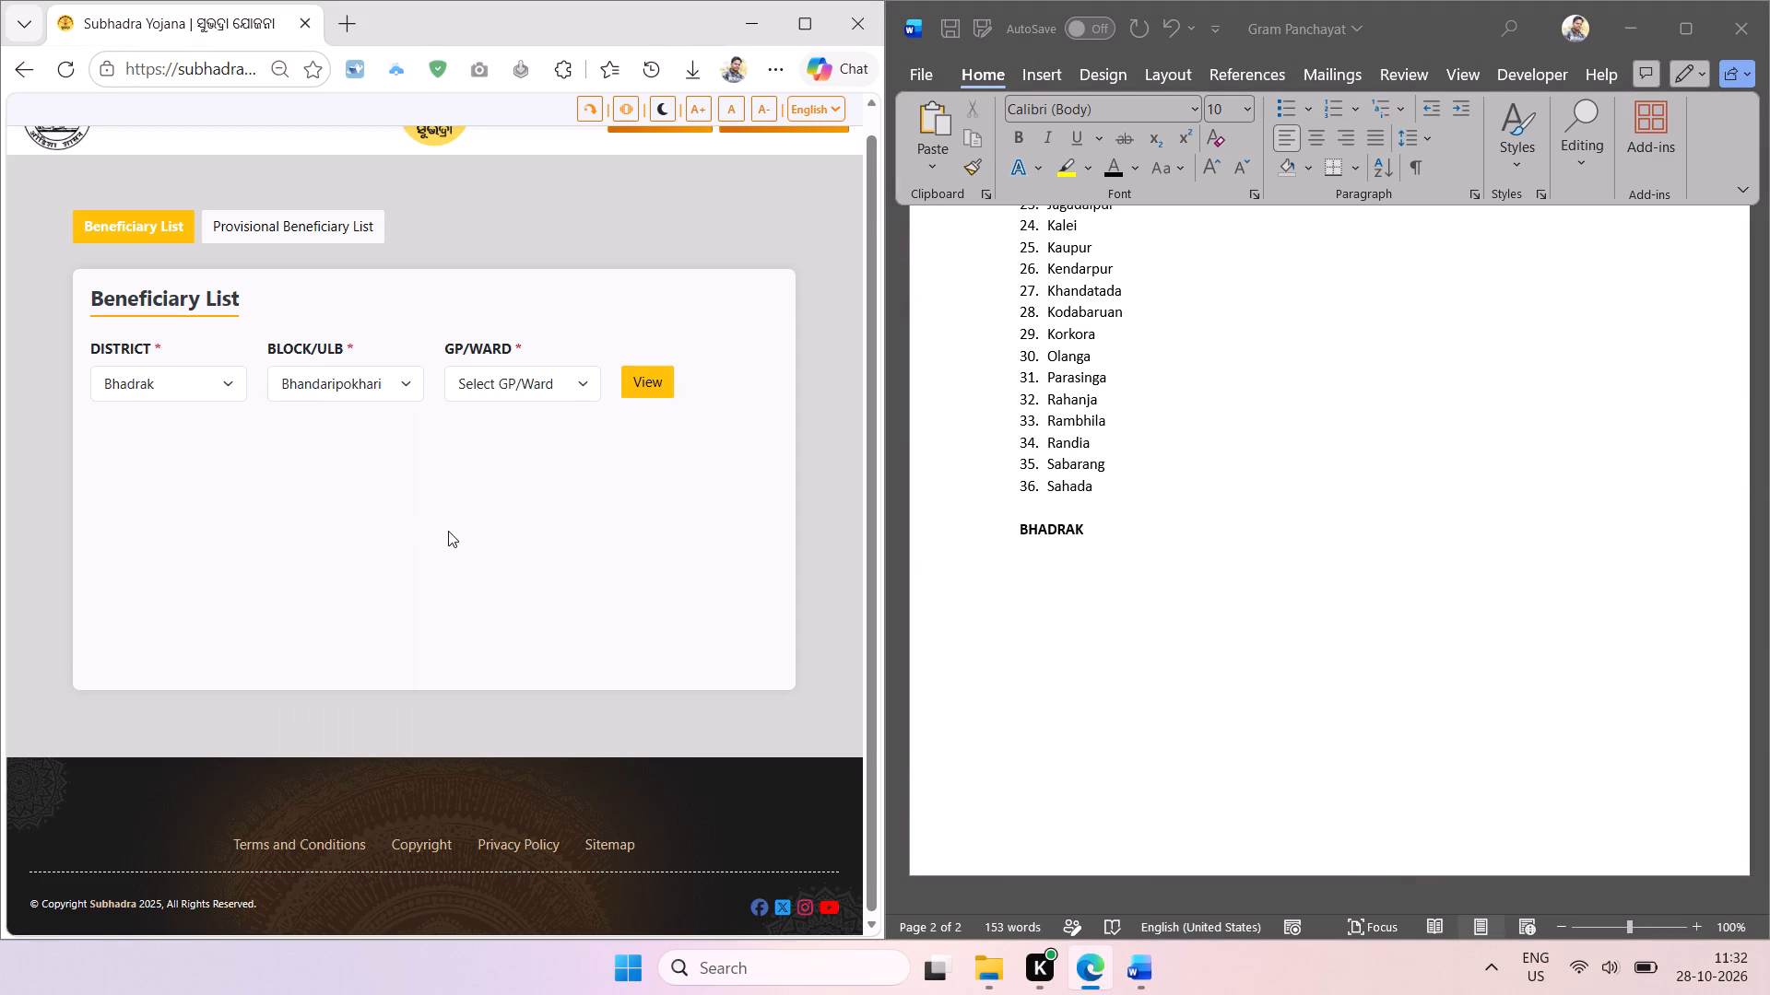
Extract the block name Bhandaripokhari from the web page and replace the copied BHADRAK heading in Word with it in capitals, adding a new line.
key(shift+super+t)
drag(277, 369, 360, 465)
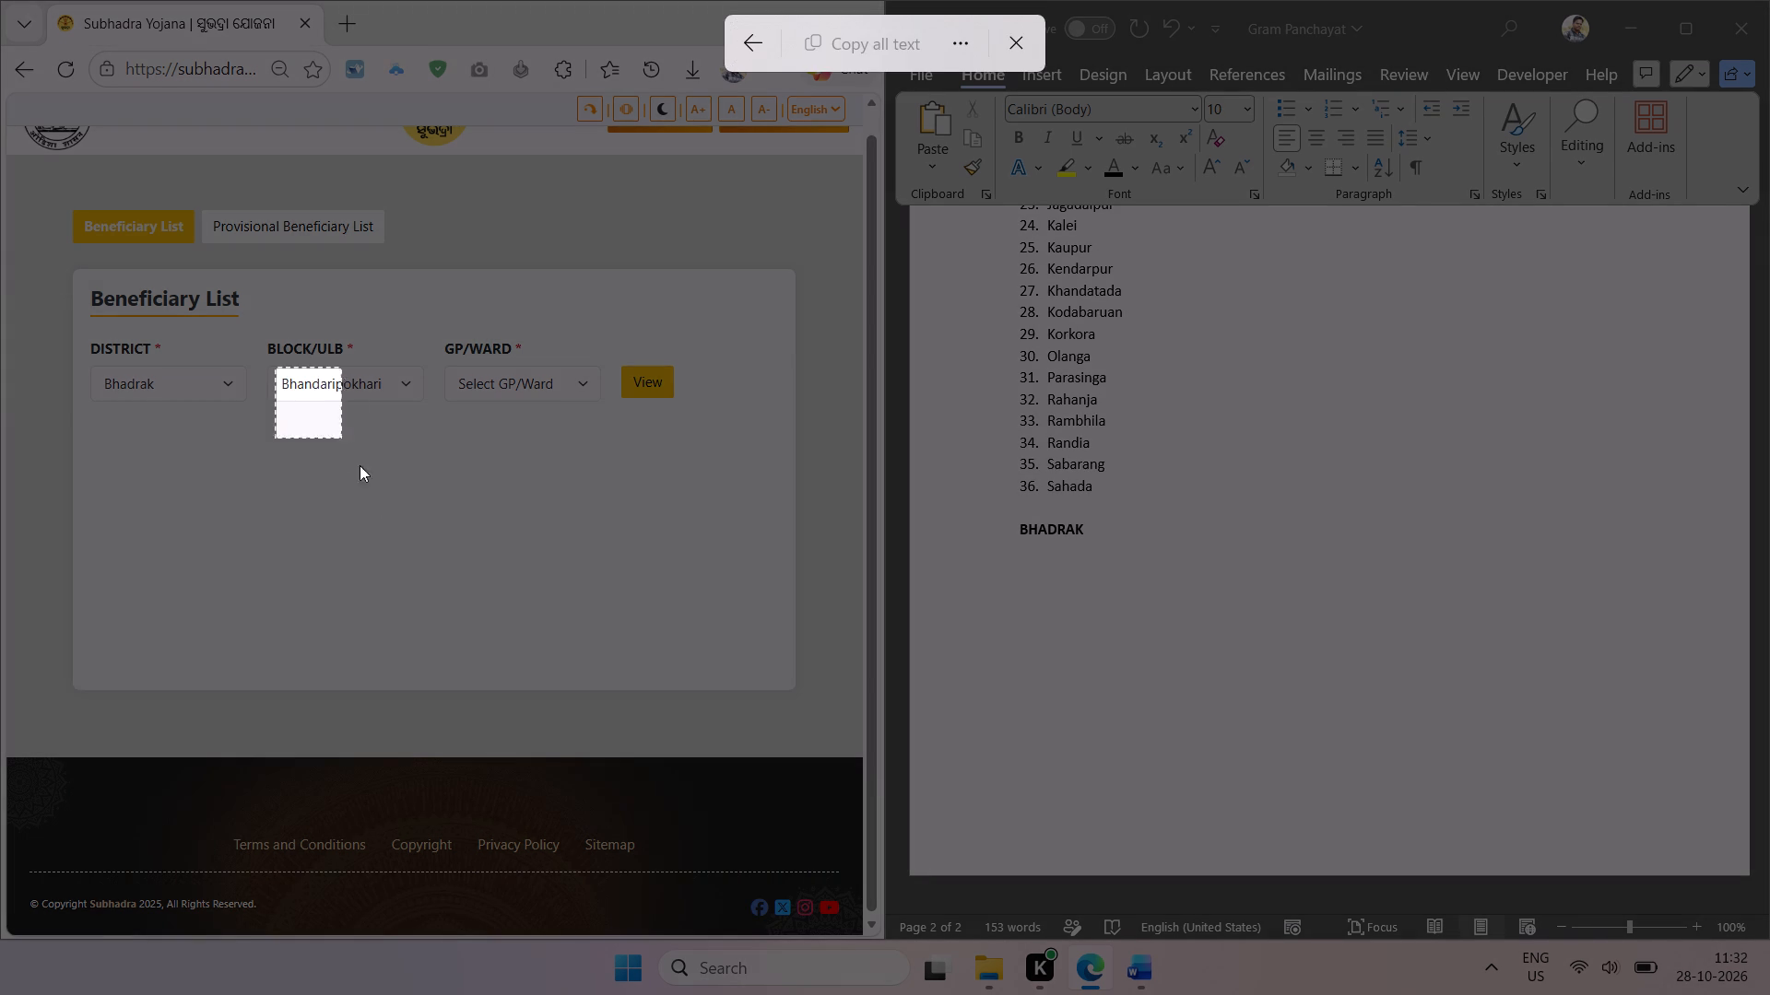
drag(360, 465, 397, 608)
click(877, 43)
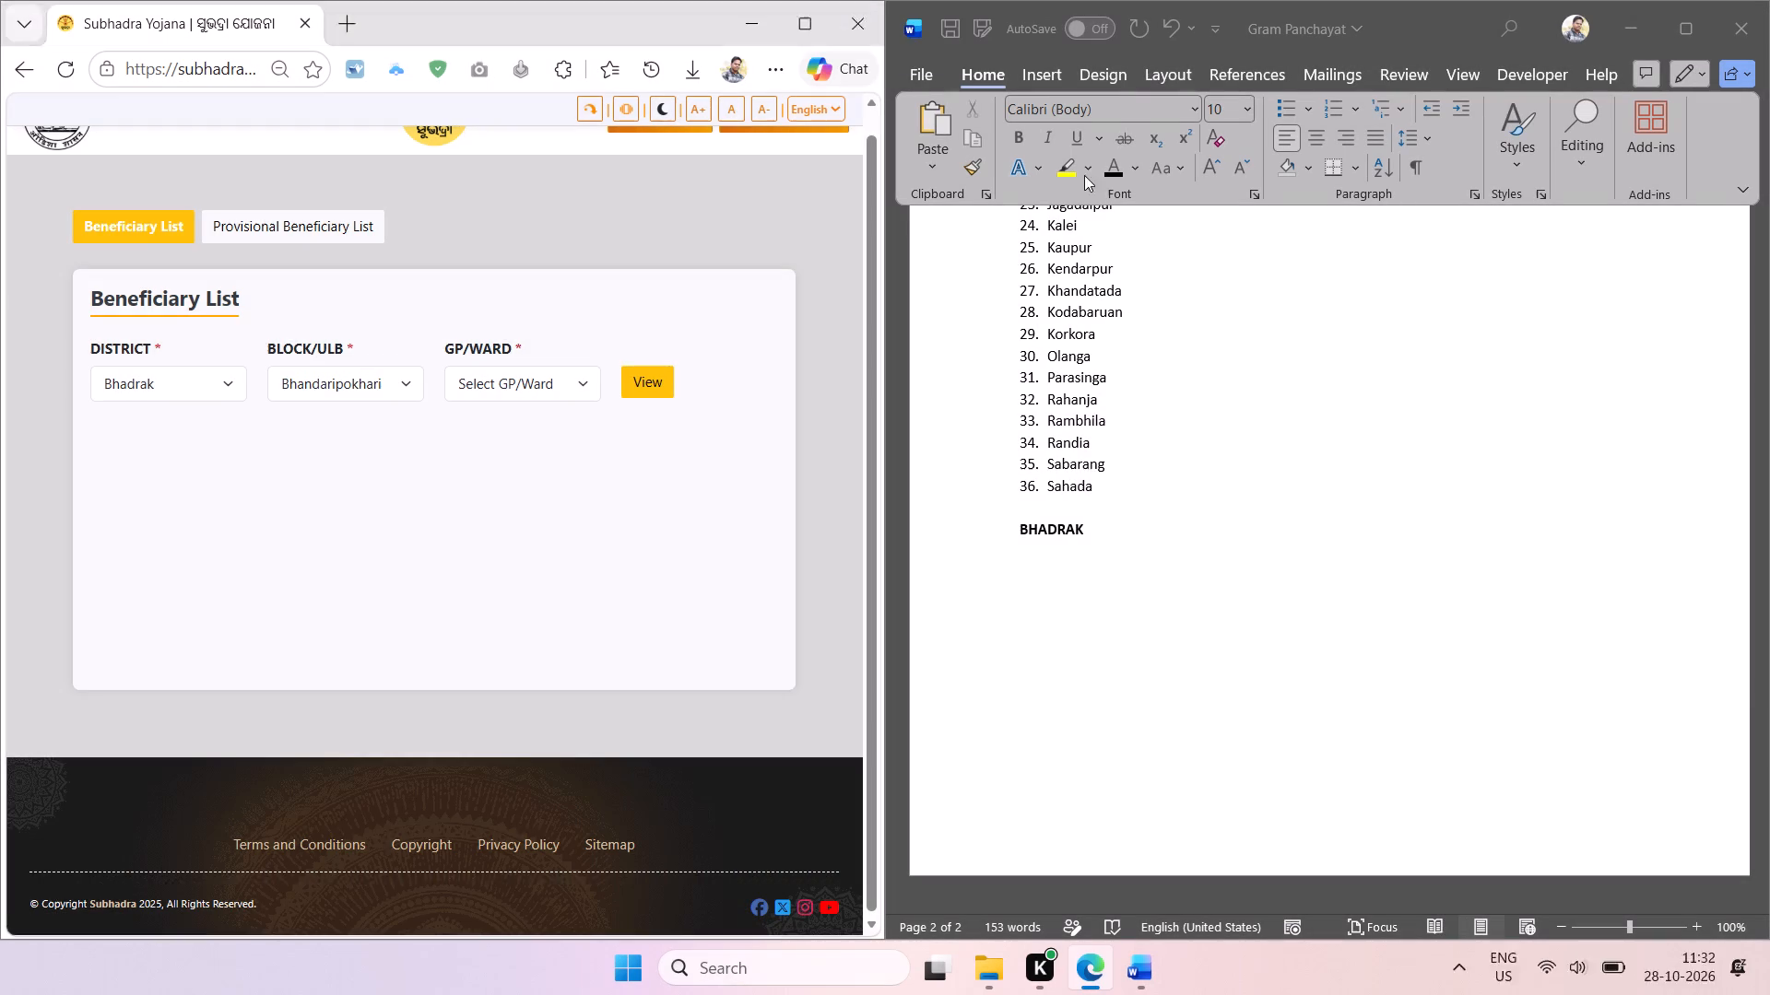
click(1074, 504)
double_click(1065, 533)
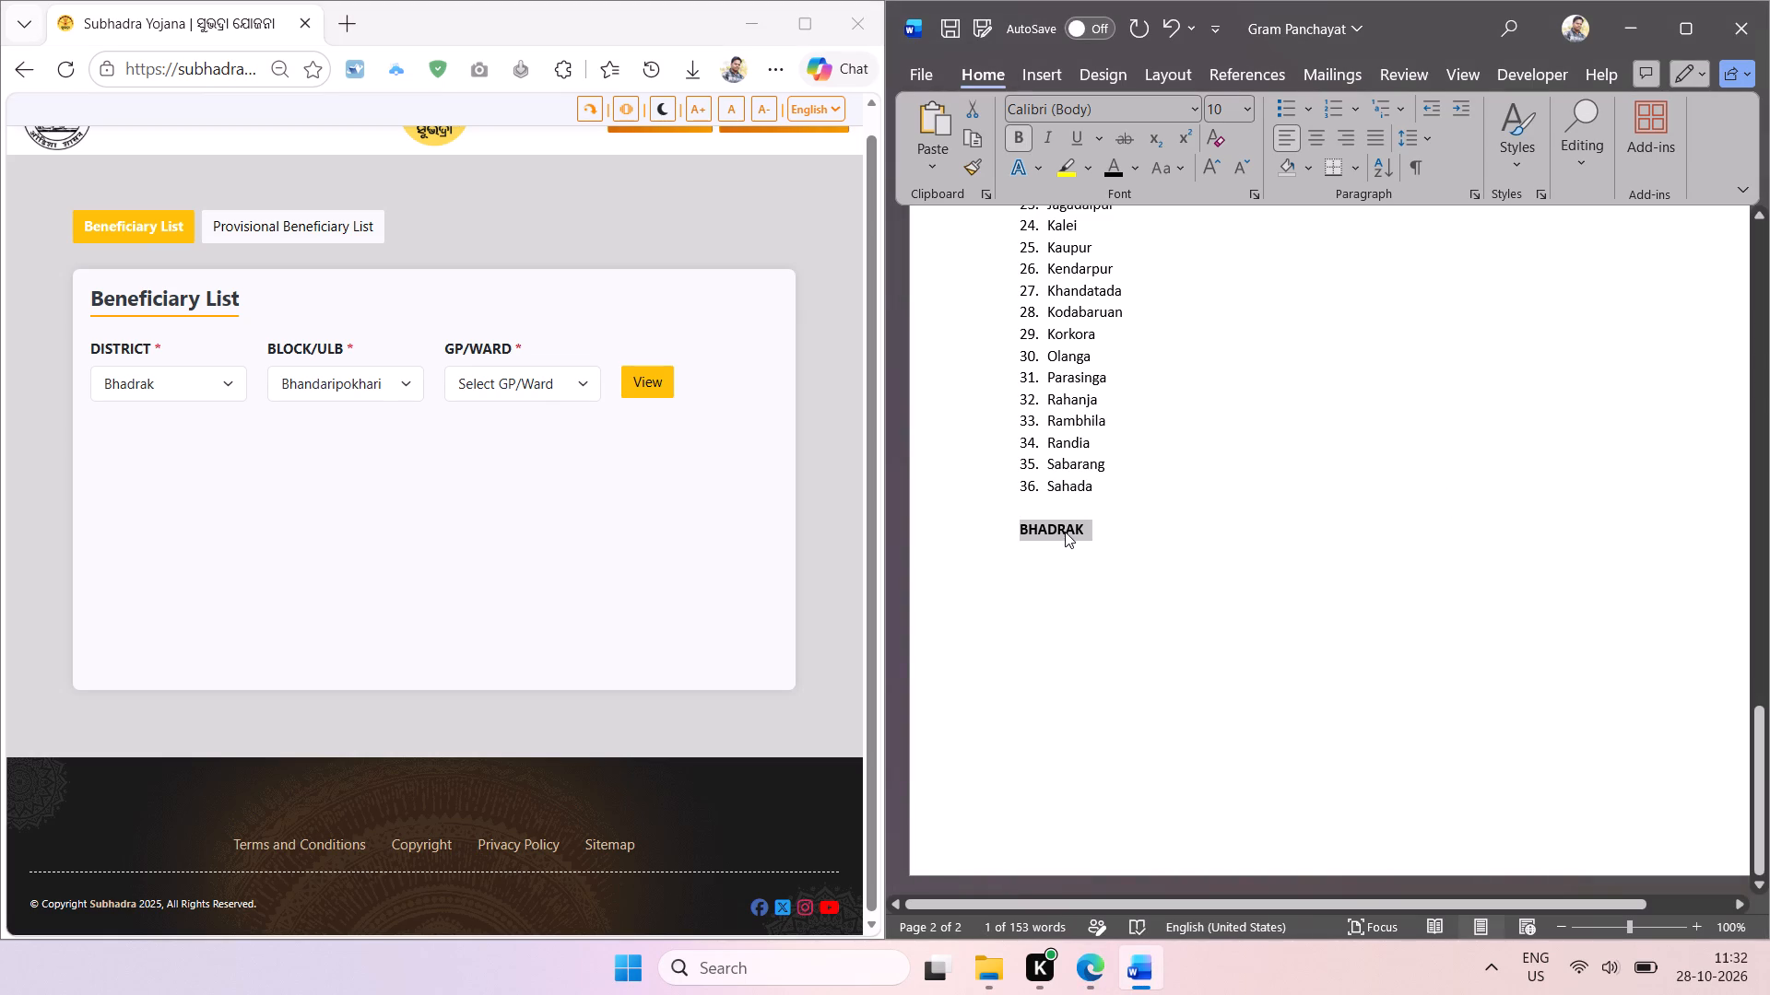
key(ctrl+v)
key(shift+F3)
key(Return)
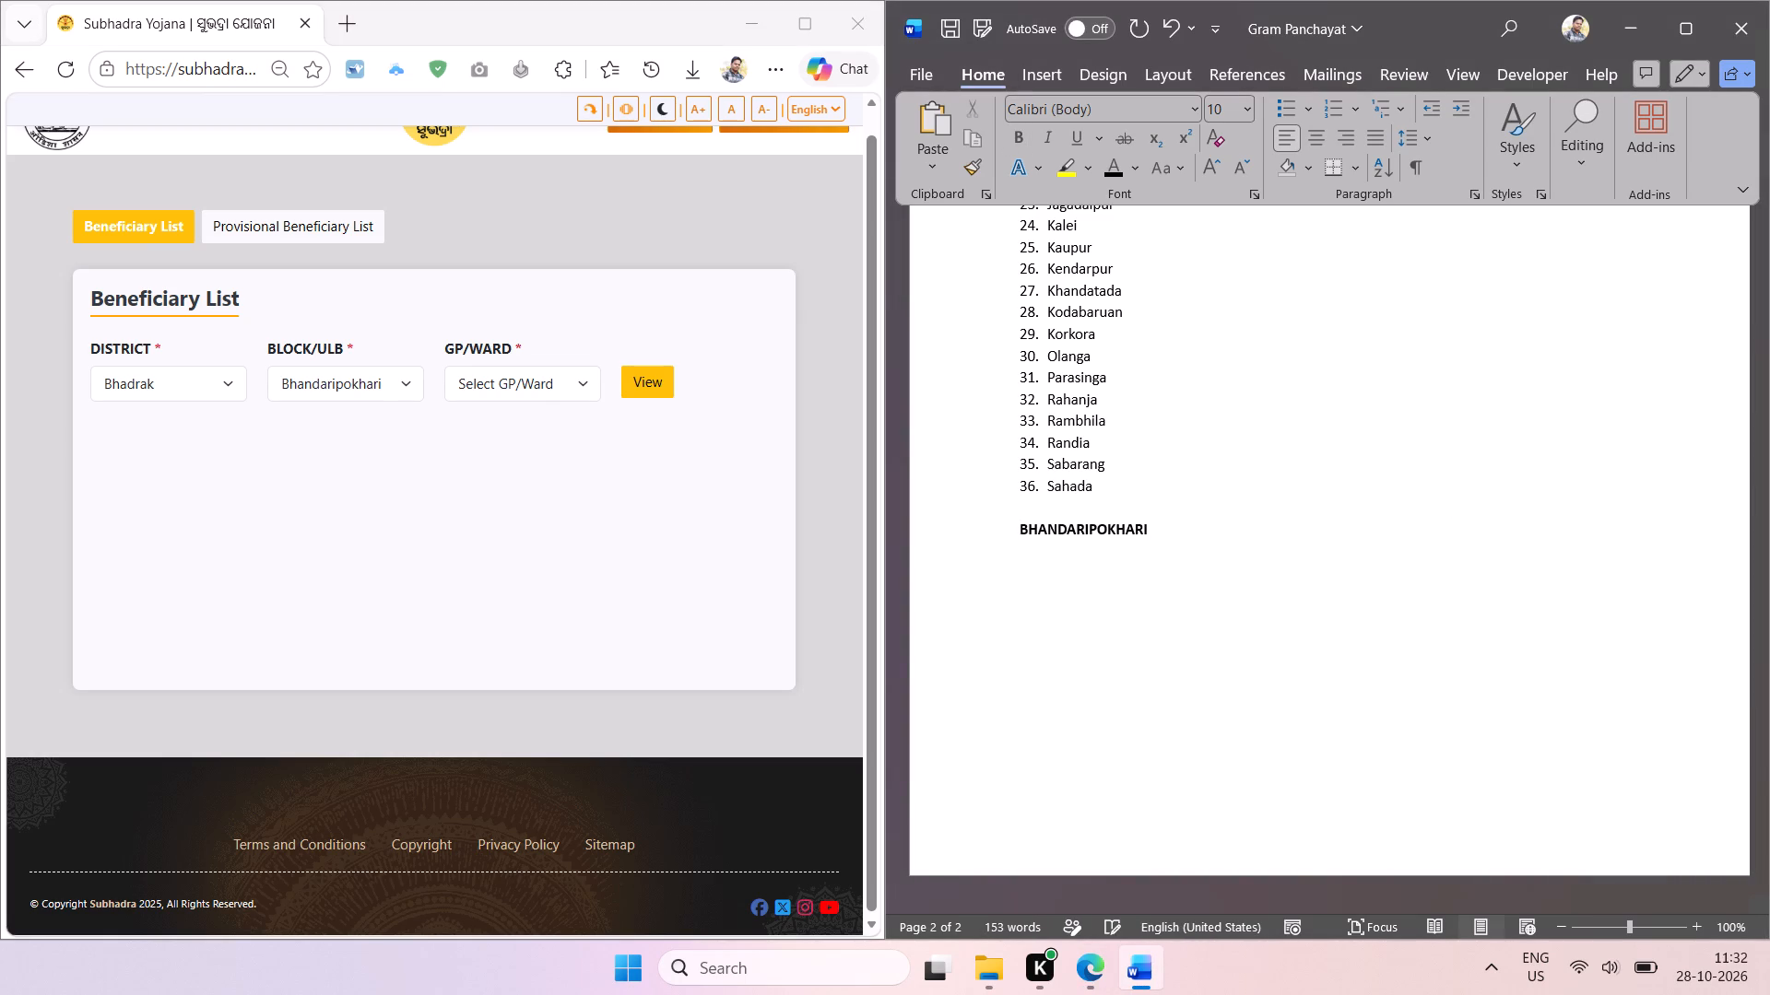
Save the Gram Panchayat document.
key(ctrl+s)
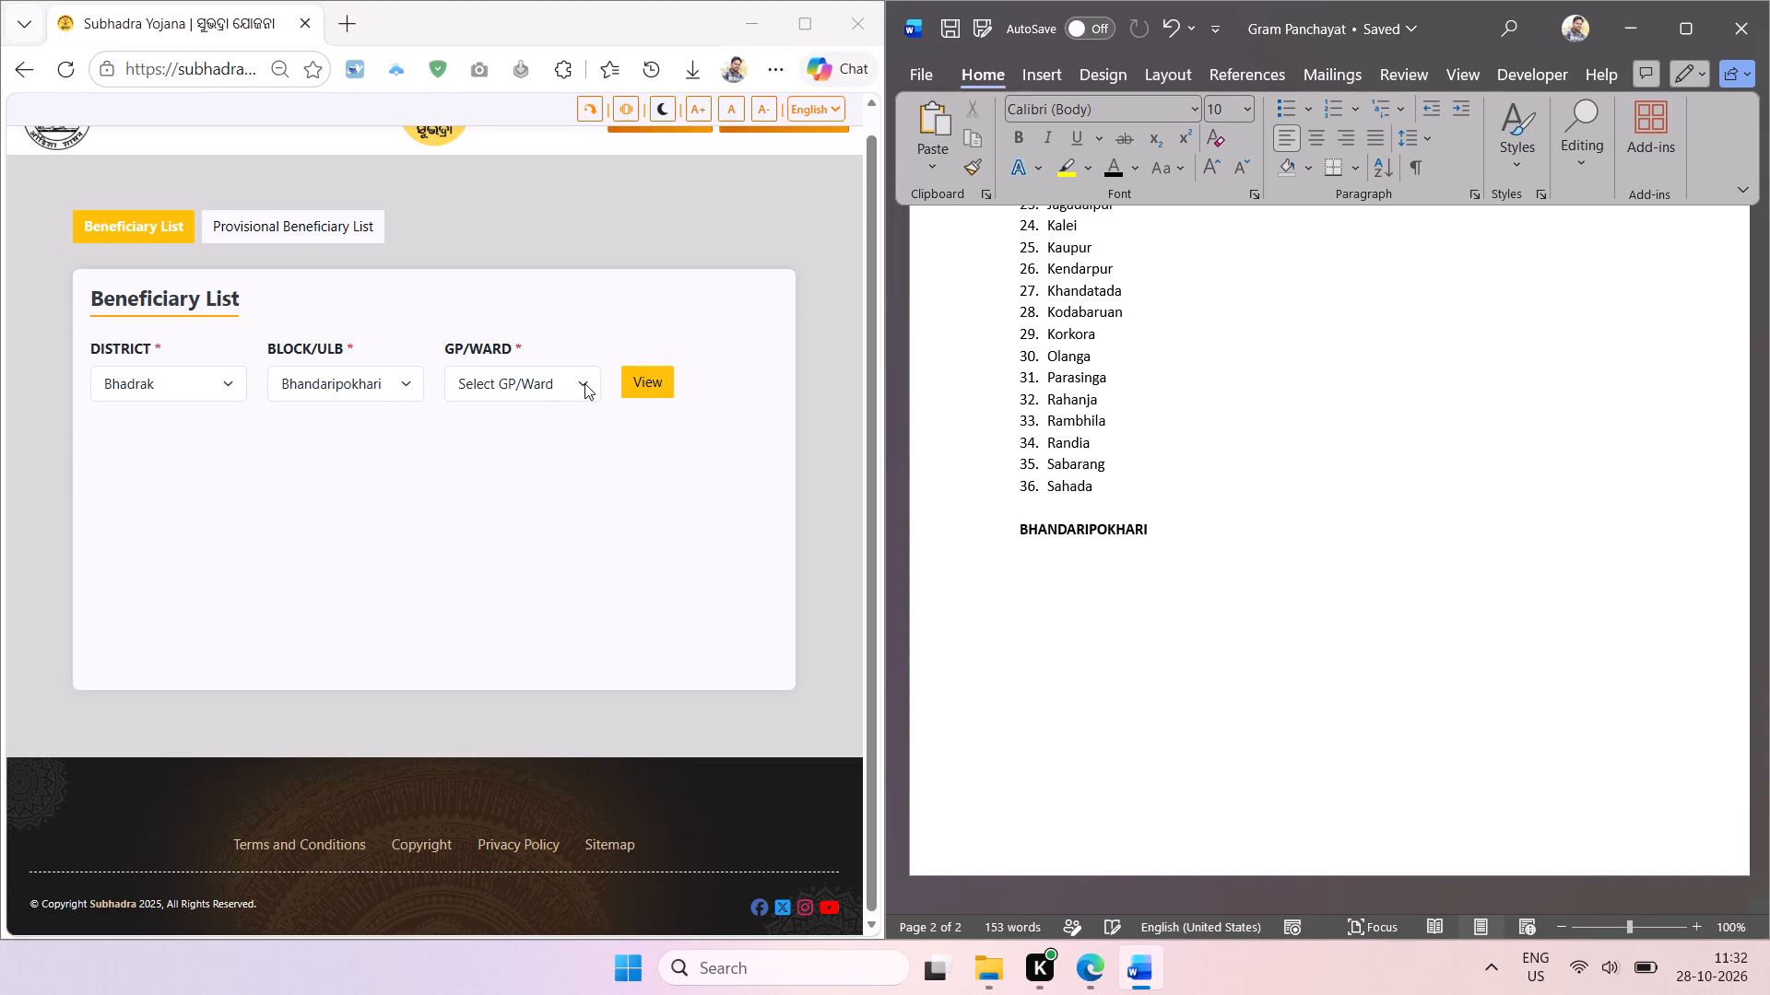
Extract the GP/Ward names from Balipokhari to Ranania as text from the web page and paste them under the BHANDARIPOKHARI heading in Word.
click(584, 383)
key(shift+super+t)
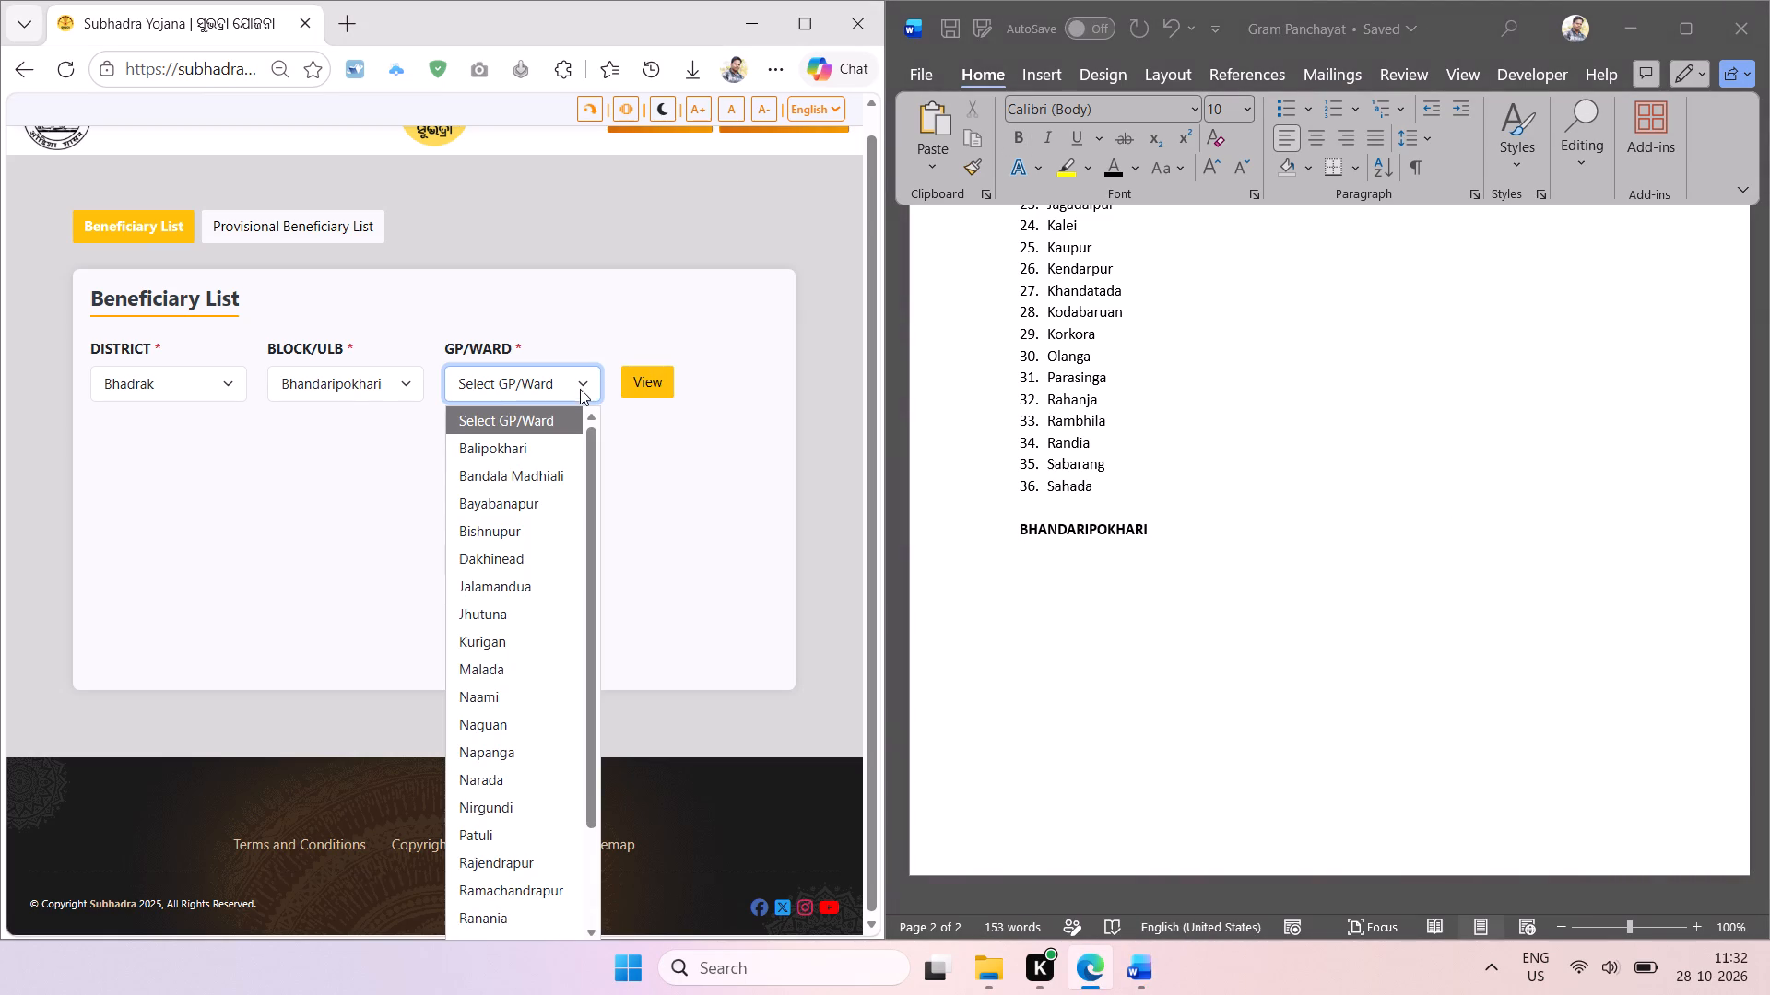
drag(451, 436, 501, 541)
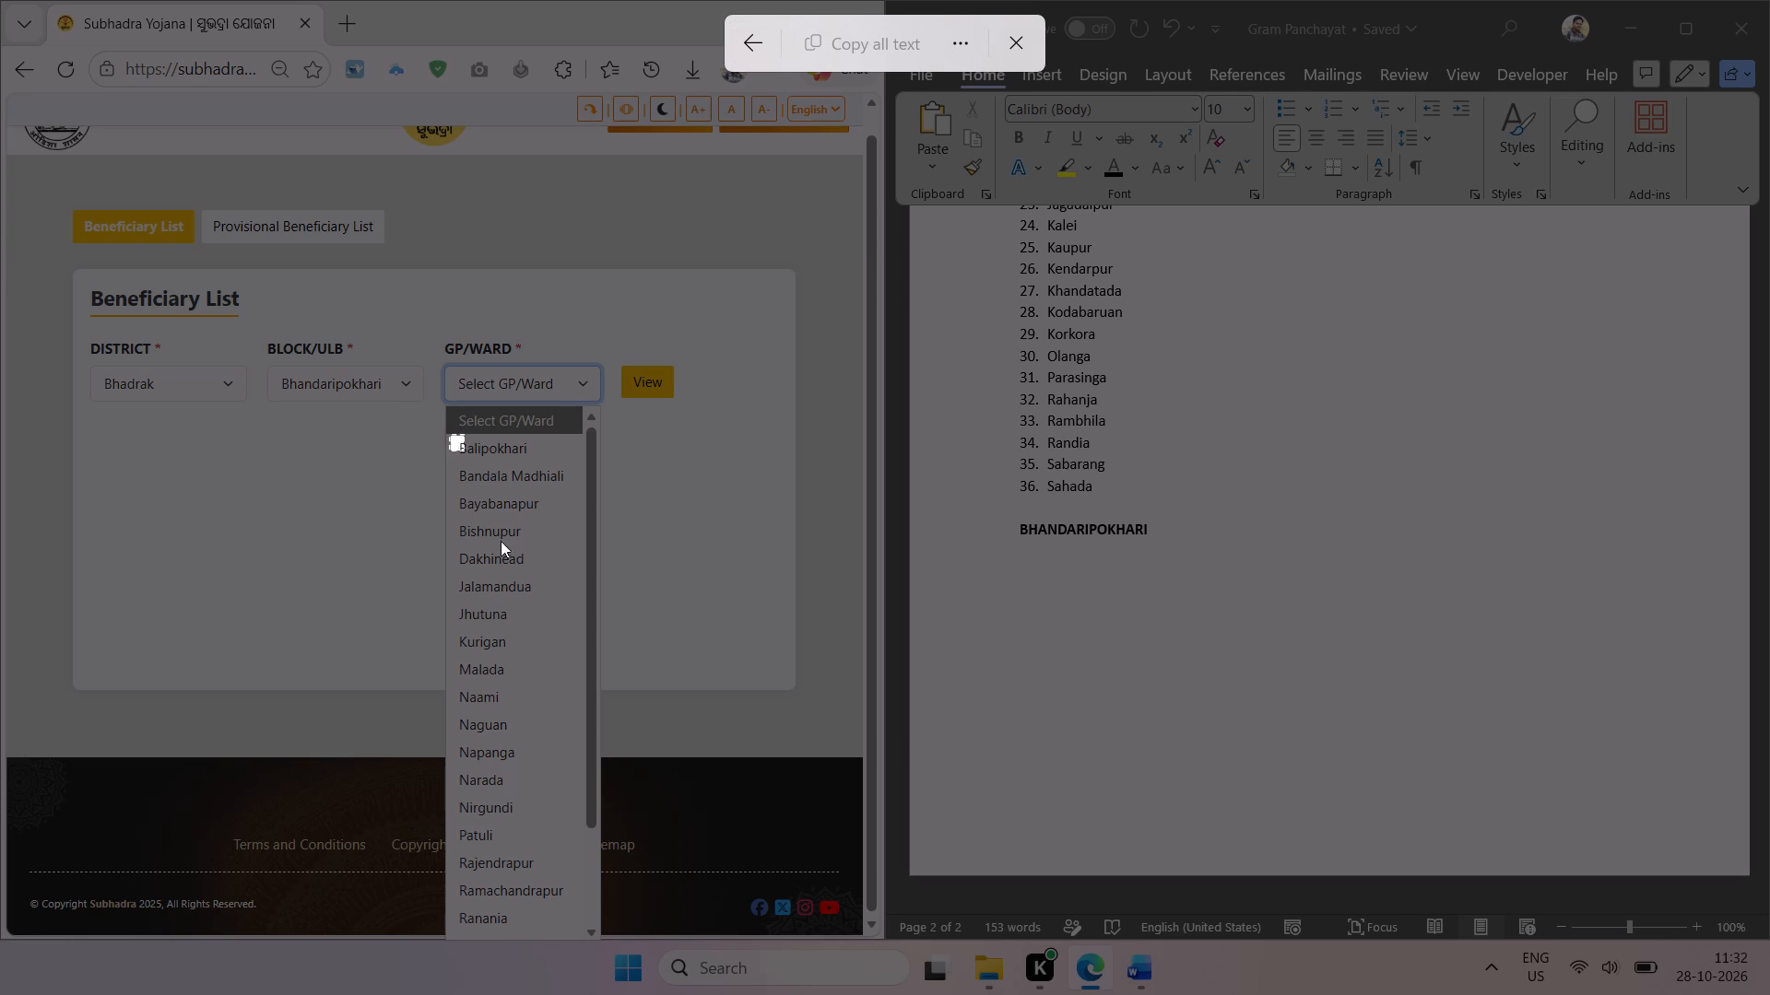
drag(501, 541, 577, 929)
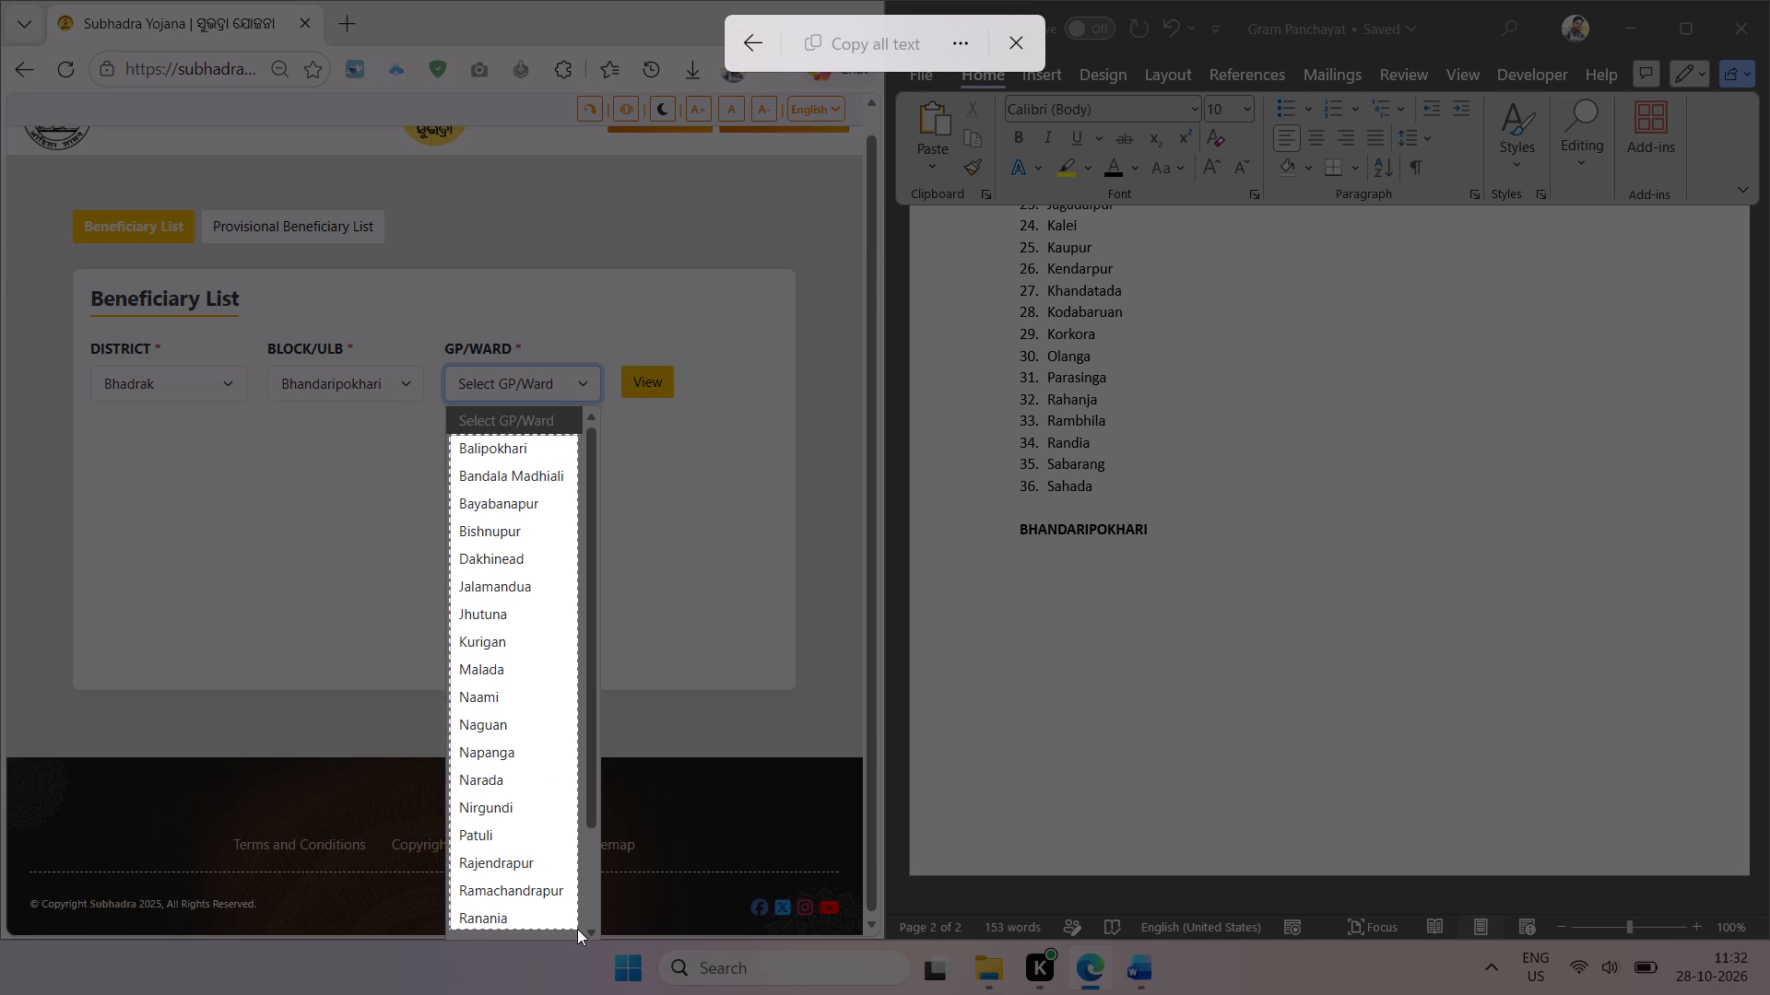
drag(577, 929, 579, 933)
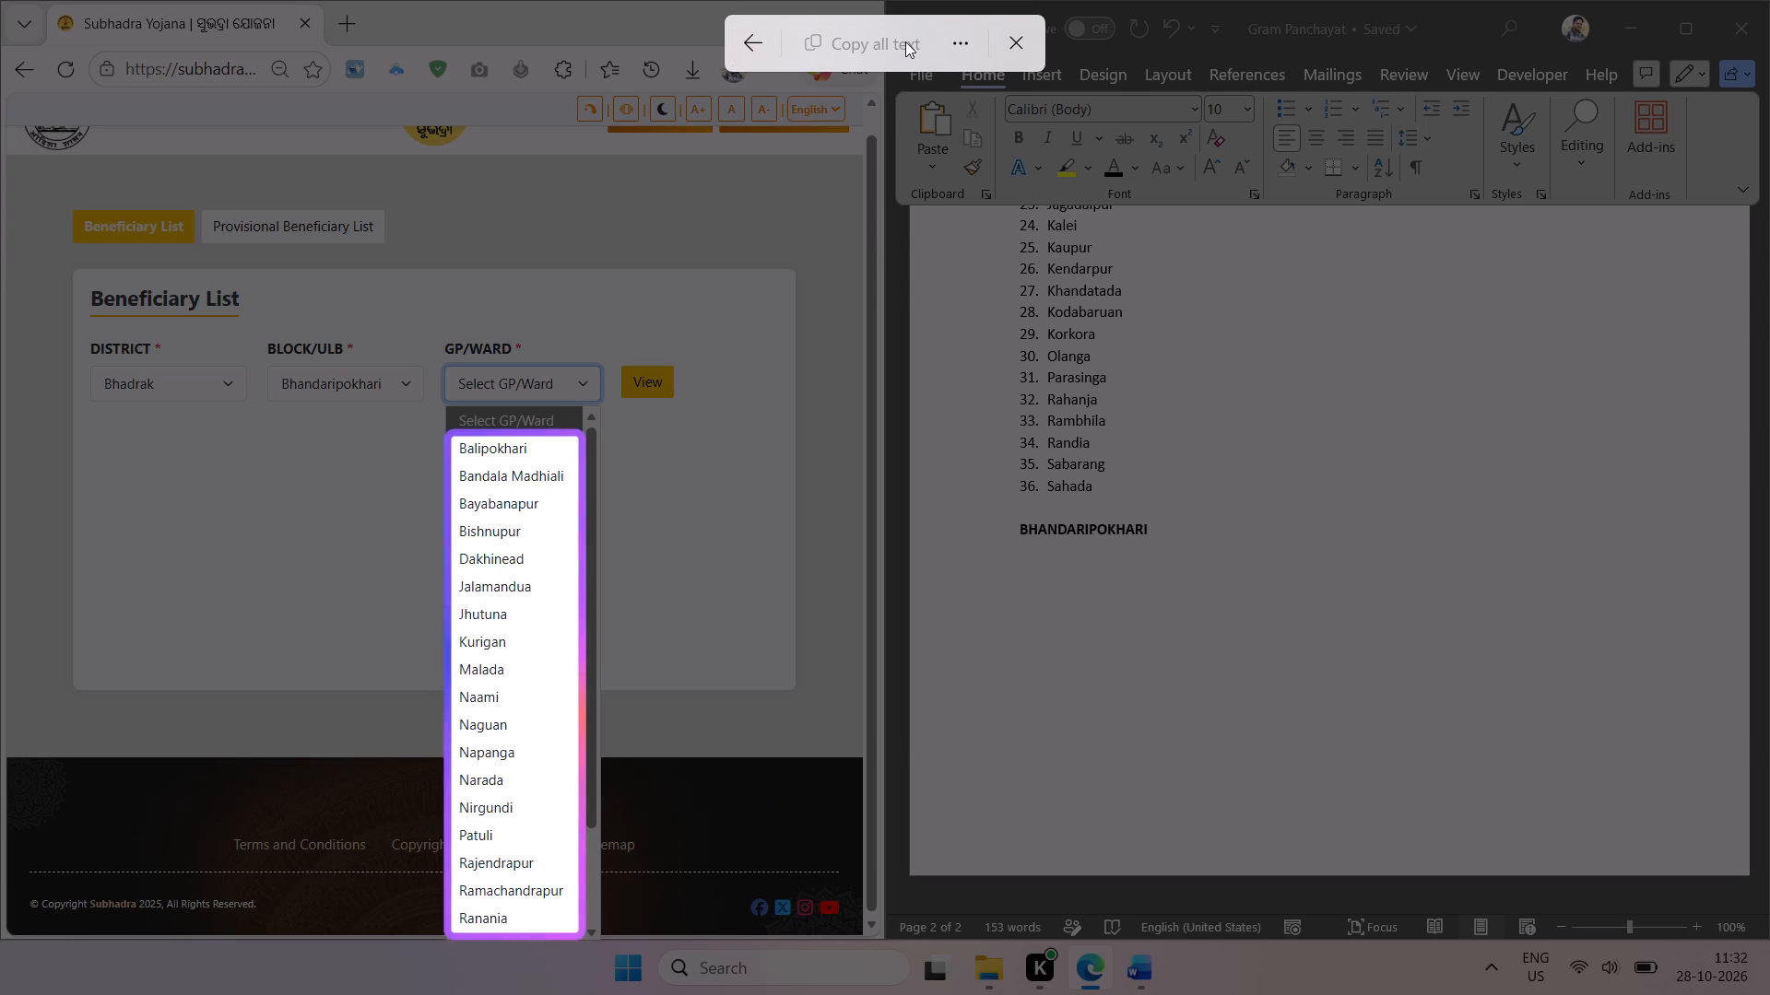
click(905, 41)
click(1057, 555)
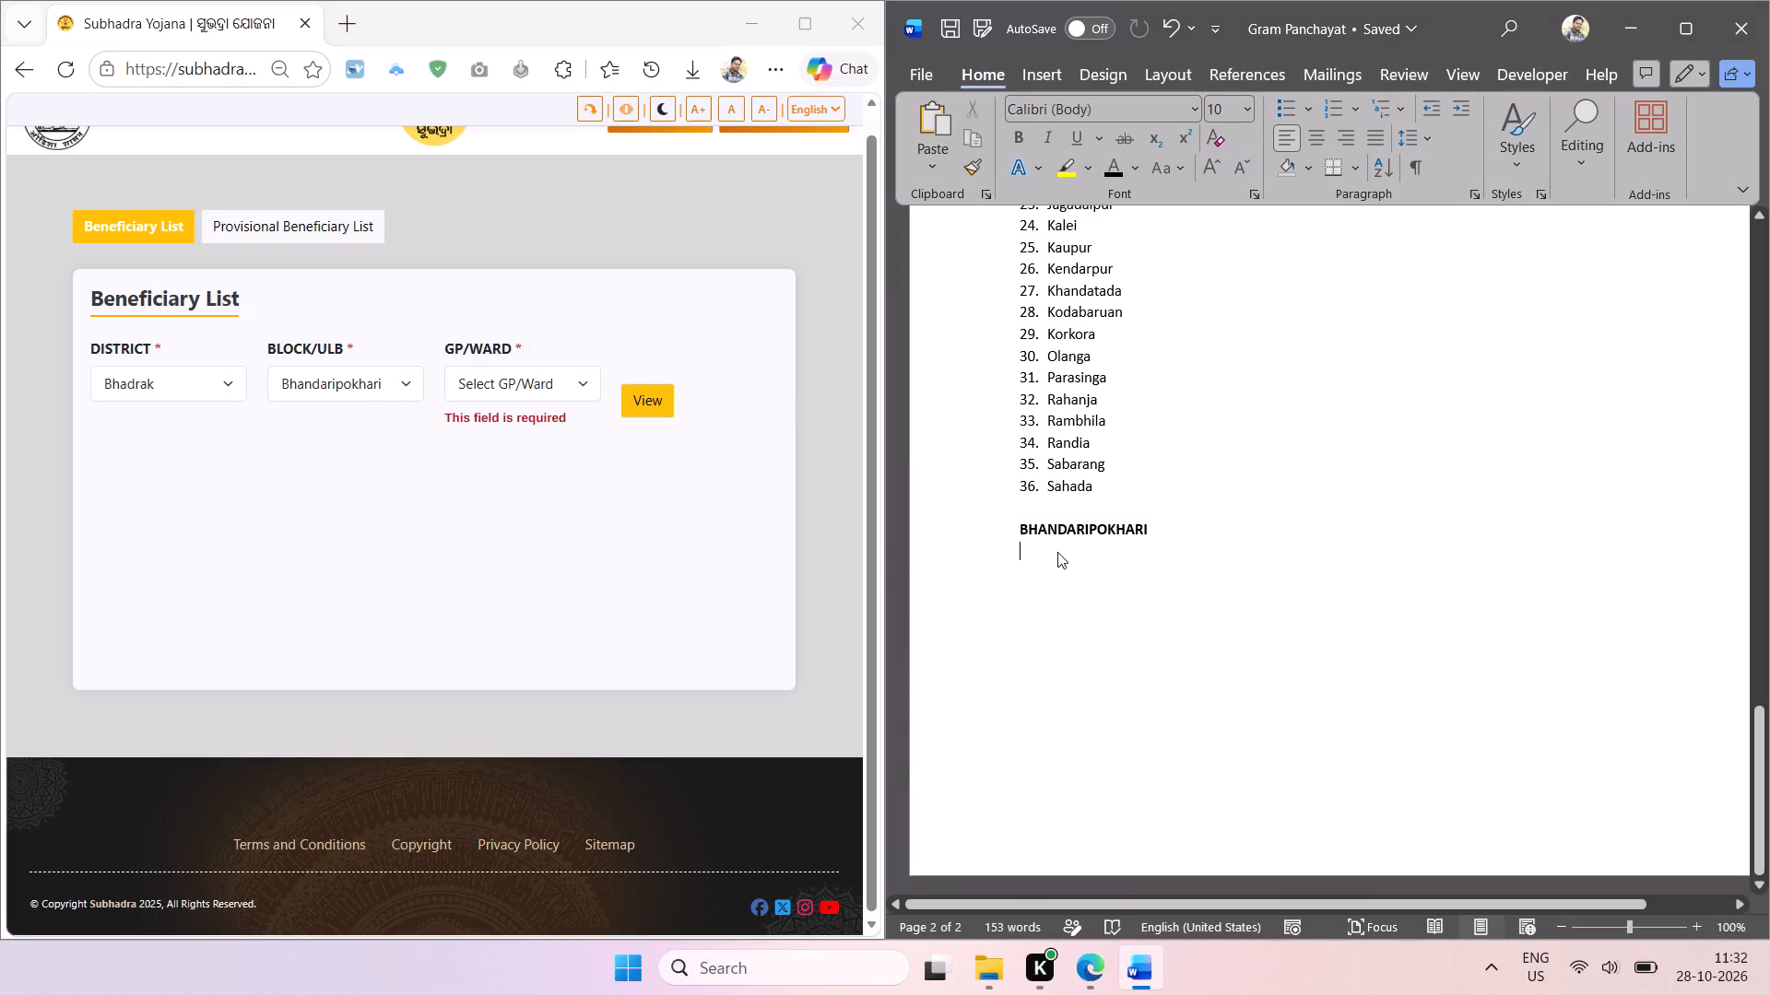
key(ctrl+v)
Extract the GP/Ward names from Ranania to Tealnga as text from the web page and paste them below the existing Bhandaripokhari names in Word.
click(1077, 849)
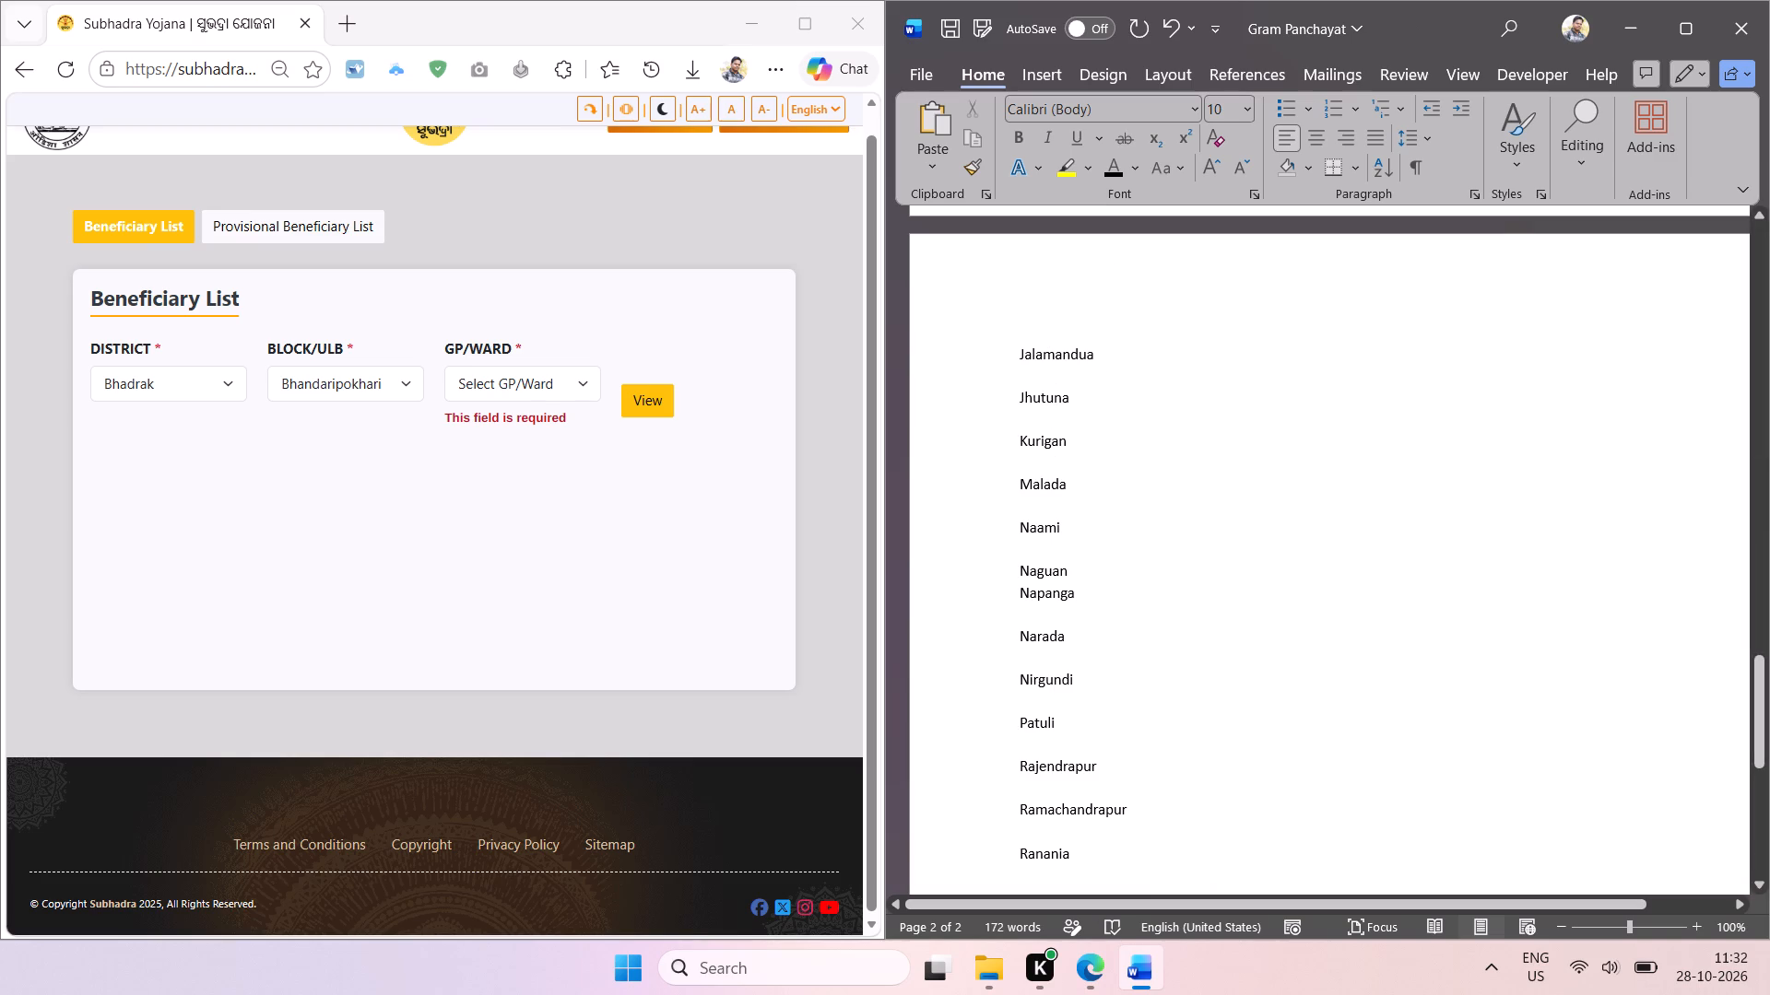
key(Return)
key(Return)
key(Return)
scroll(1112, 767, down, 1)
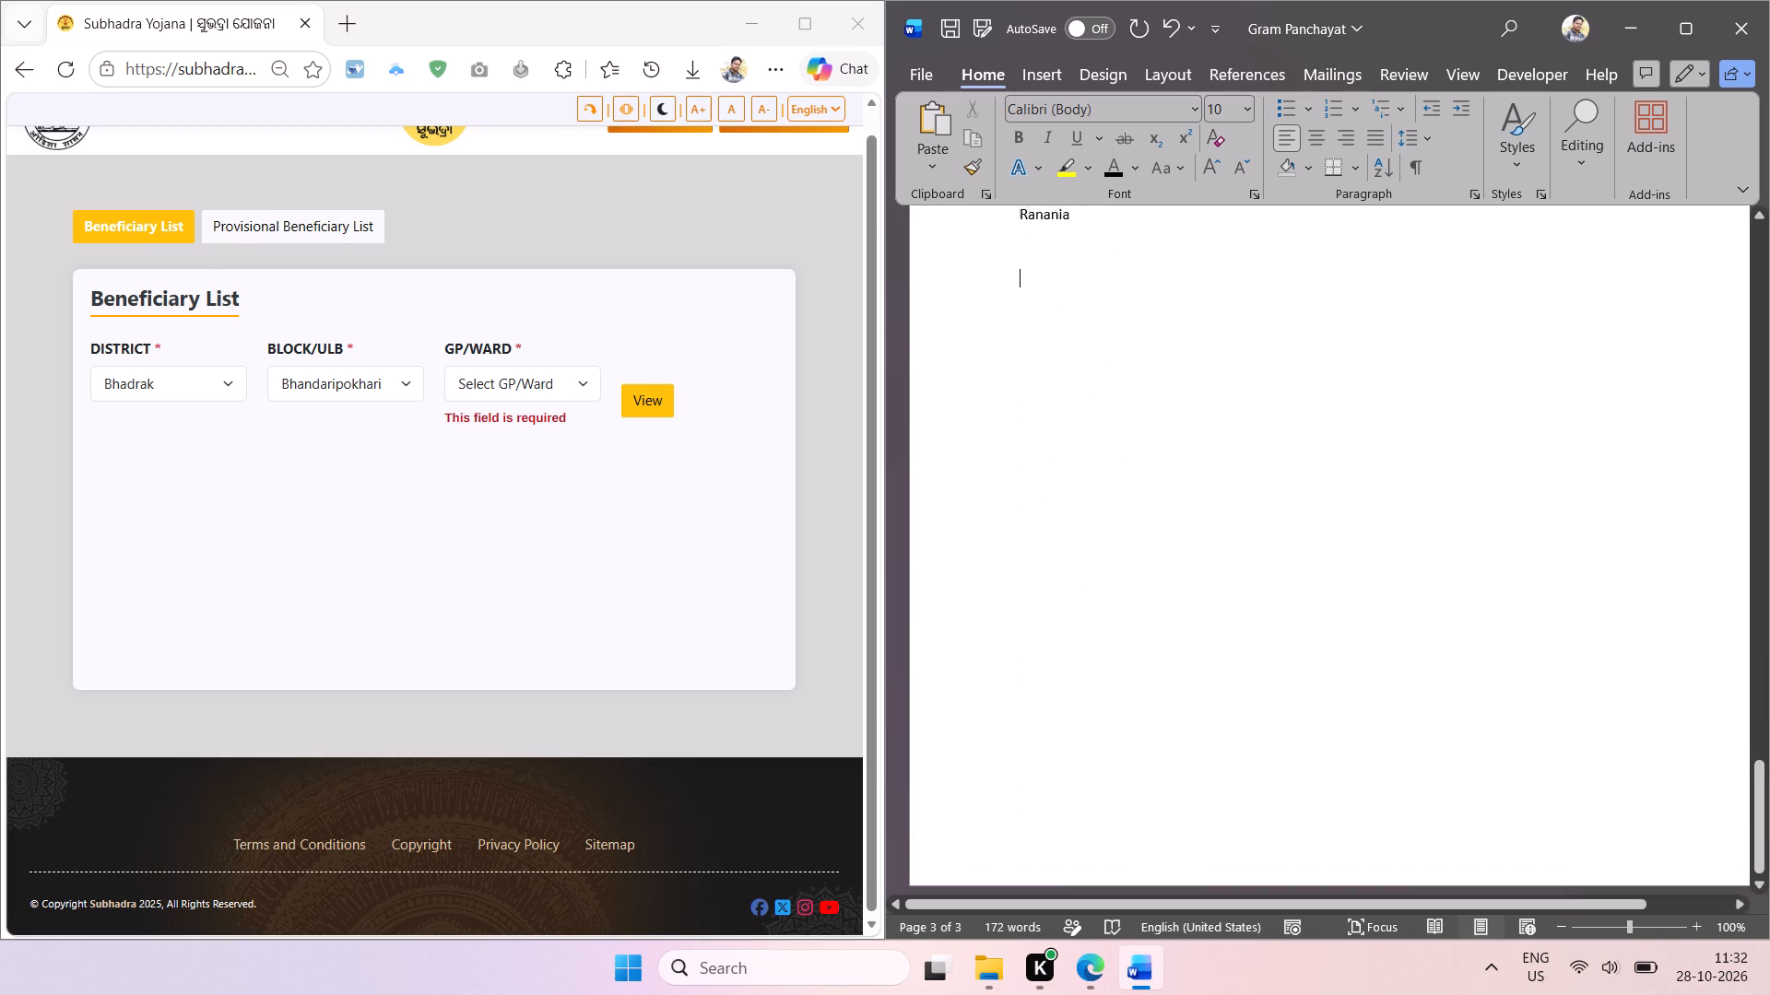
scroll(1086, 727, down, 1)
click(575, 382)
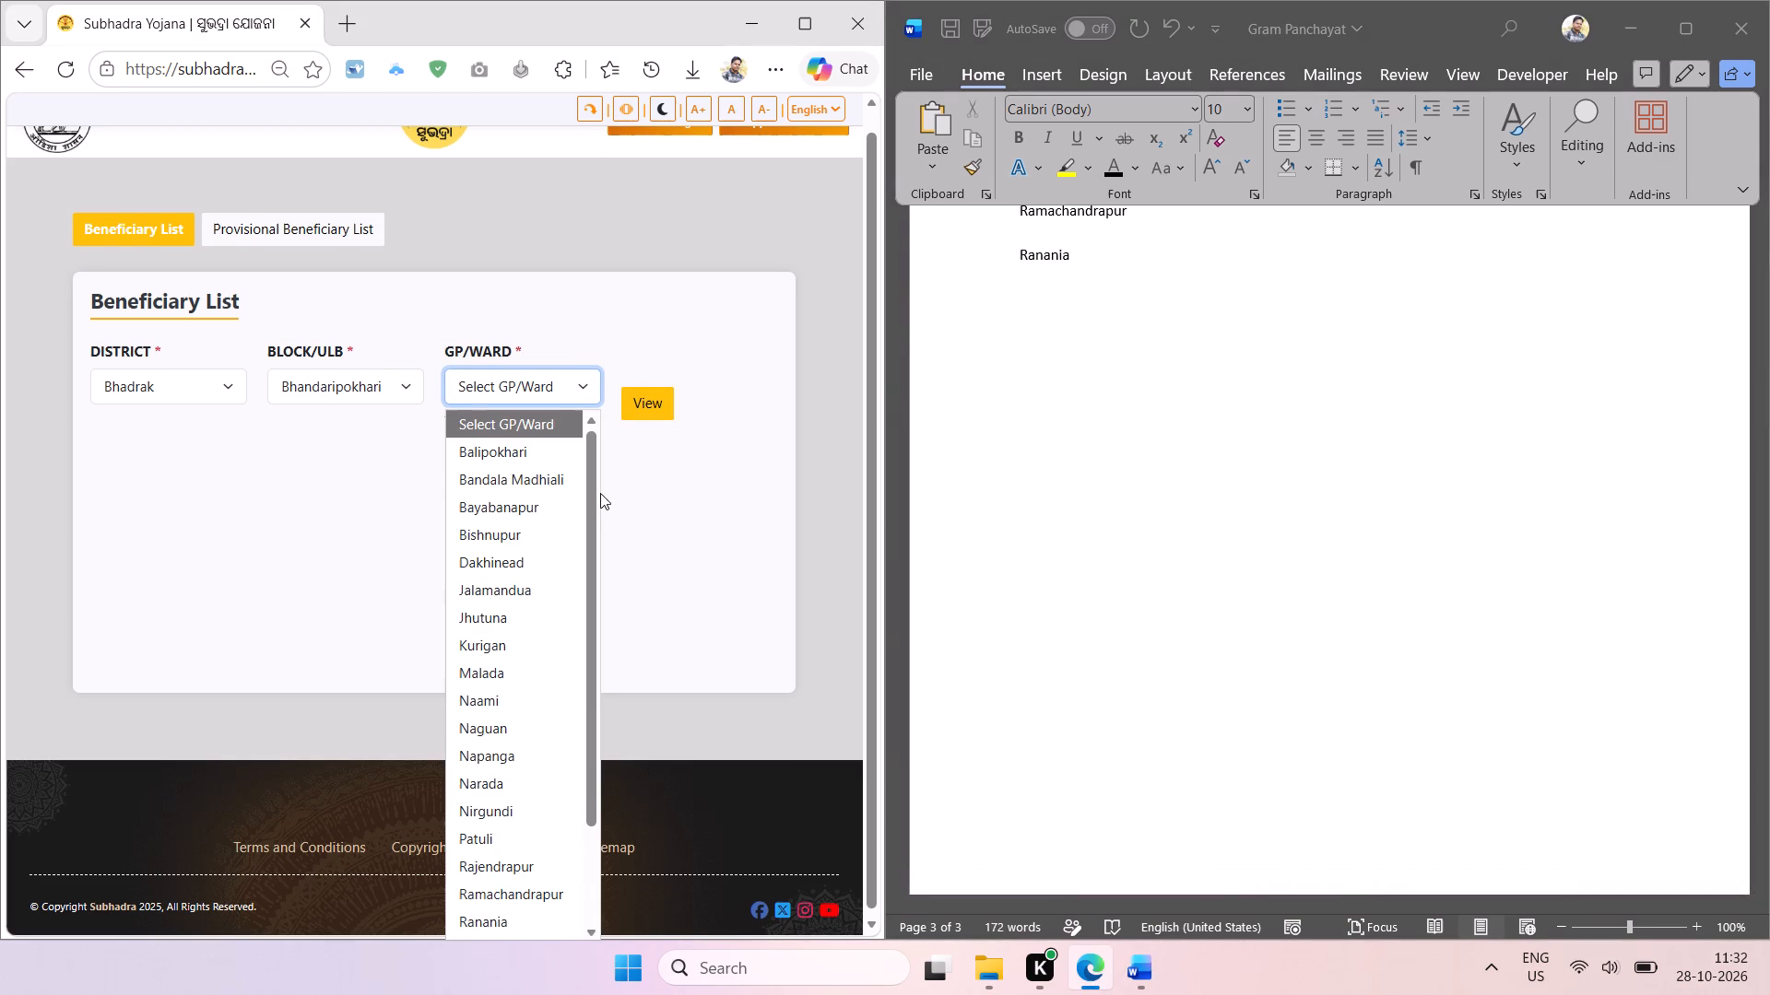
drag(595, 488, 609, 666)
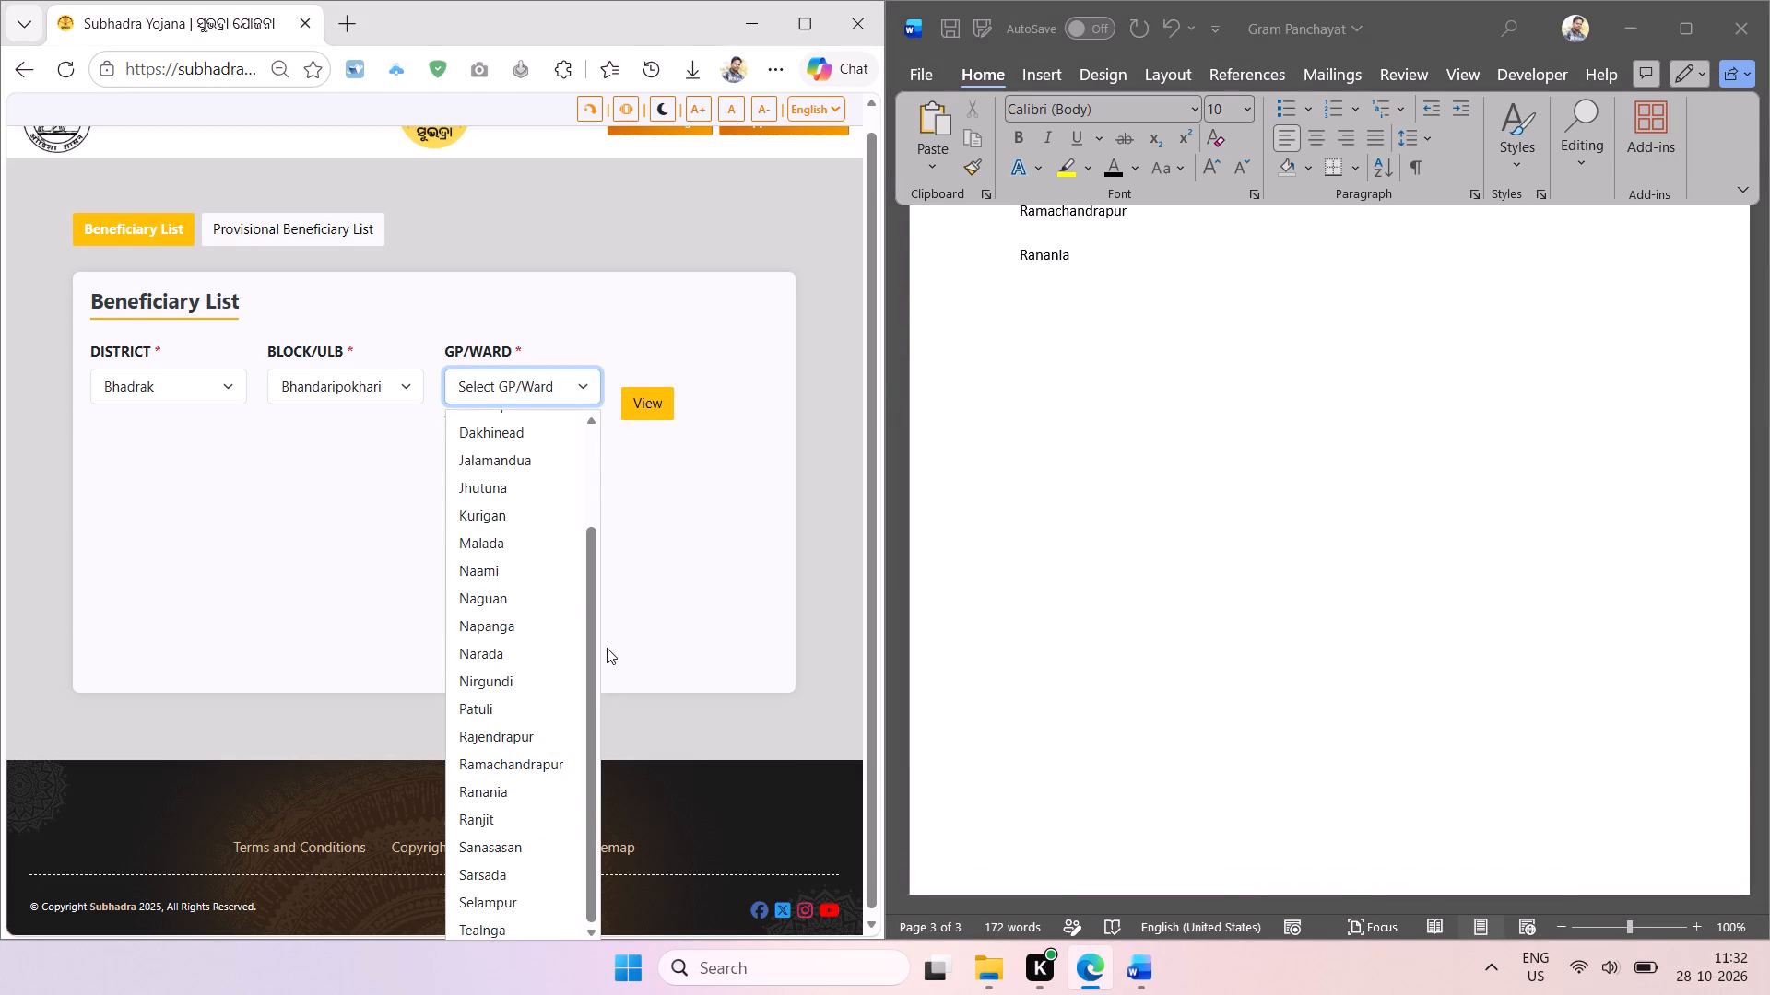
key(shift+super+t)
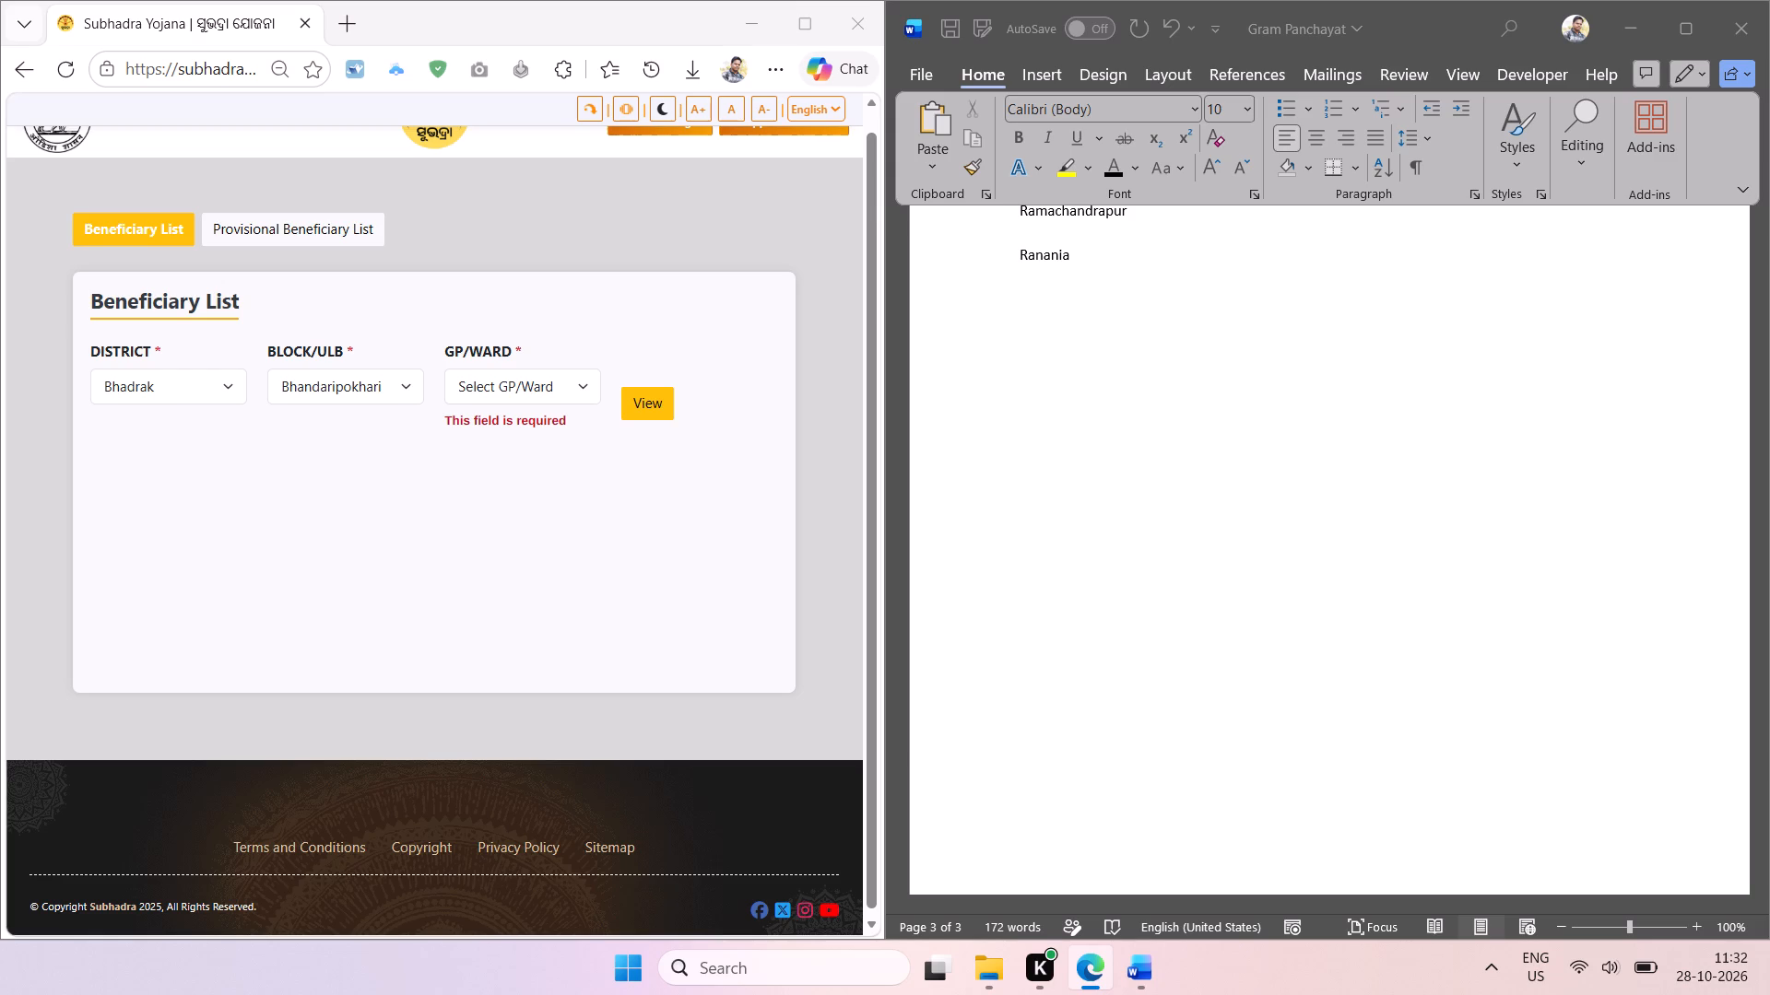
drag(449, 779, 560, 949)
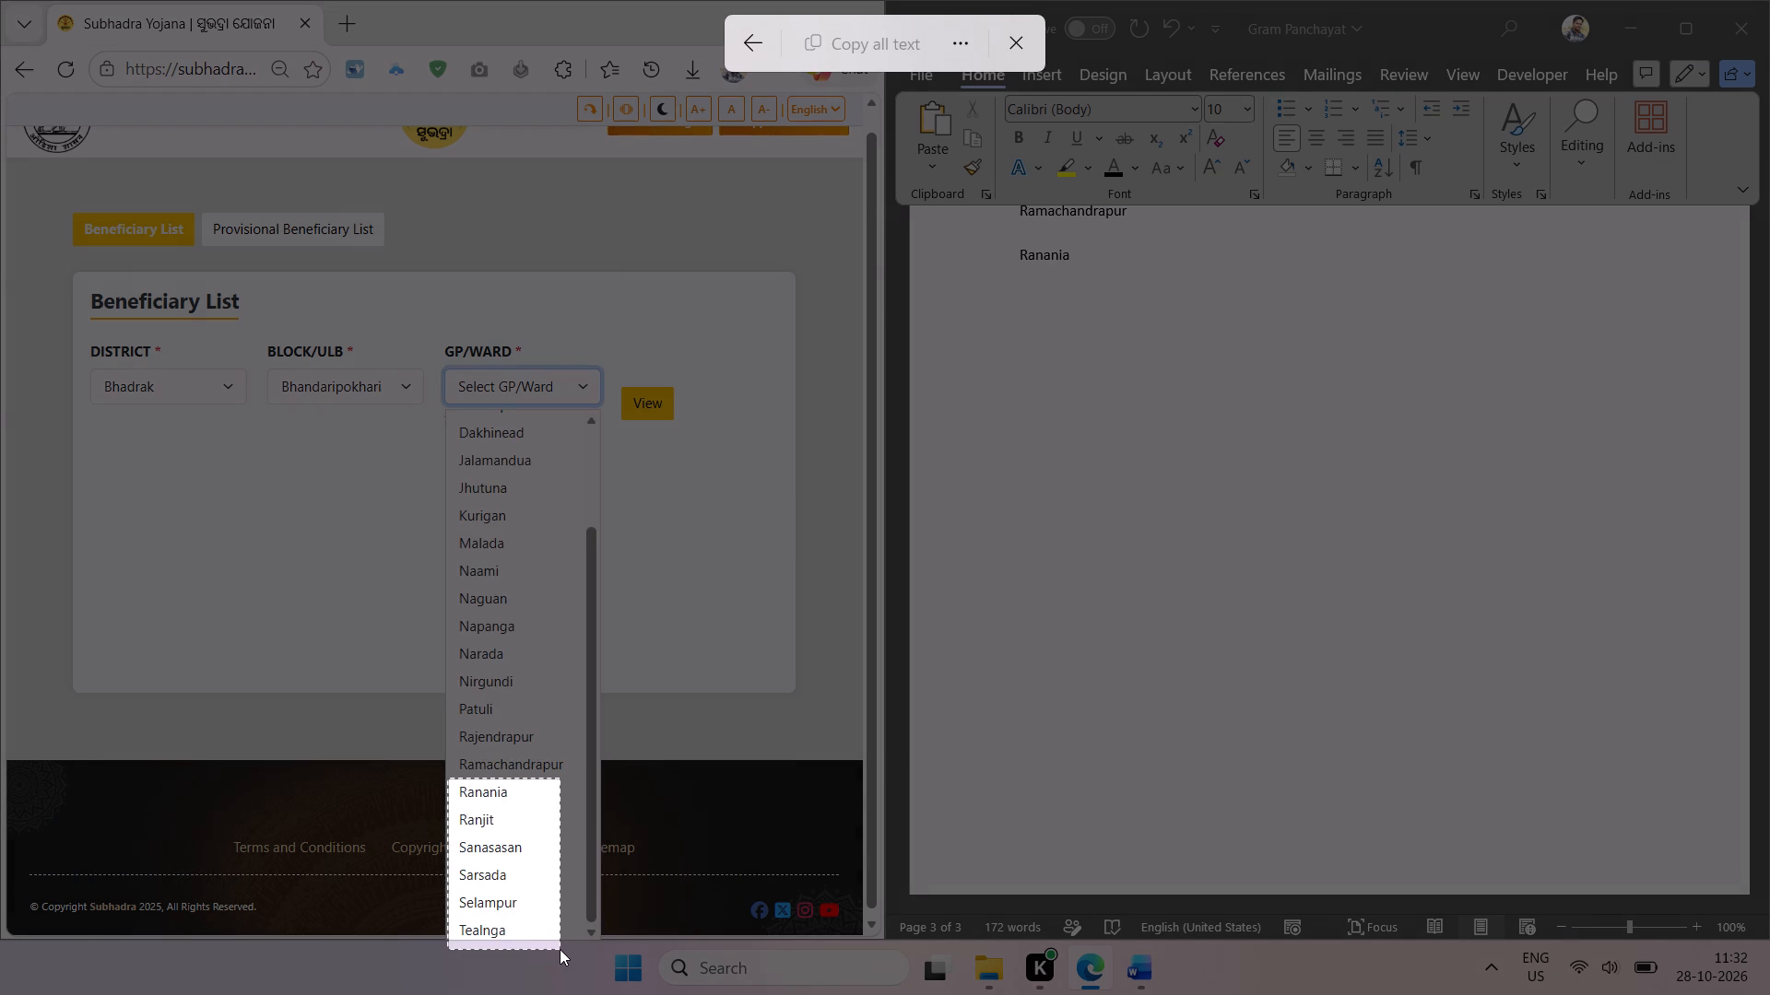
drag(560, 949, 560, 950)
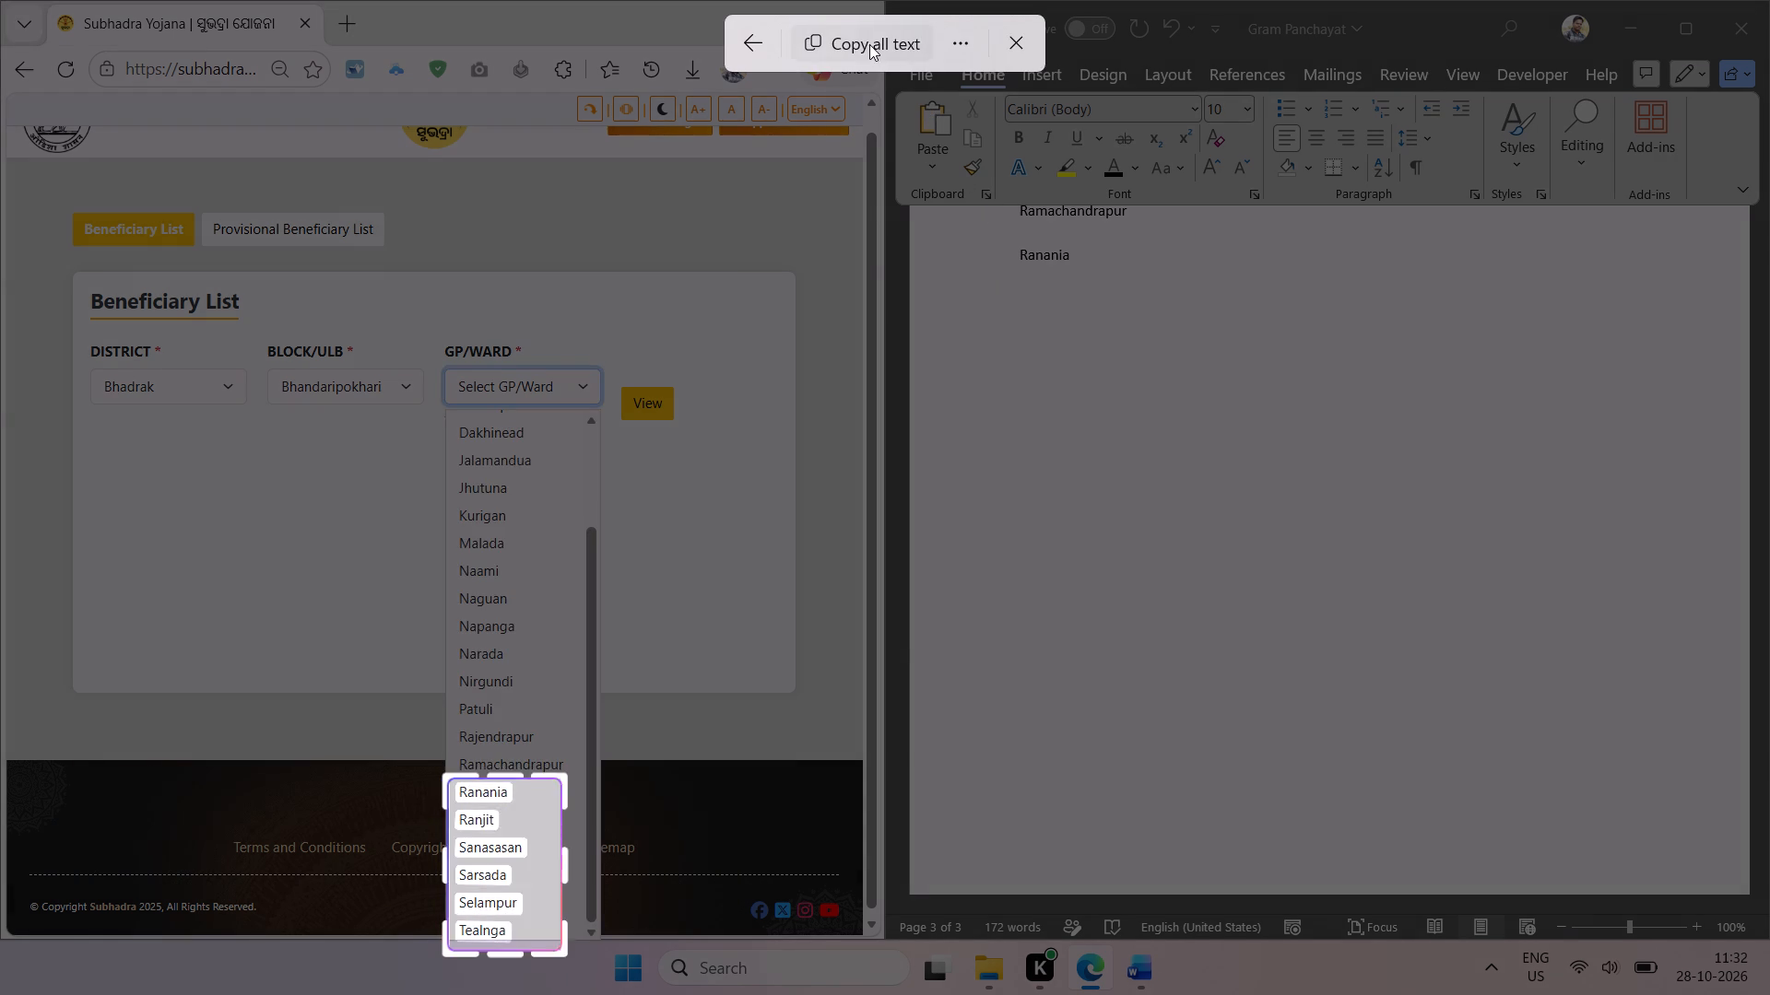
click(868, 40)
click(1020, 273)
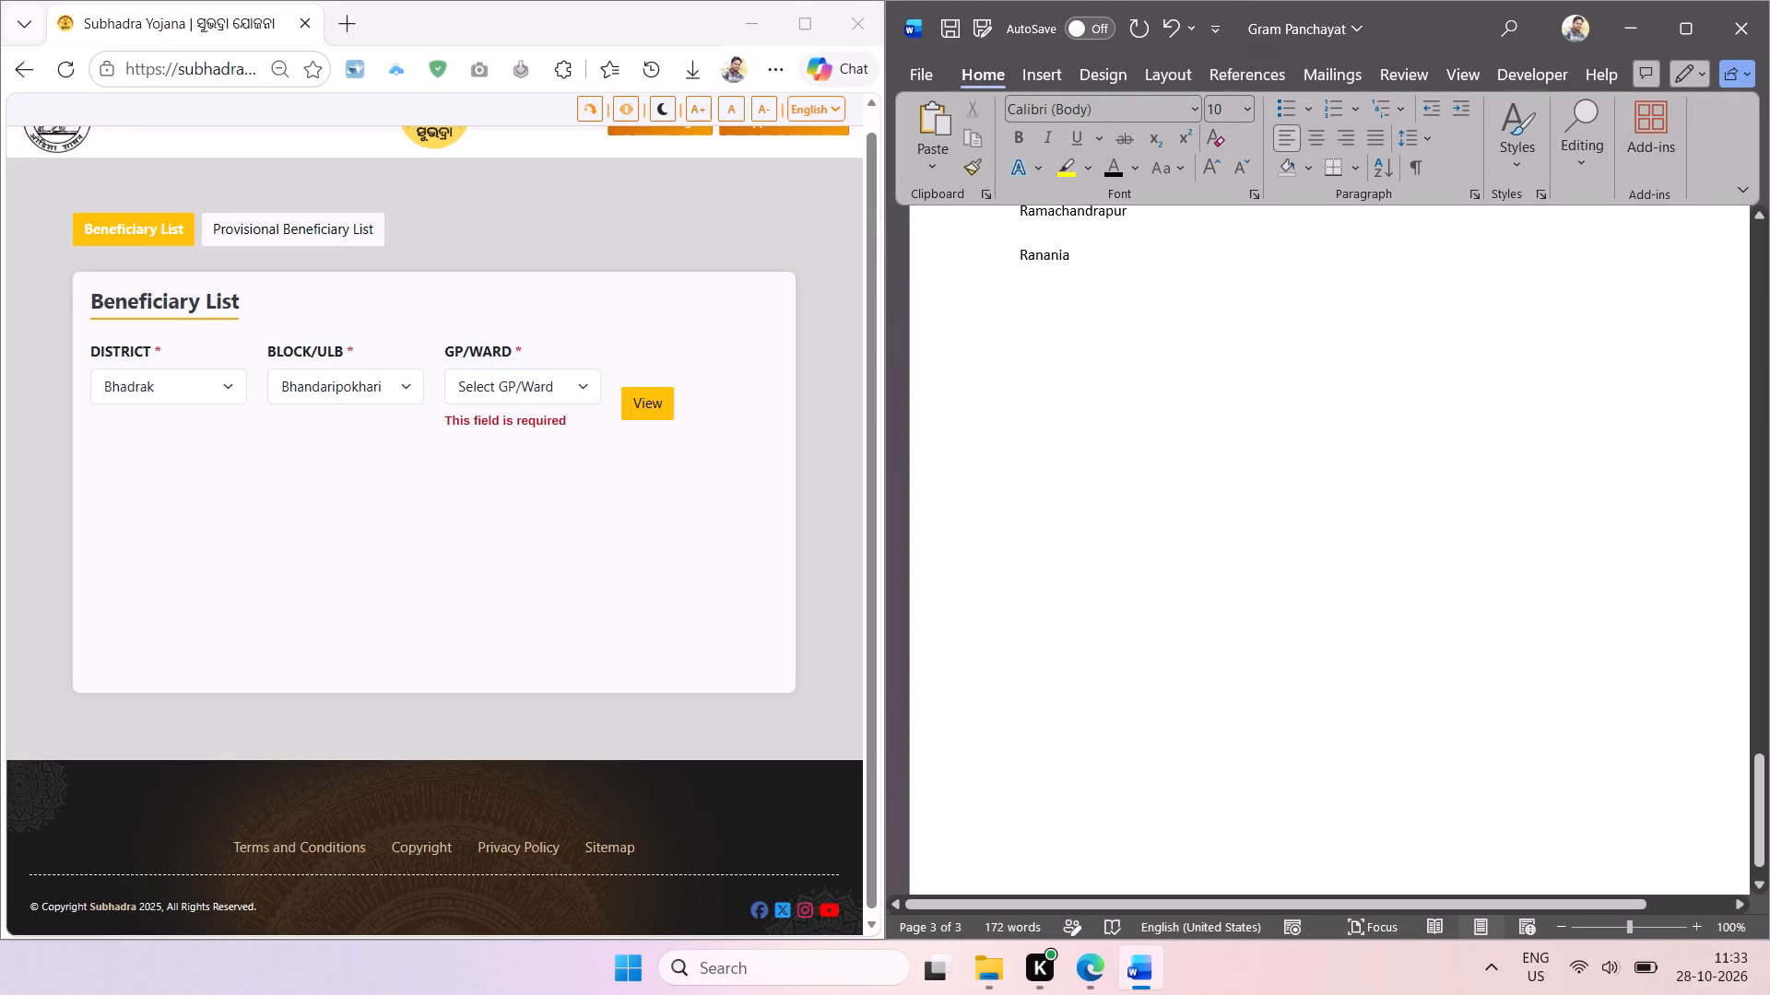
key(ctrl+v)
Insert a page break before the BHANDARIPOKHARI heading.
scroll(1150, 404, up, 2)
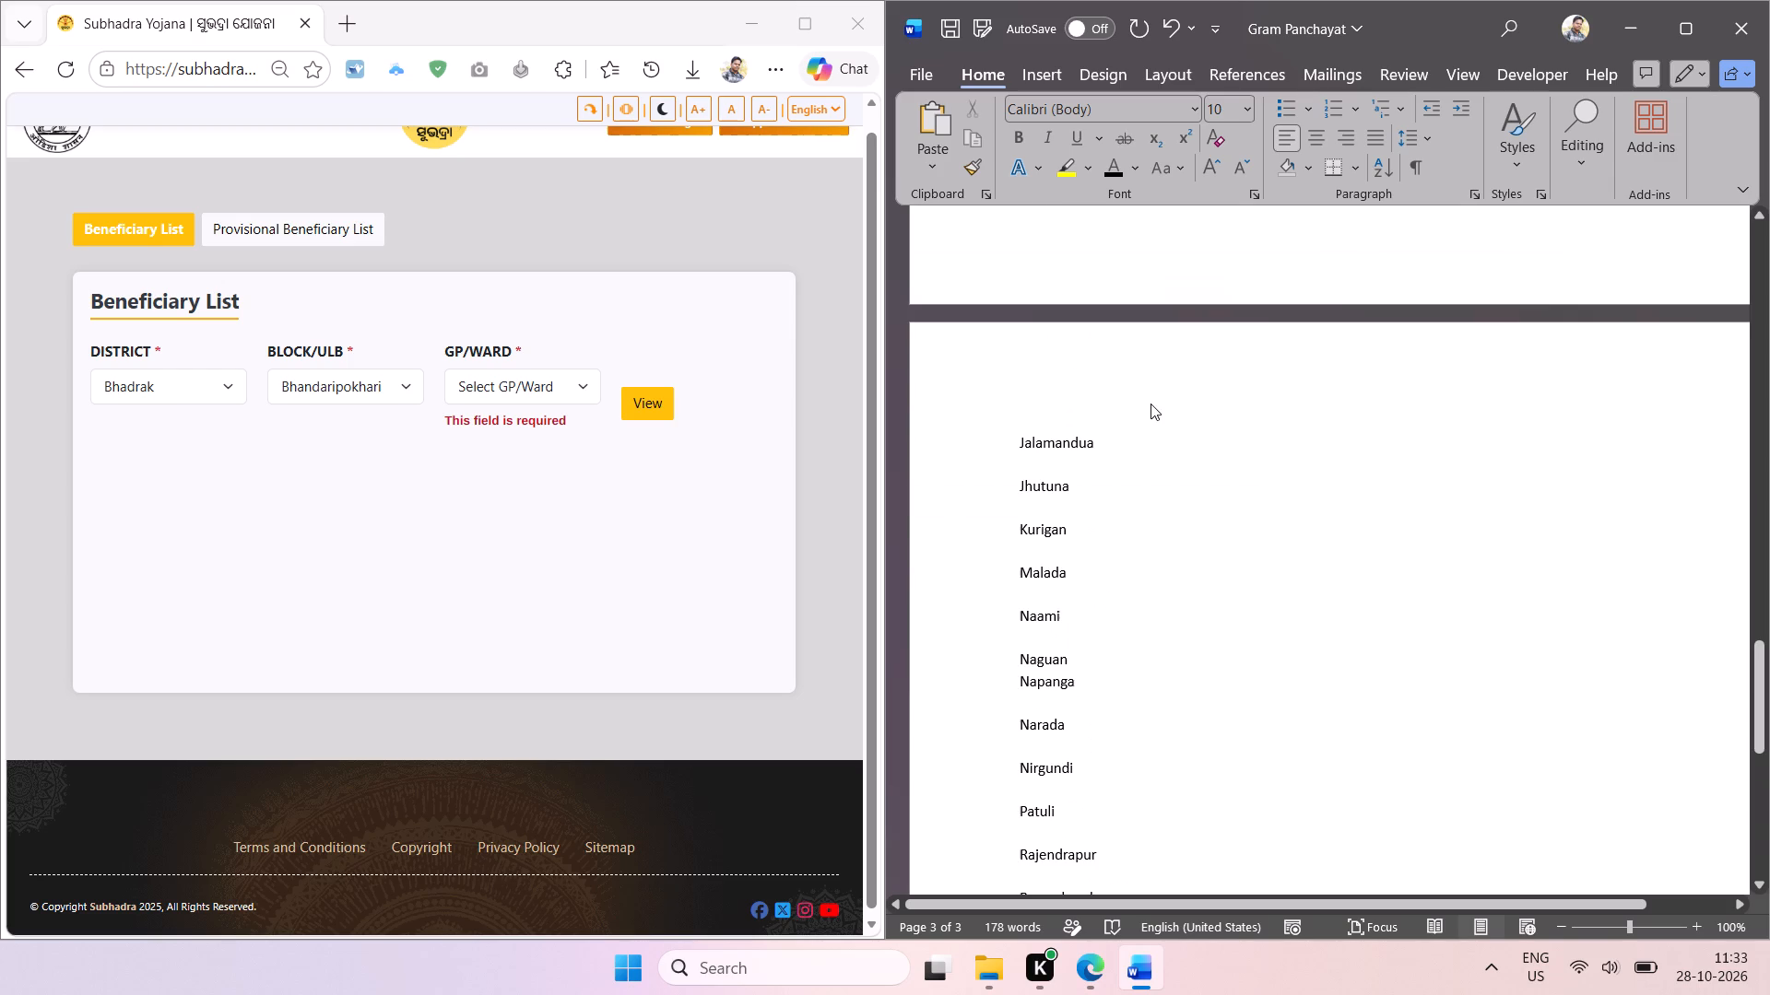
scroll(1150, 404, up, 3)
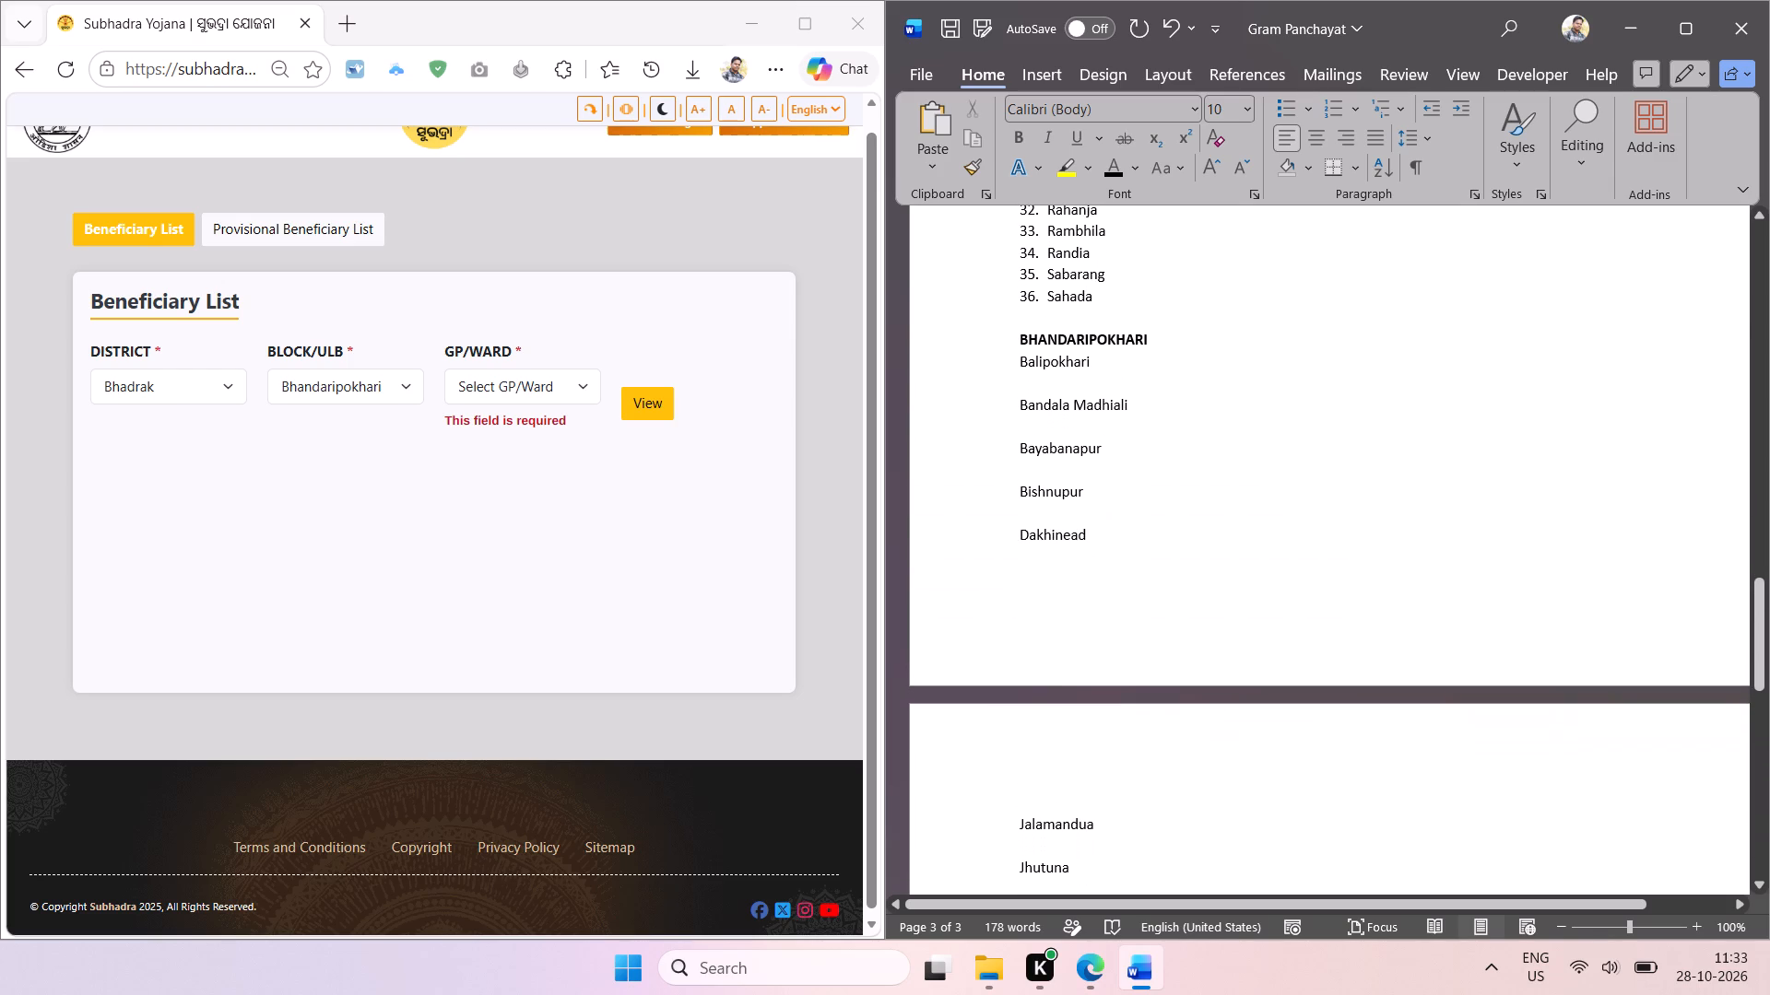
click(1021, 334)
key(ctrl+Return)
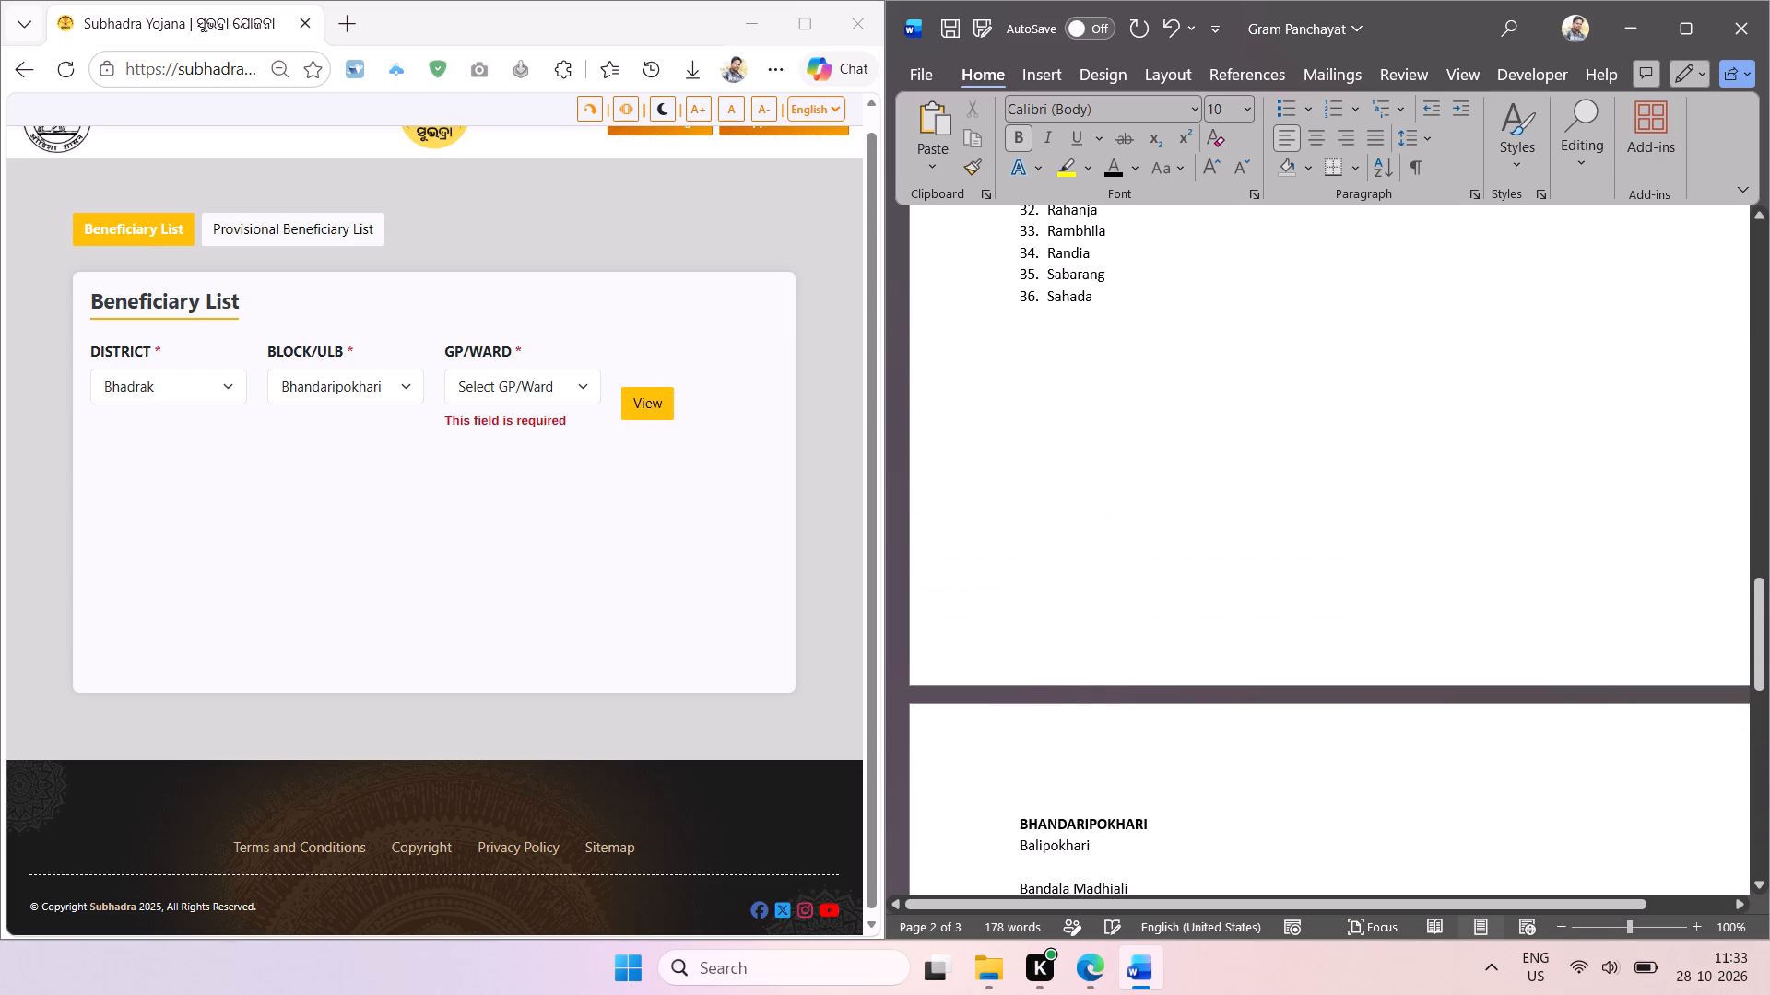
Delete the blank lines between the names from Jhutuna to Nirgundi in the Bhandaripokhari list.
scroll(1187, 380, down, 2)
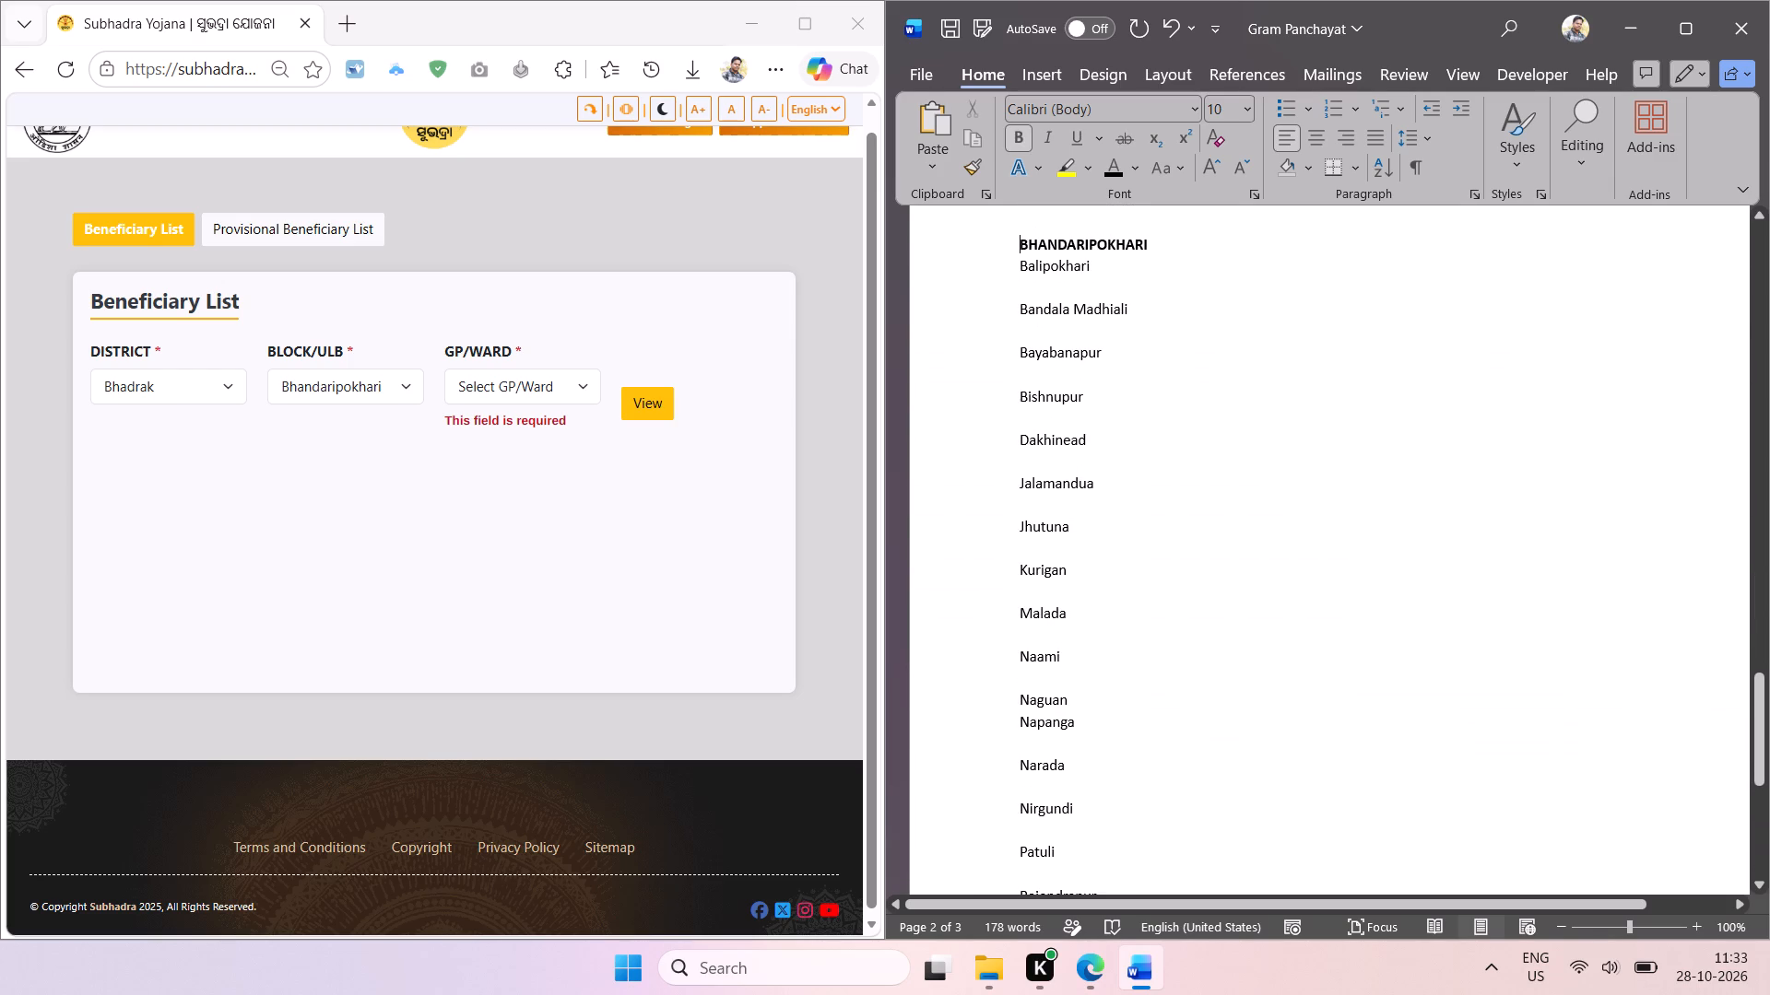
click(1050, 790)
key(BackSpace)
click(1046, 738)
key(BackSpace)
click(1047, 668)
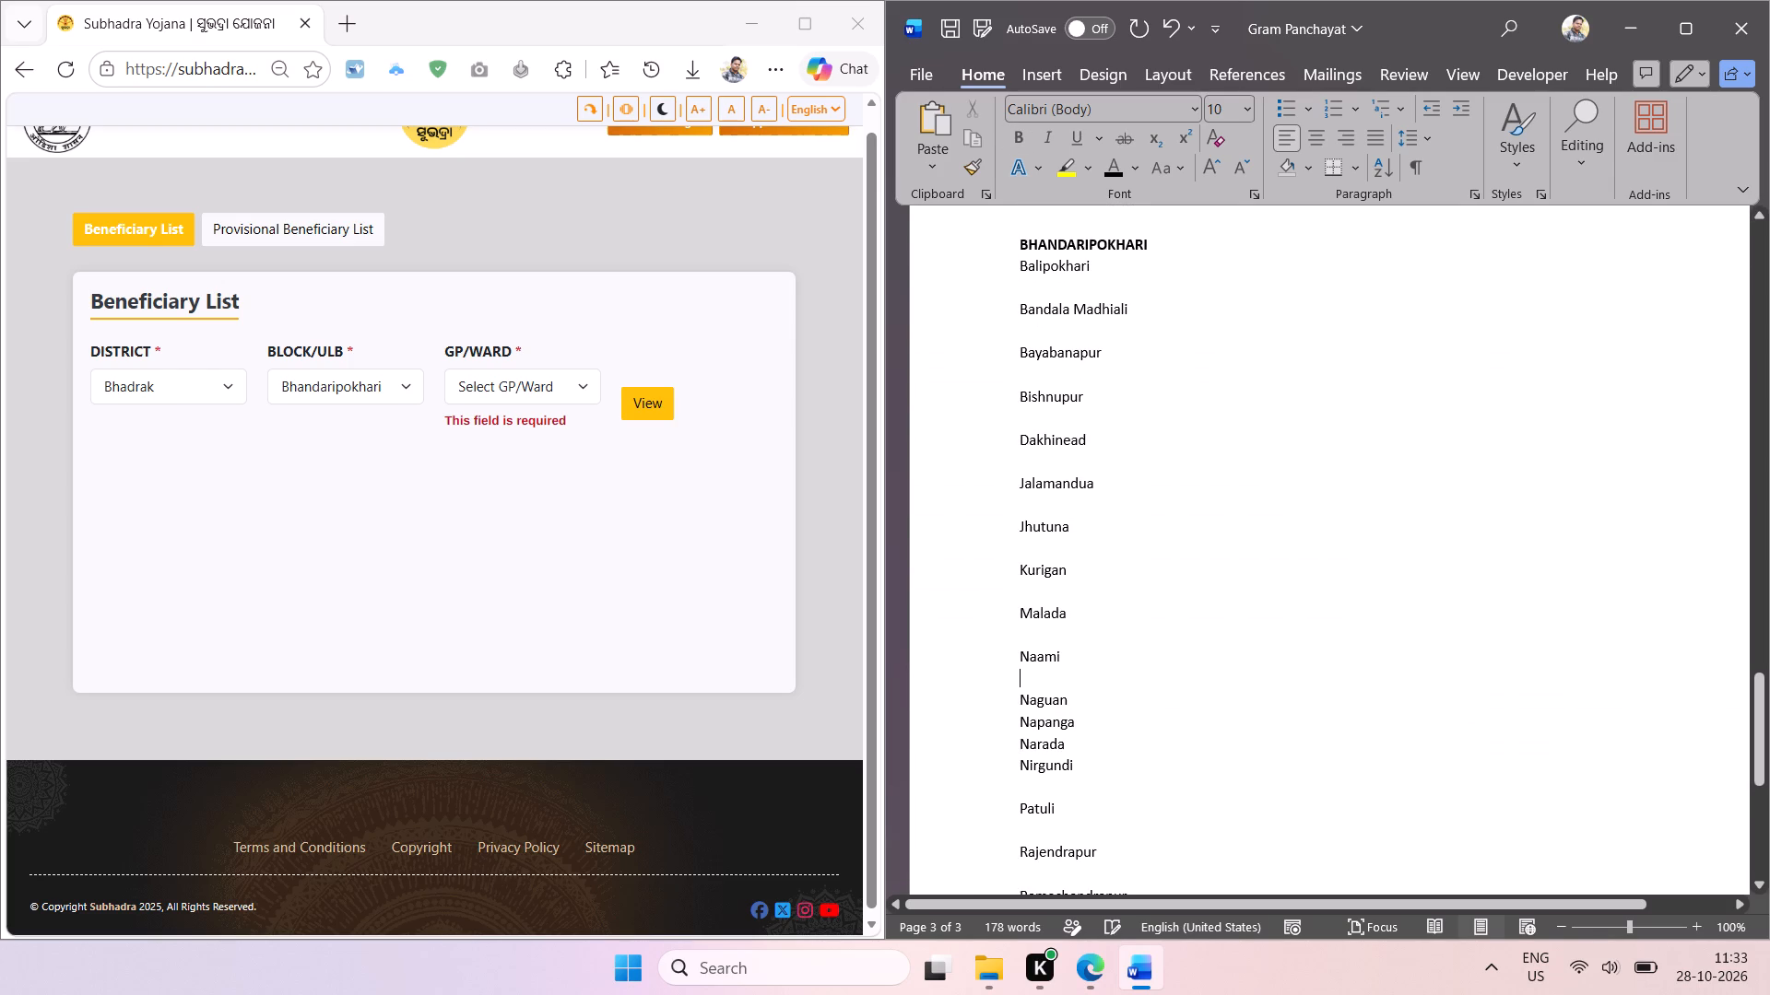
key(BackSpace)
click(1042, 632)
key(BackSpace)
click(1044, 592)
key(BackSpace)
click(1044, 551)
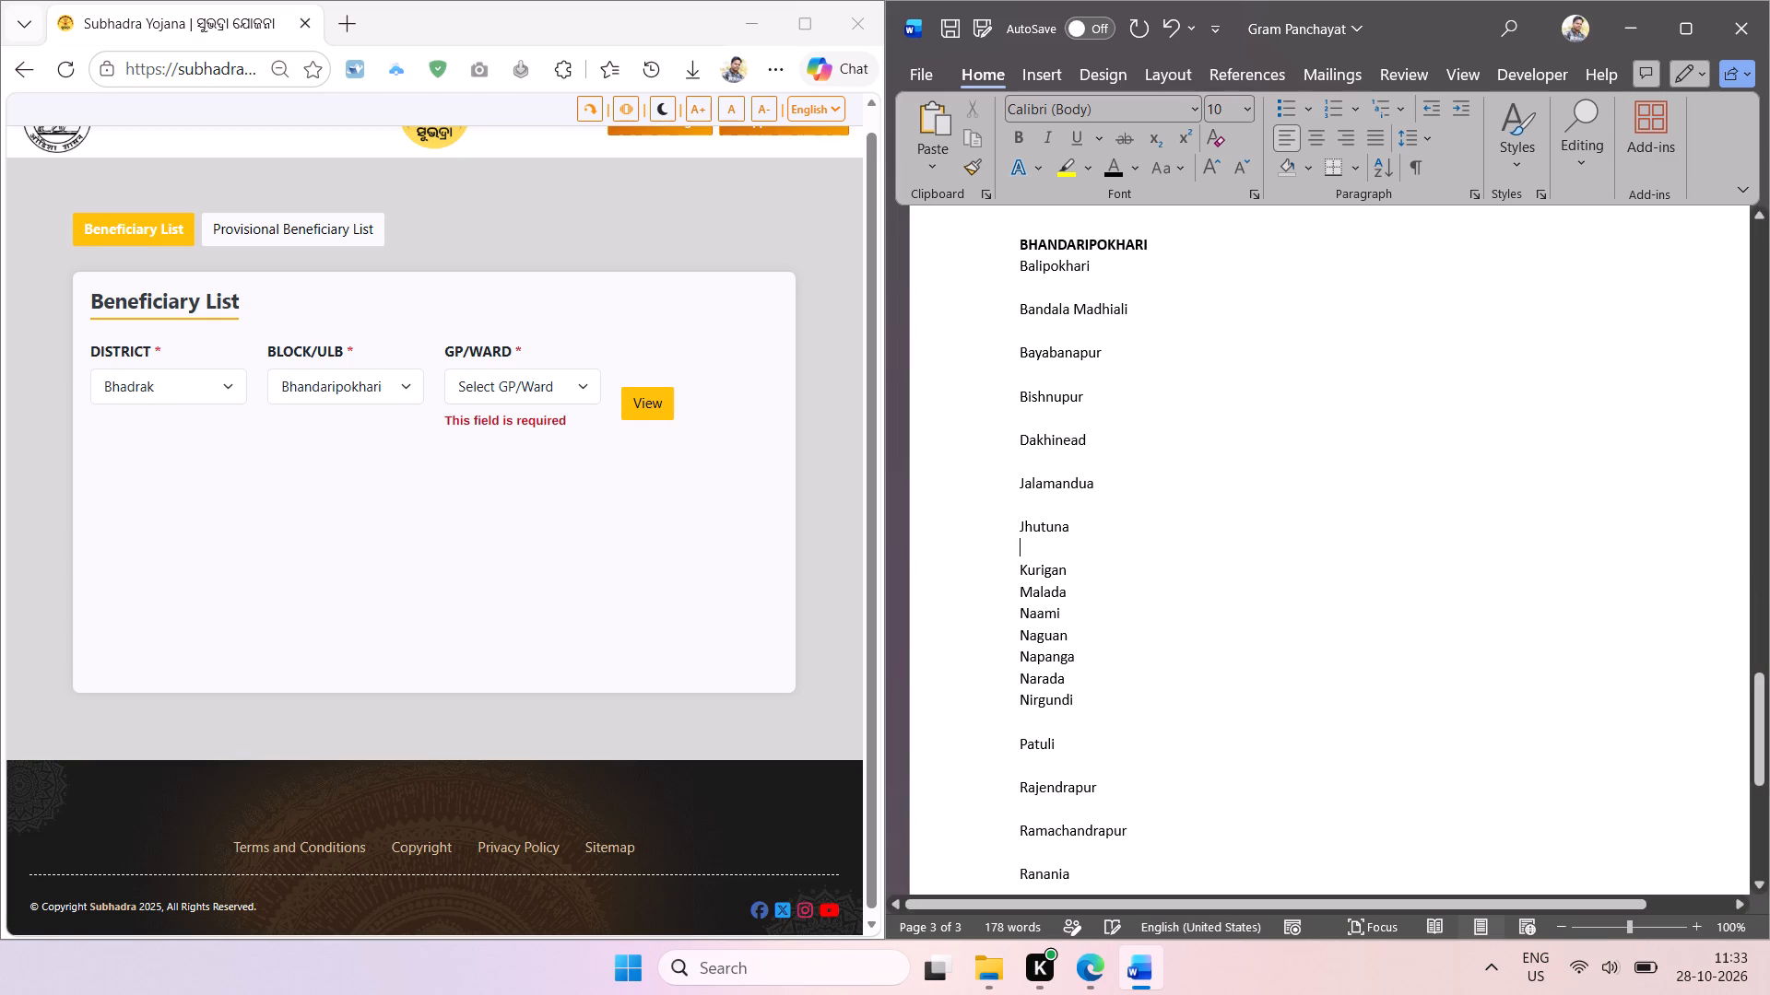
key(BackSpace)
Delete the blank lines between the names from Balipokhari to Jhutuna in the Bhandaripokhari list.
click(1046, 501)
key(BackSpace)
click(1040, 455)
key(BackSpace)
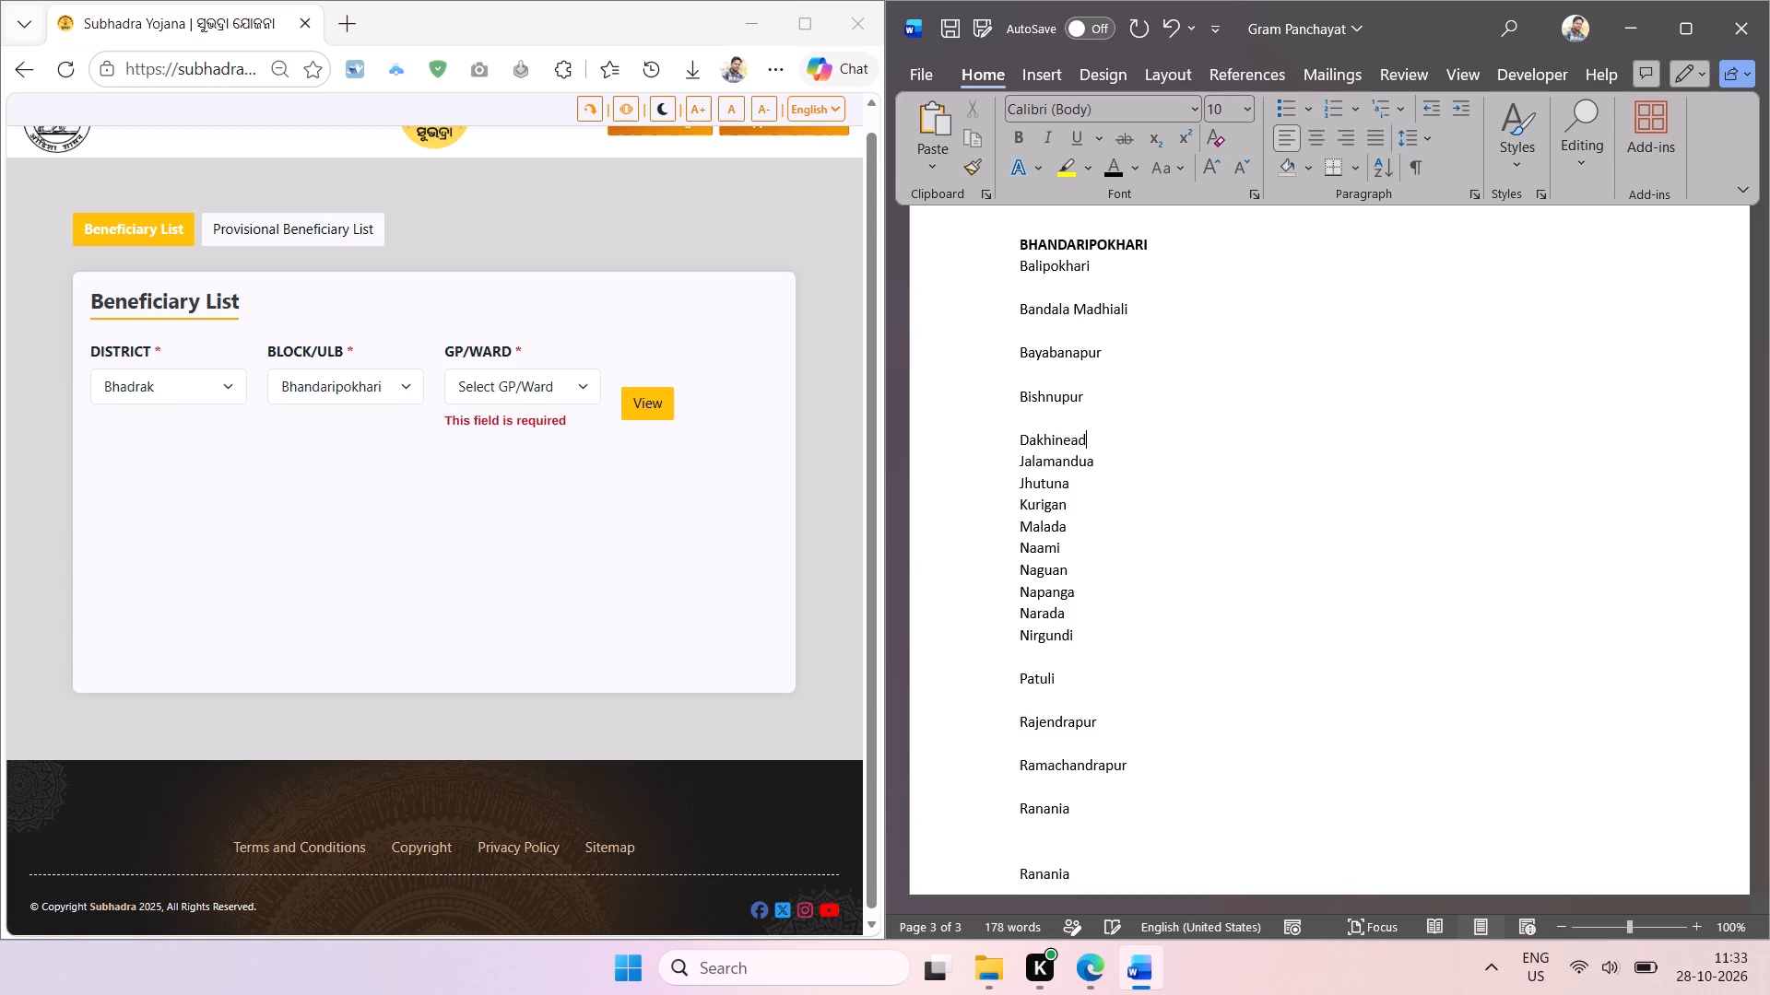
click(1041, 418)
key(BackSpace)
click(1040, 374)
key(BackSpace)
click(1037, 335)
key(BackSpace)
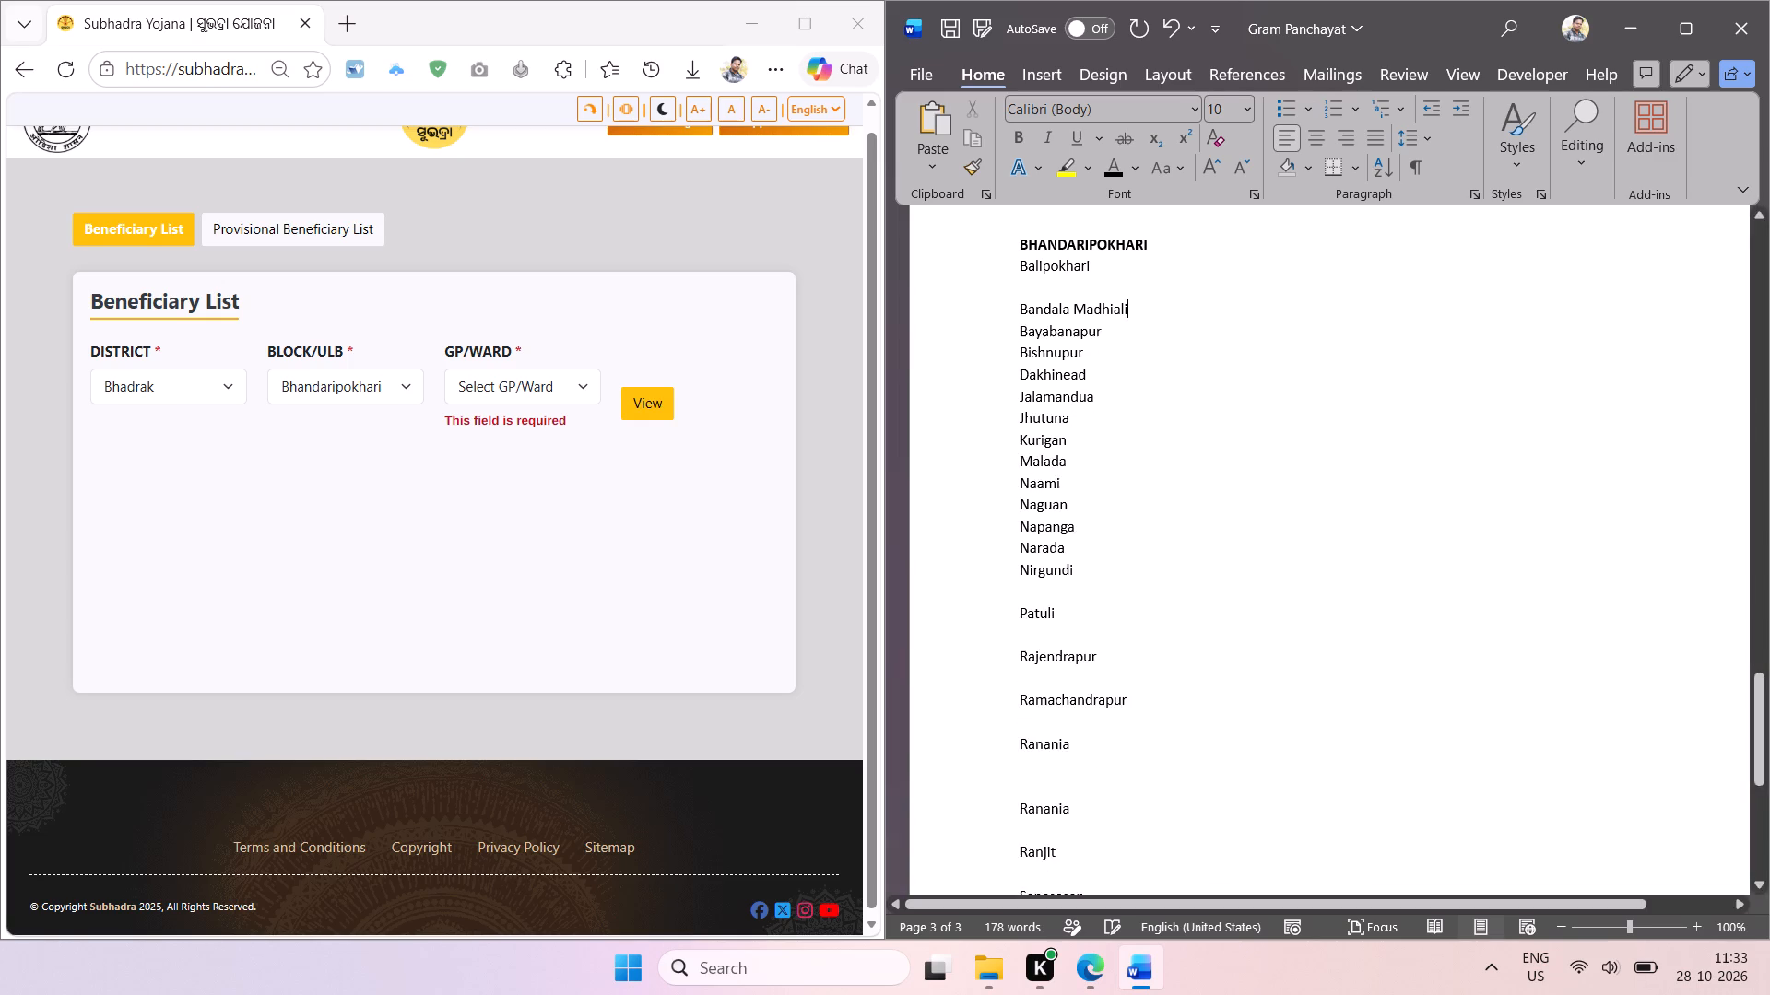
click(1037, 286)
key(BackSpace)
Delete the blank lines between the names from Nirgundi to the second Ranania entry.
click(1034, 752)
key(BackSpace)
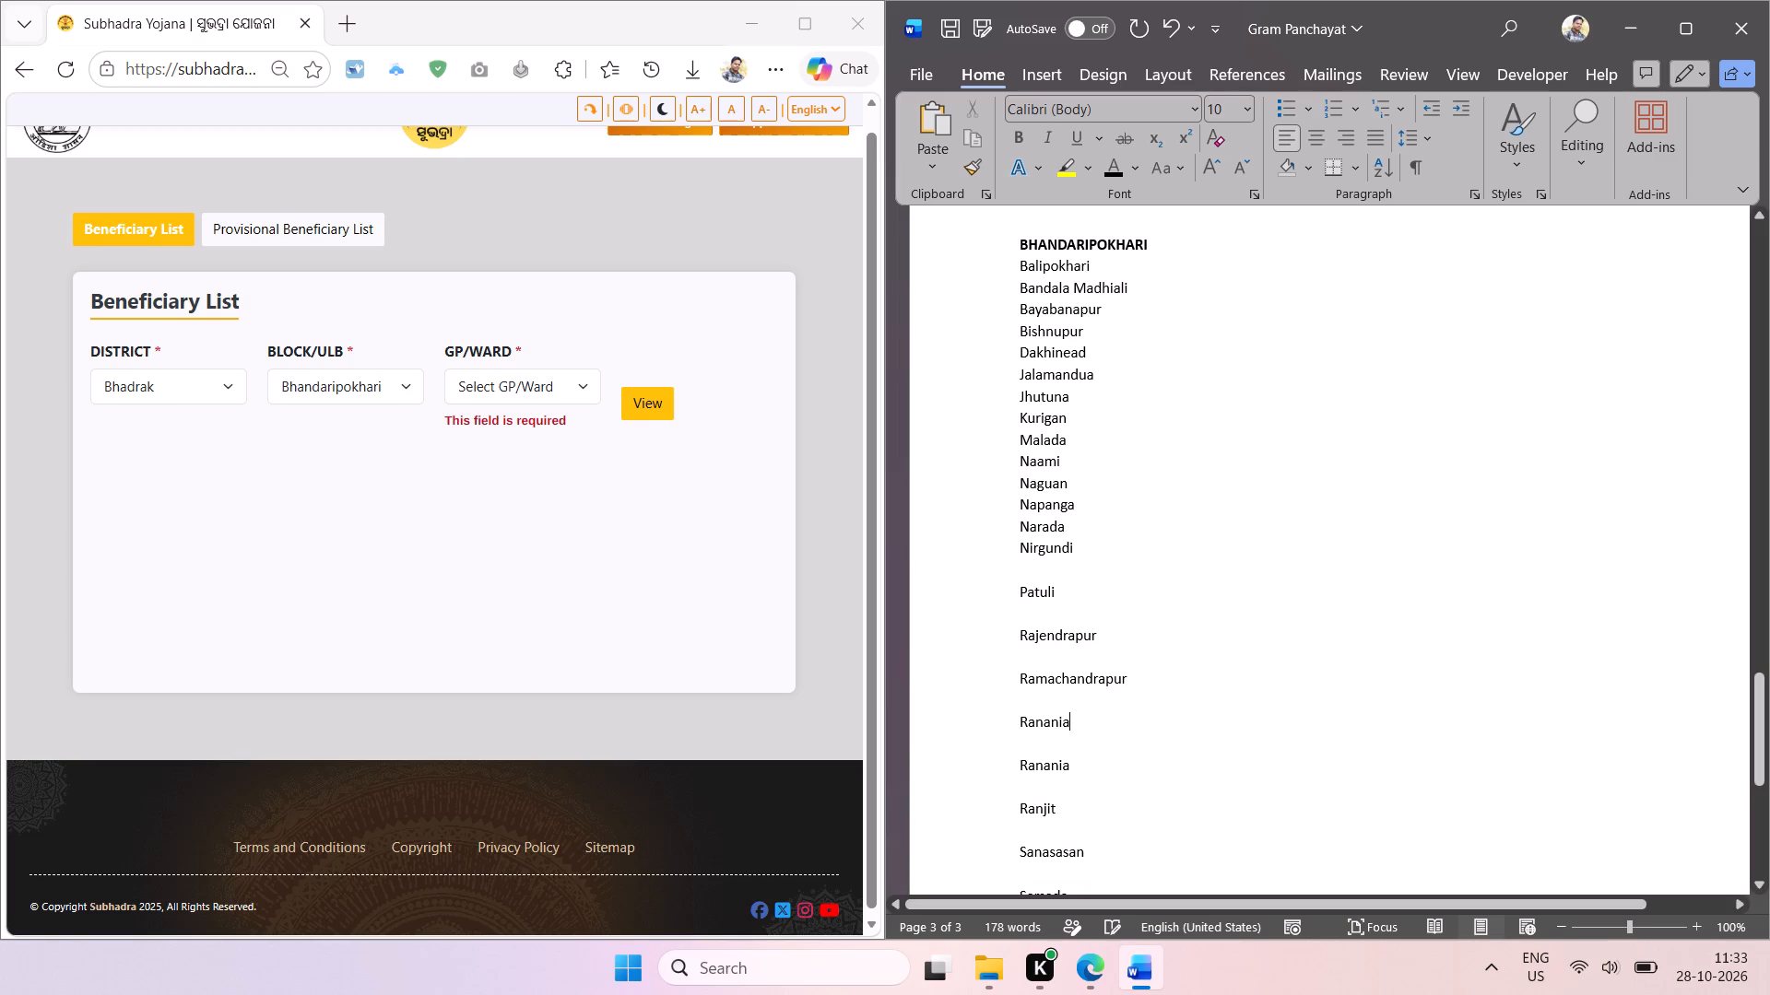
click(1044, 753)
key(BackSpace)
click(1049, 716)
click(1042, 696)
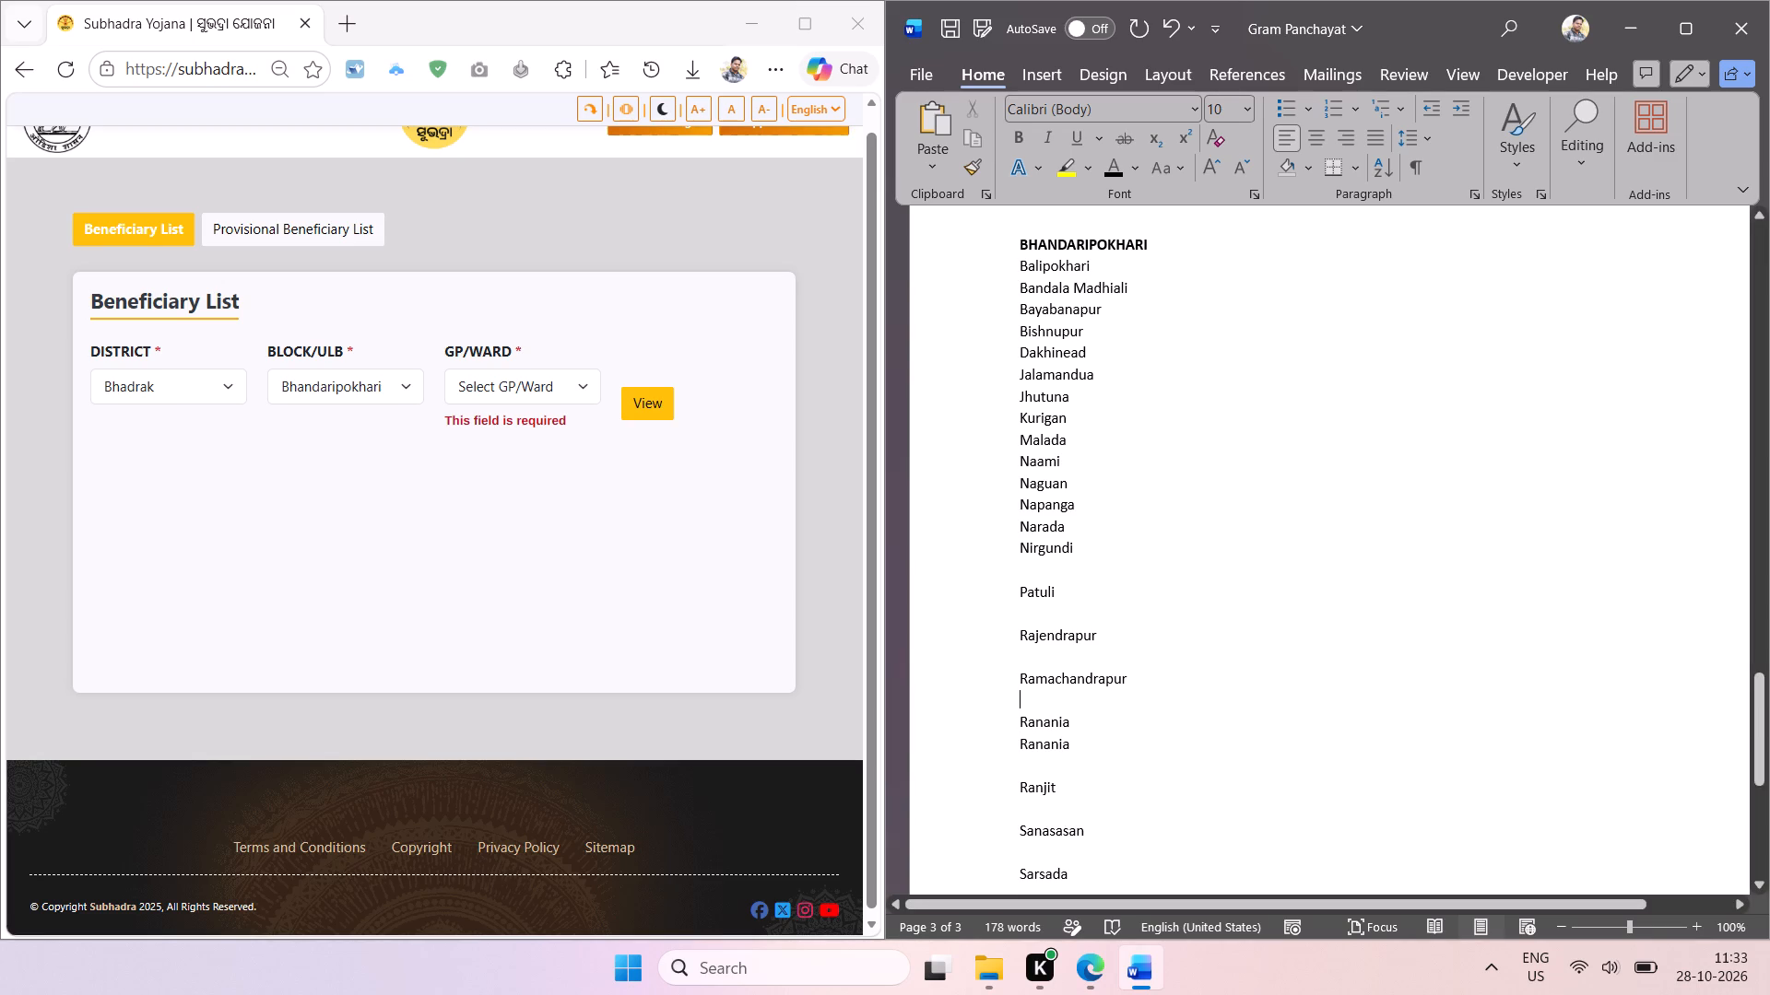
key(BackSpace)
click(1048, 653)
key(BackSpace)
click(1033, 611)
key(BackSpace)
click(1032, 569)
key(BackSpace)
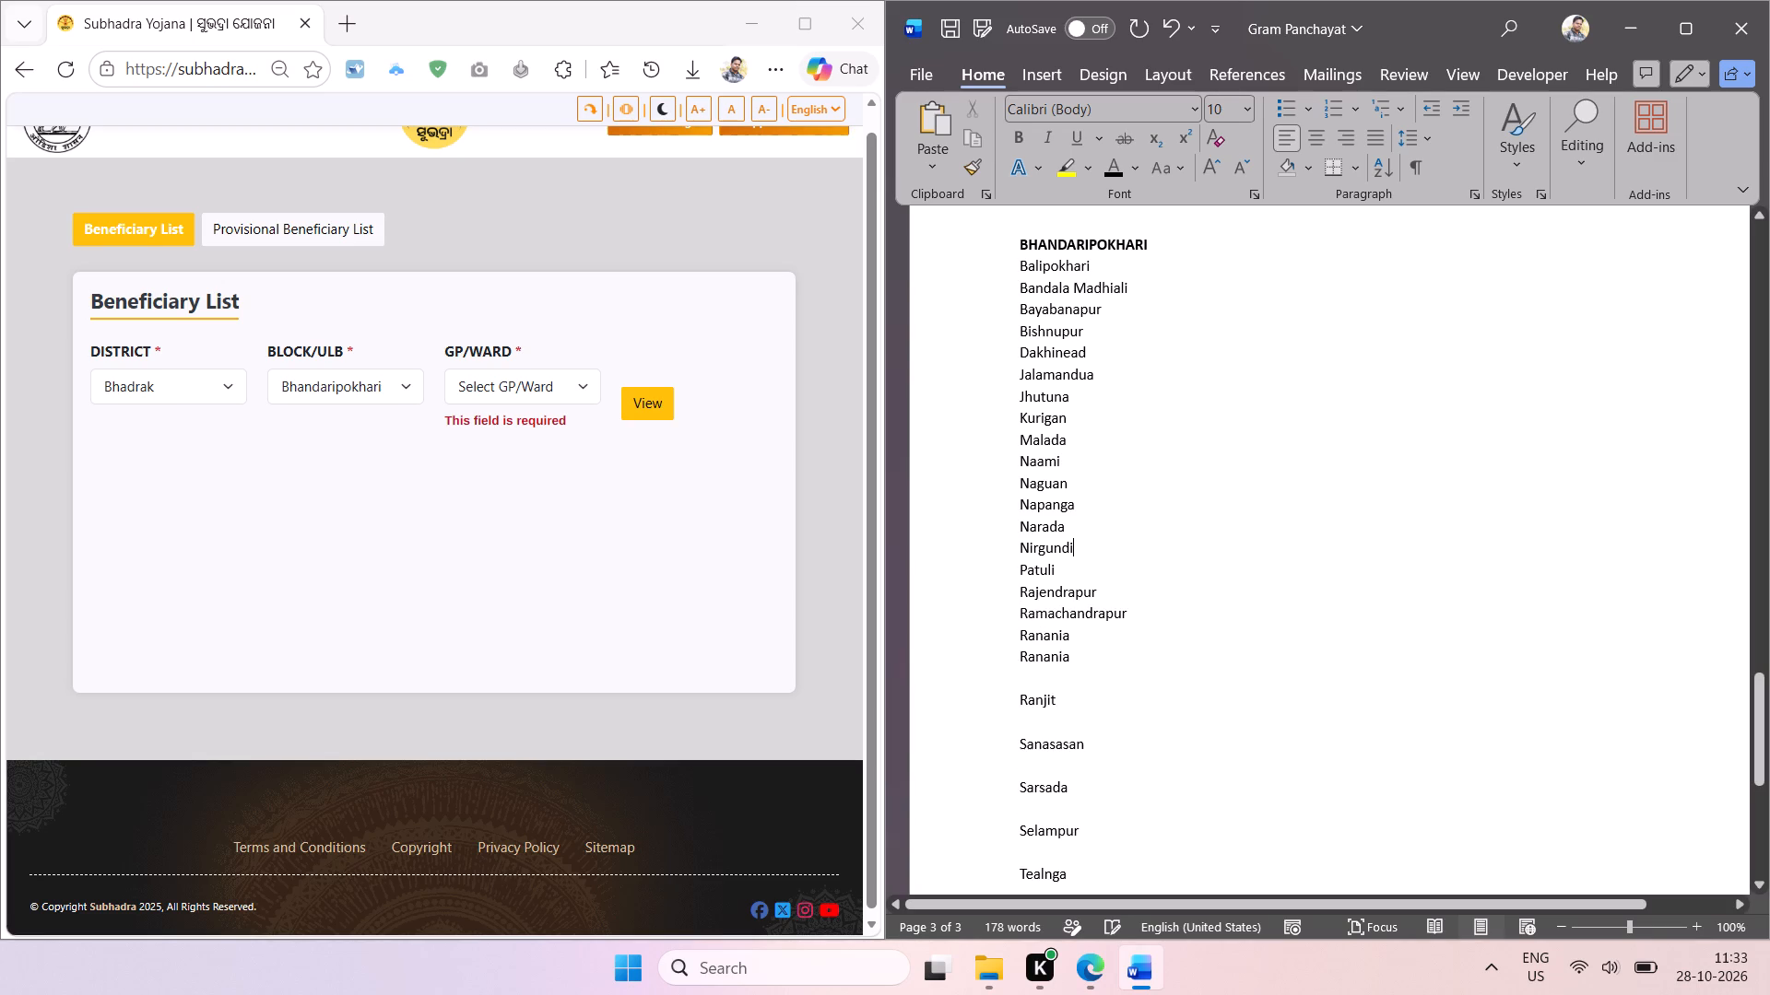
Delete the blank lines between the names from the second Ranania entry to Tealnga.
click(1045, 816)
key(BackSpace)
click(1040, 769)
key(BackSpace)
click(1040, 718)
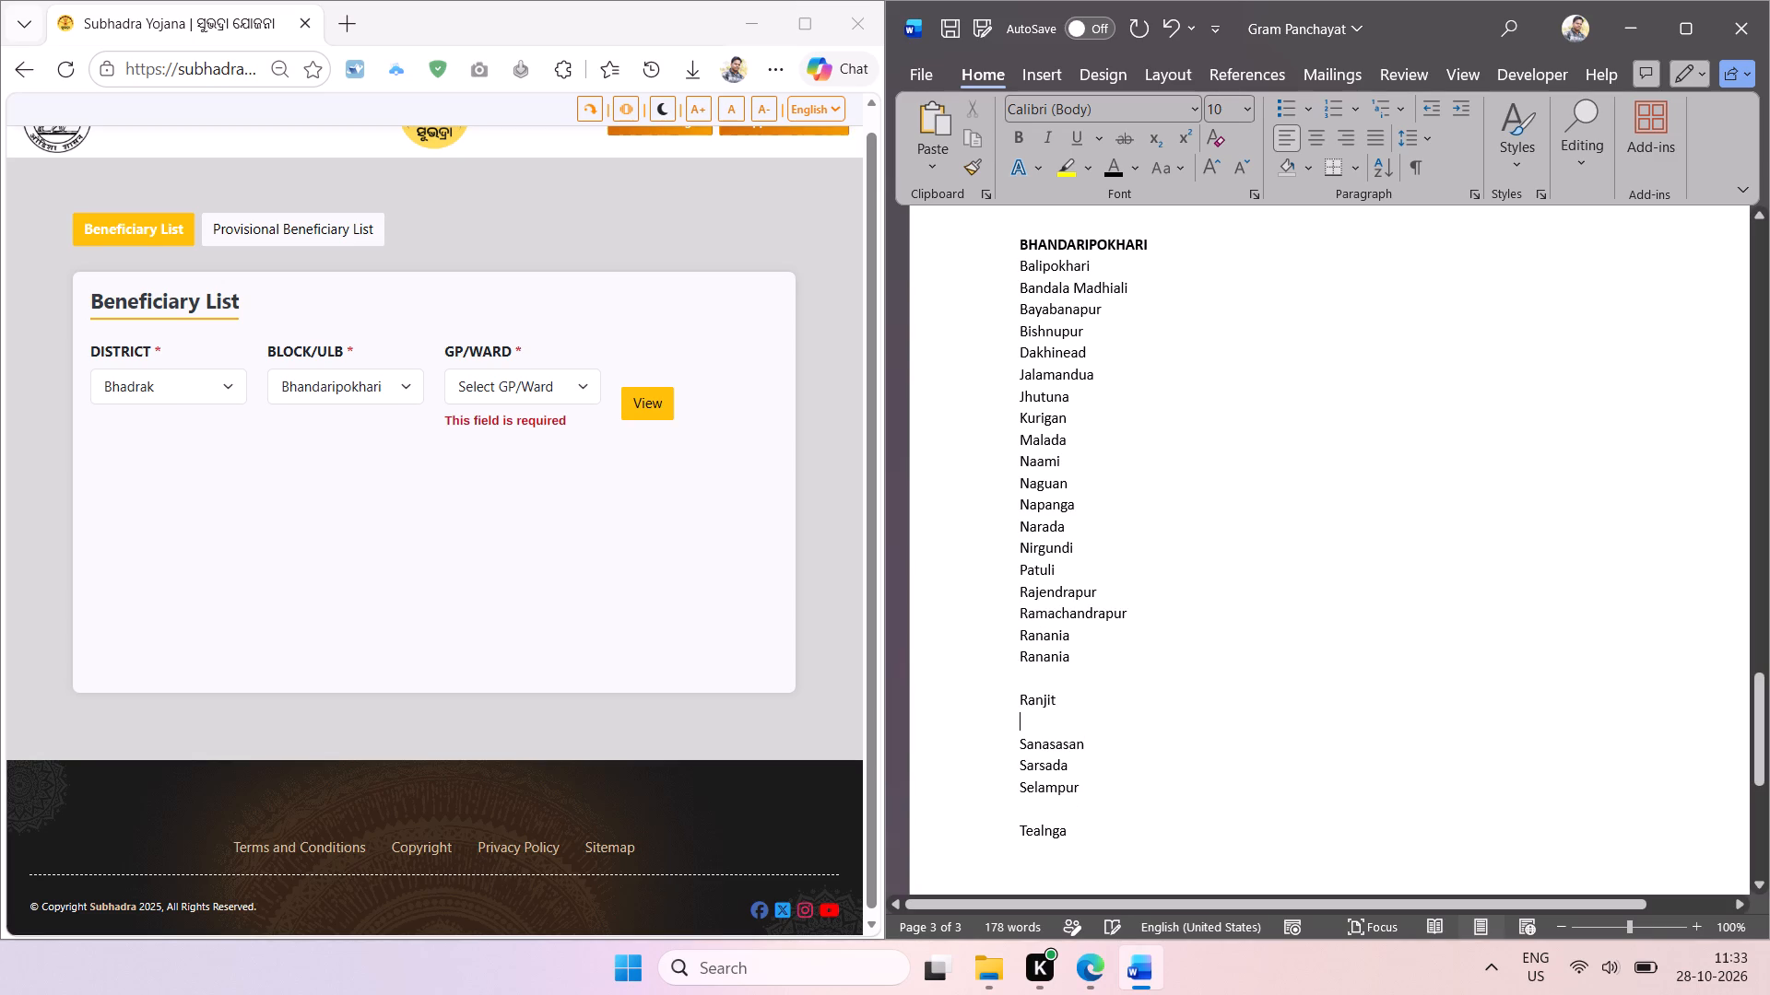
key(BackSpace)
click(1035, 675)
key(BackSpace)
click(1044, 766)
key(BackSpace)
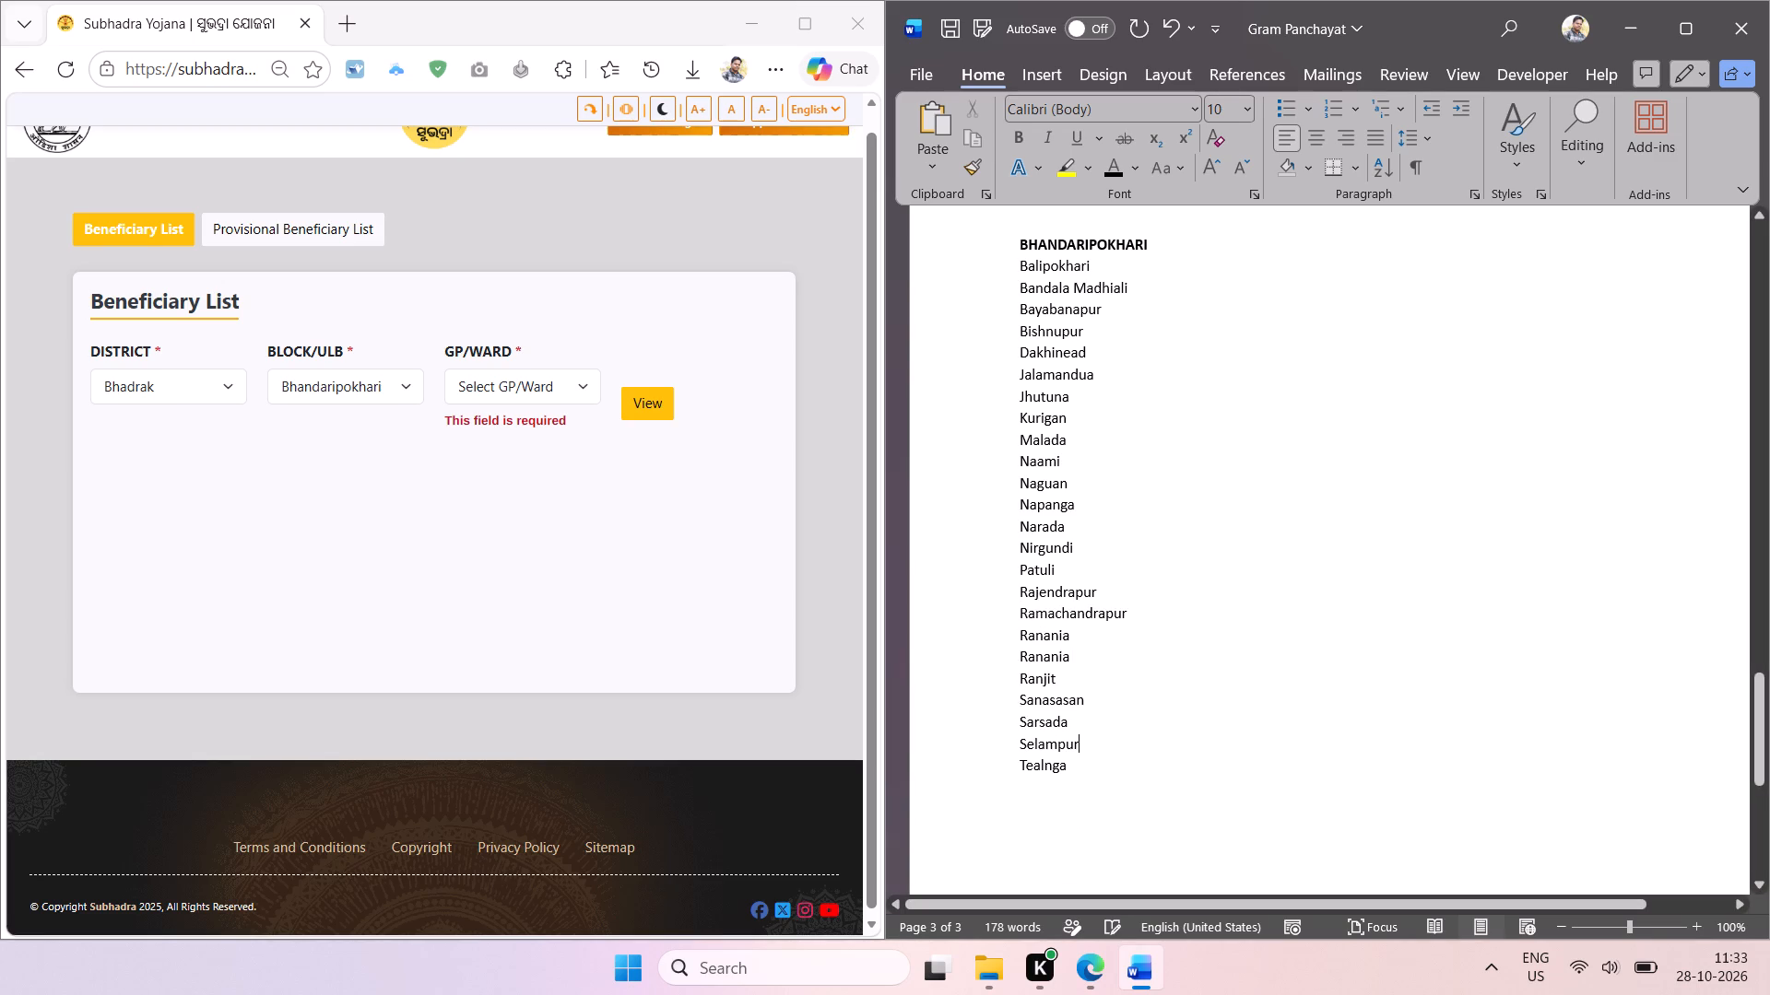
Sort the names from Balipokhari to Tealnga by paragraph text in ascending order.
click(1068, 775)
shift+click(1017, 275)
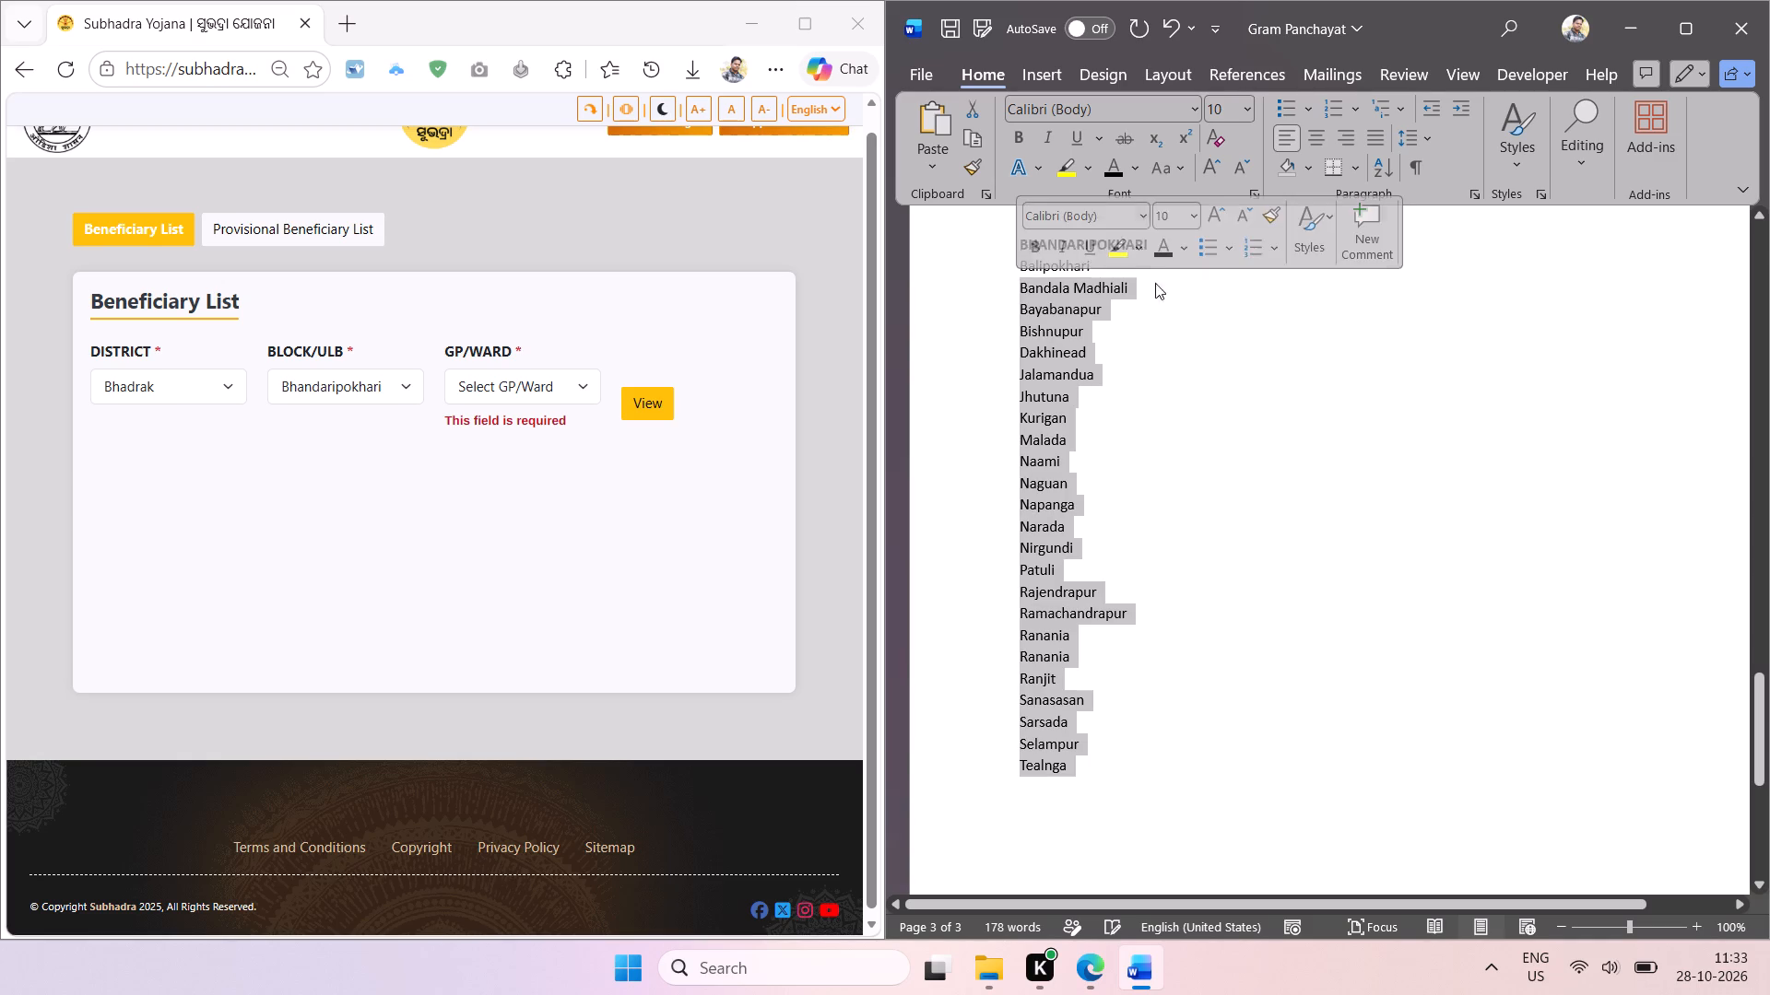
shift+click(1016, 263)
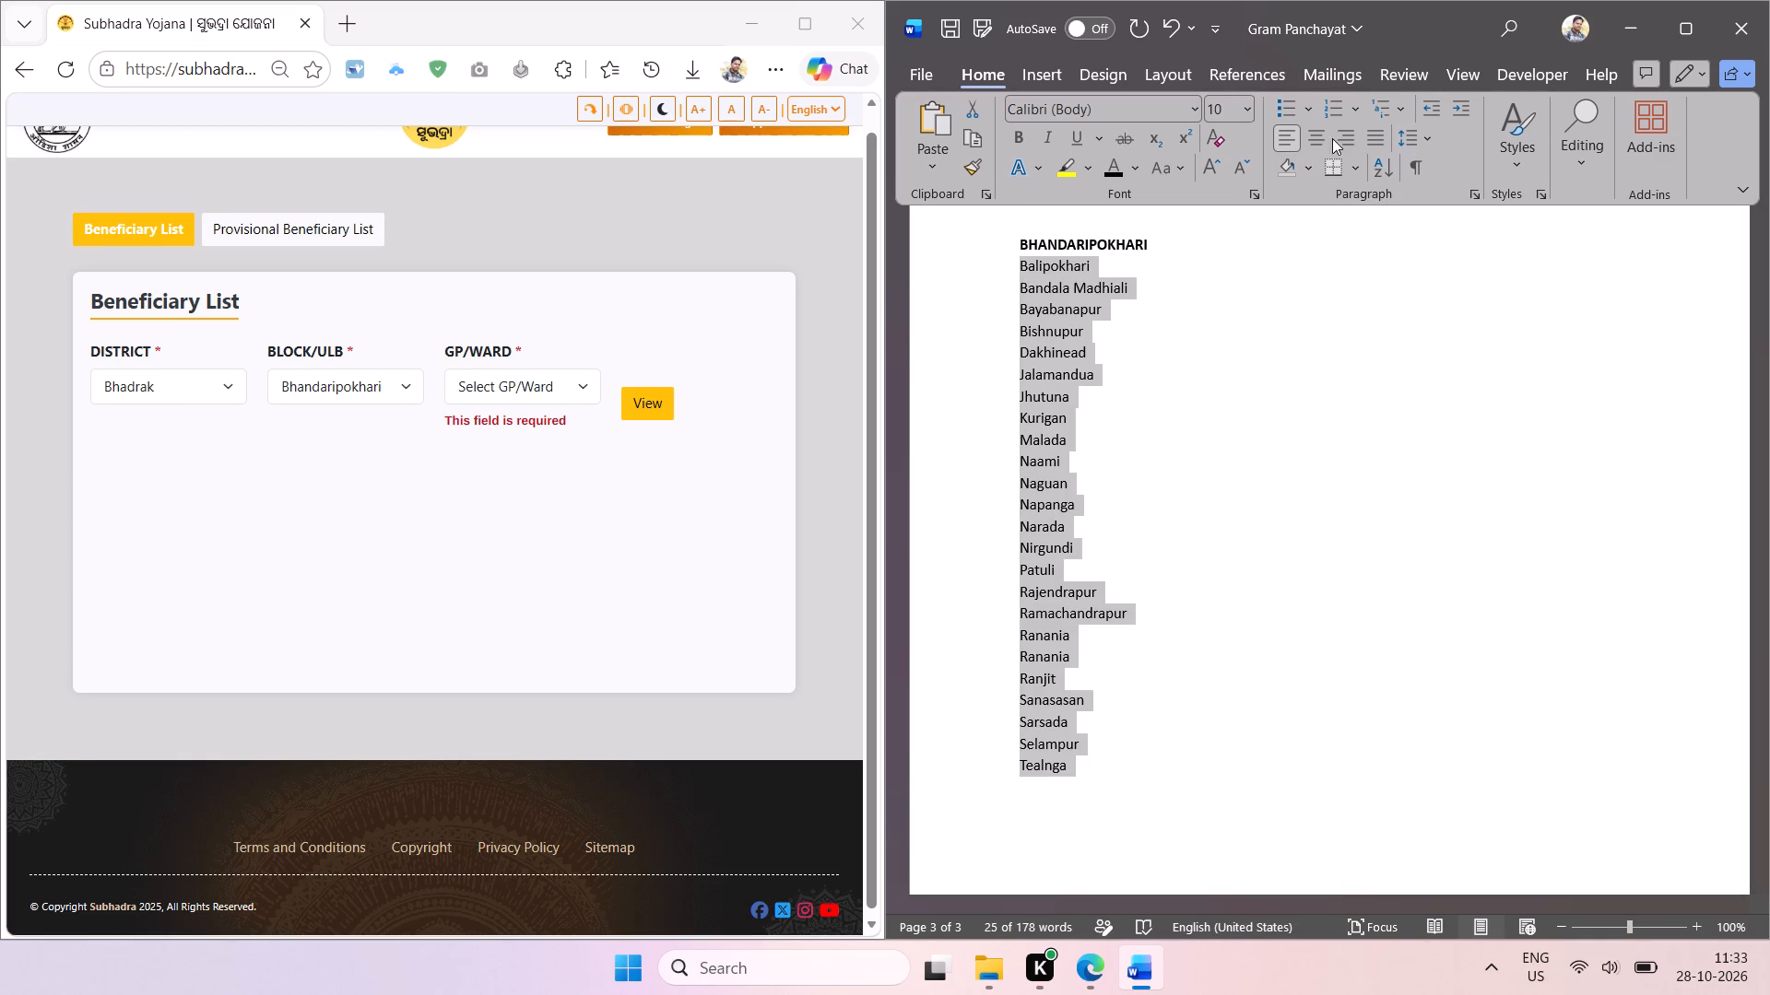
click(1379, 169)
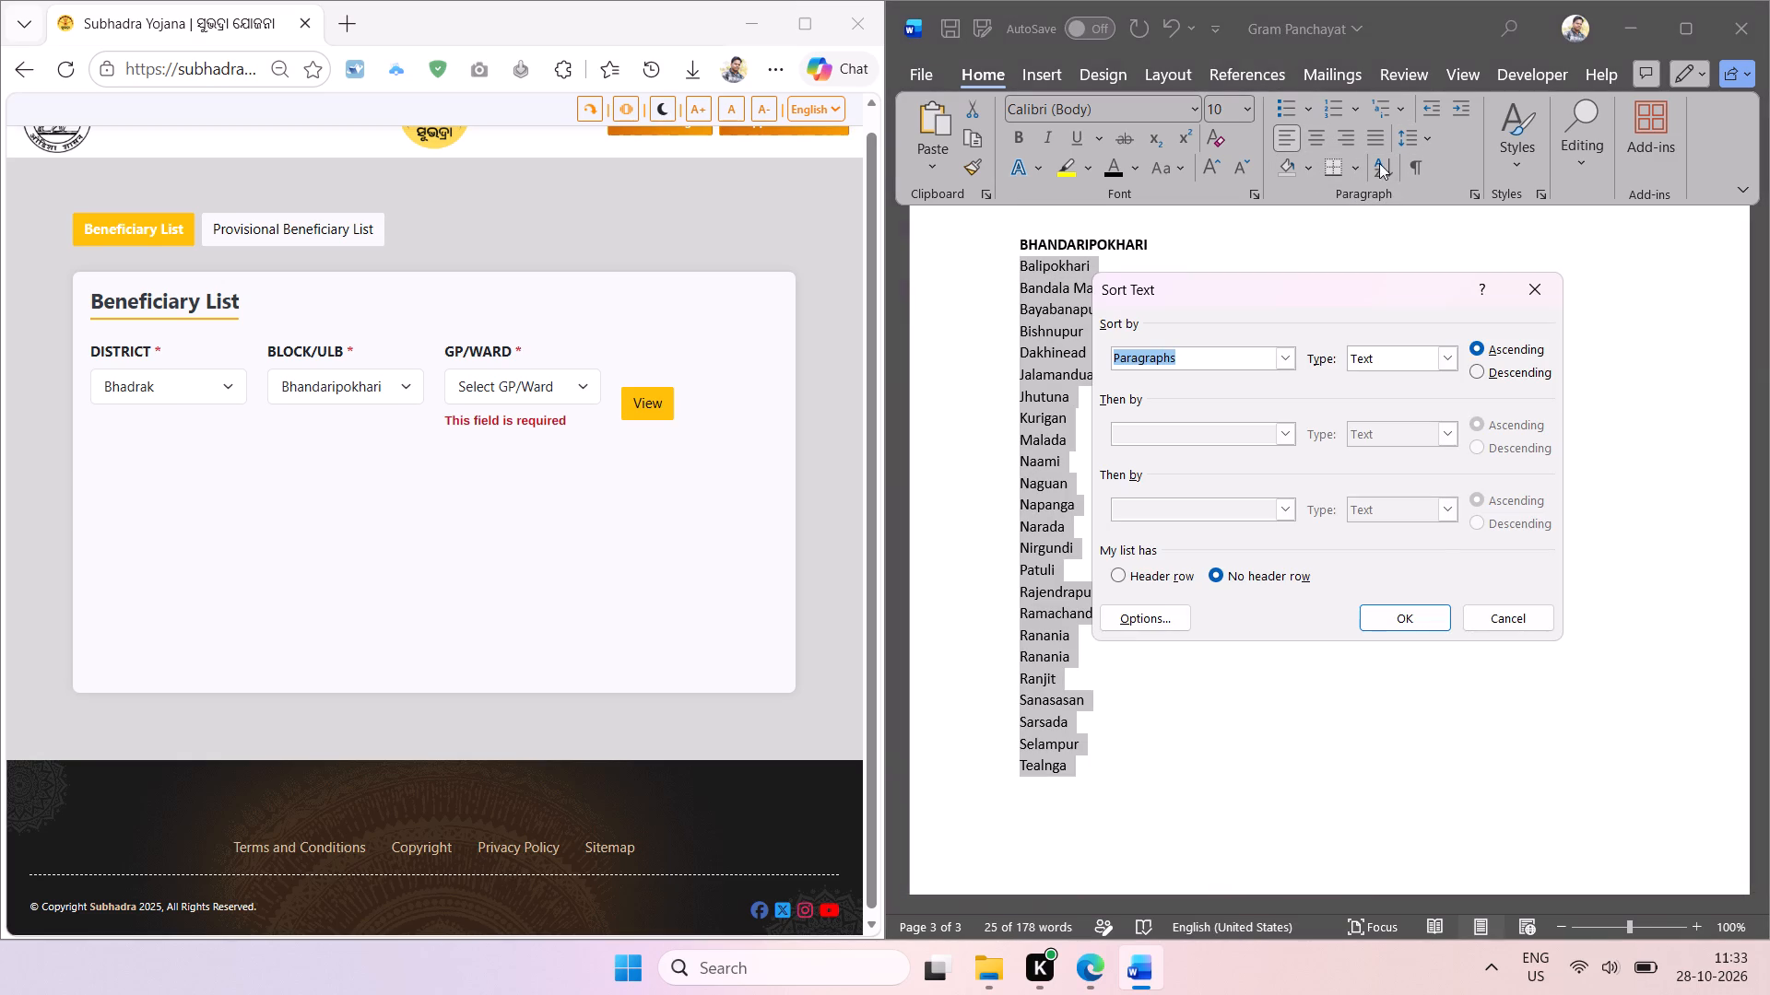
click(1427, 605)
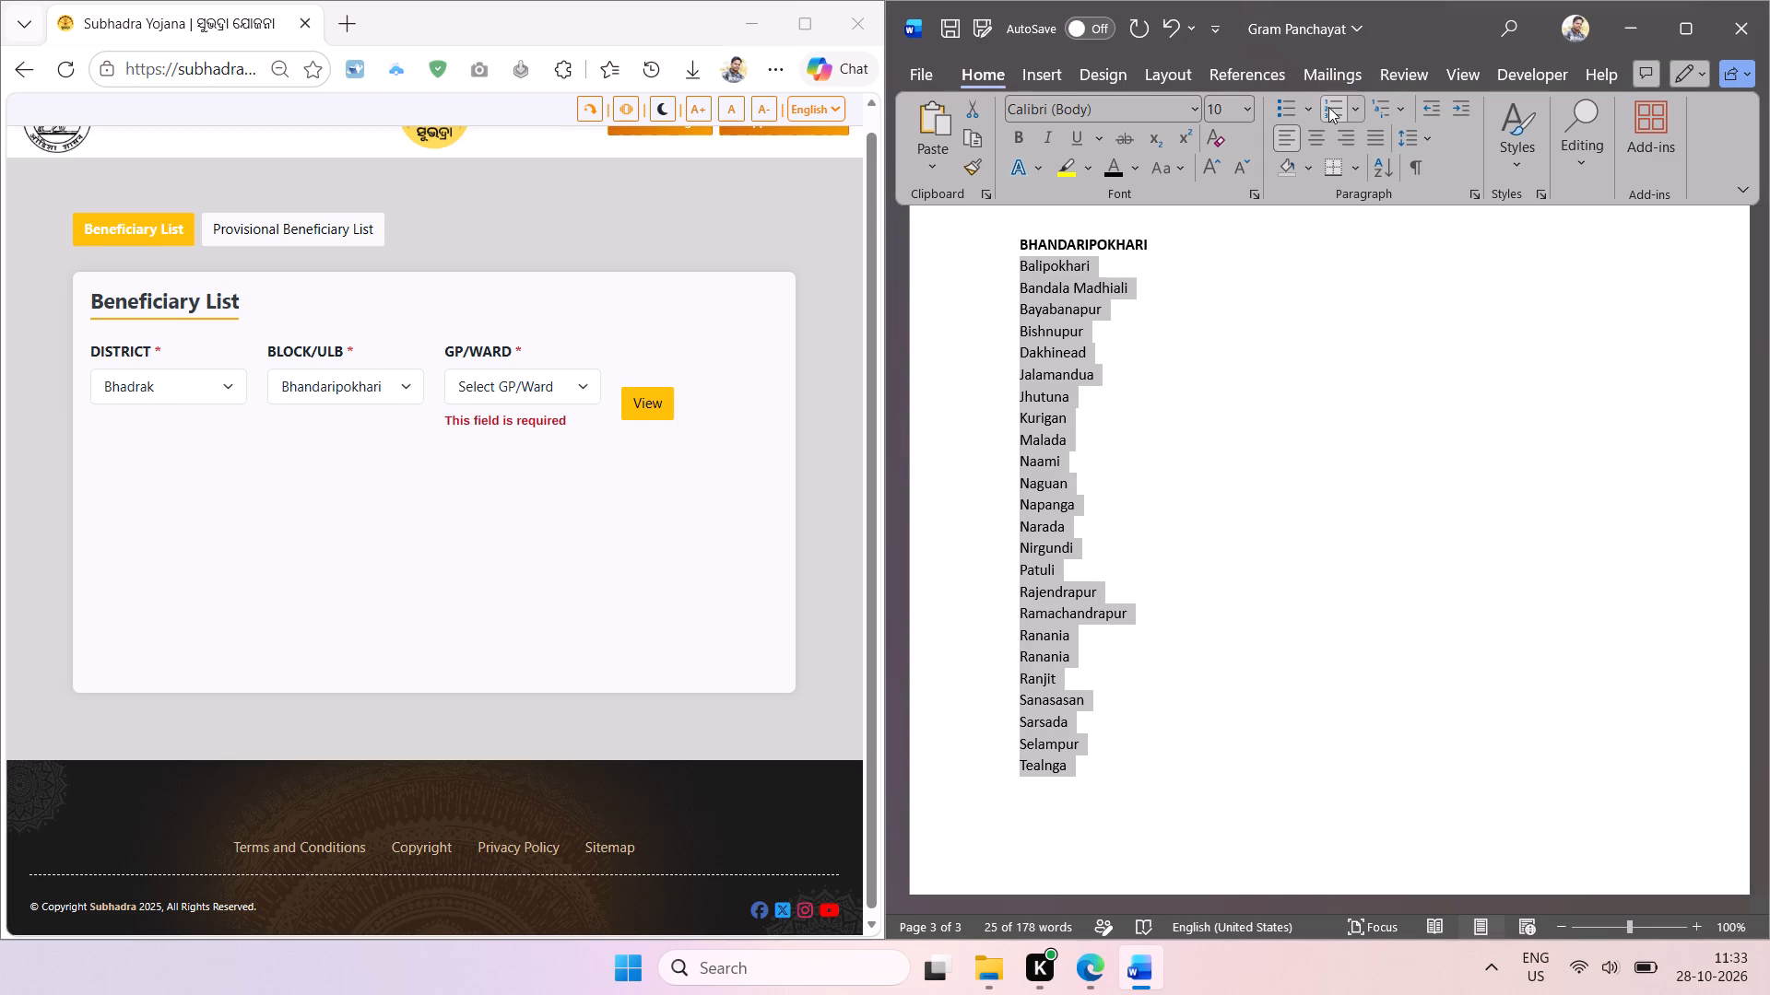
Format the Bhandaripokhari names as a numbered list and decrease its indent to align with the heading.
click(1328, 107)
click(1437, 111)
click(1175, 442)
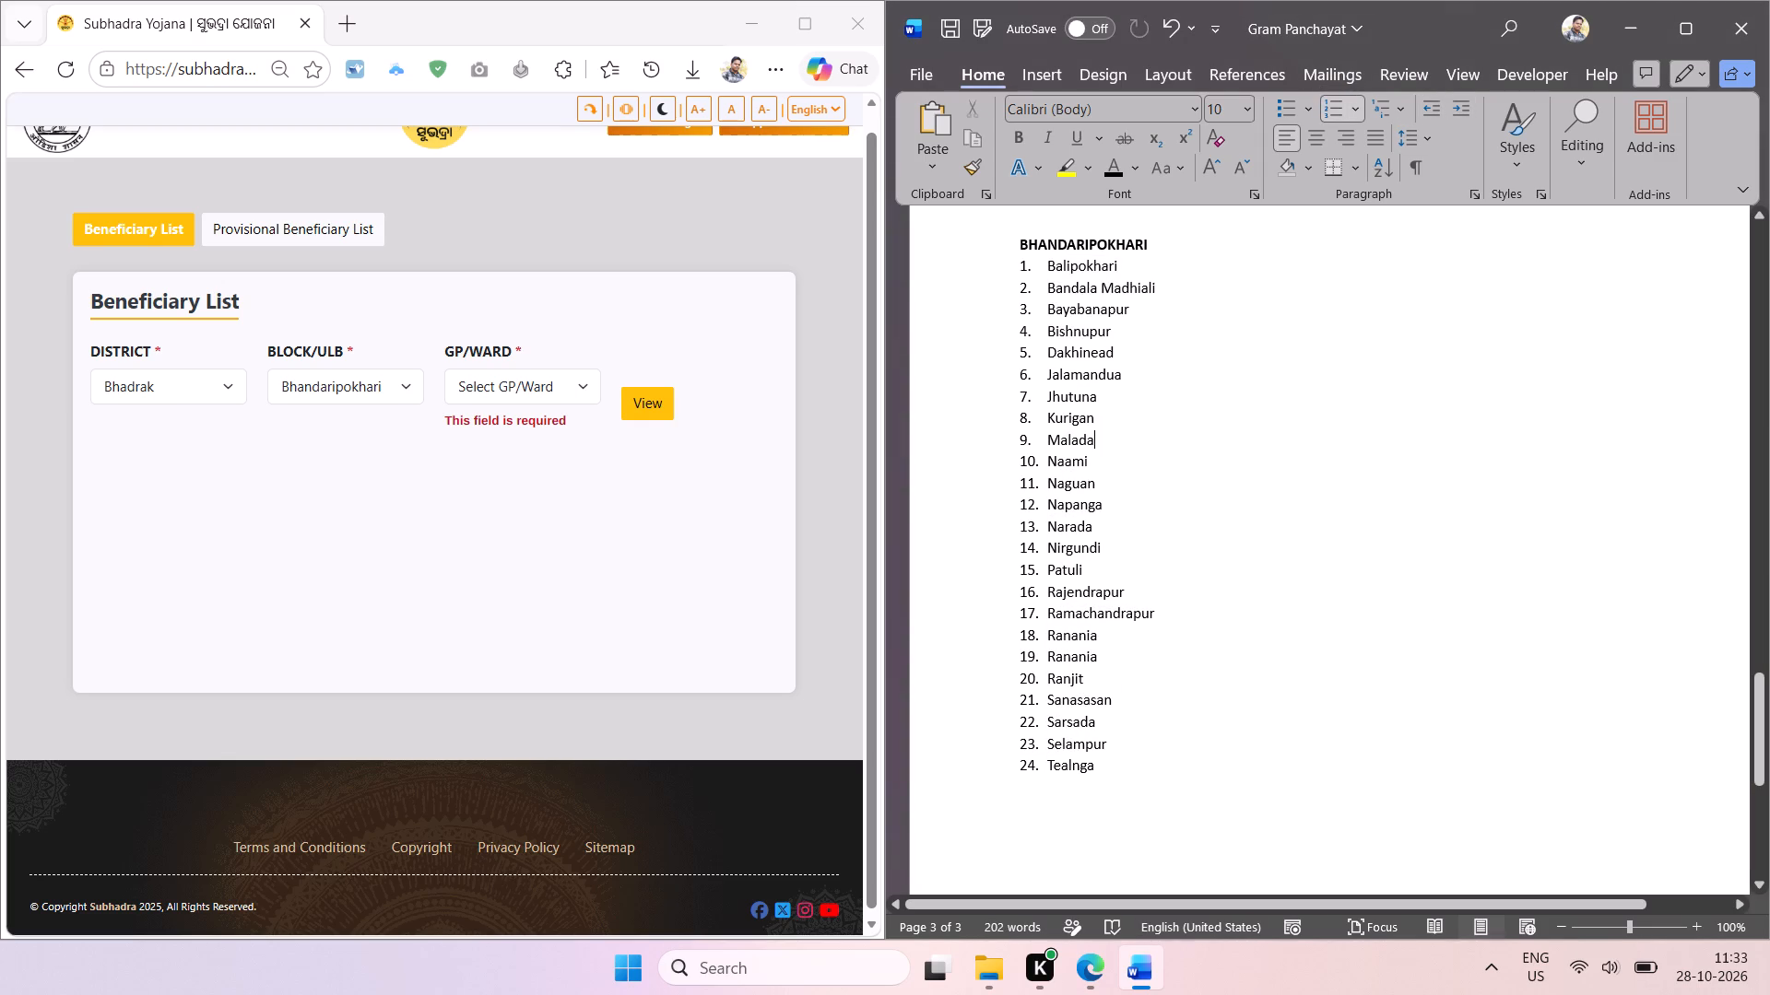
Save the Gram Panchayat document.
key(ctrl+s)
End the numbered list after Tealnga, add blank lines, and paste a copy of the BHANDARIPOKHARI heading below it.
click(1146, 762)
key(Return)
key(Return)
key(Return)
key(Return)
scroll(1142, 772, up, 1)
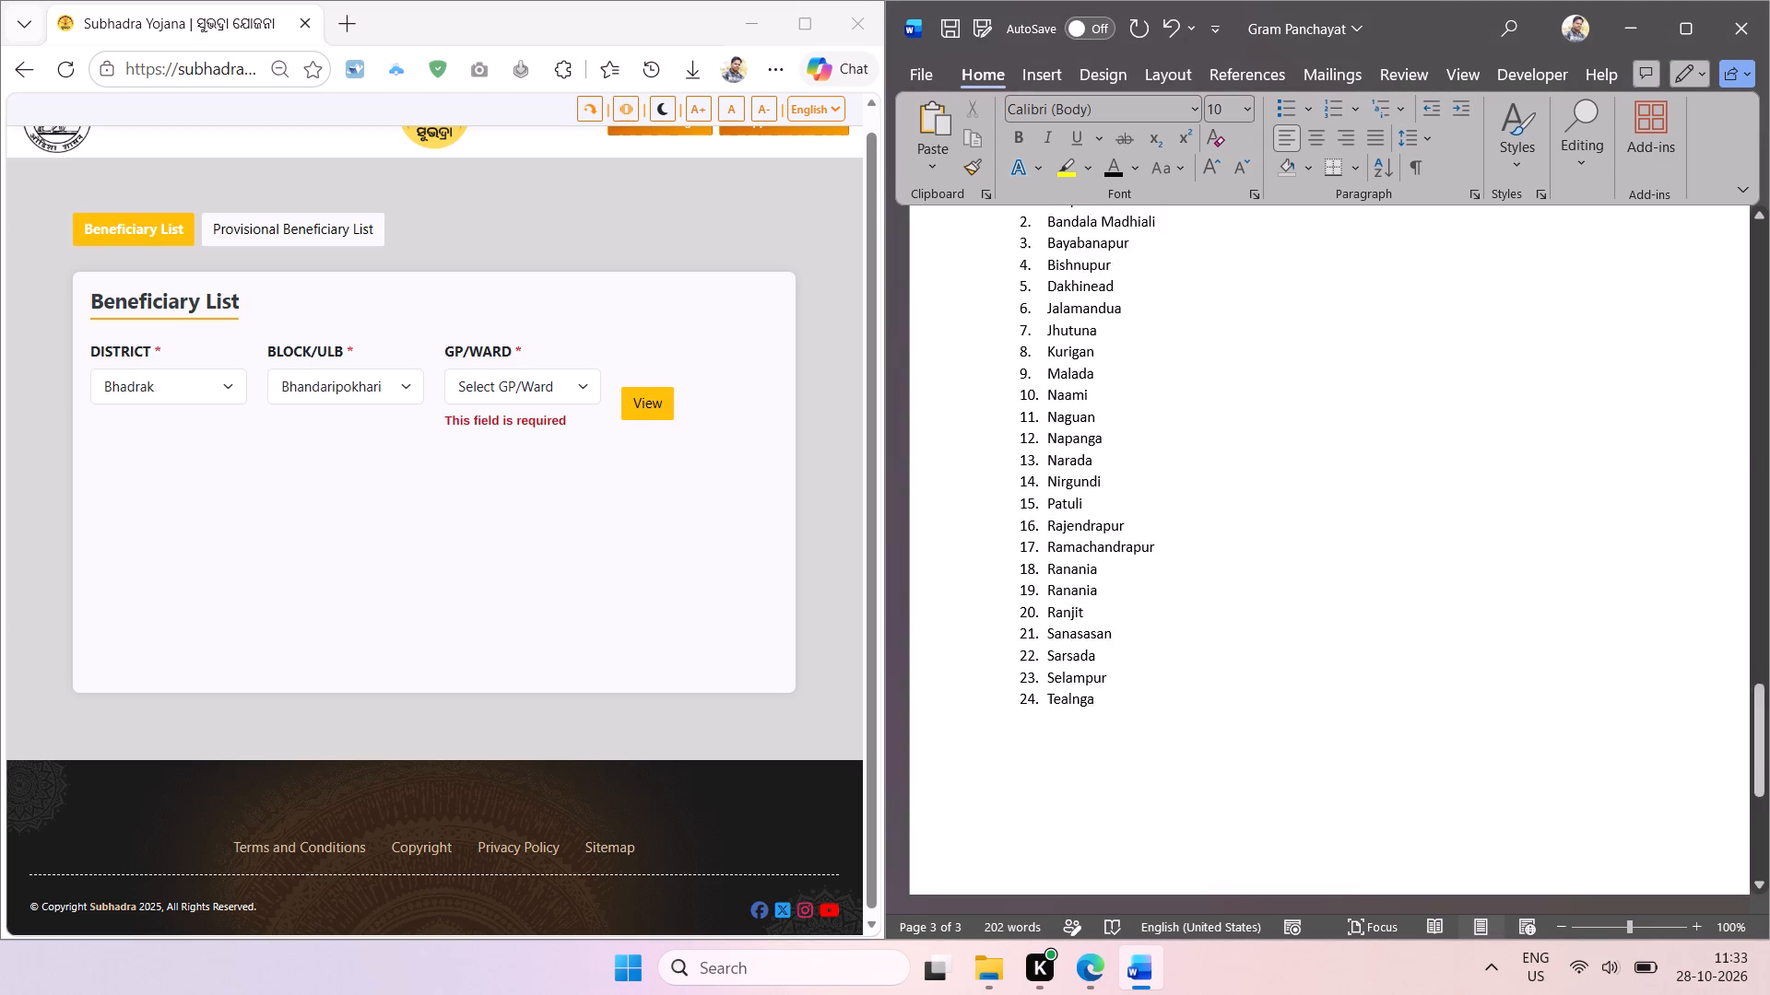
scroll(1142, 772, up, 1)
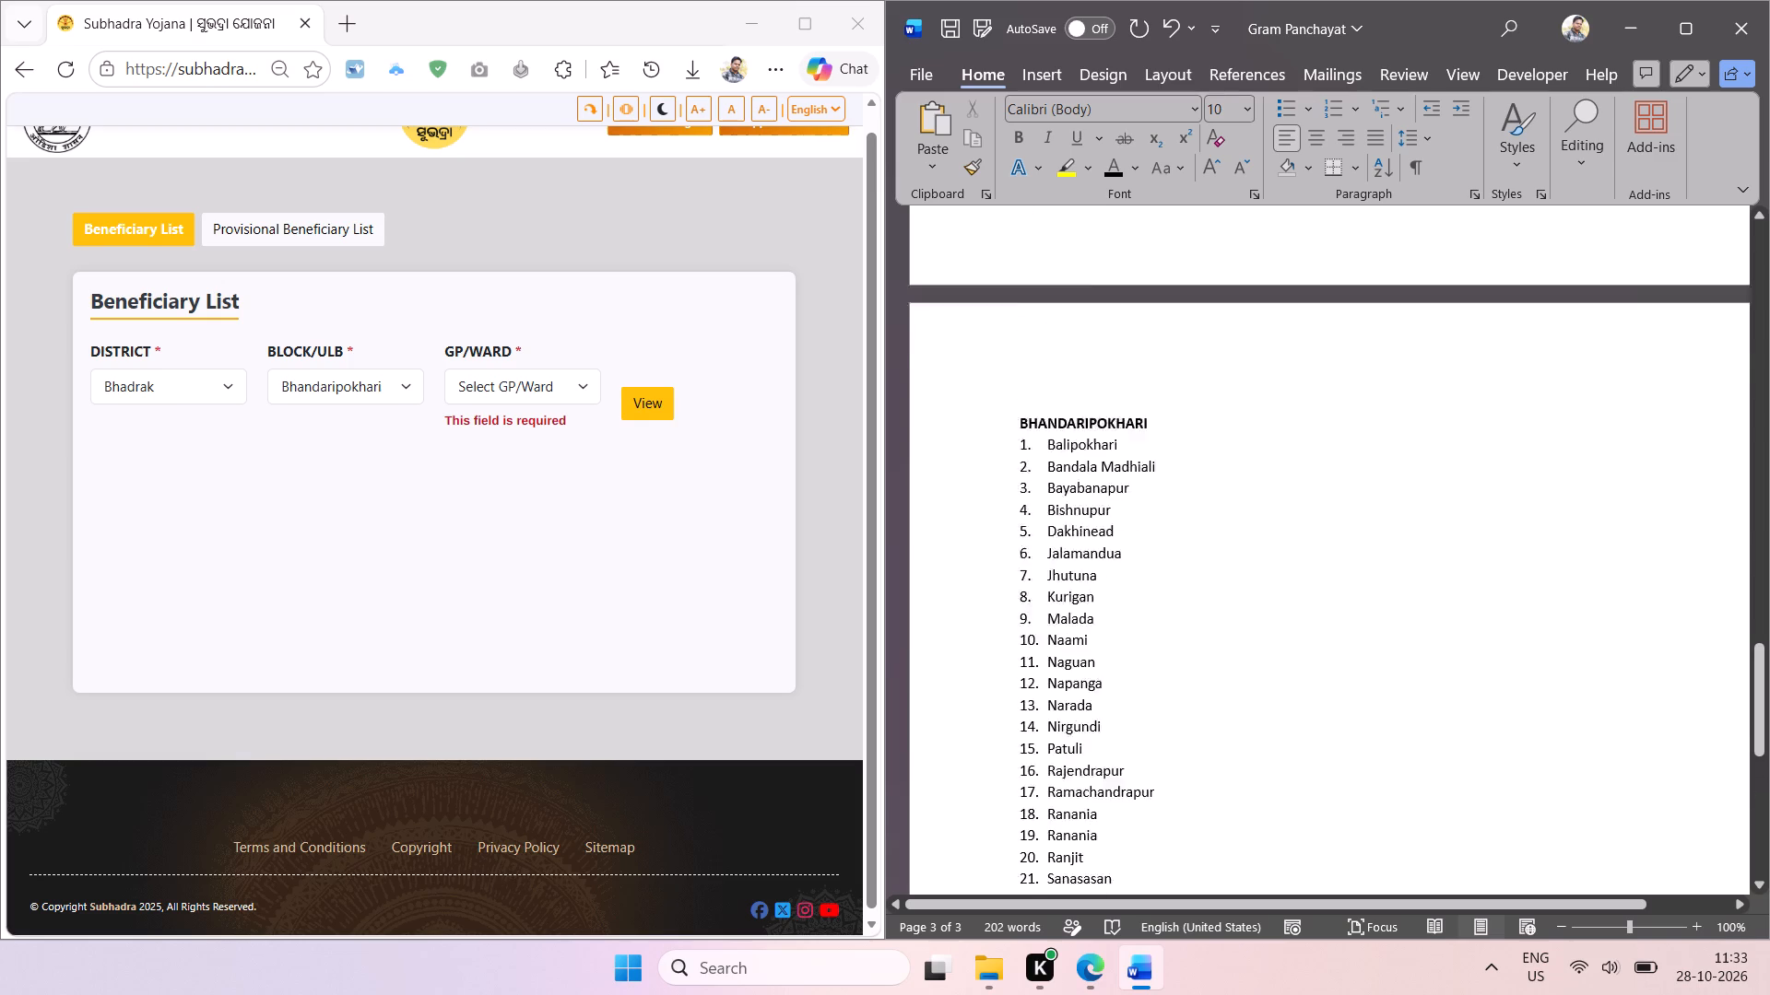
scroll(1115, 234, up, 1)
scroll(1132, 524, down, 1)
double_click(1107, 390)
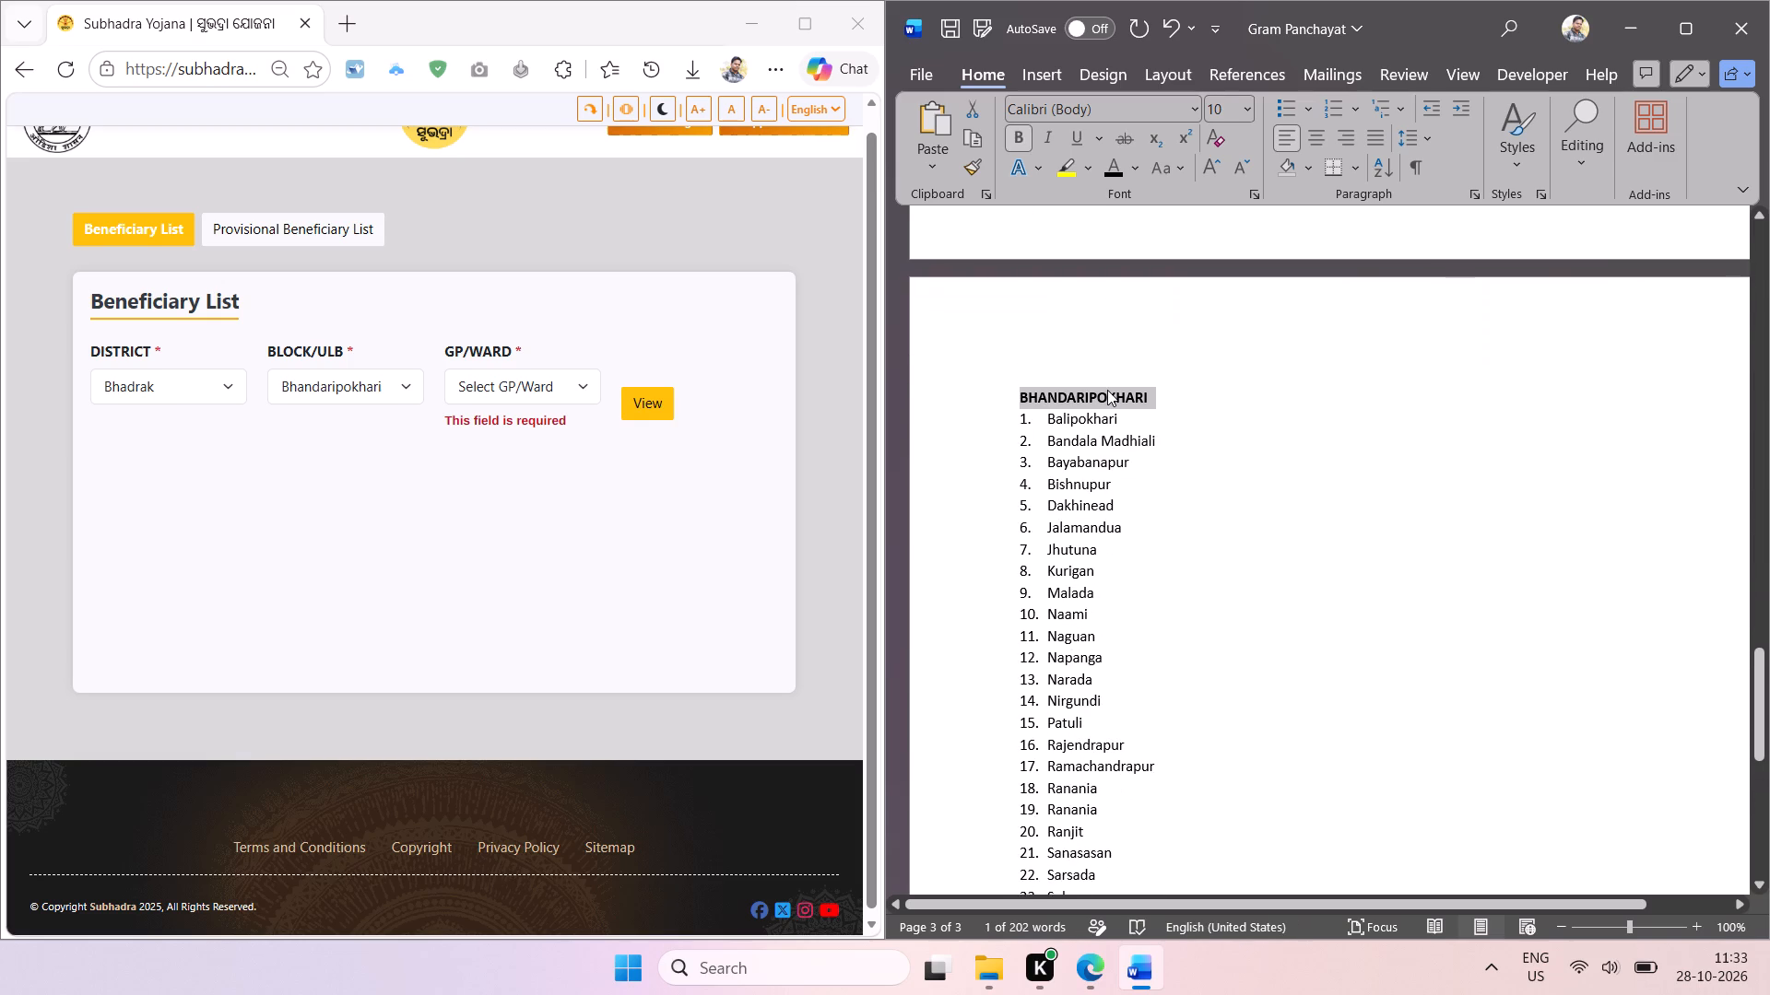
key(ctrl+c)
scroll(1150, 646, down, 3)
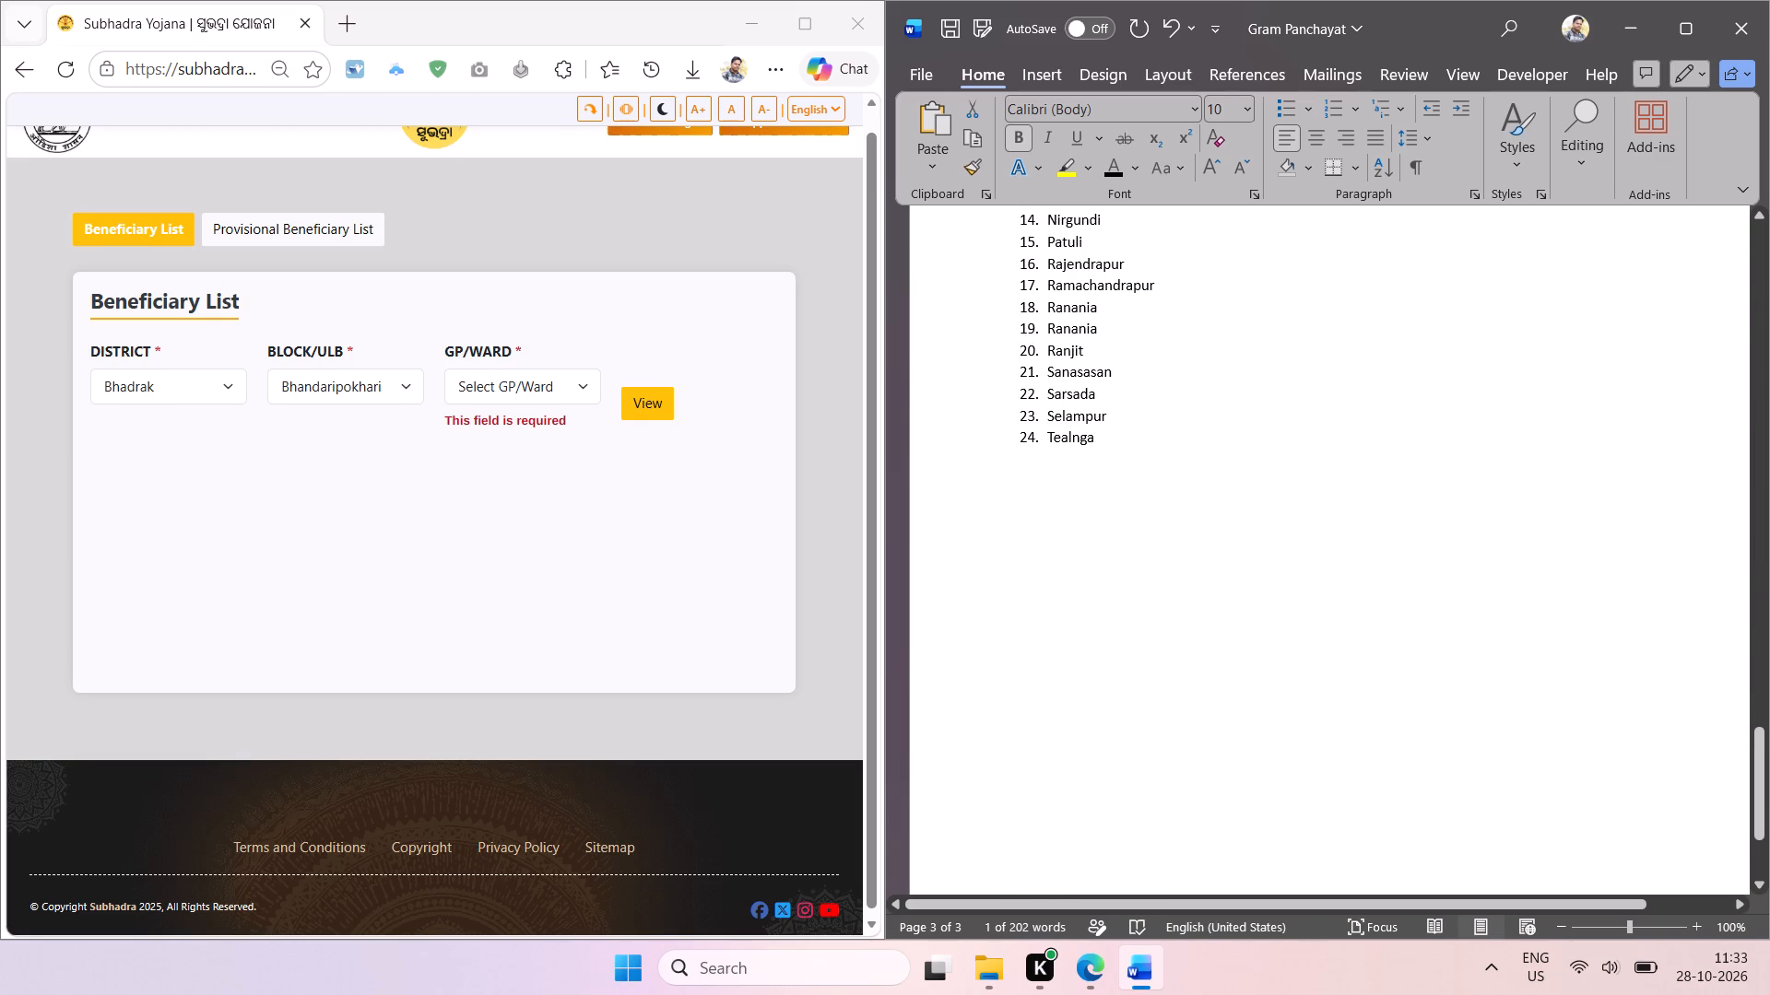
click(1052, 470)
click(1028, 482)
key(ctrl+v)
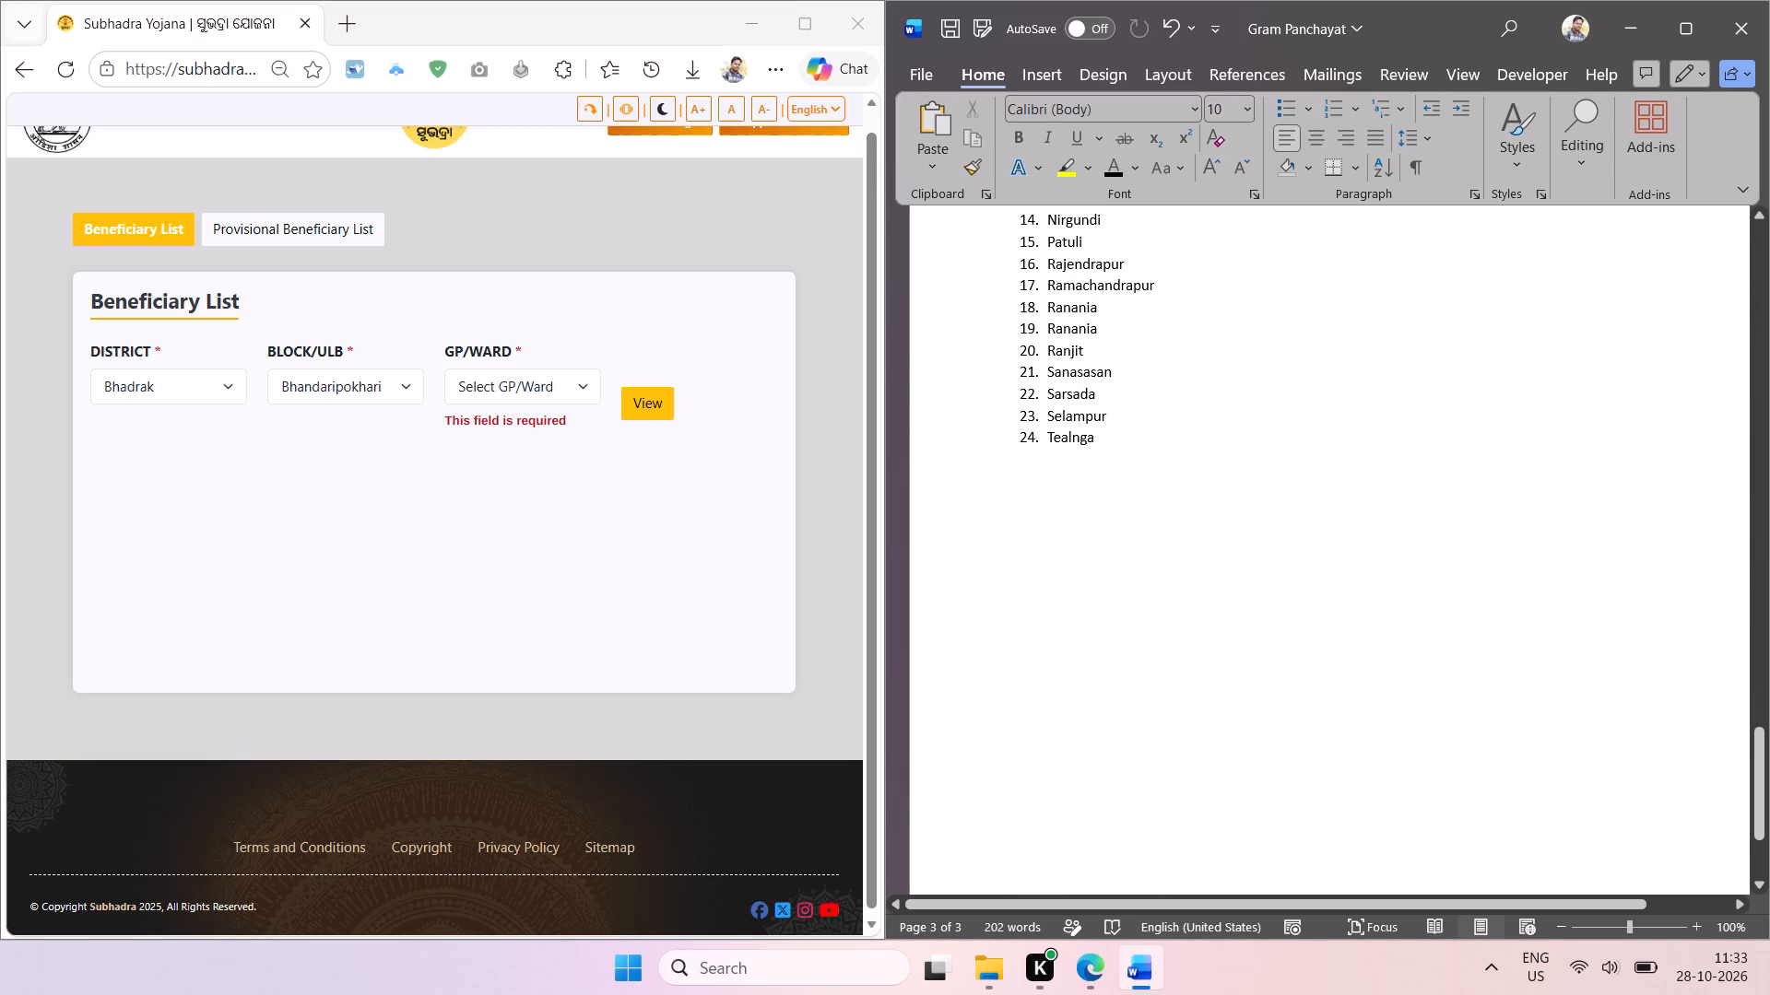
In the browser, select Bonth as the block for Bhadrak district in the beneficiary list form.
click(388, 386)
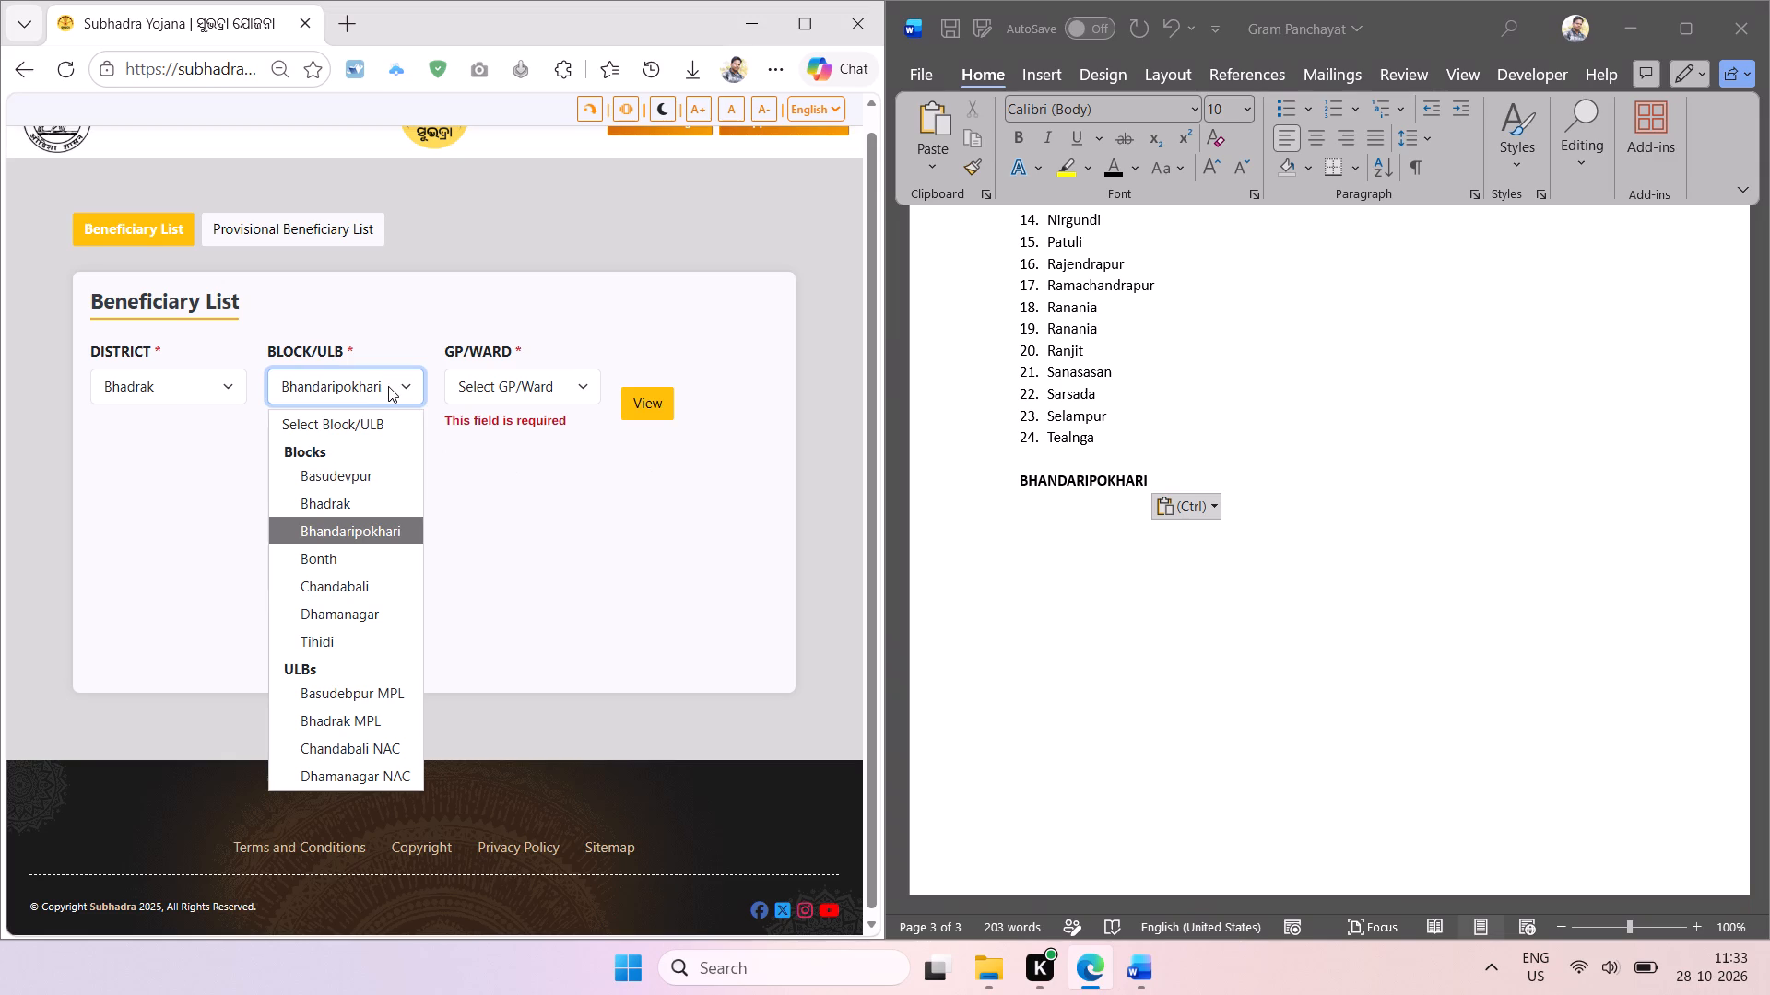
click(380, 567)
click(387, 411)
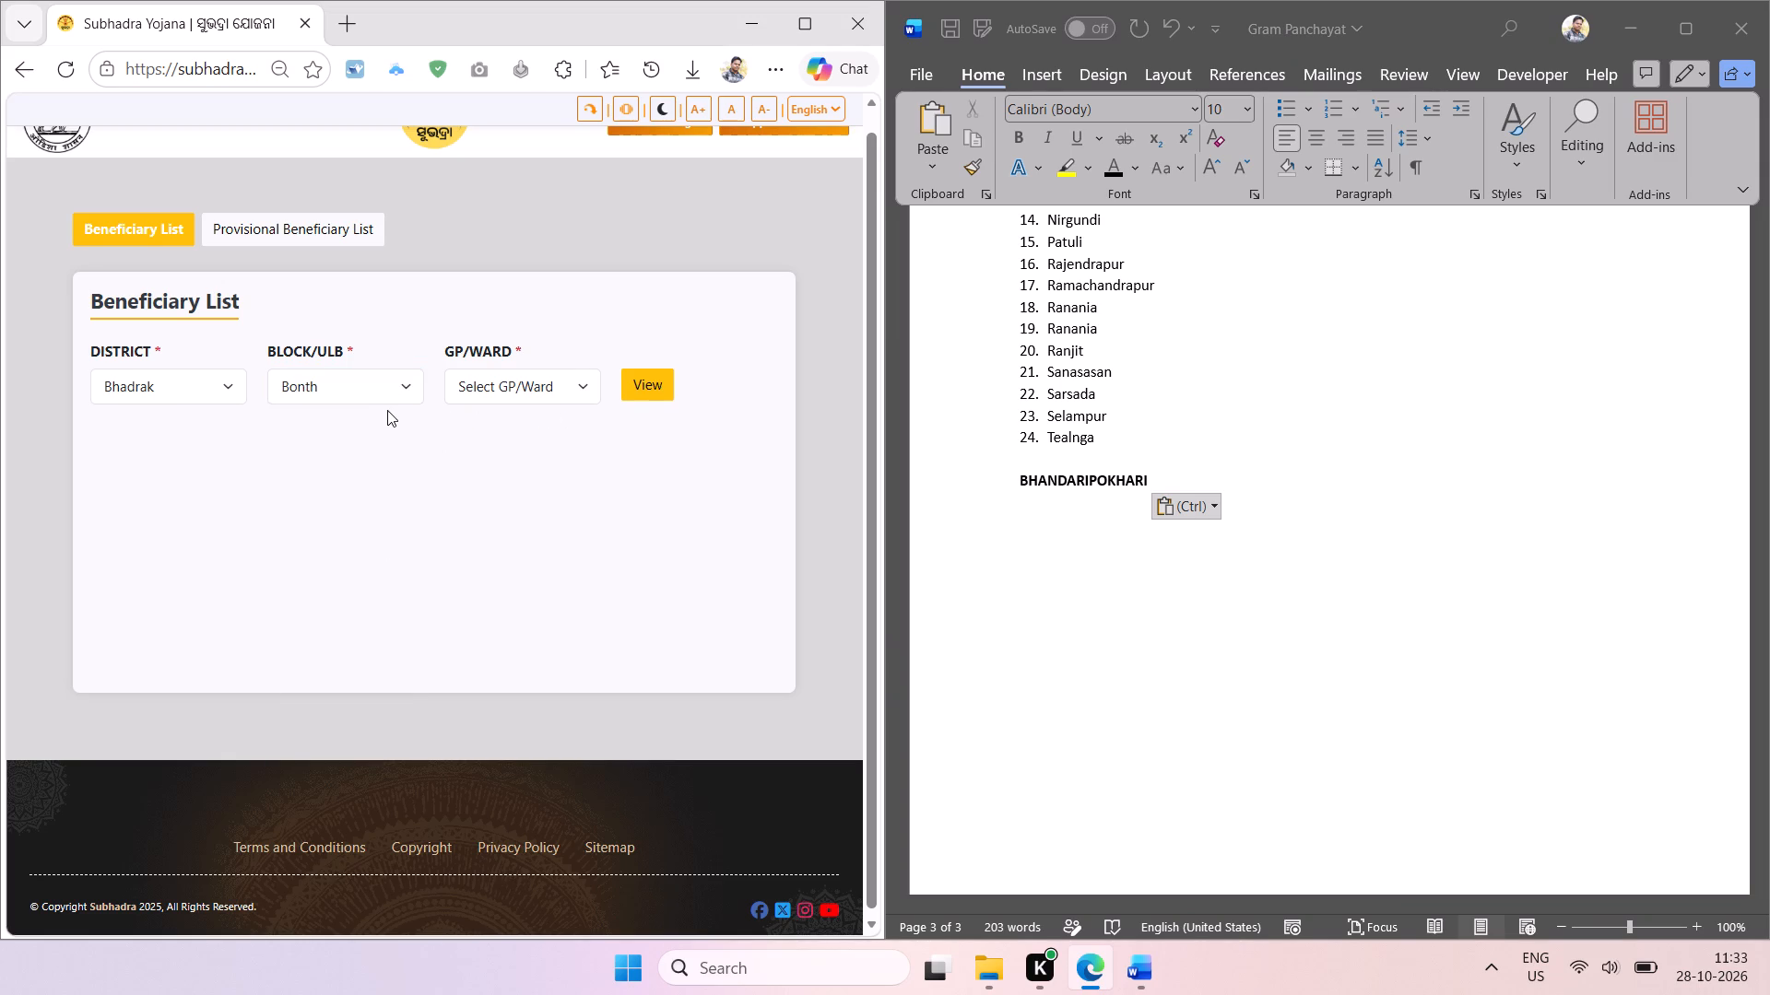
click(386, 388)
click(372, 554)
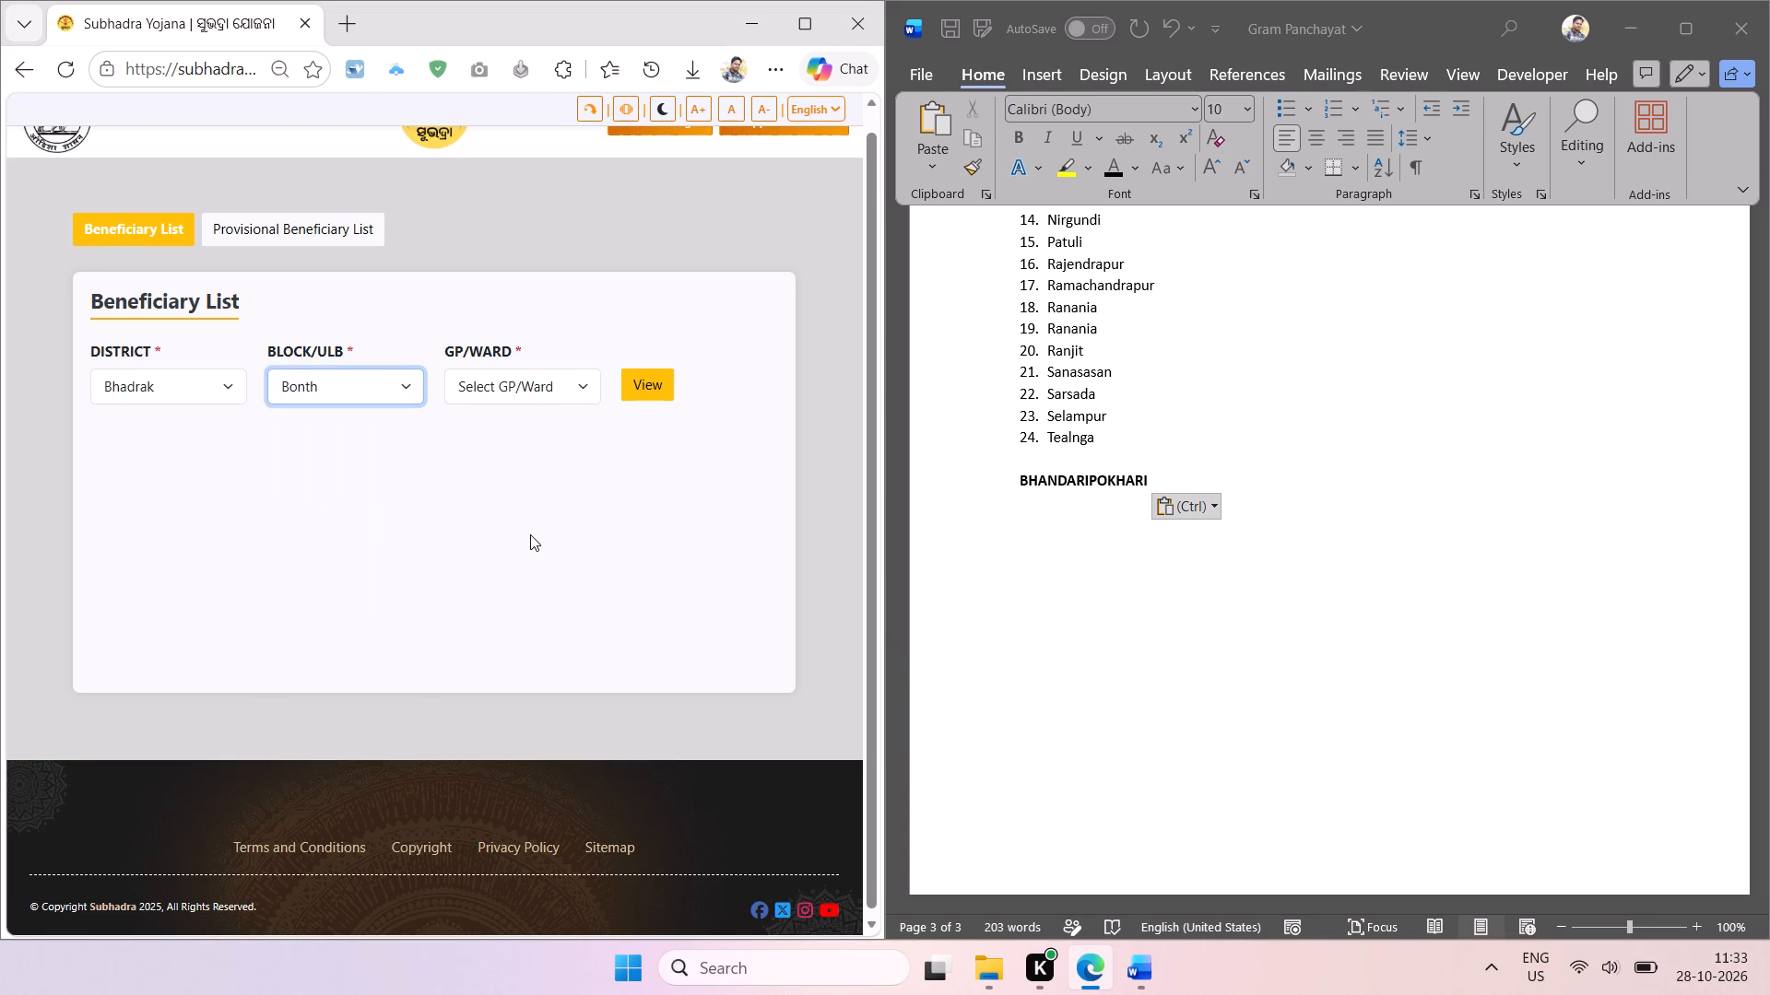
Extract the block name Bonth from the web form, replace the duplicated BHANDARIPOKHARI heading with it, and convert it to uppercase.
click(530, 534)
key(shift+super+t)
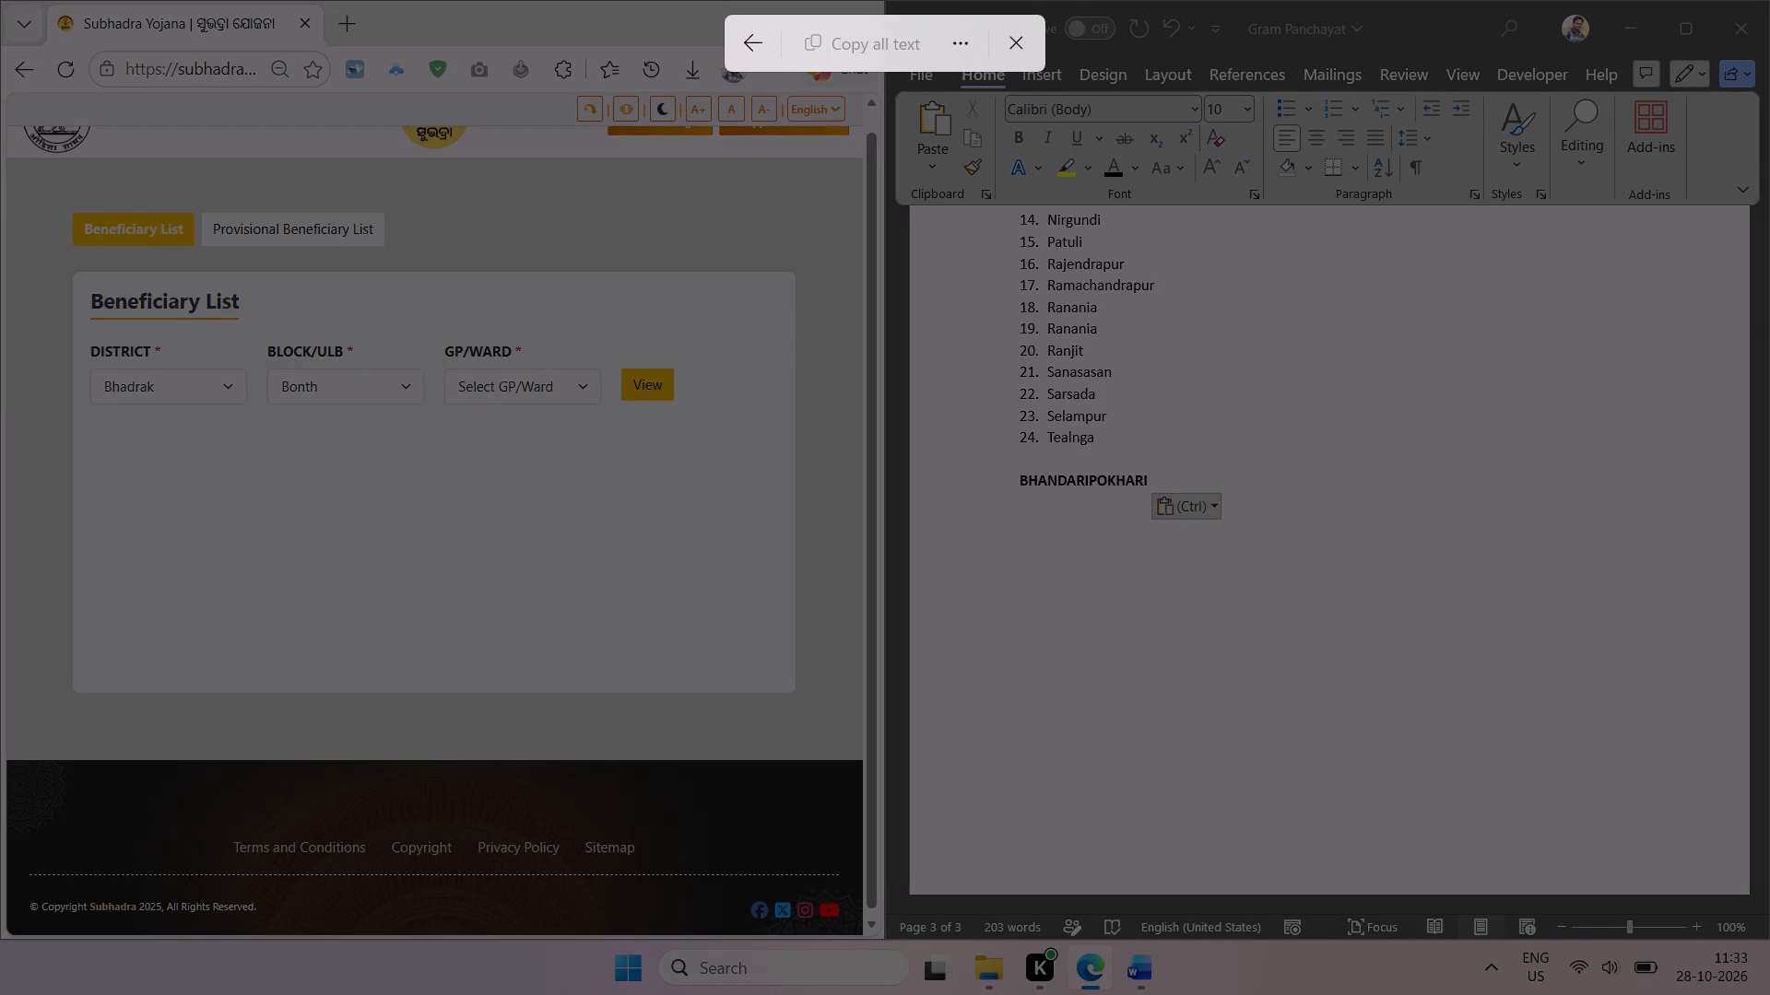
drag(276, 369, 377, 509)
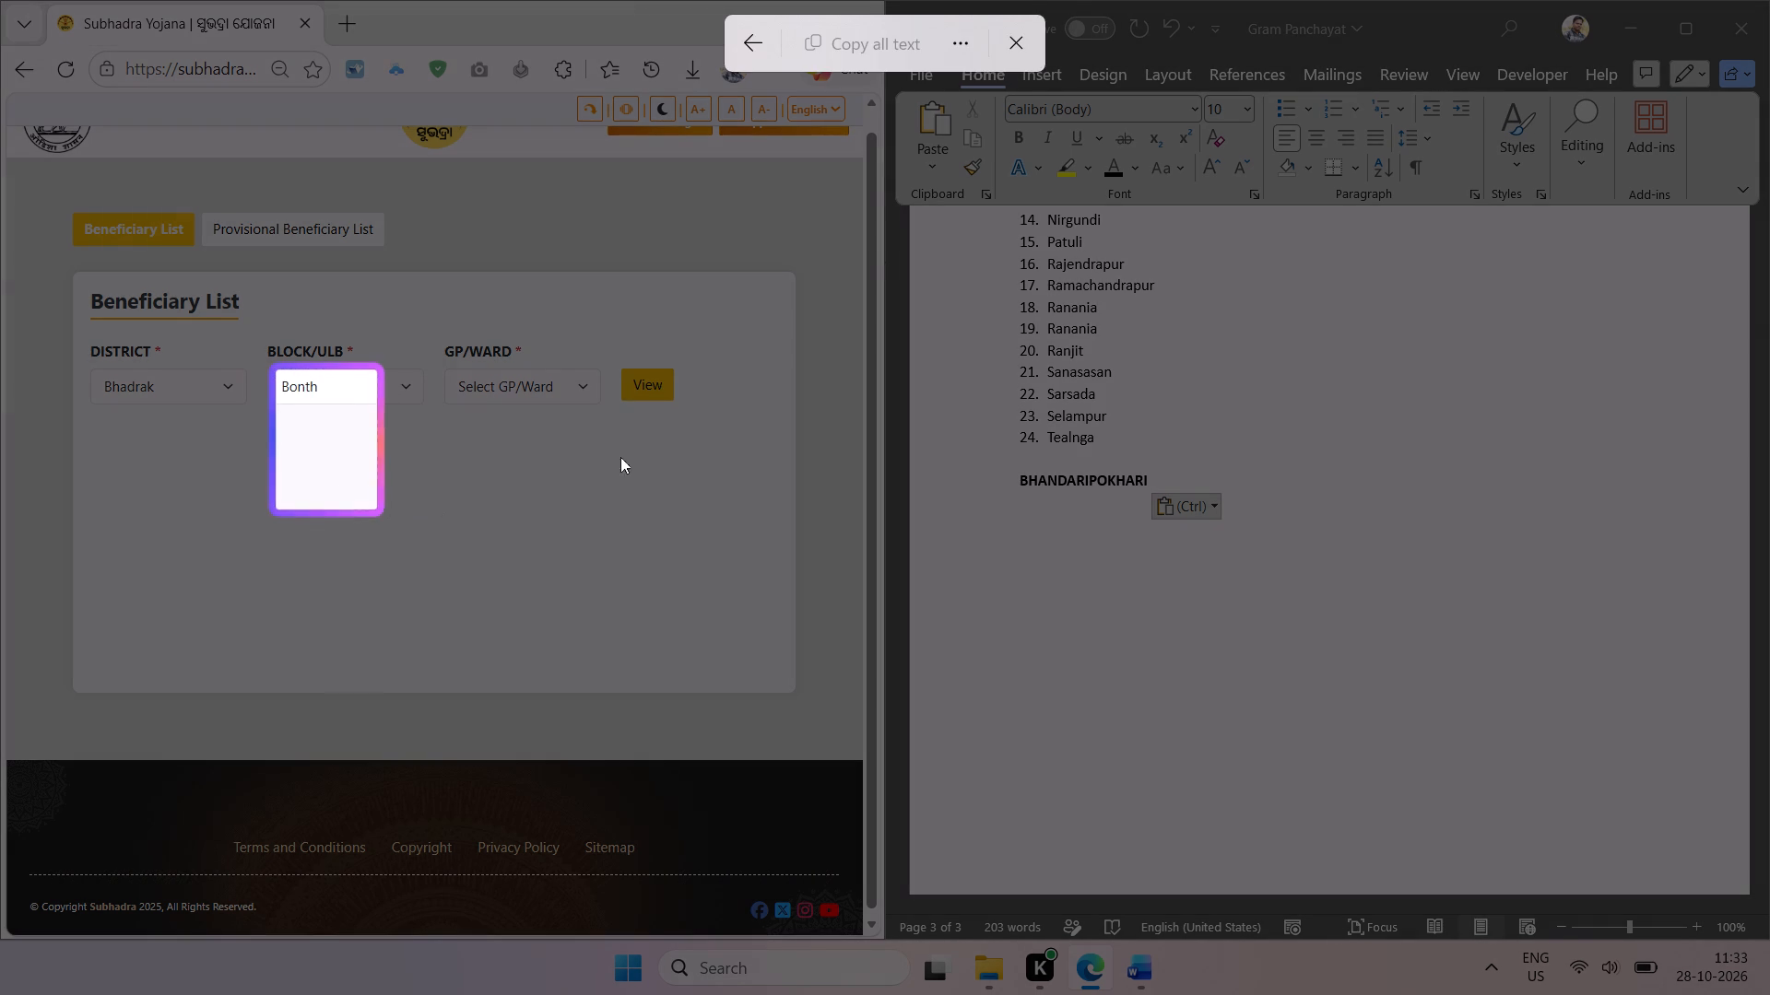
click(879, 45)
click(1053, 482)
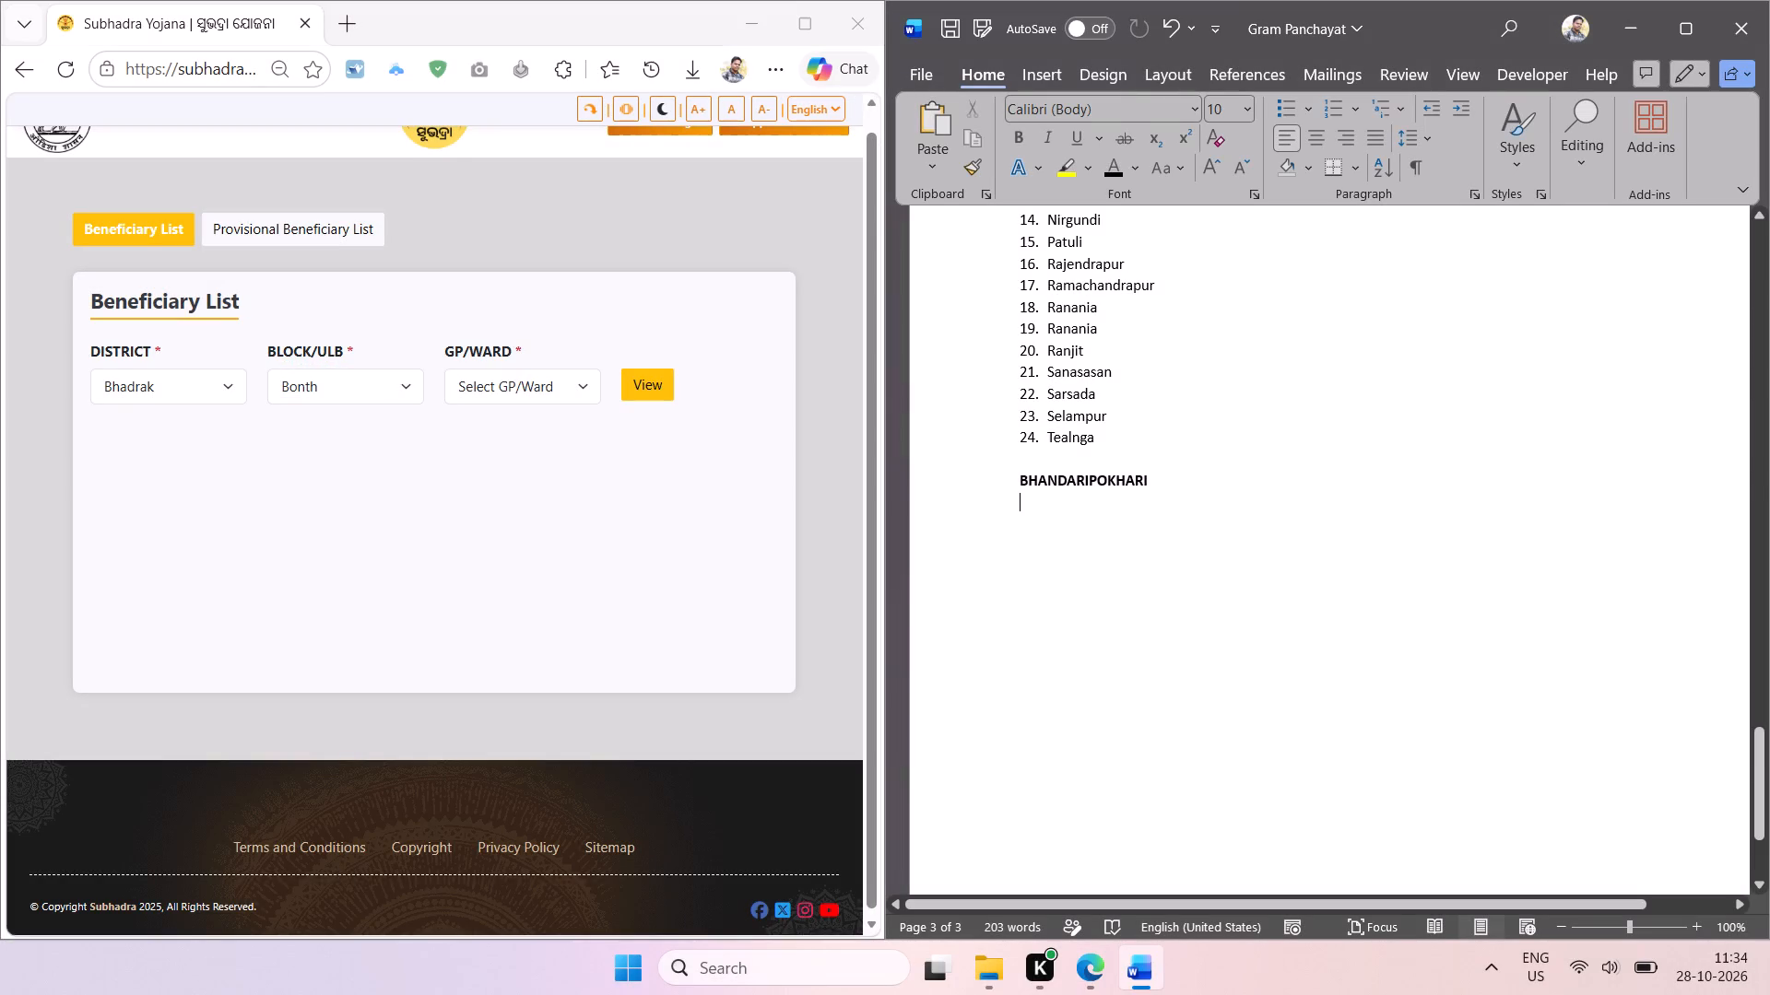
double_click(1084, 481)
key(ctrl+v)
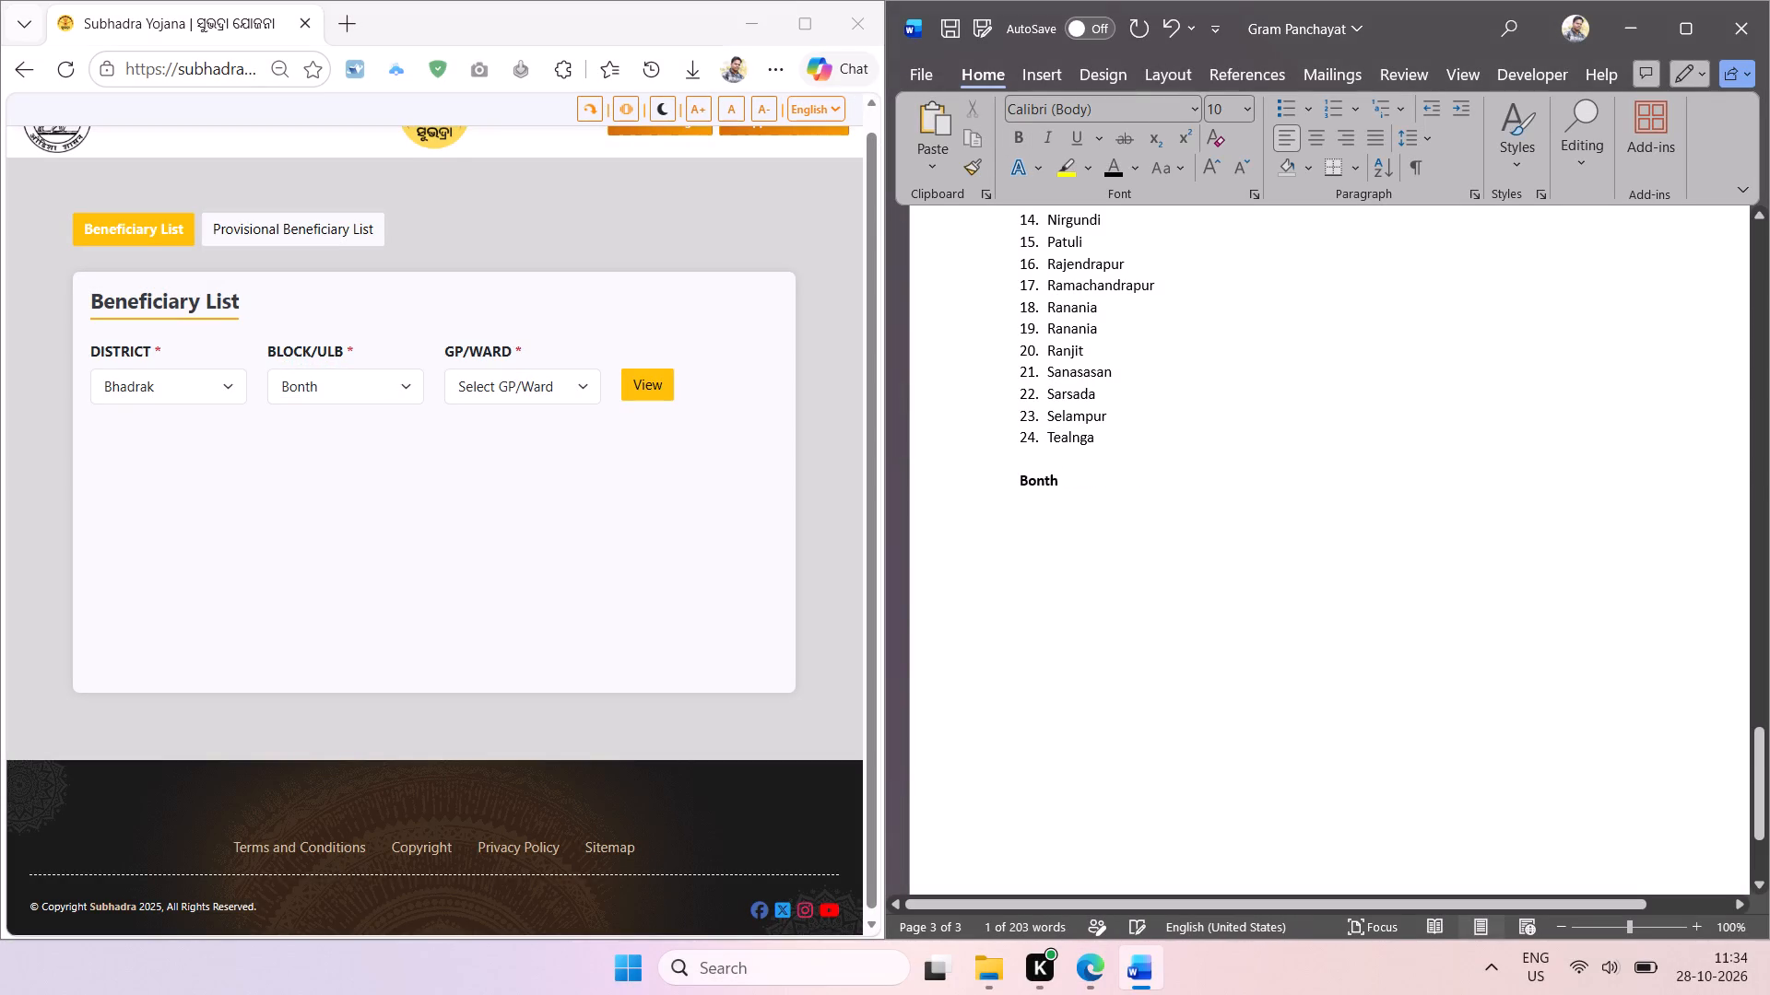
key(shift+F3)
click(1069, 491)
key(Return)
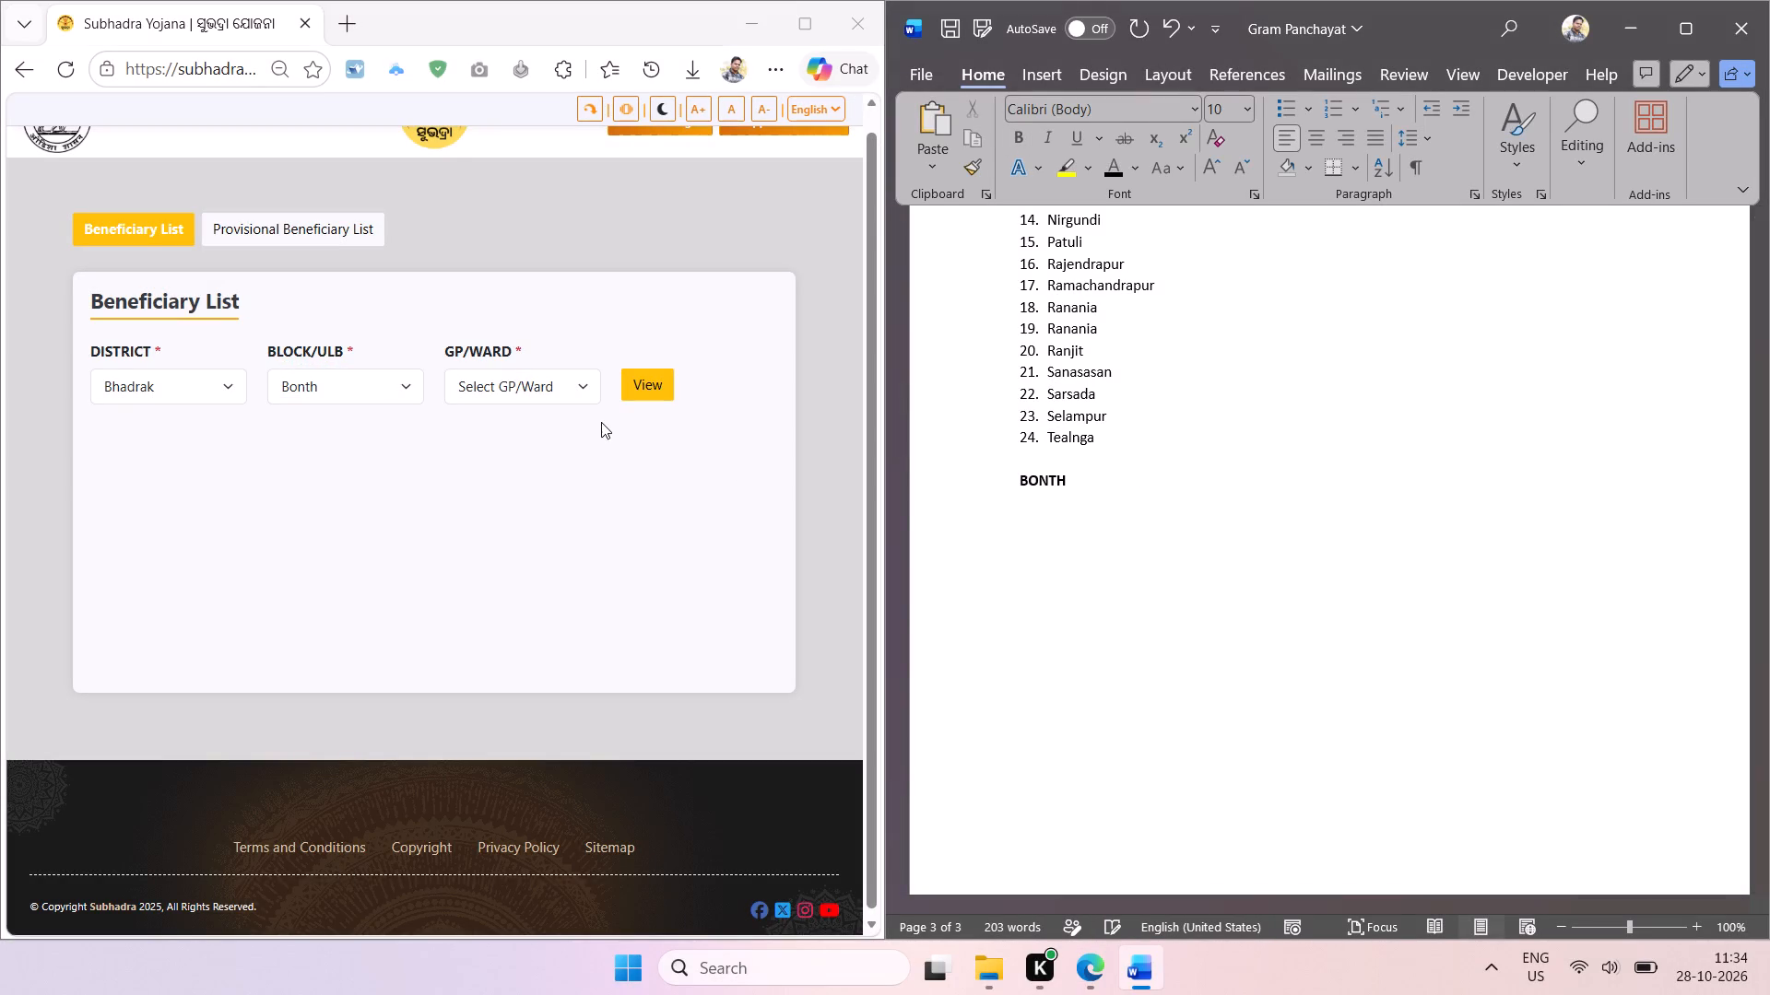
Extract the Bonth GP/Ward names from Adio to Padhanpada as text and paste them below the BONTH heading.
click(583, 383)
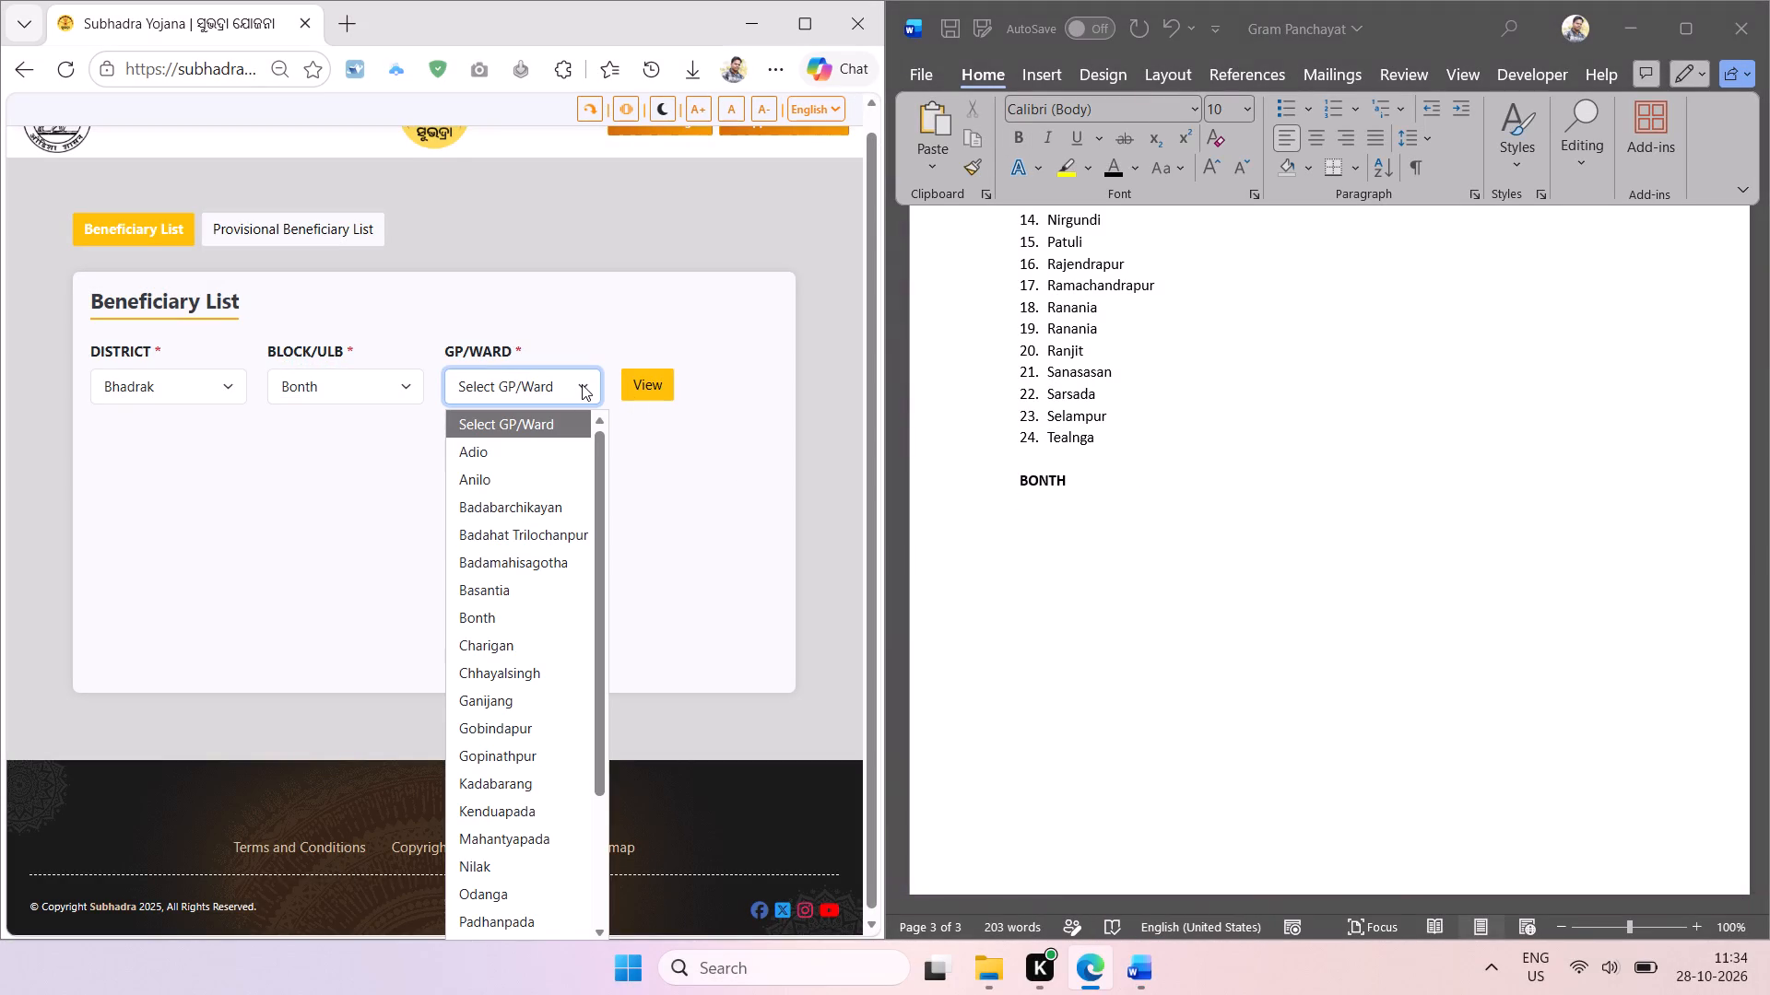
key(shift+super+t)
drag(454, 439, 501, 532)
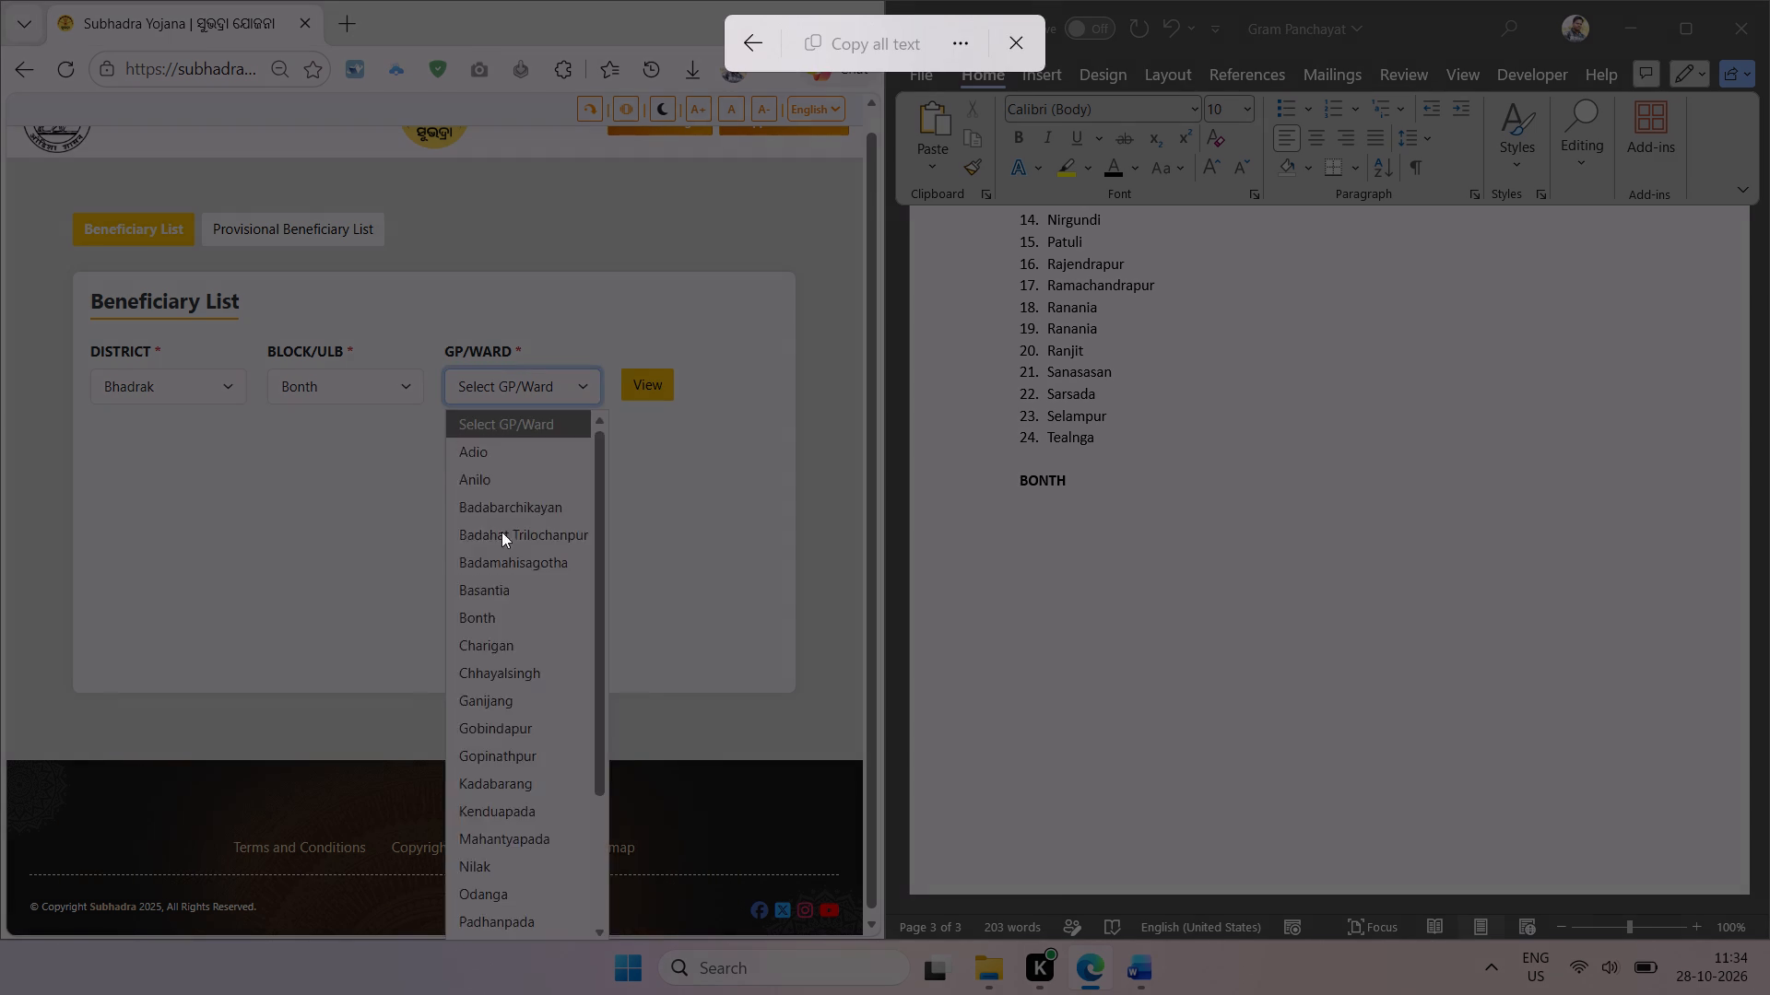
drag(501, 532, 608, 938)
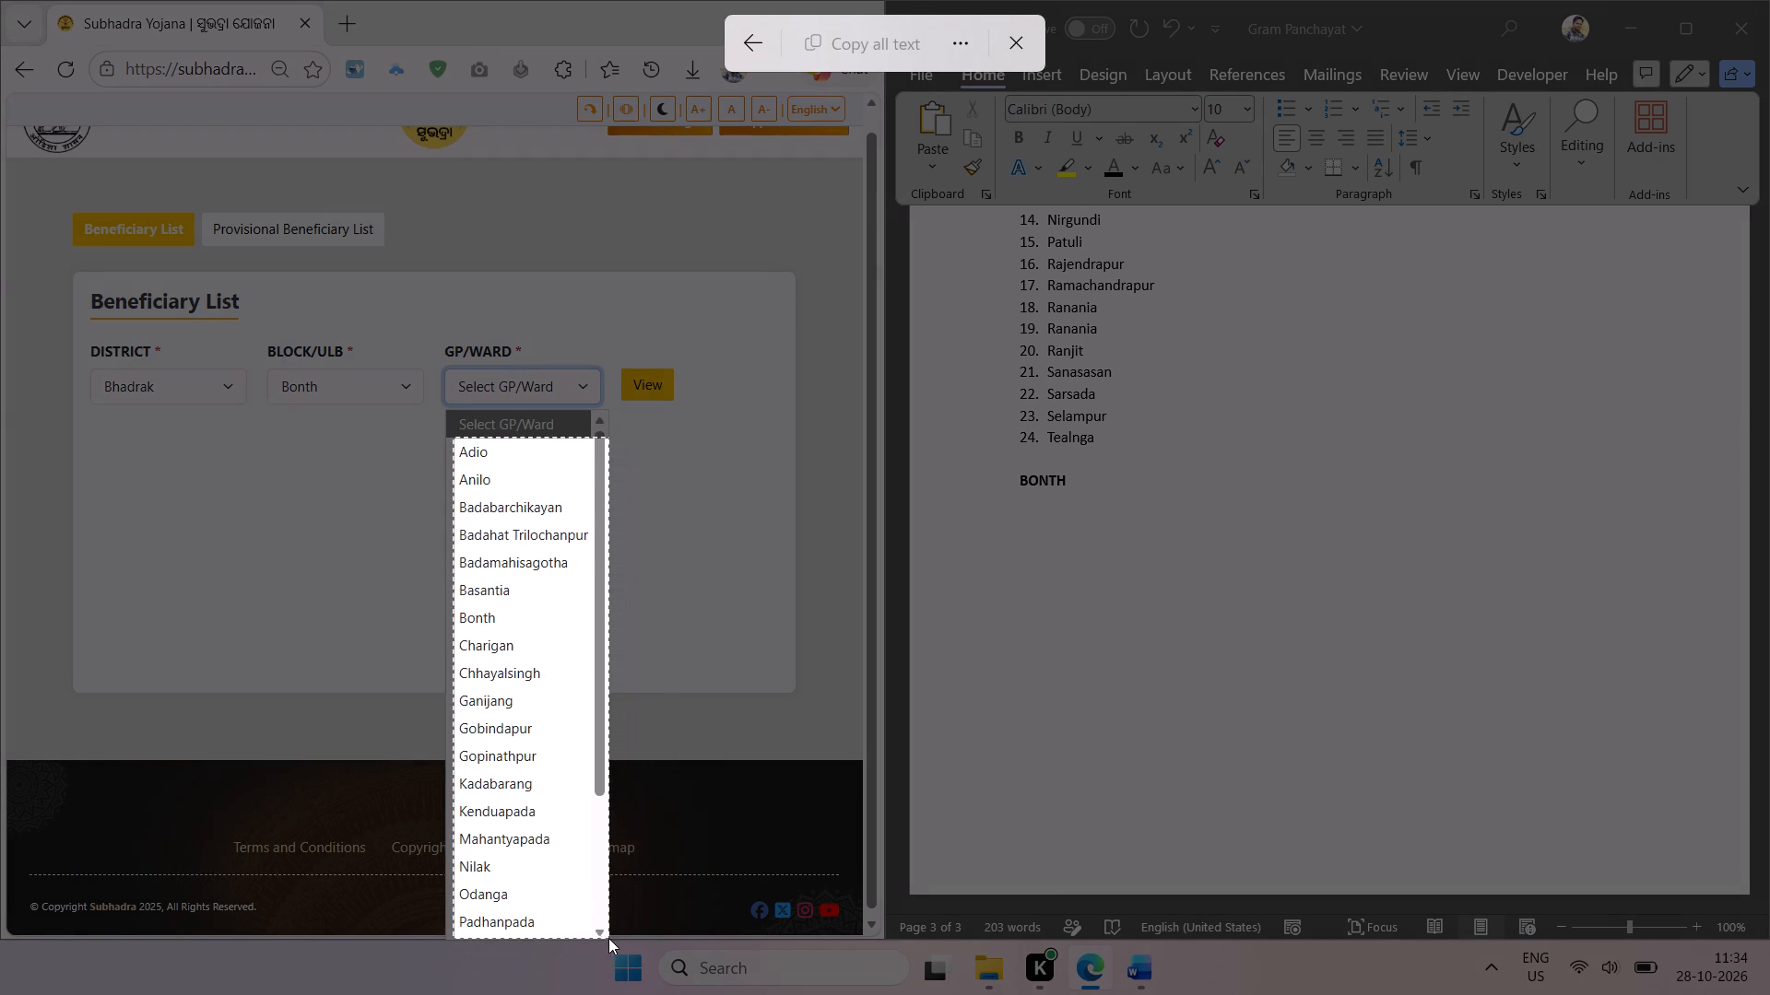
drag(608, 938, 609, 929)
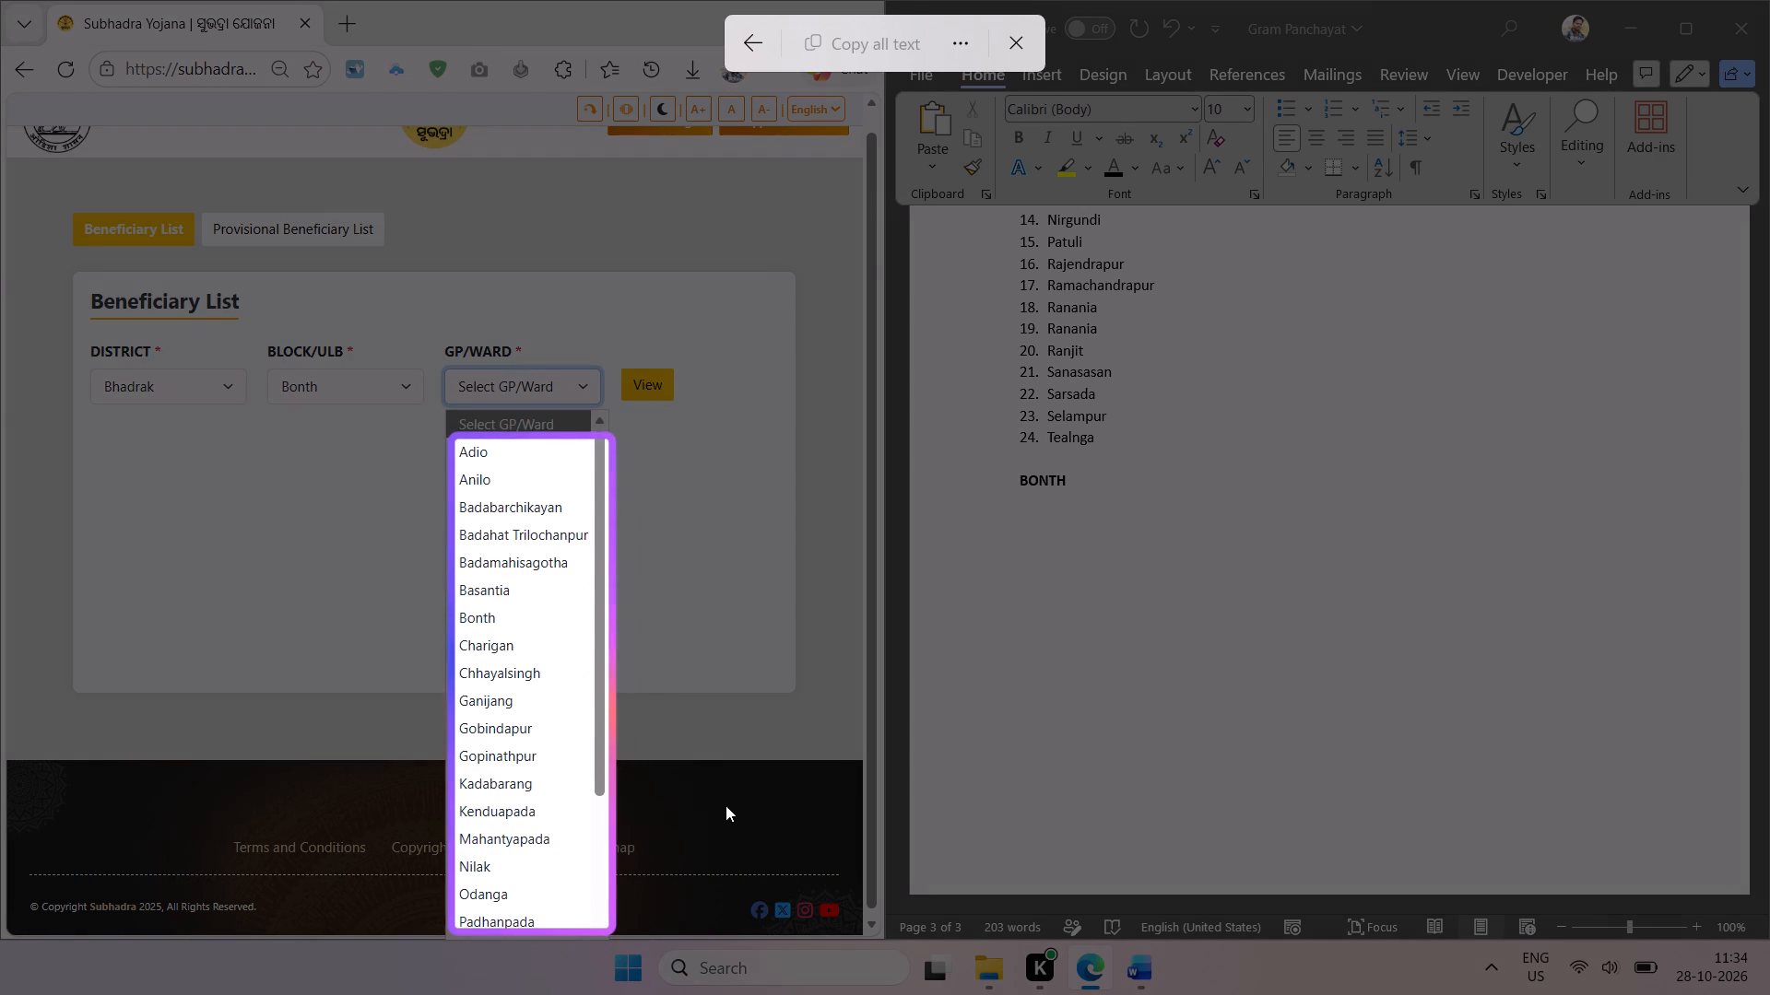
click(894, 54)
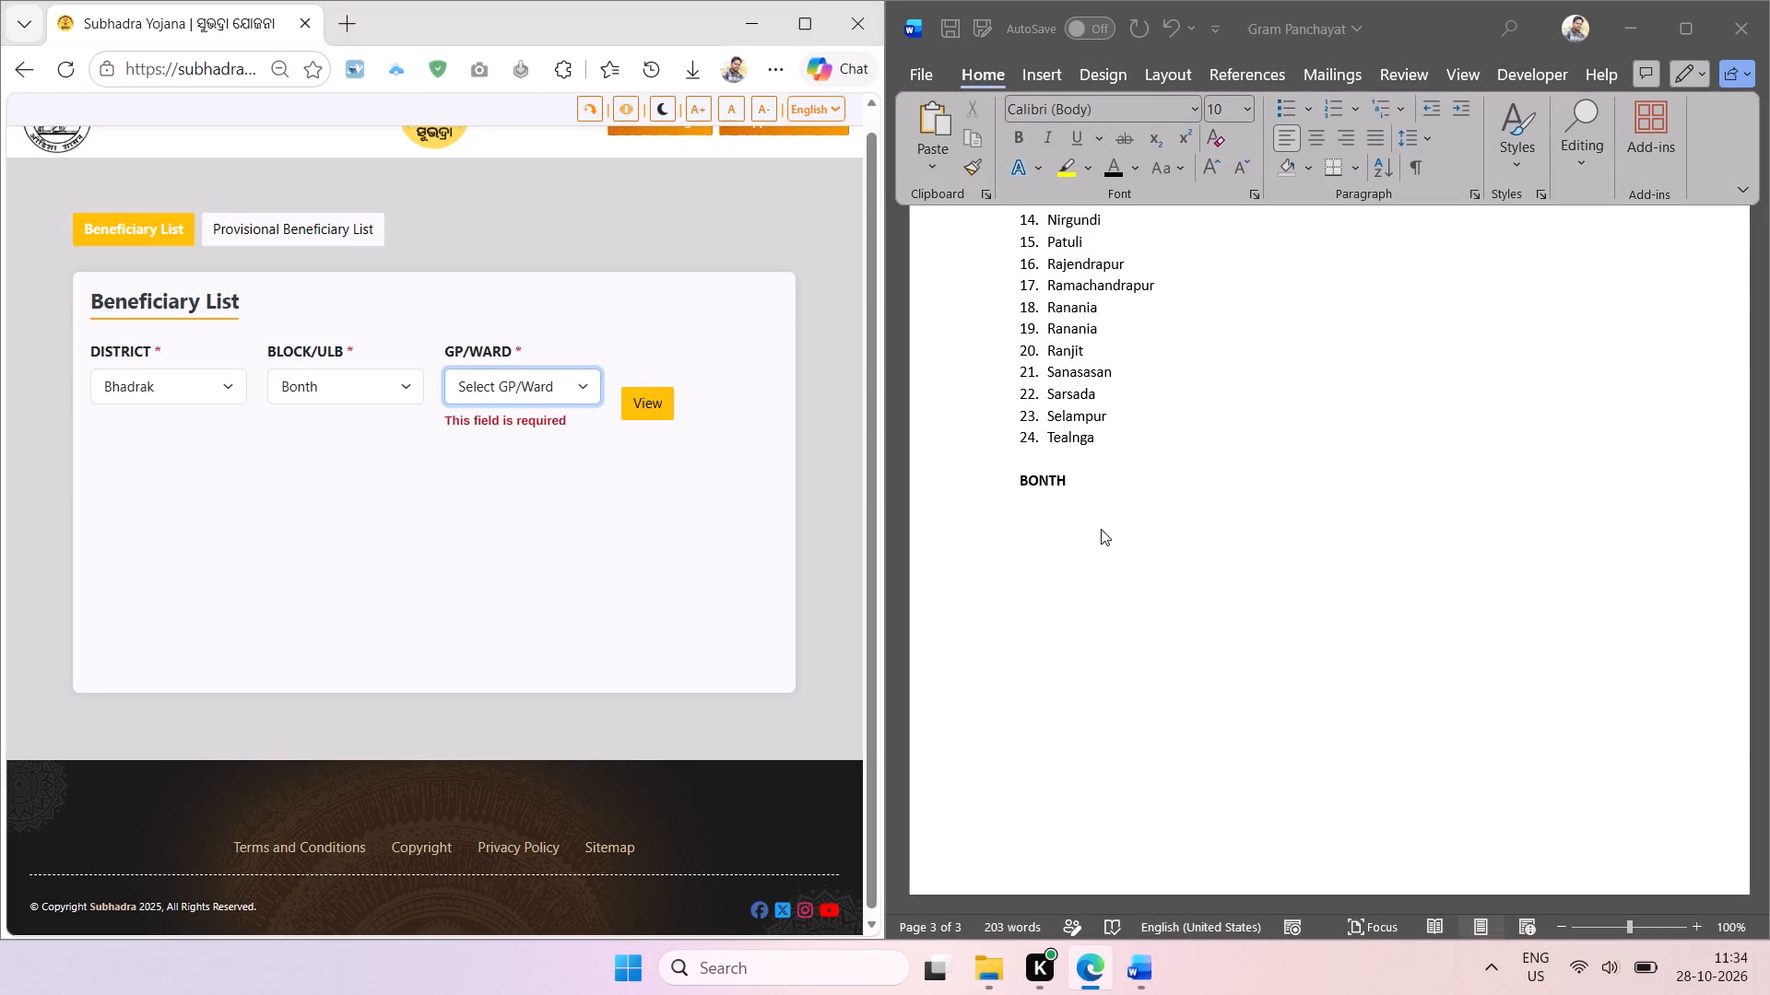
click(1052, 514)
key(ctrl+v)
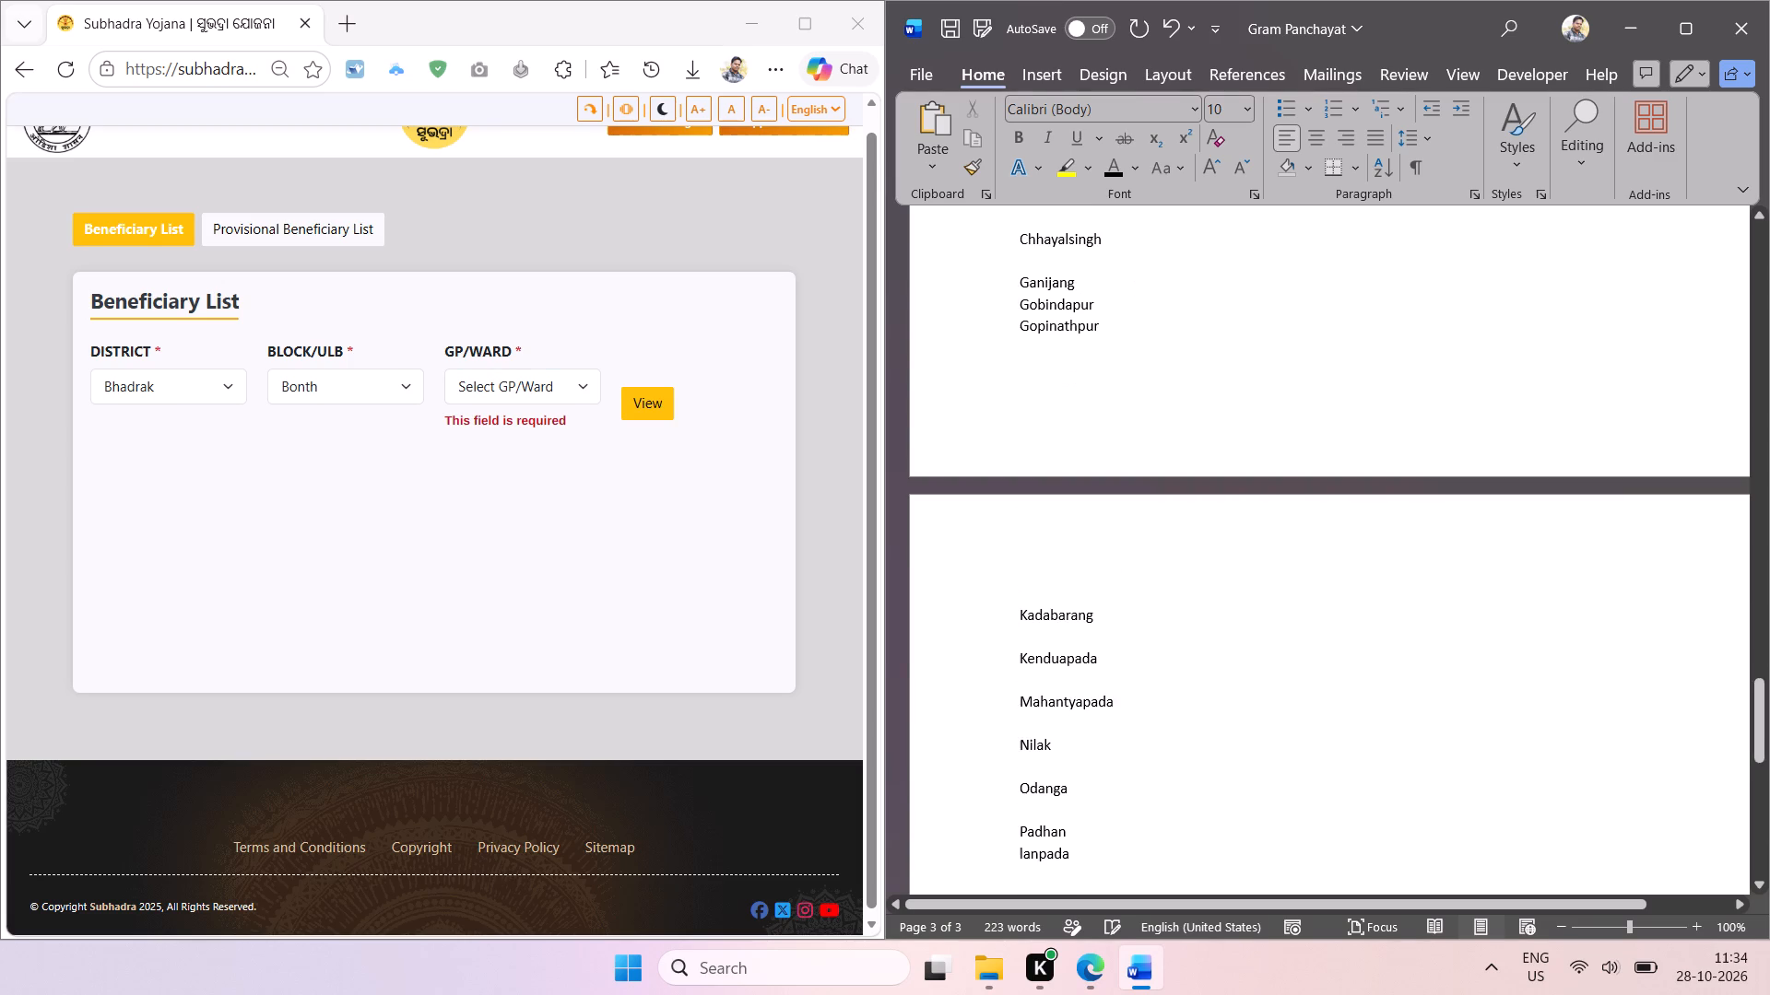
Extract the remaining GP/Ward names from Odanga to Tillo and paste them over the garbled Padhan lanpada lines.
scroll(1104, 667, down, 3)
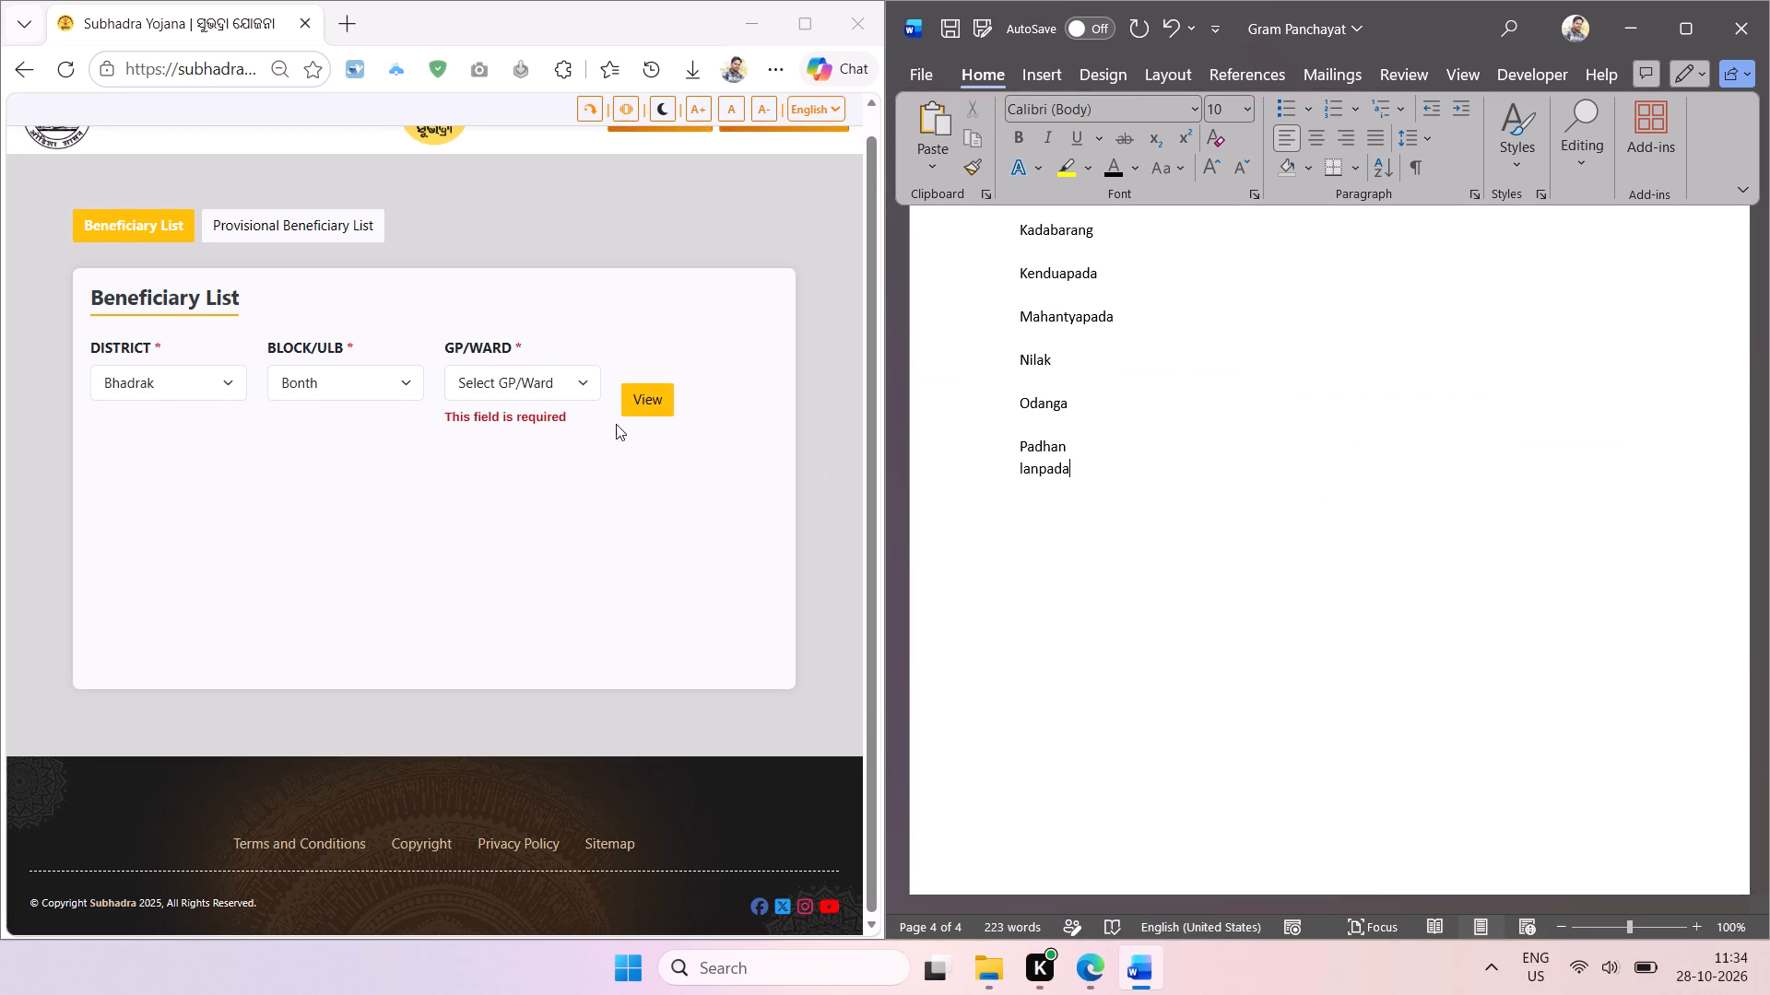
click(584, 381)
scroll(596, 804, down, 1)
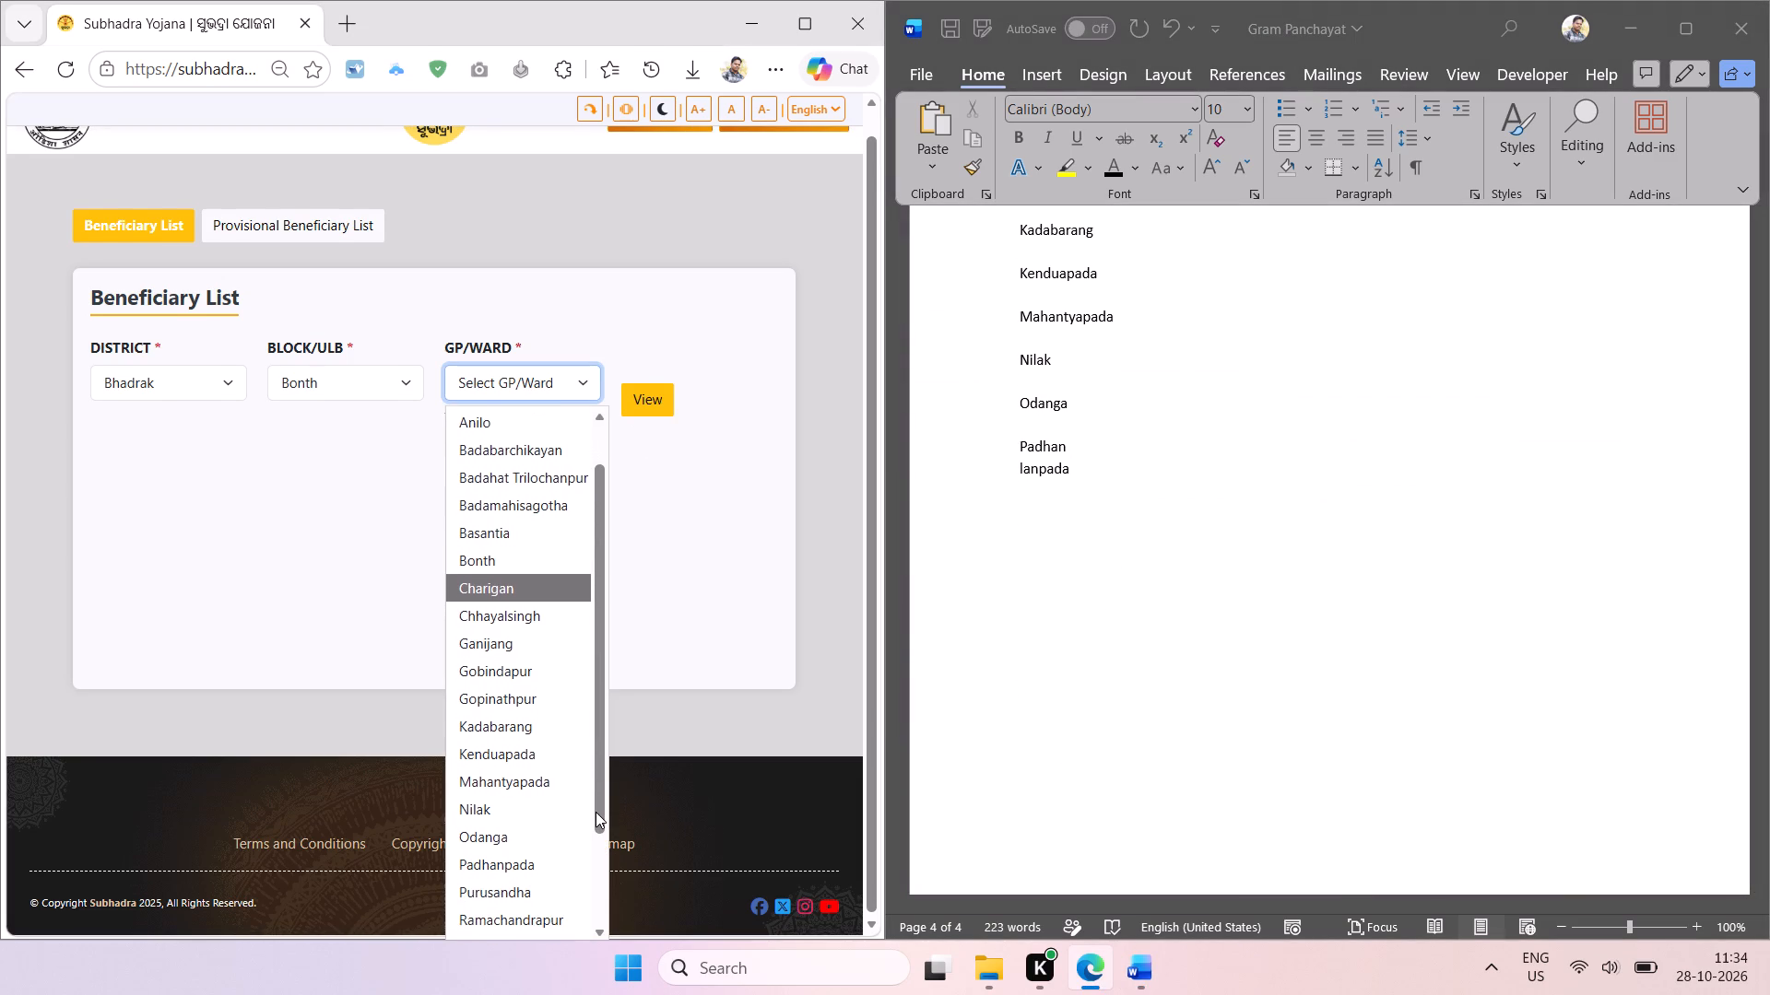
scroll(596, 812, down, 2)
drag(599, 612, 596, 481)
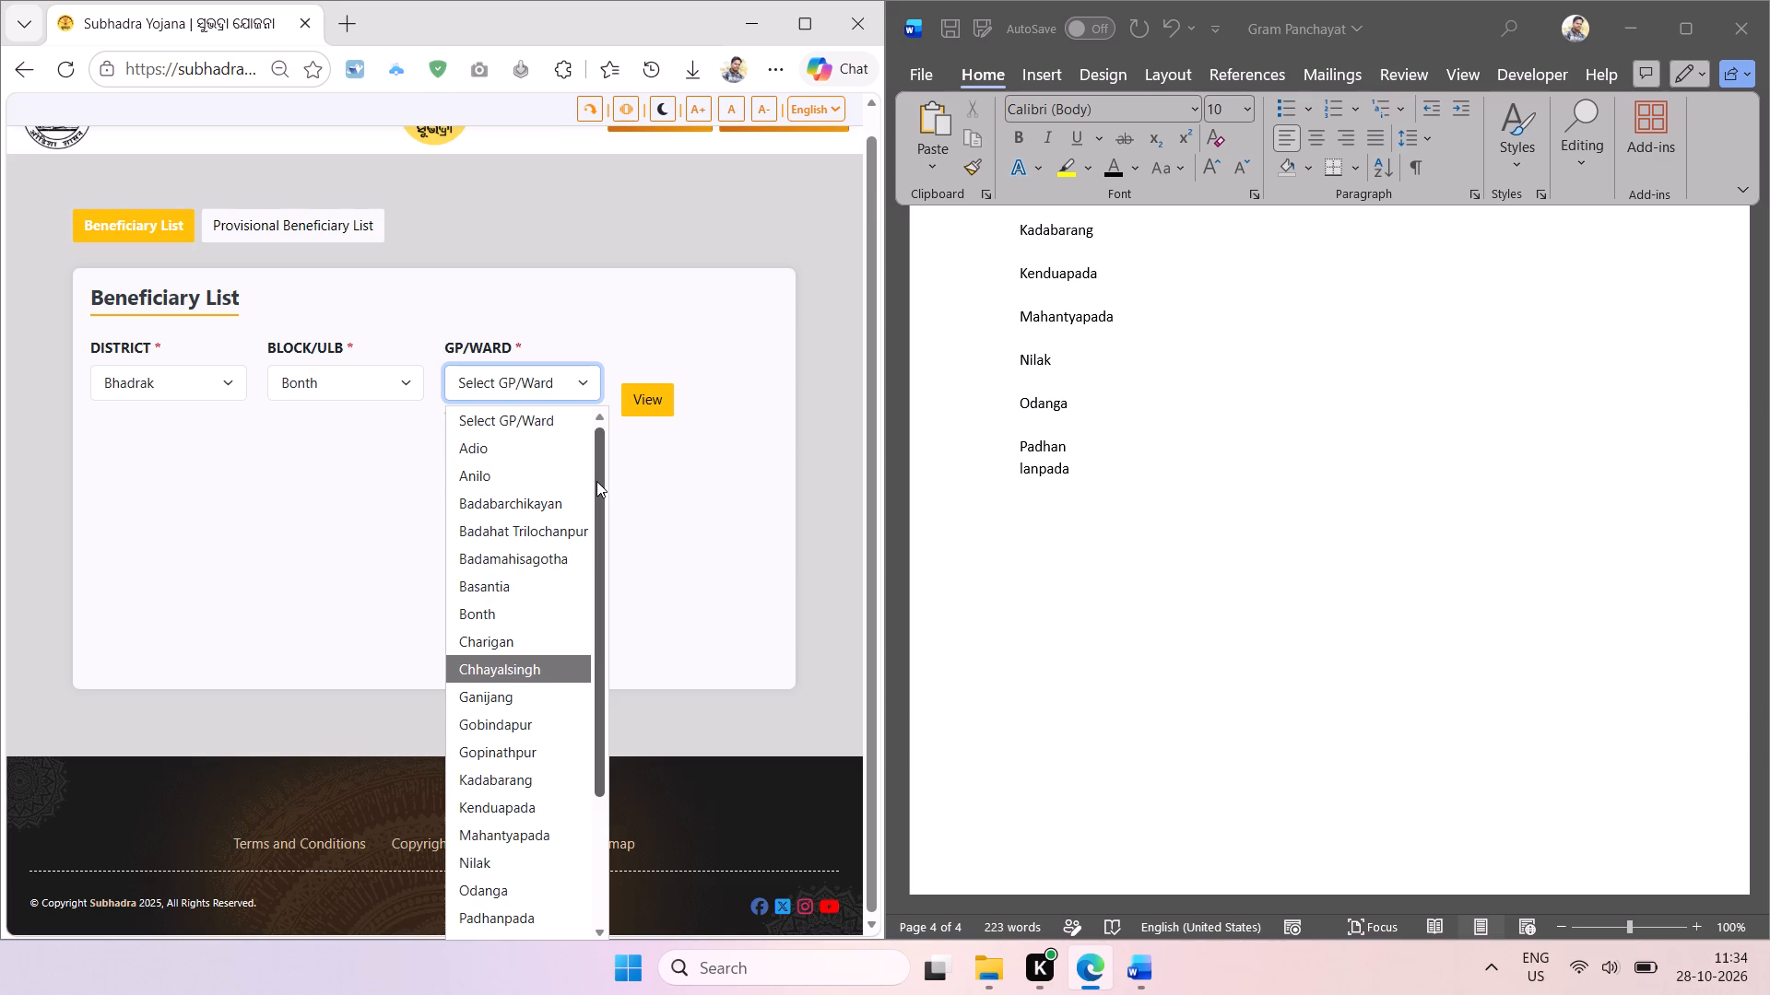
drag(596, 481, 605, 543)
drag(603, 510, 603, 515)
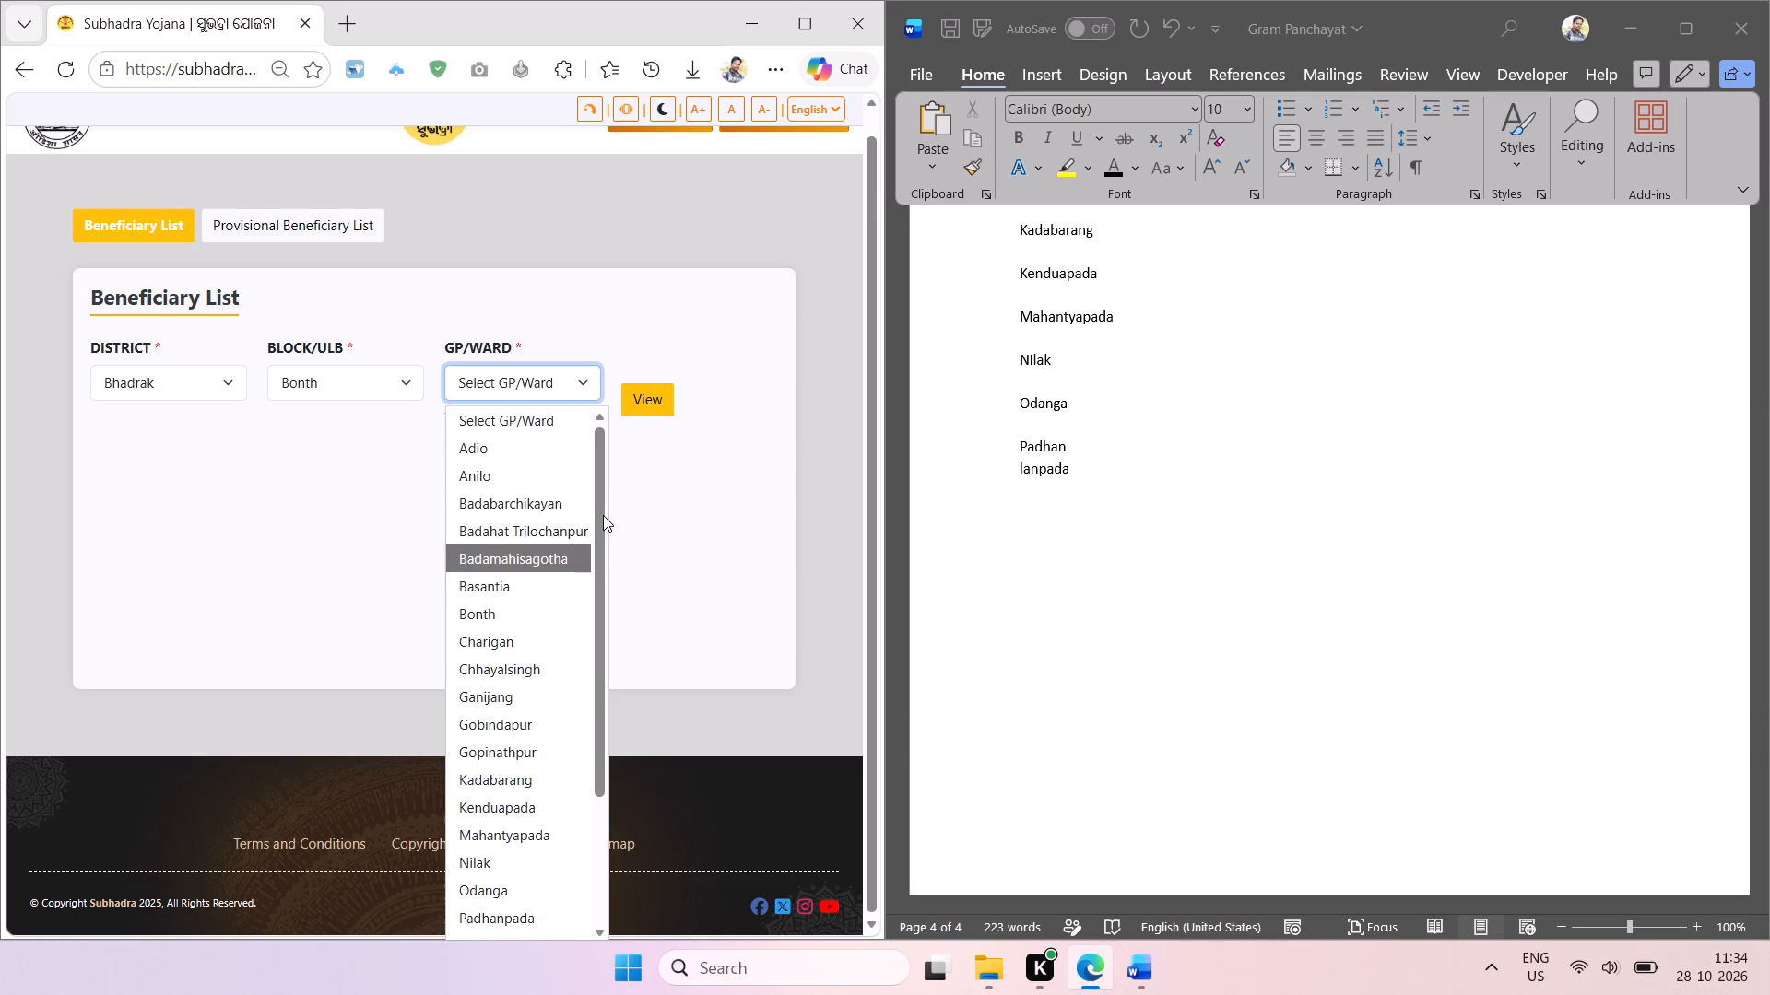
drag(603, 515, 603, 757)
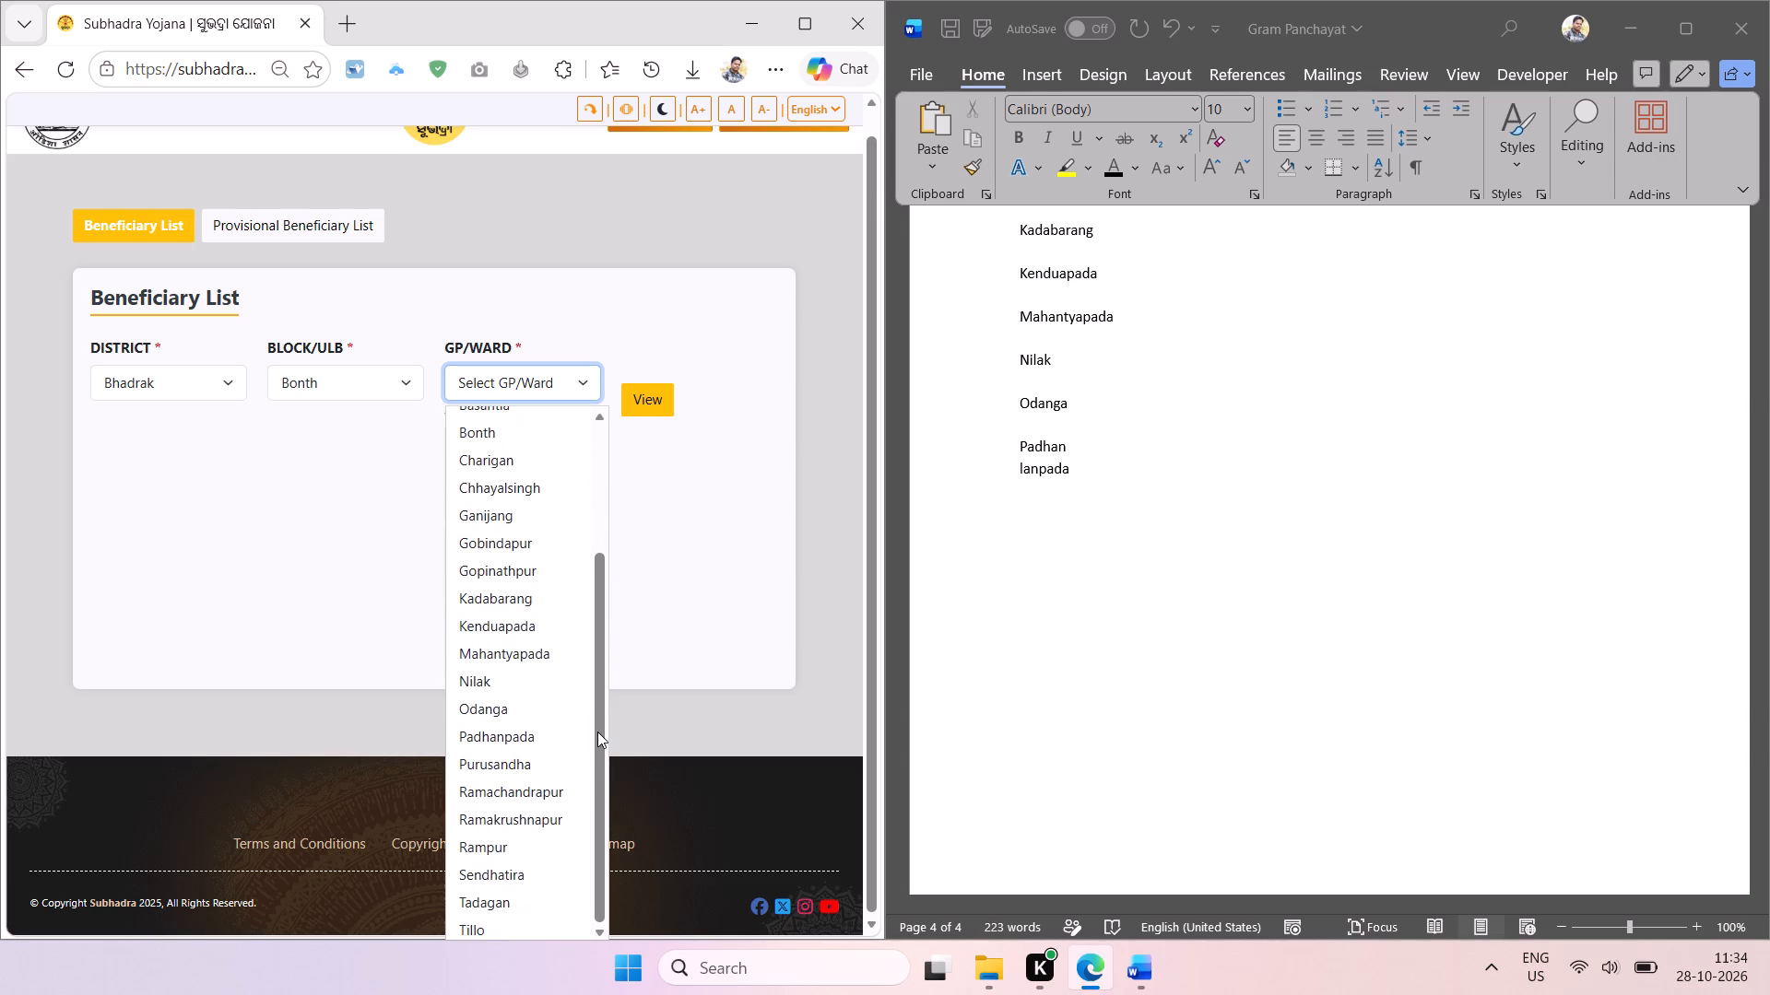
key(shift+super+t)
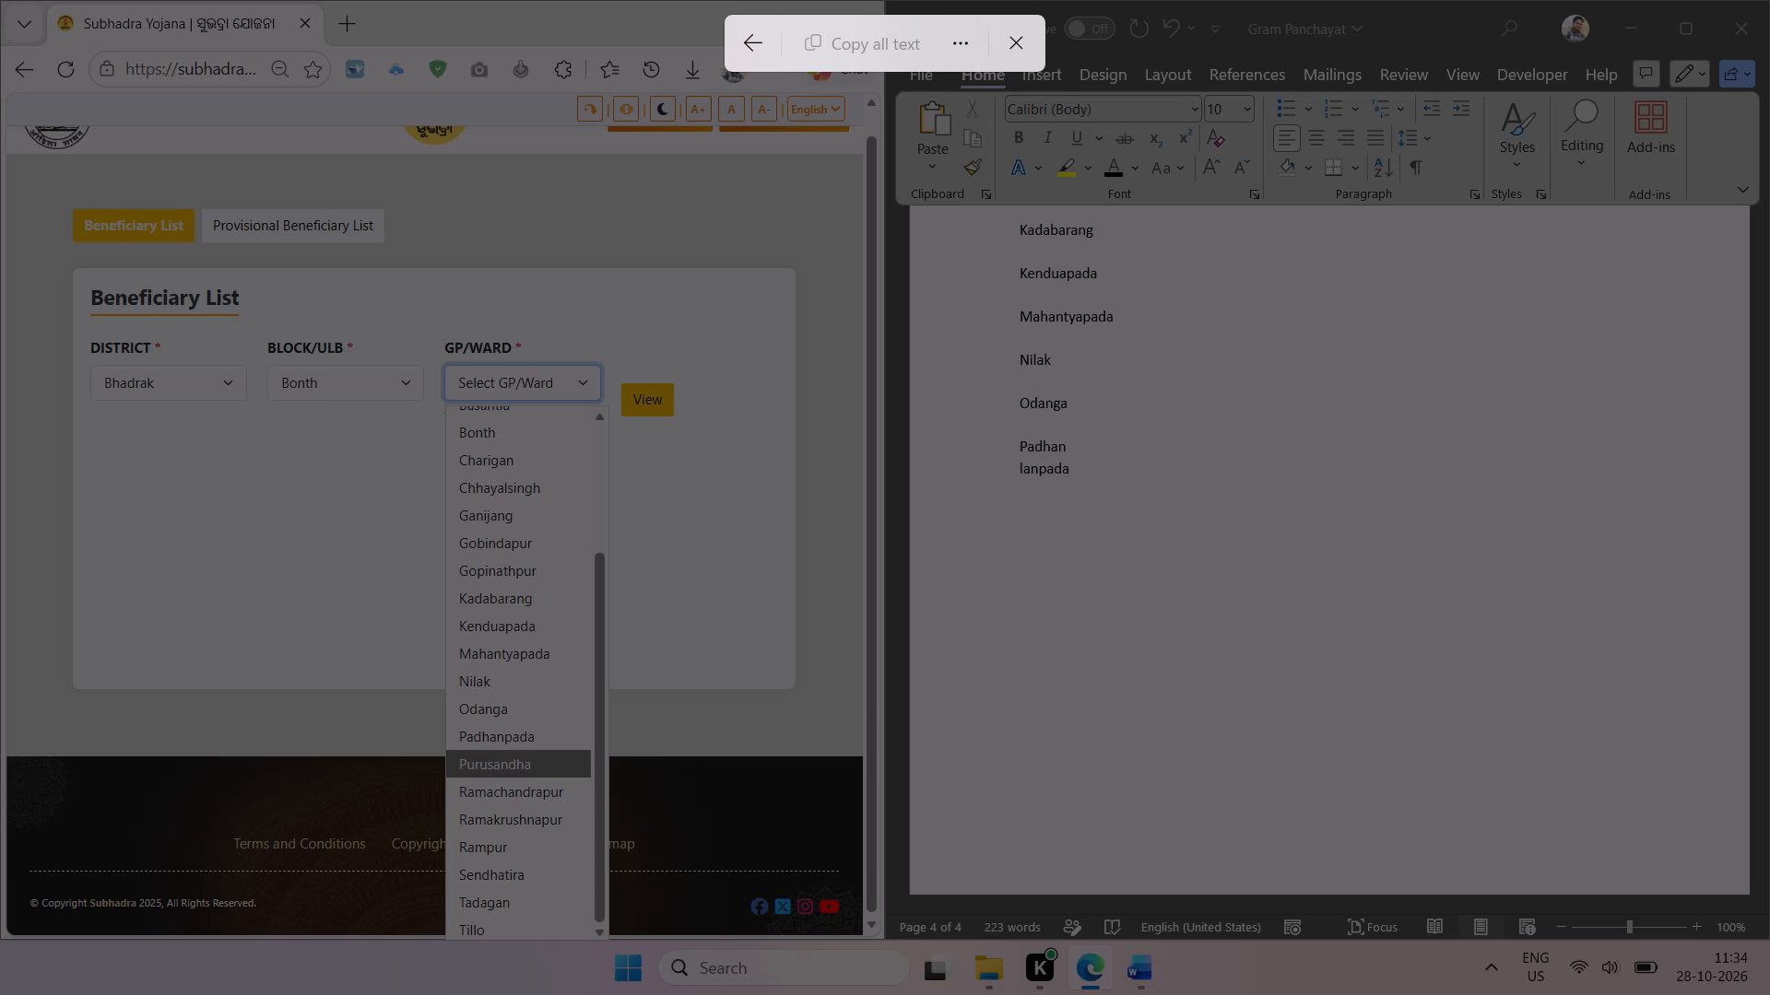
drag(451, 695, 584, 956)
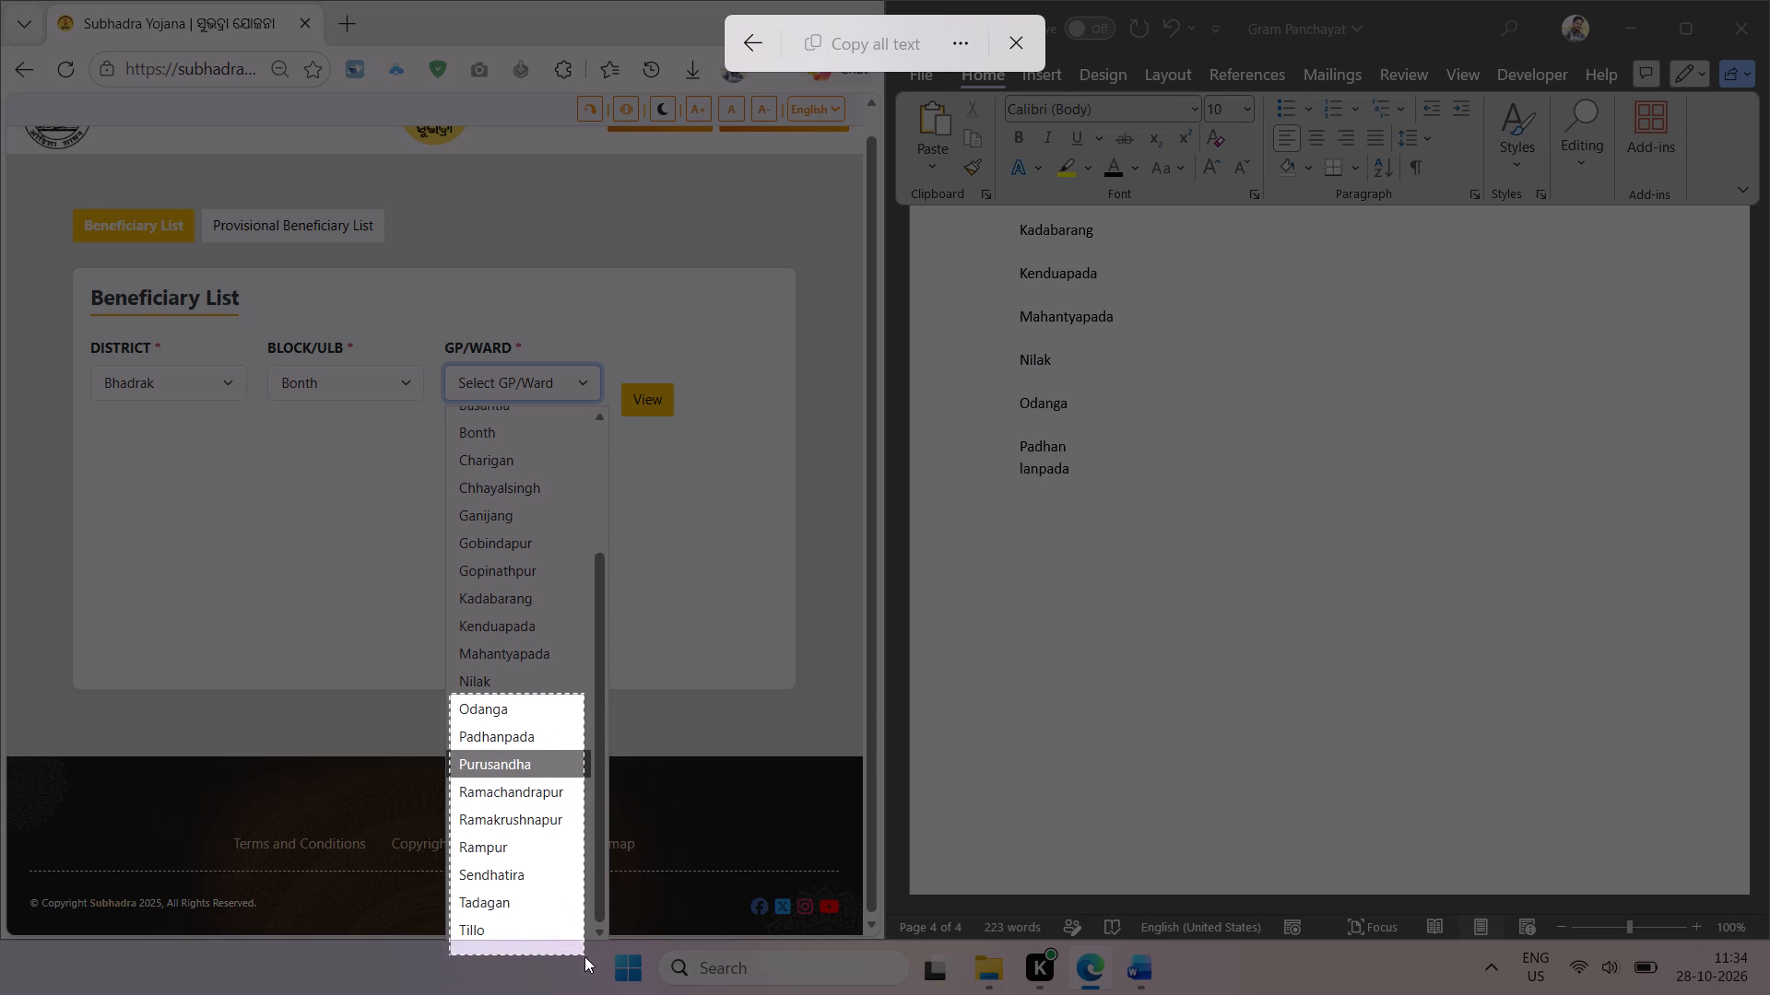
drag(584, 956, 592, 954)
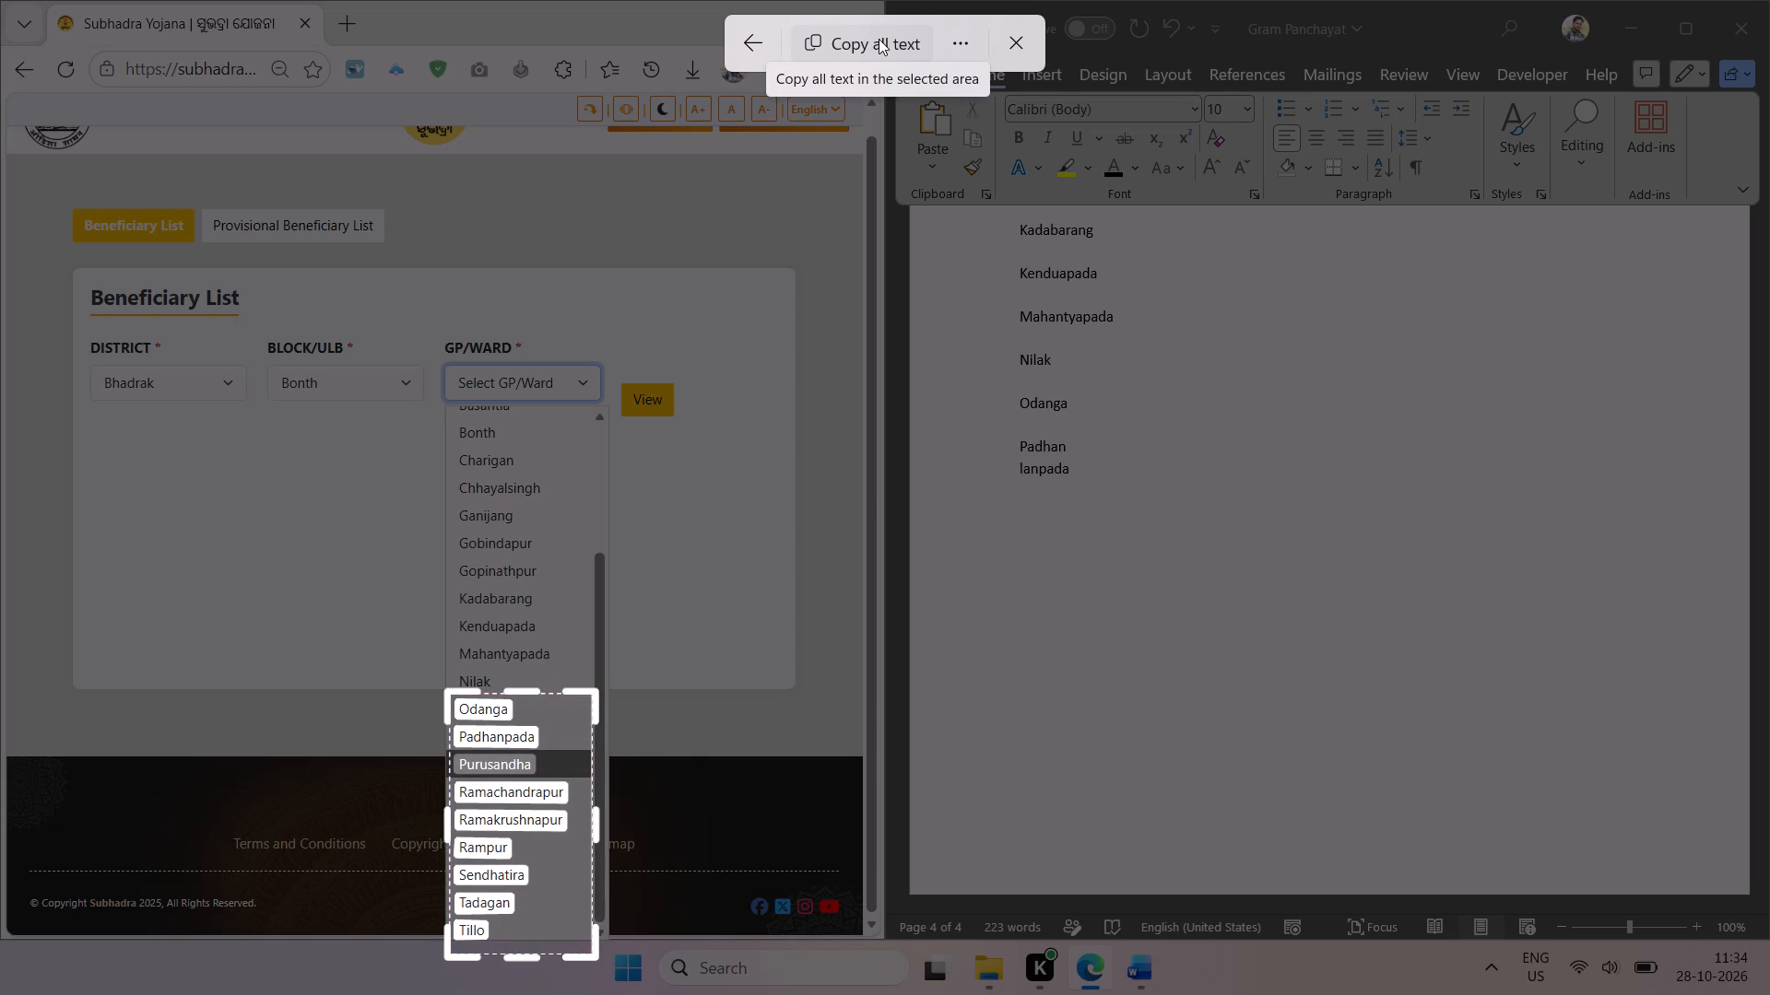
click(879, 39)
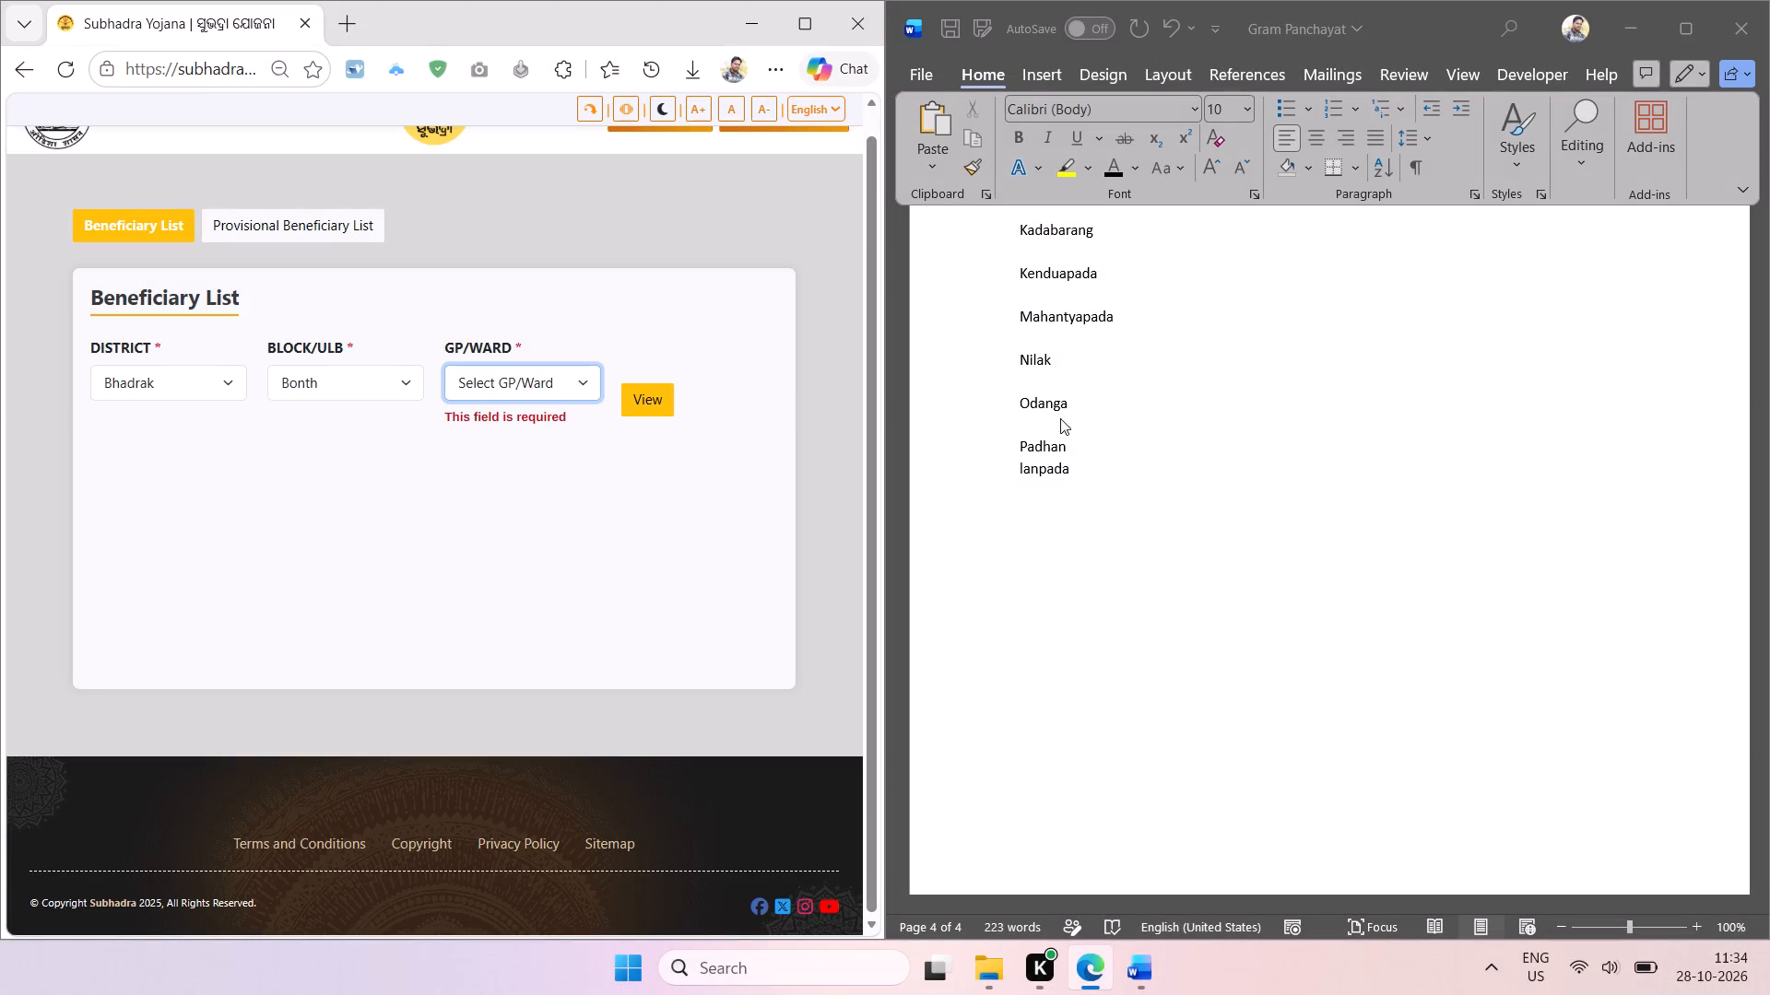
click(1057, 458)
drag(1015, 438, 1066, 486)
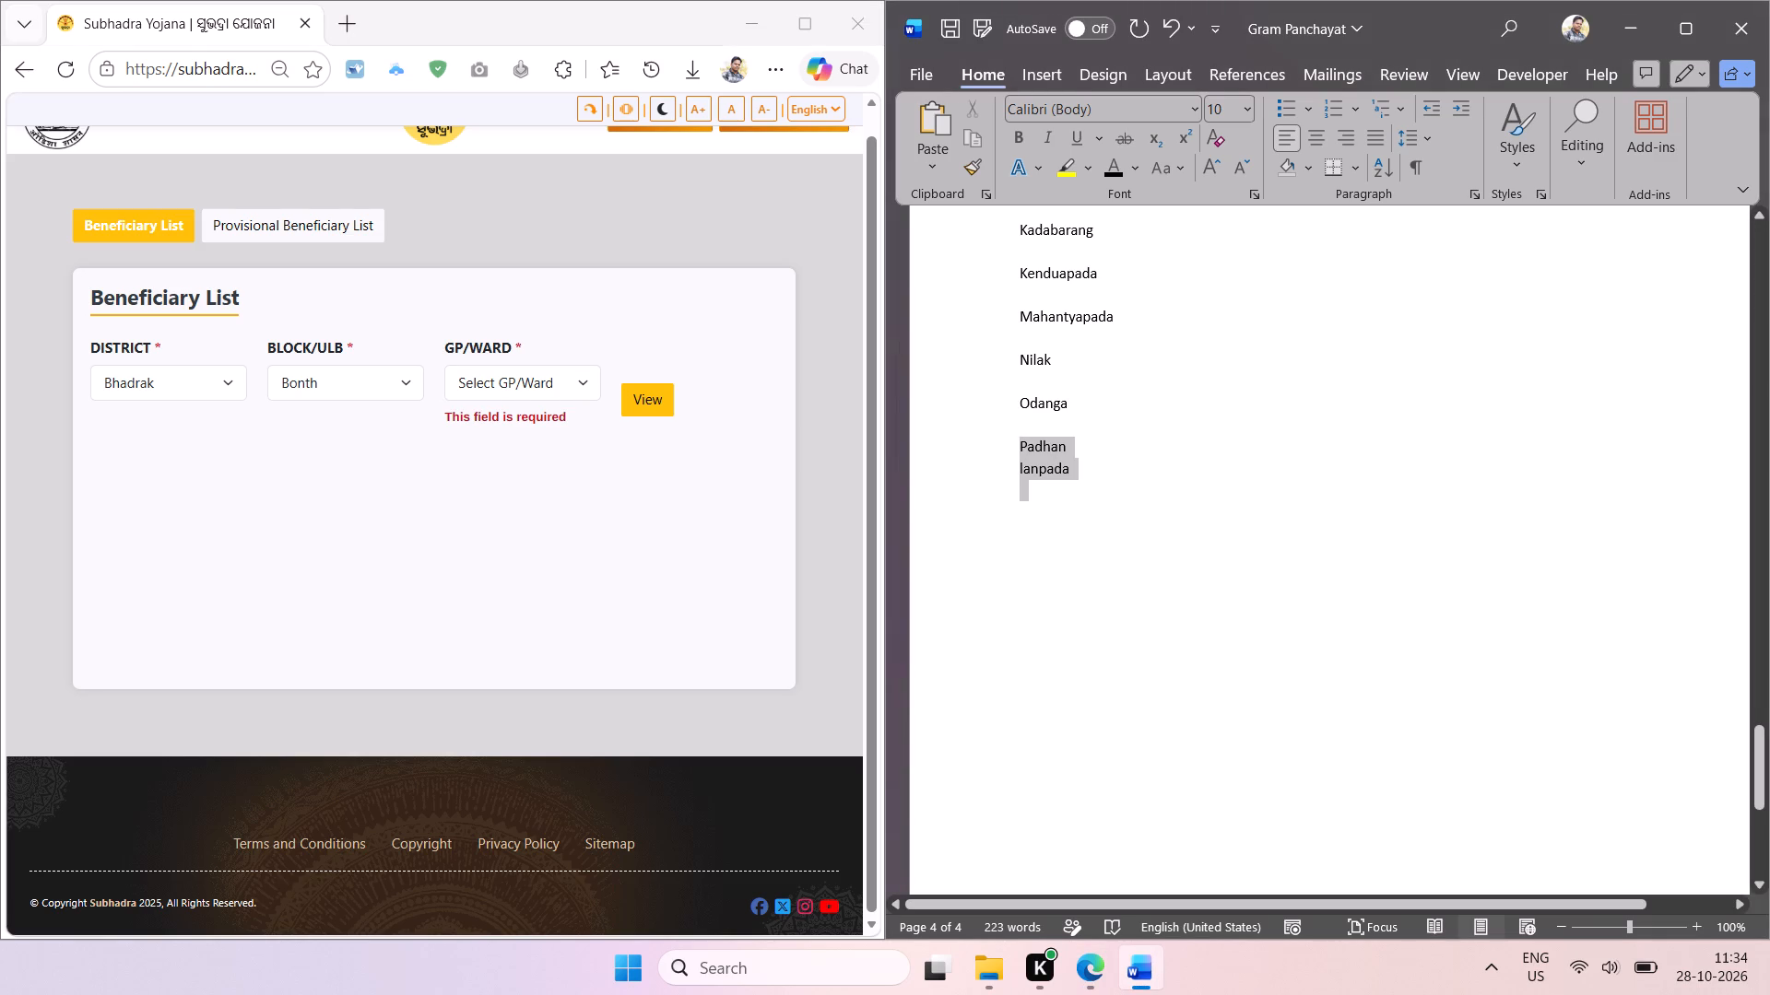
key(ctrl+v)
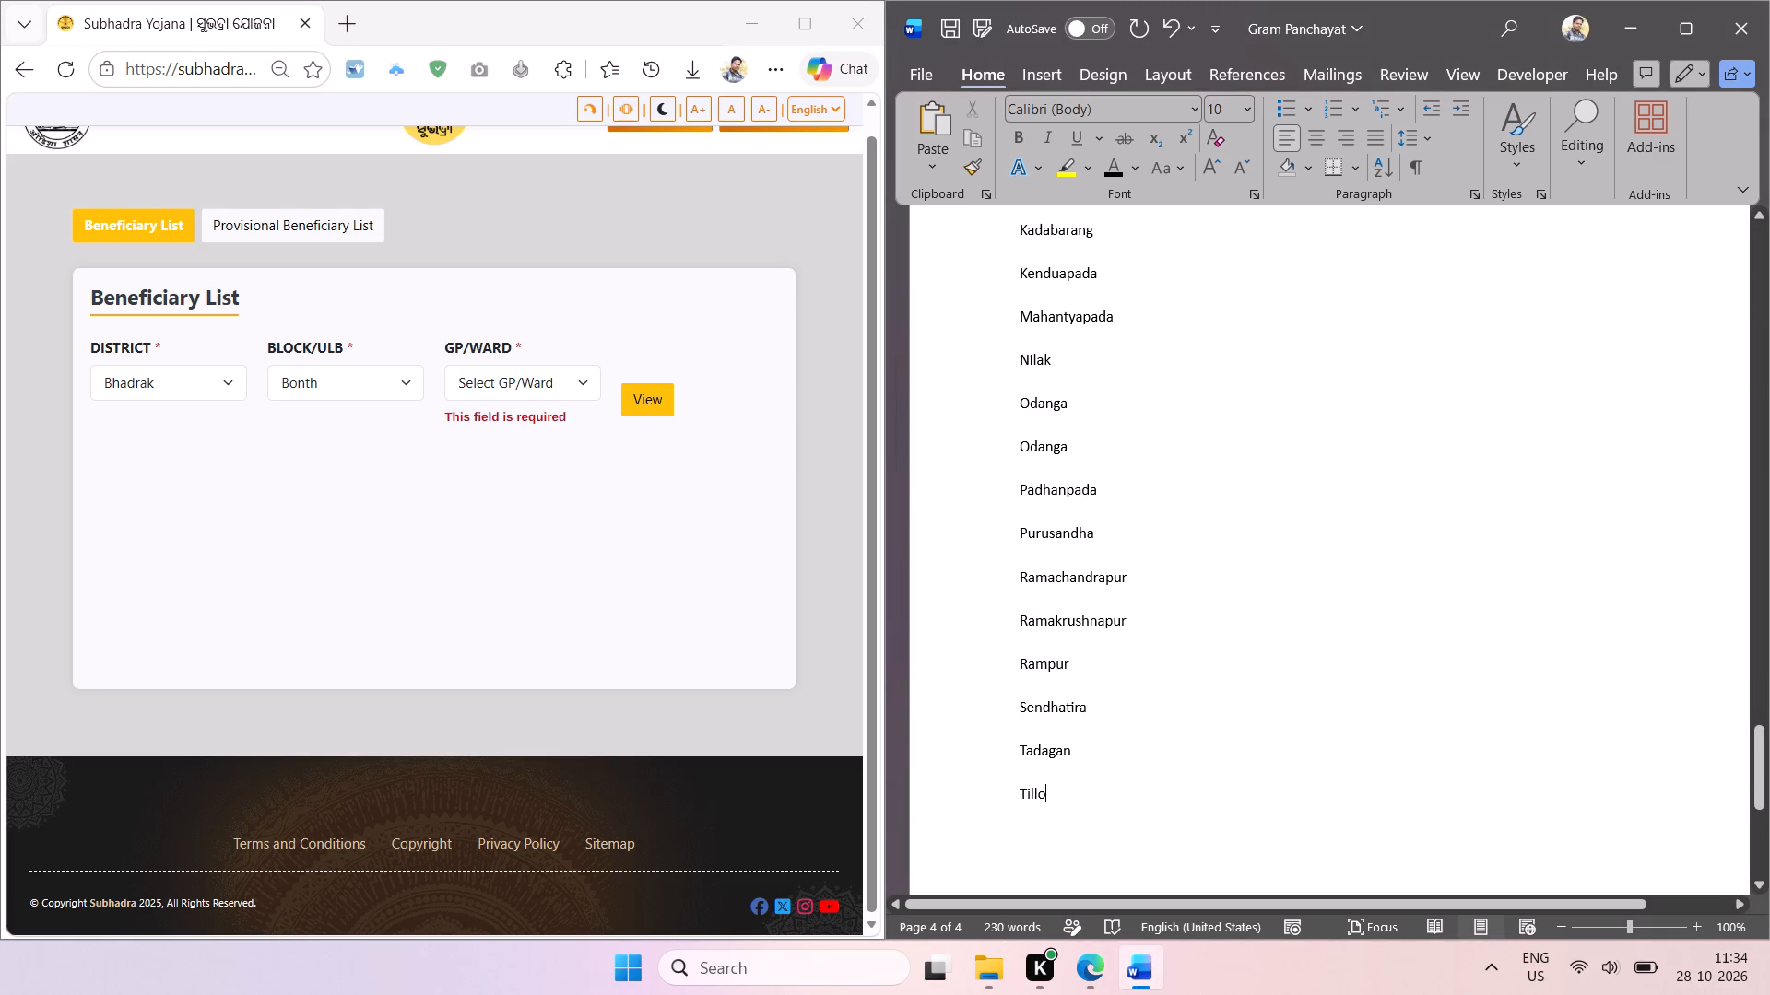
Delete the first of the two Odanga entries in the Bonth names.
double_click(1051, 400)
key(BackSpace)
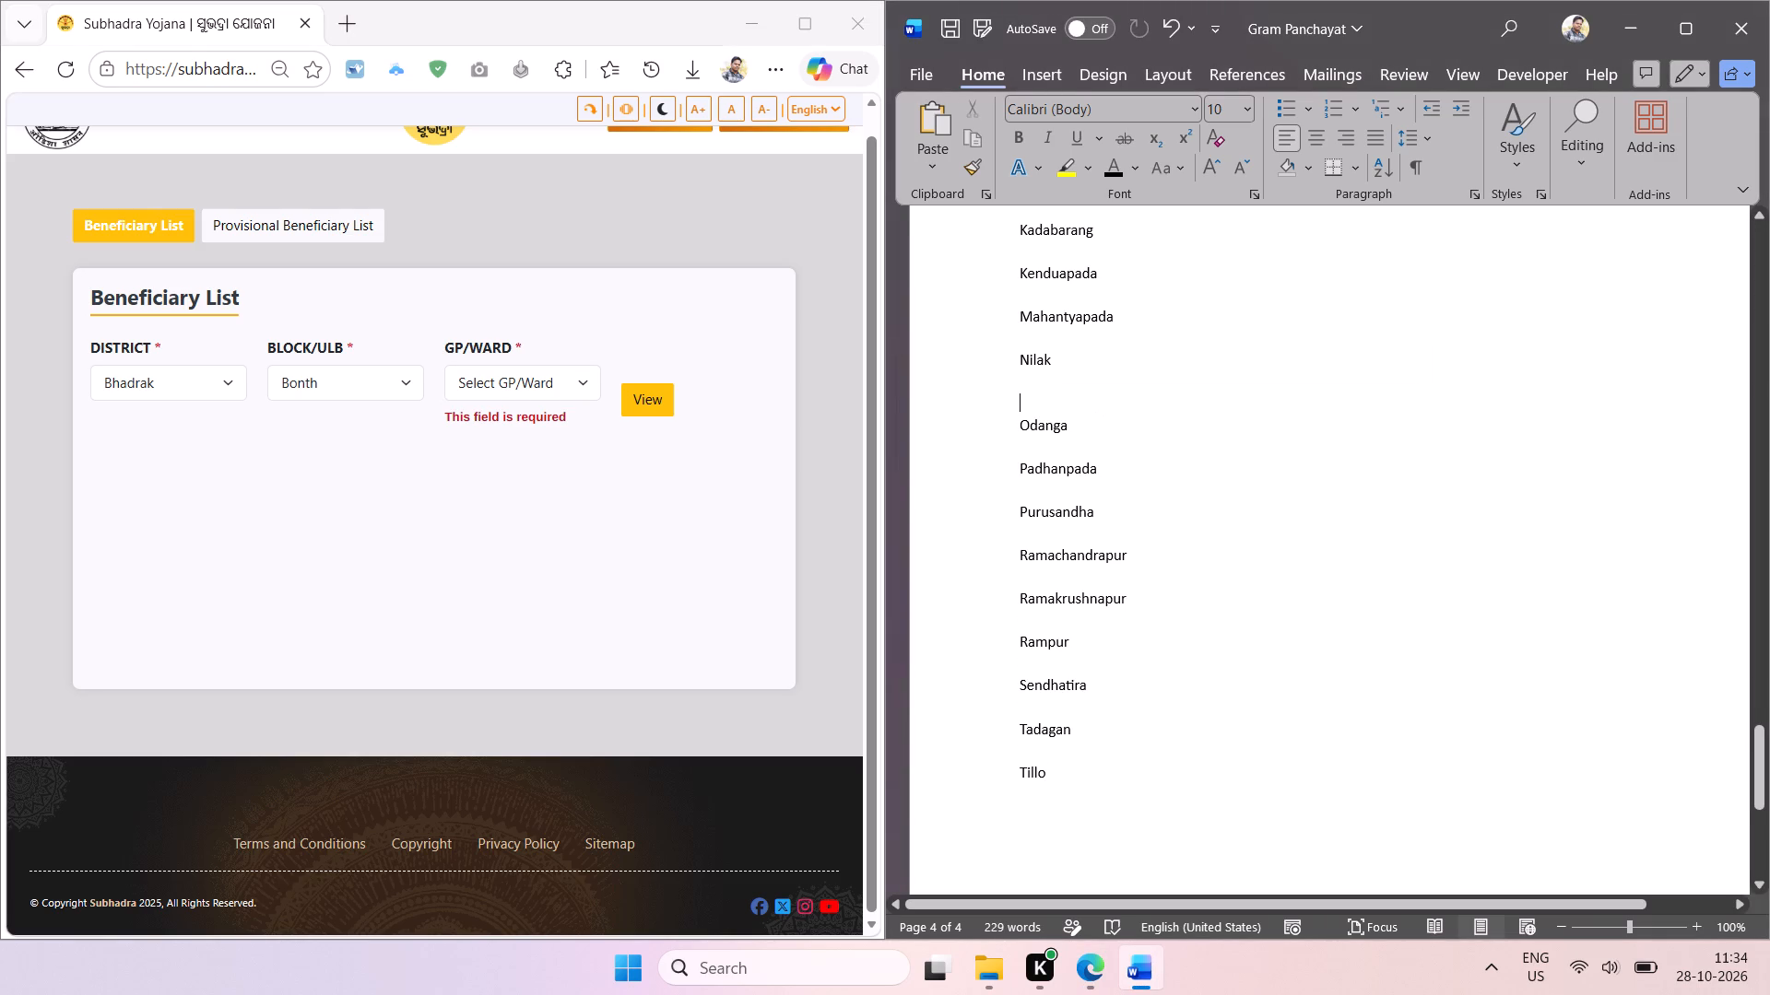
Delete the blank lines between the Bonth names from Odanga to Tillo.
scroll(1101, 413, up, 7)
scroll(1114, 492, down, 1)
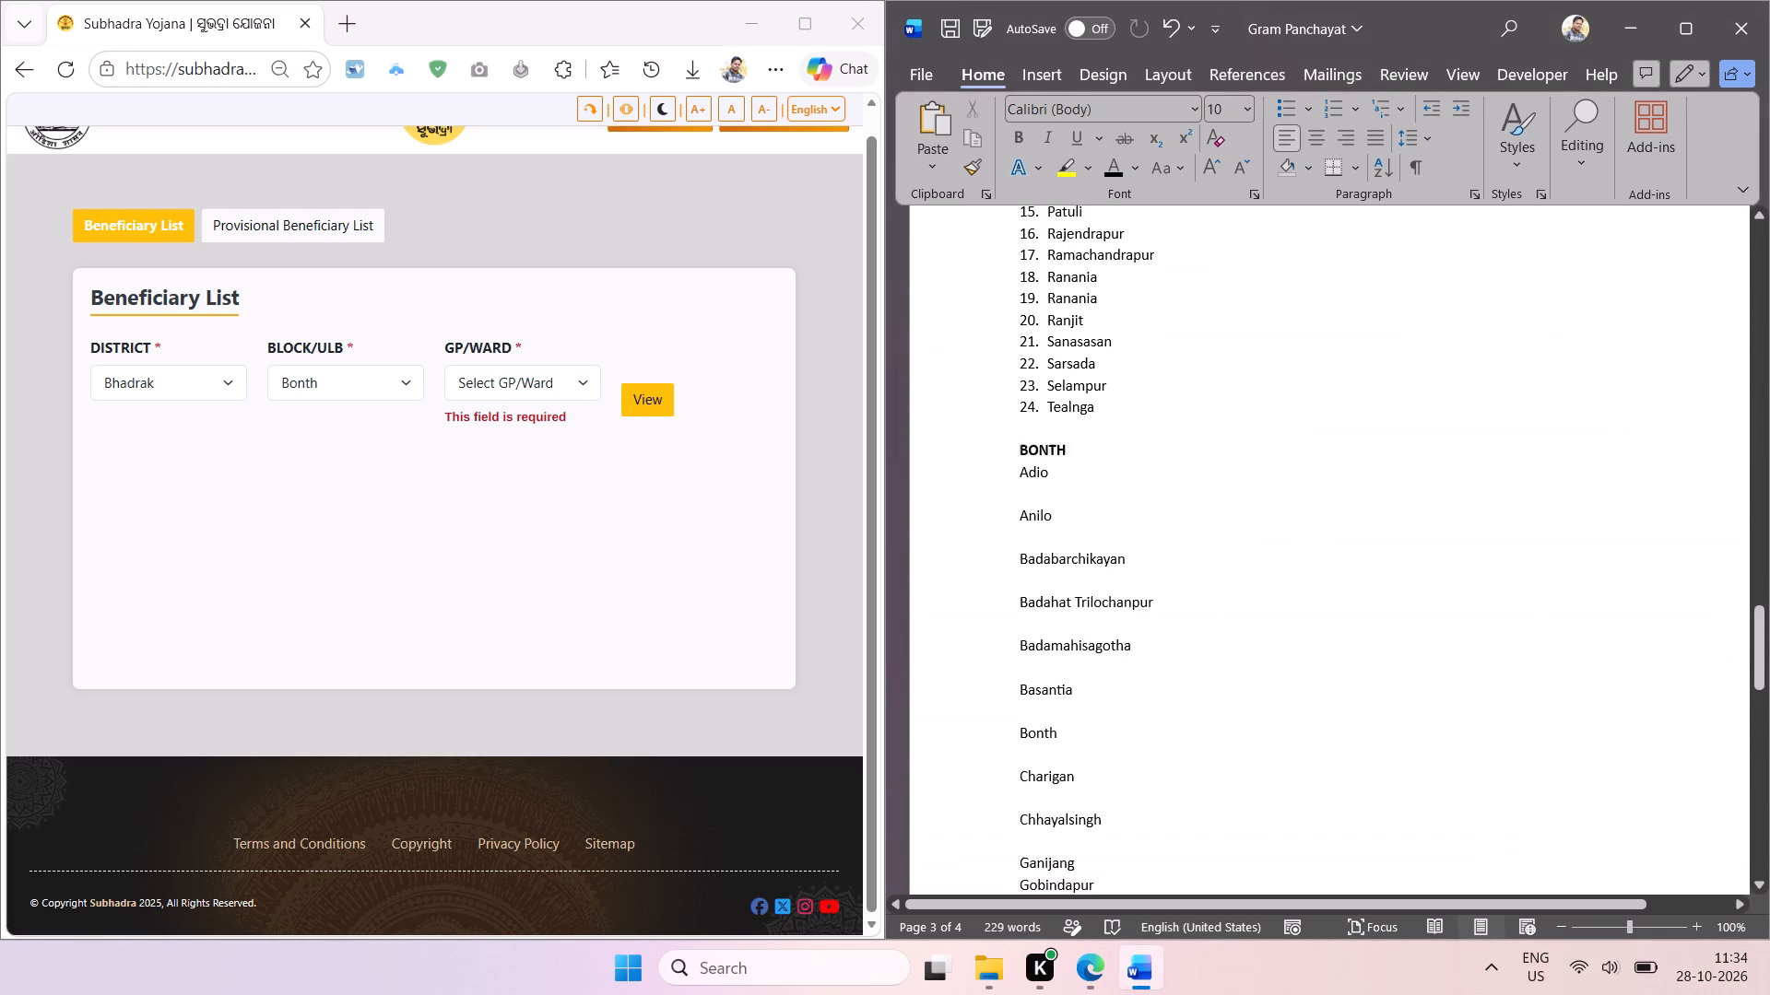
scroll(1094, 499, down, 1)
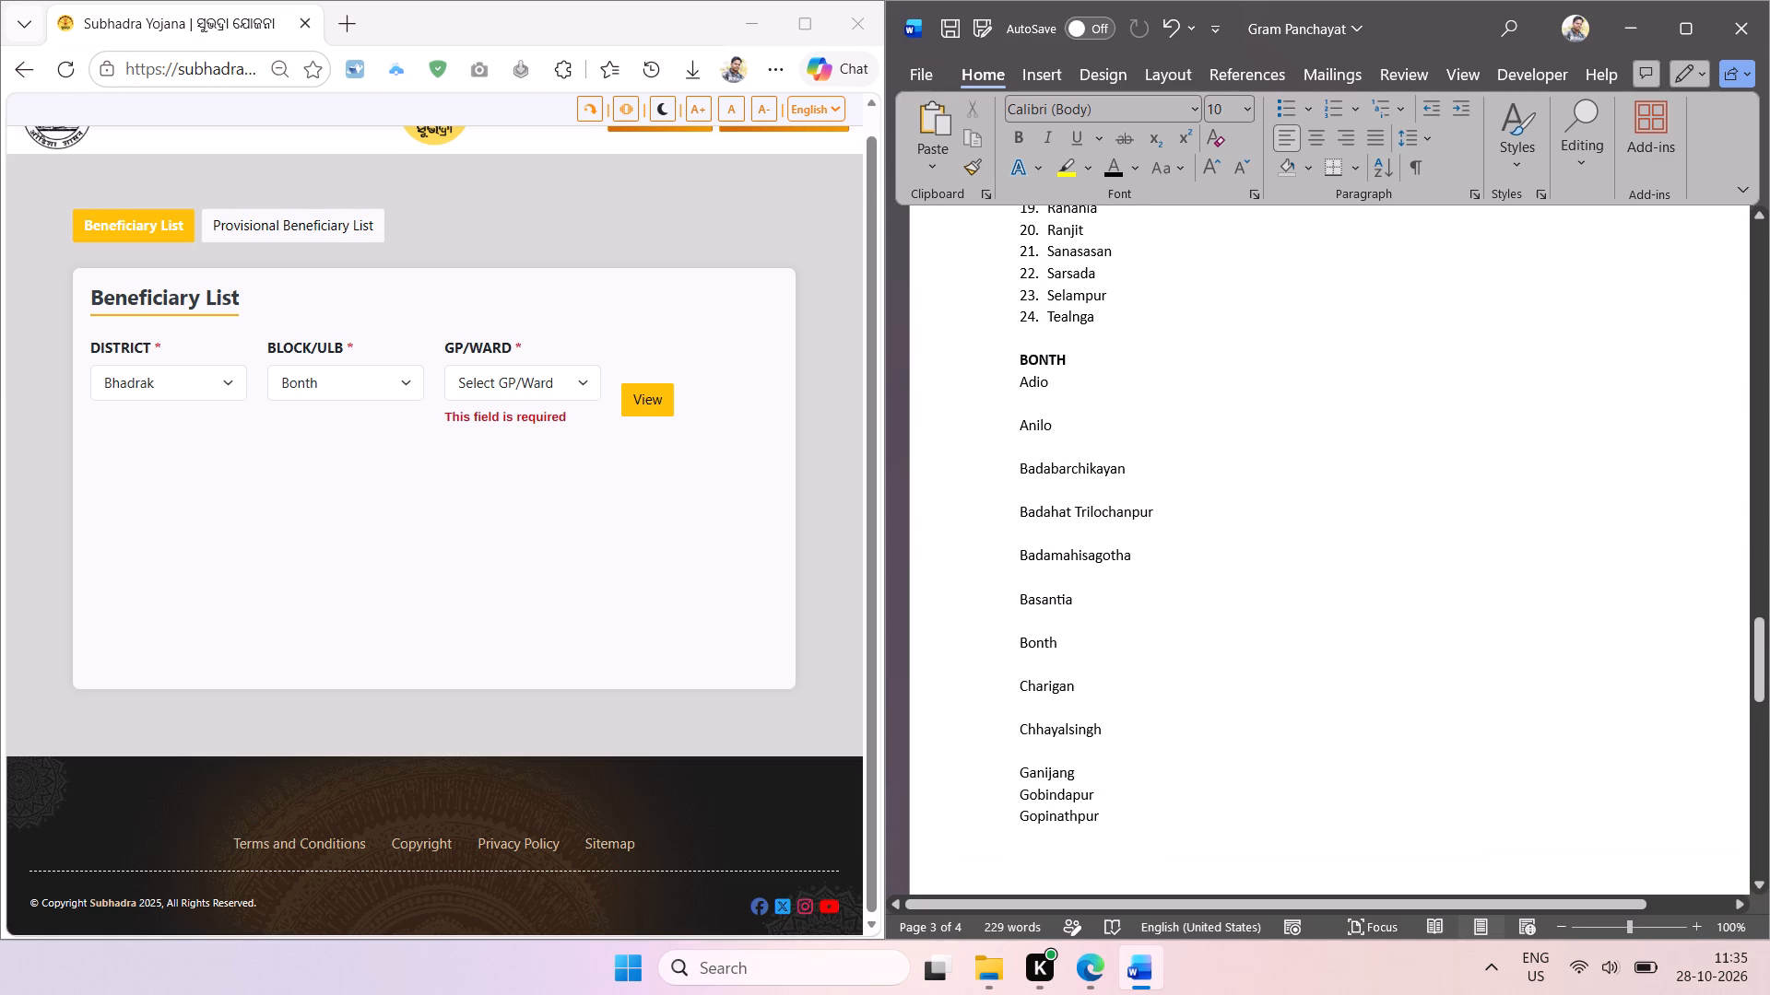
scroll(1020, 365, down, 3)
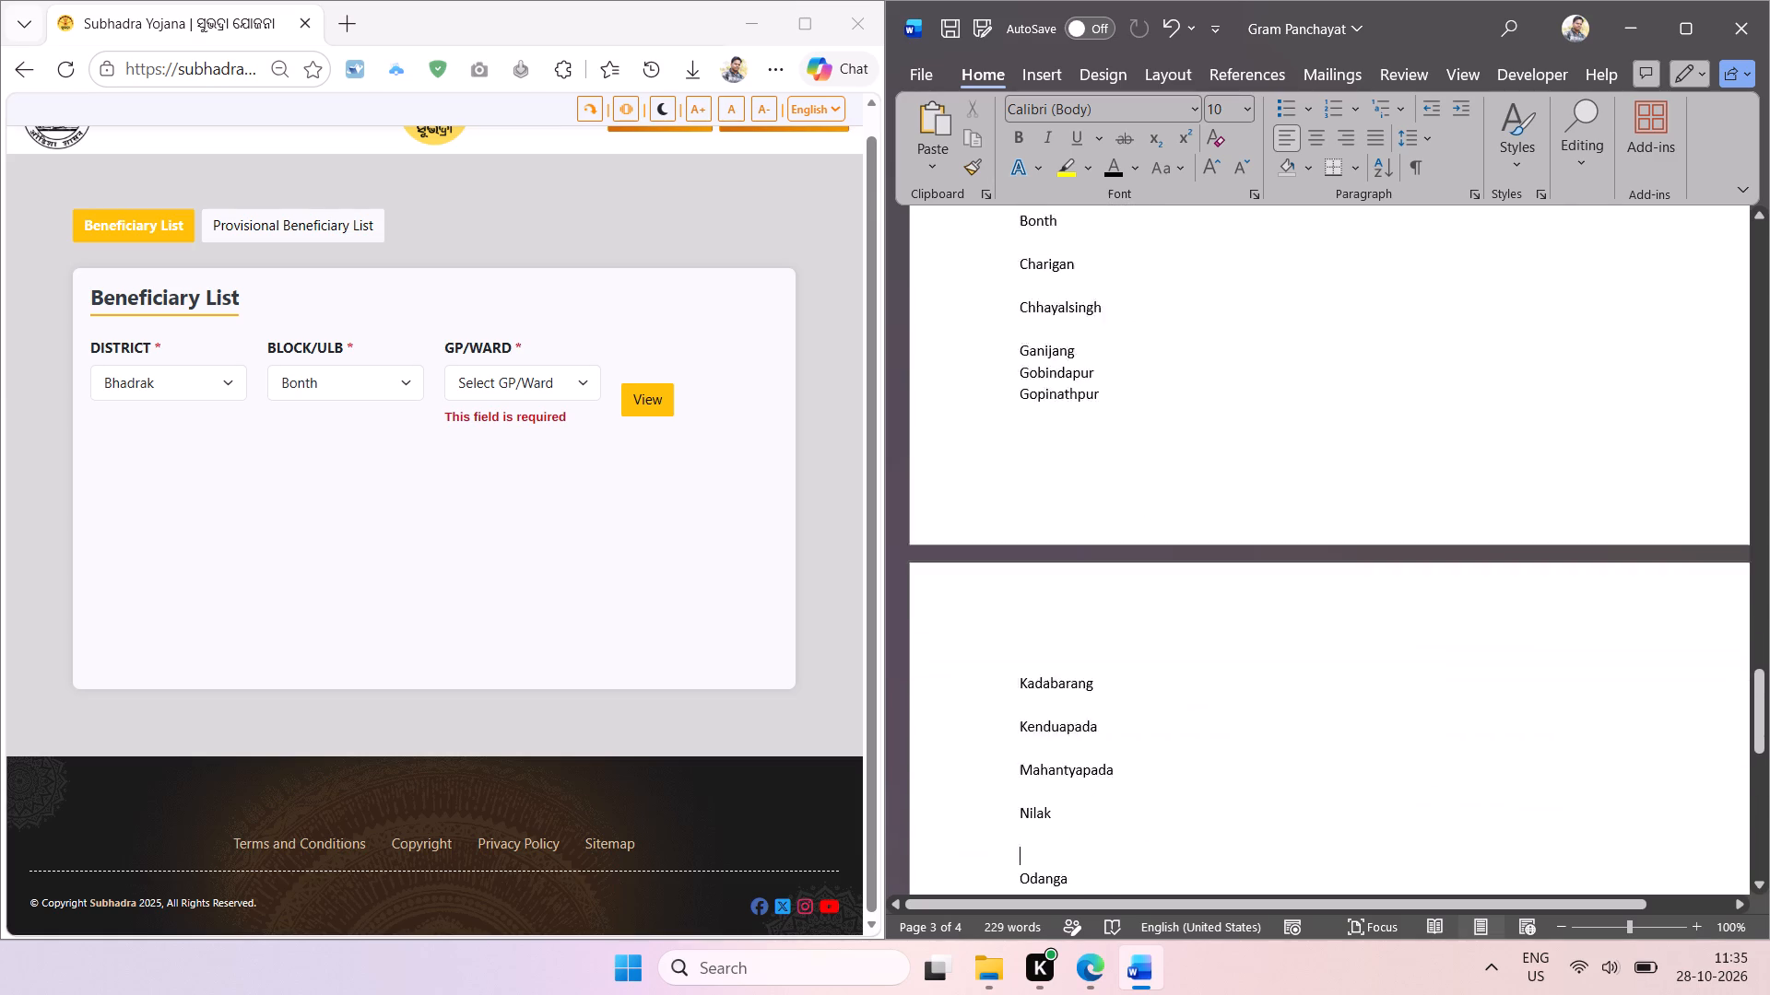
scroll(1101, 588, down, 2)
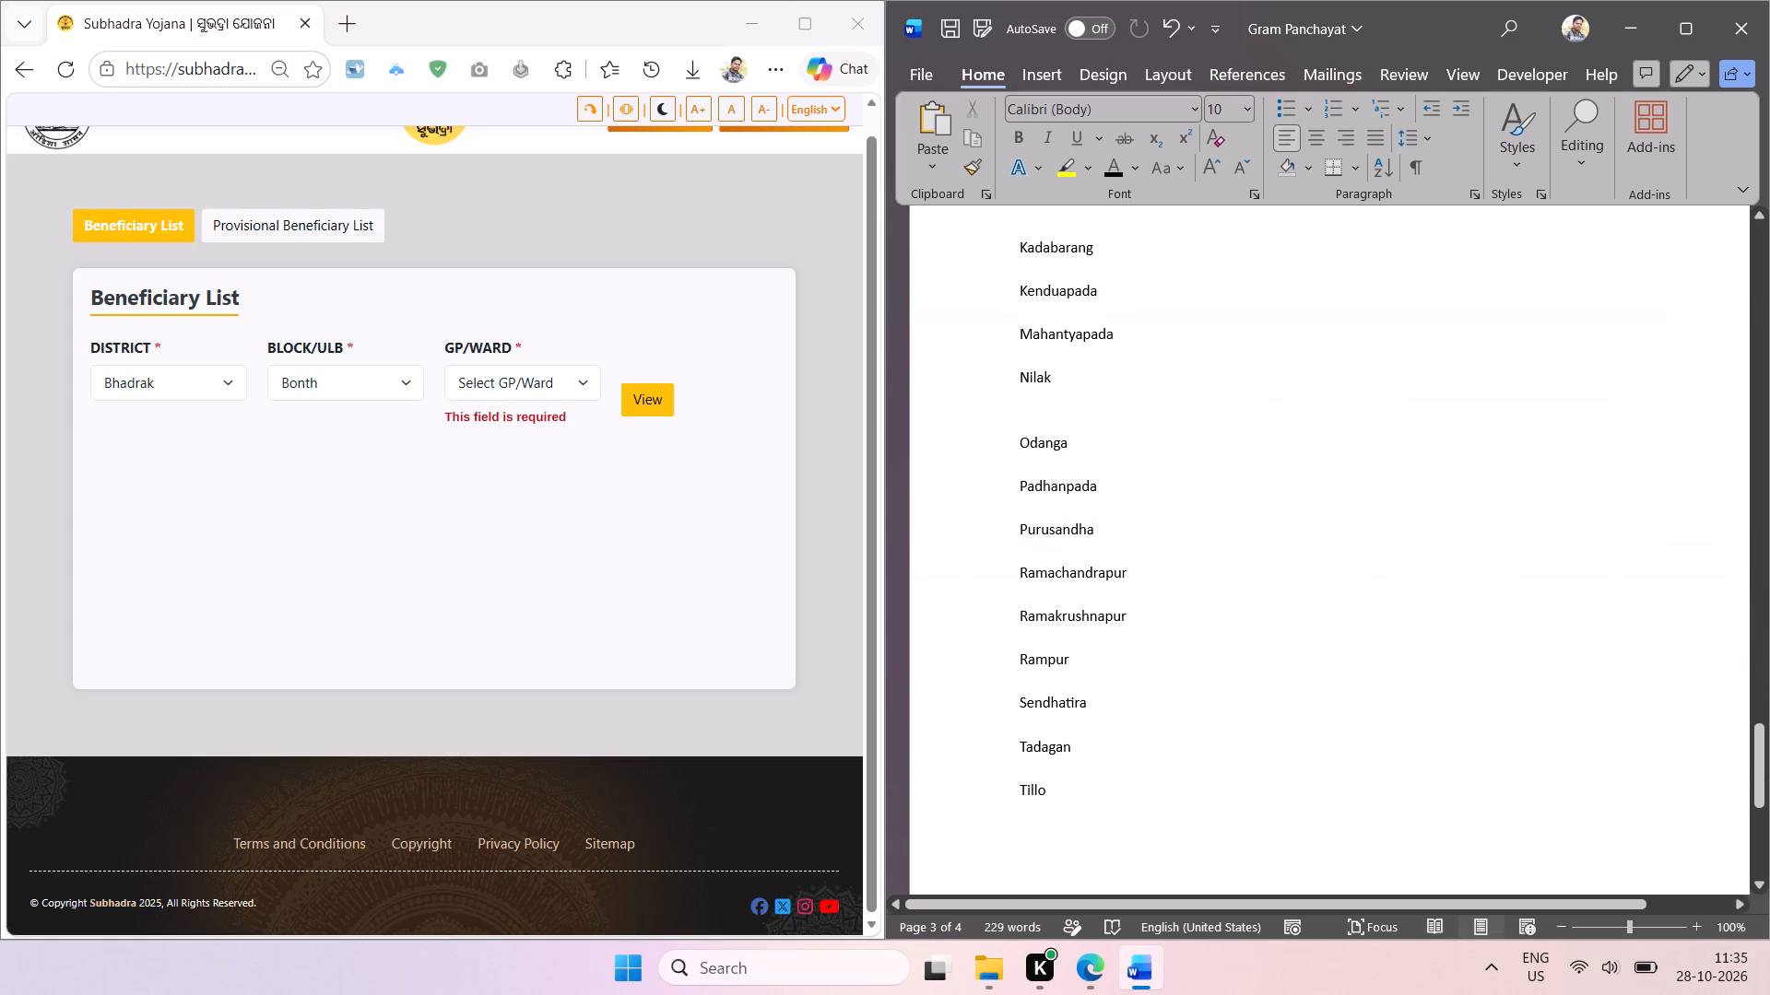
click(1044, 765)
key(BackSpace)
click(1049, 725)
key(BackSpace)
click(1045, 690)
key(BackSpace)
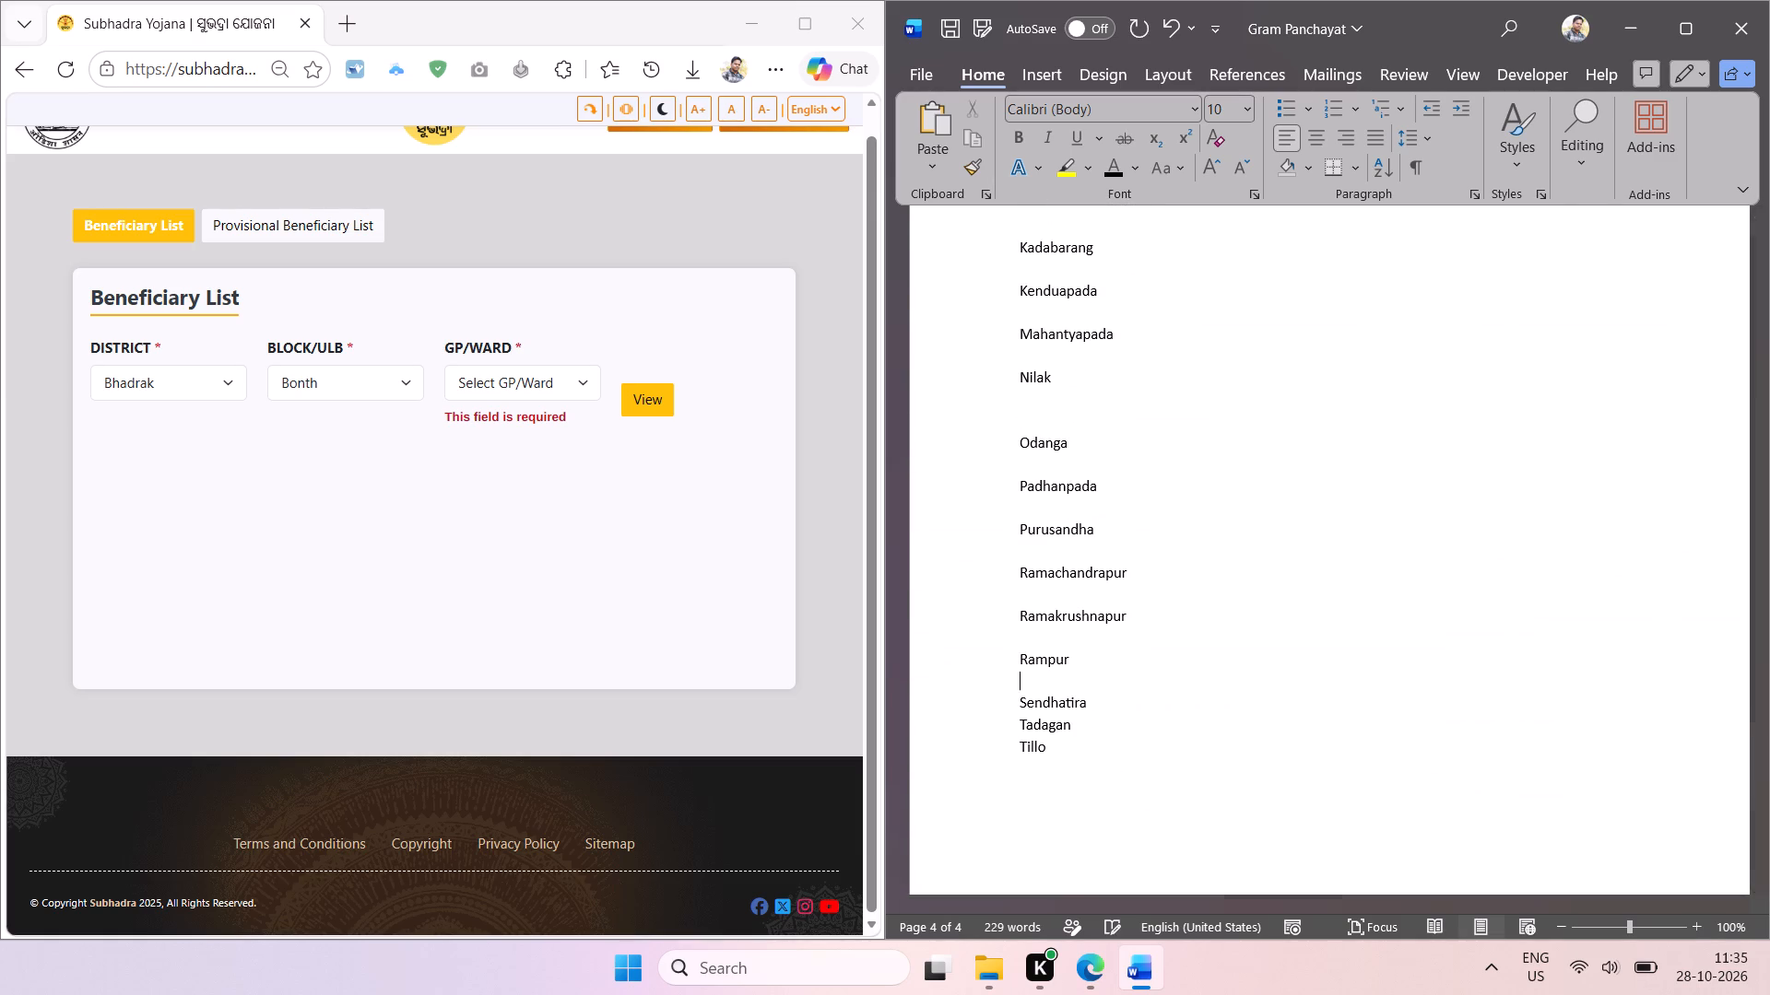
click(1047, 638)
key(BackSpace)
click(1046, 591)
key(BackSpace)
click(1044, 549)
key(BackSpace)
click(1044, 501)
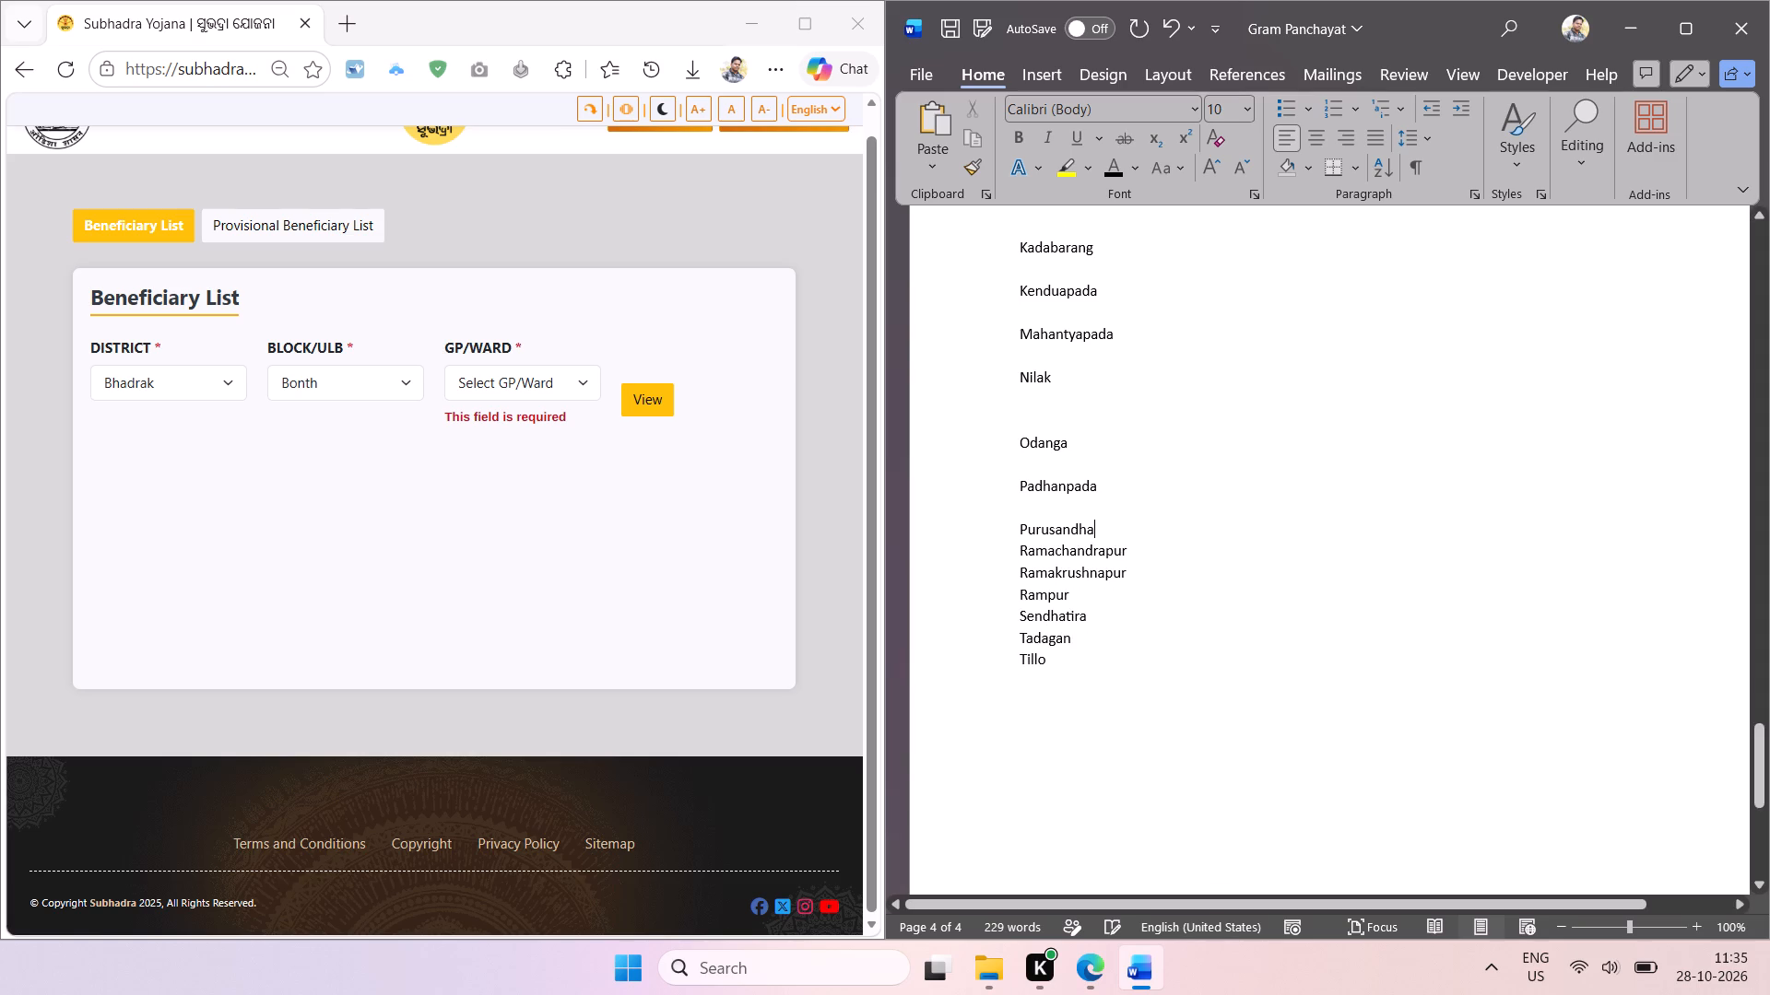
key(BackSpace)
click(1040, 462)
key(BackSpace)
Delete the blank lines between the Bonth names from Kadabarang to Odanga.
click(1032, 408)
key(BackSpace)
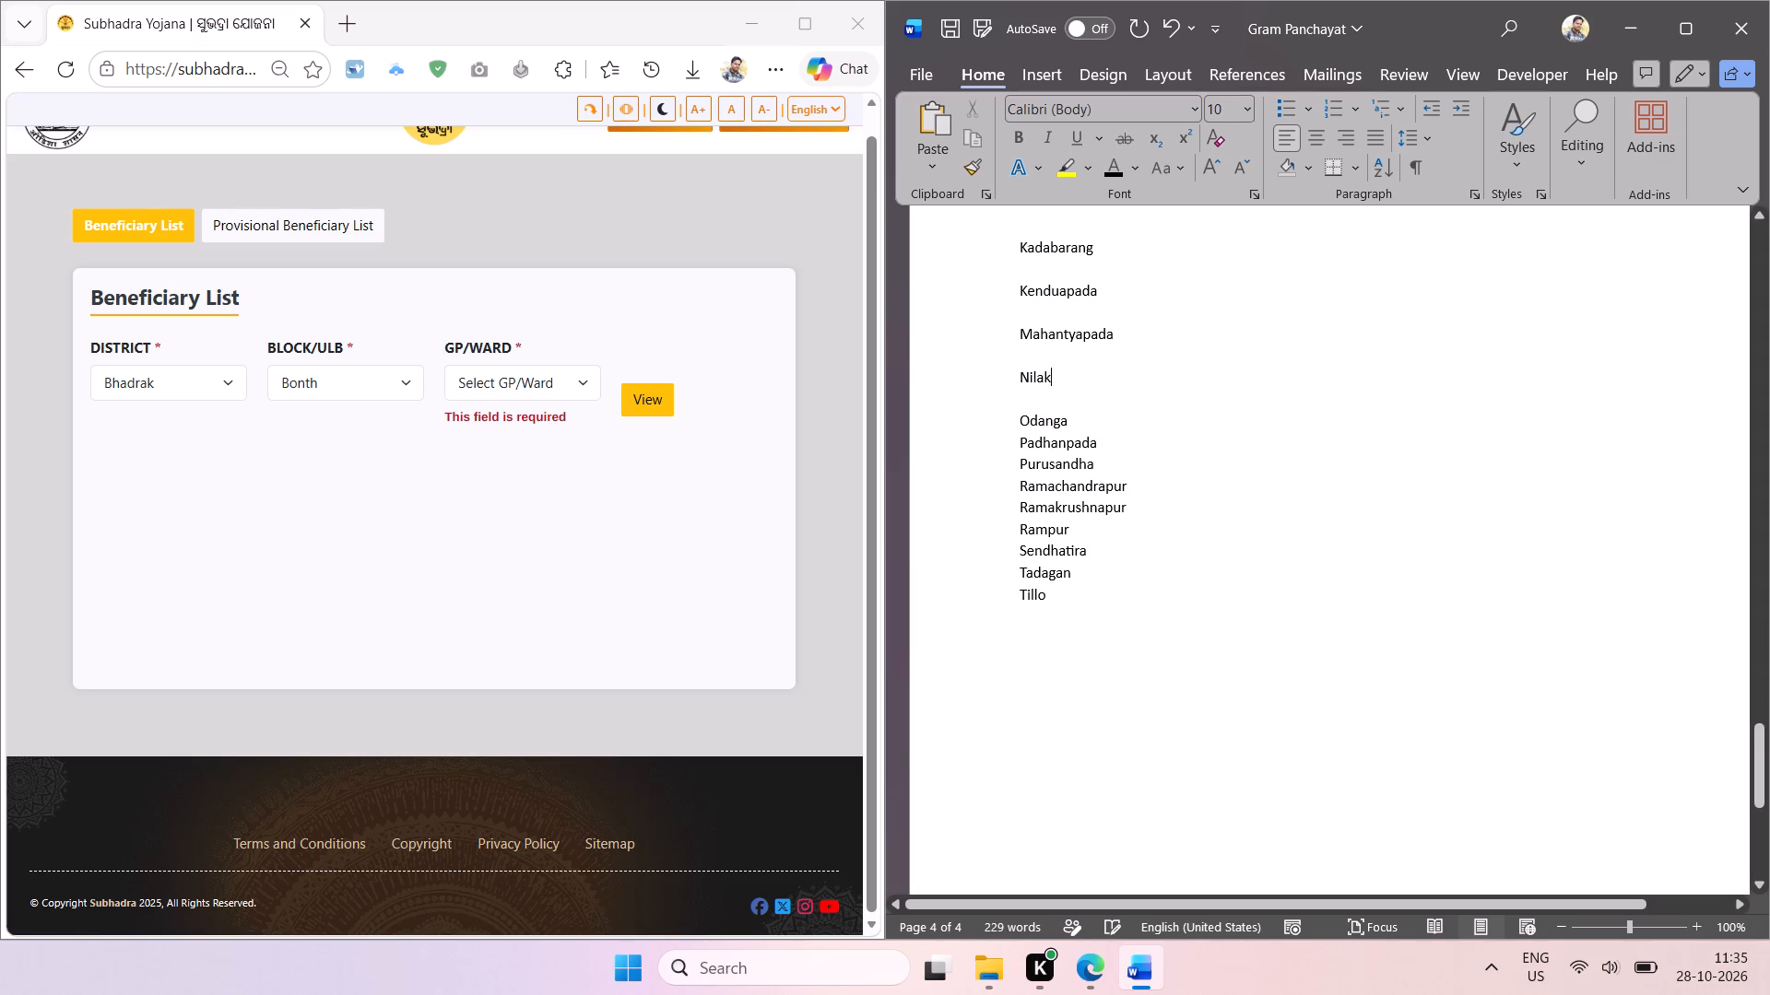
click(1039, 401)
key(BackSpace)
click(1040, 357)
key(BackSpace)
click(1043, 312)
key(BackSpace)
click(1037, 268)
key(BackSpace)
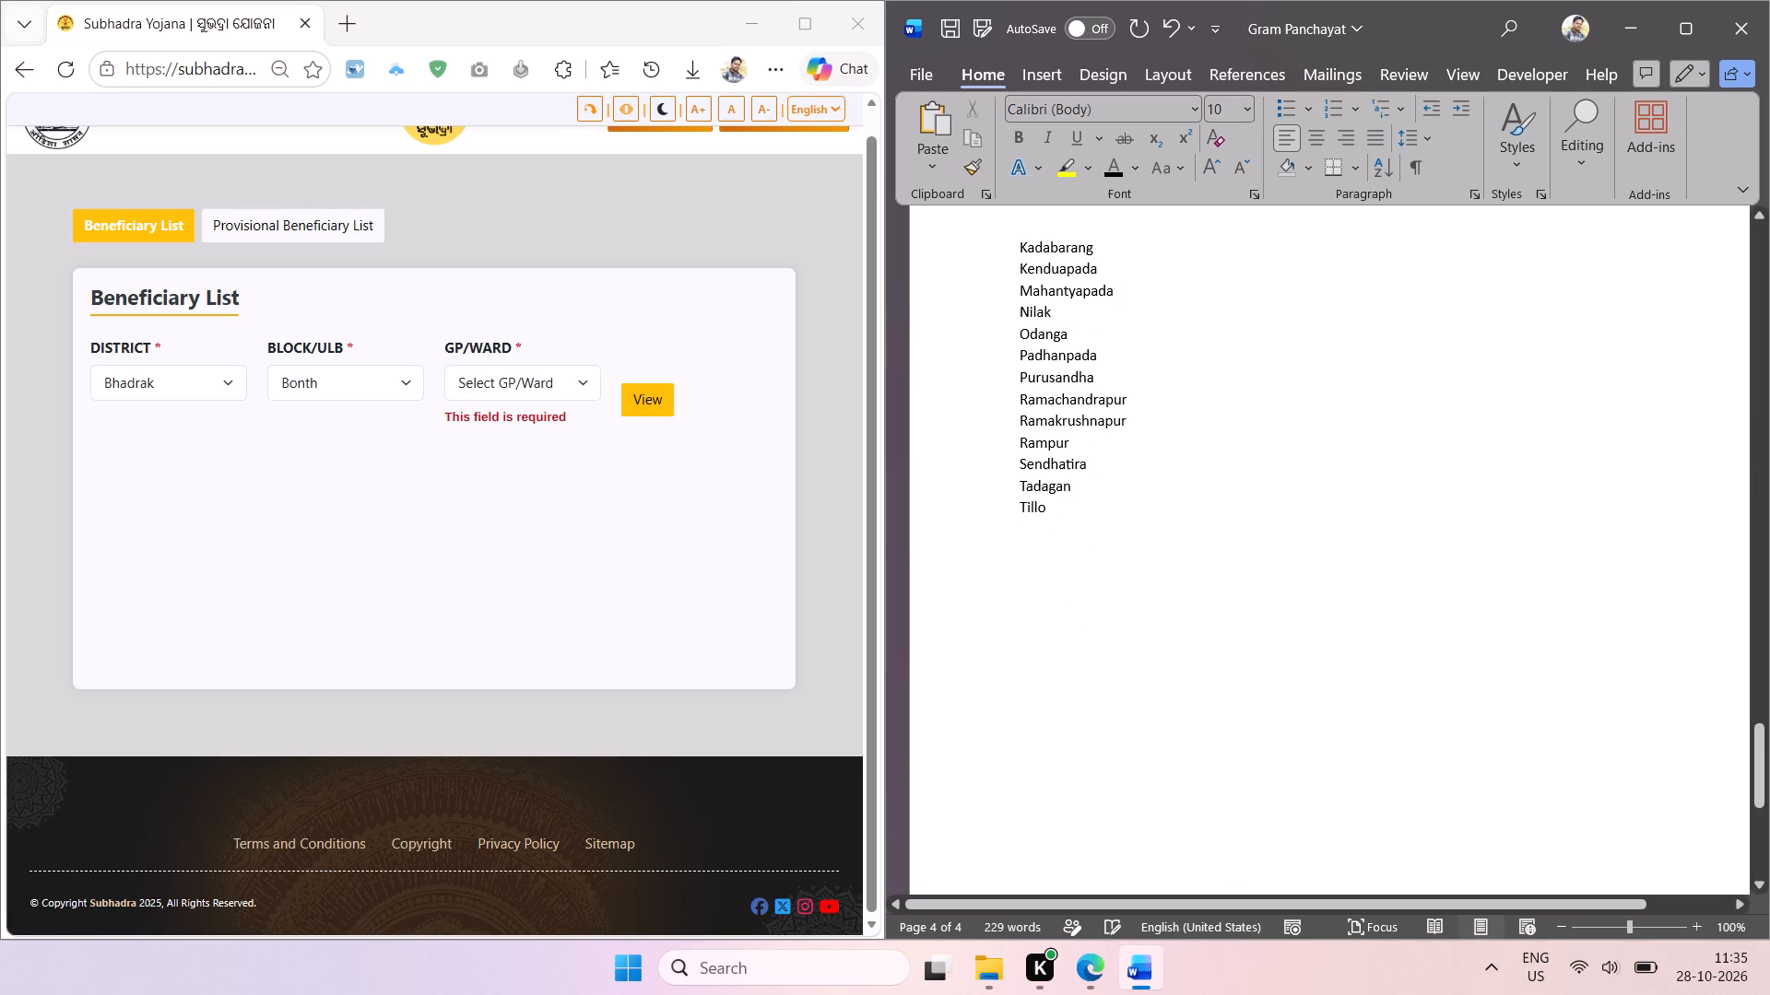
Delete the blank lines between the Bonth names from Bonth to Kadabarang.
scroll(1175, 416, up, 5)
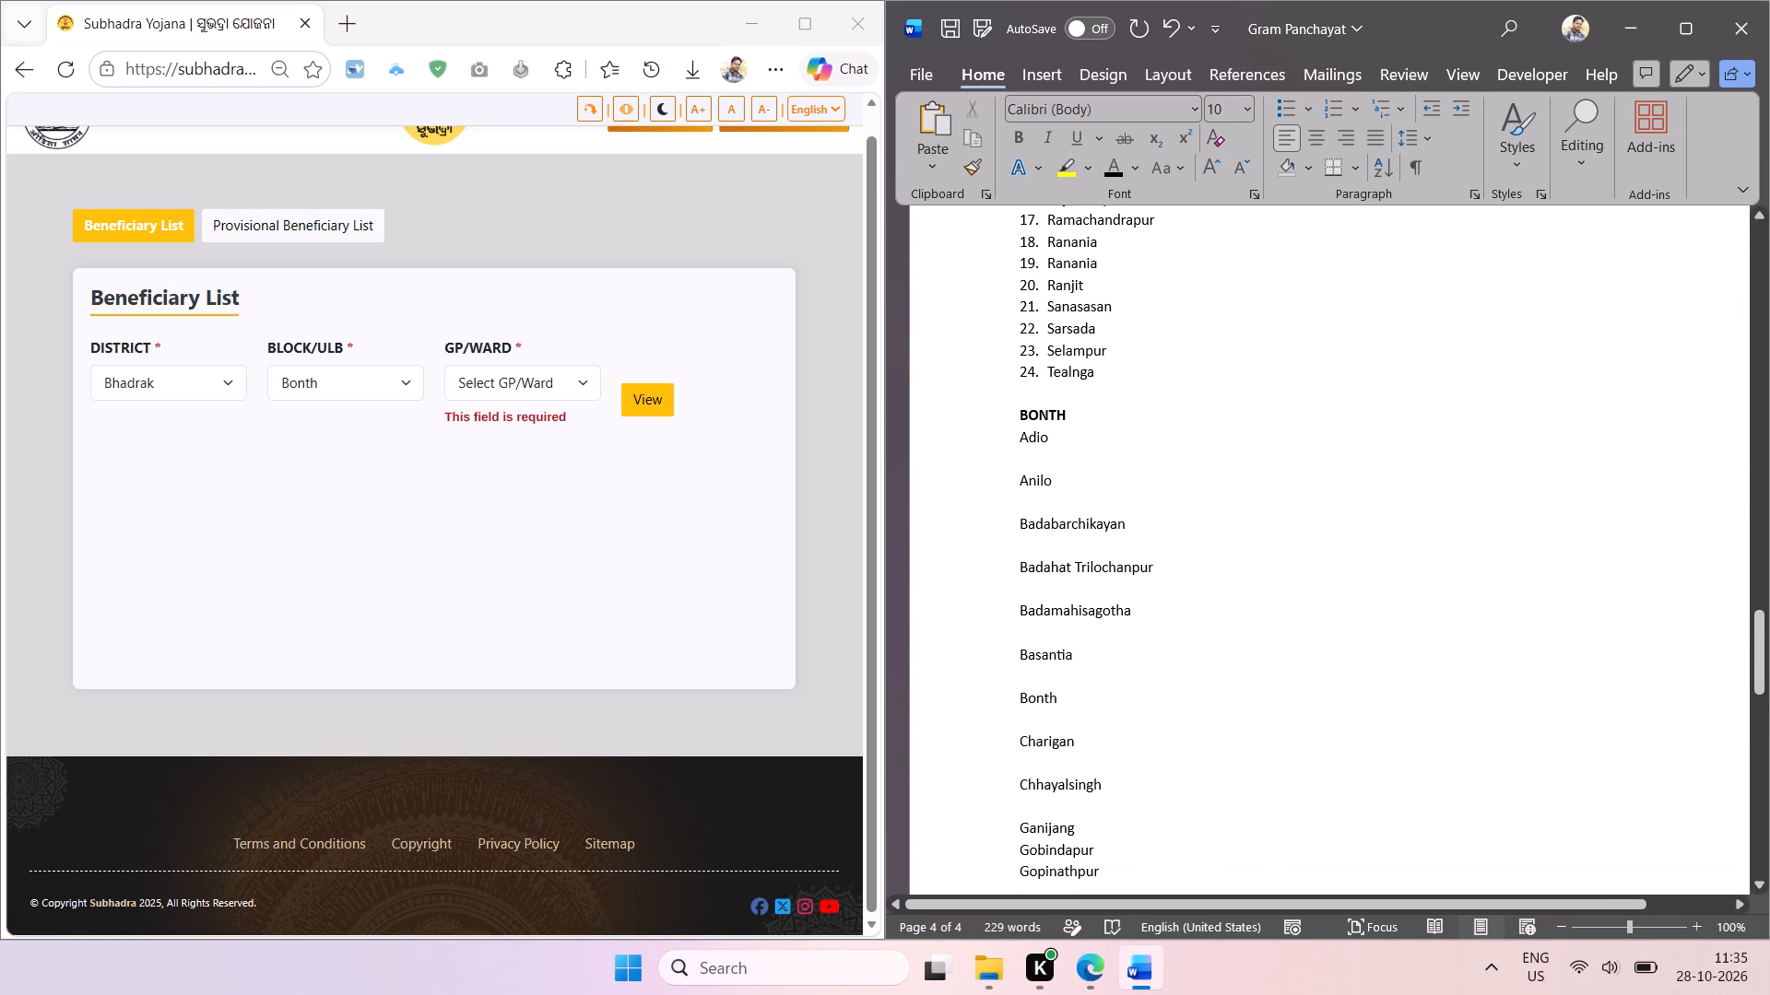
click(1032, 802)
key(BackSpace)
click(1046, 766)
key(BackSpace)
click(1042, 717)
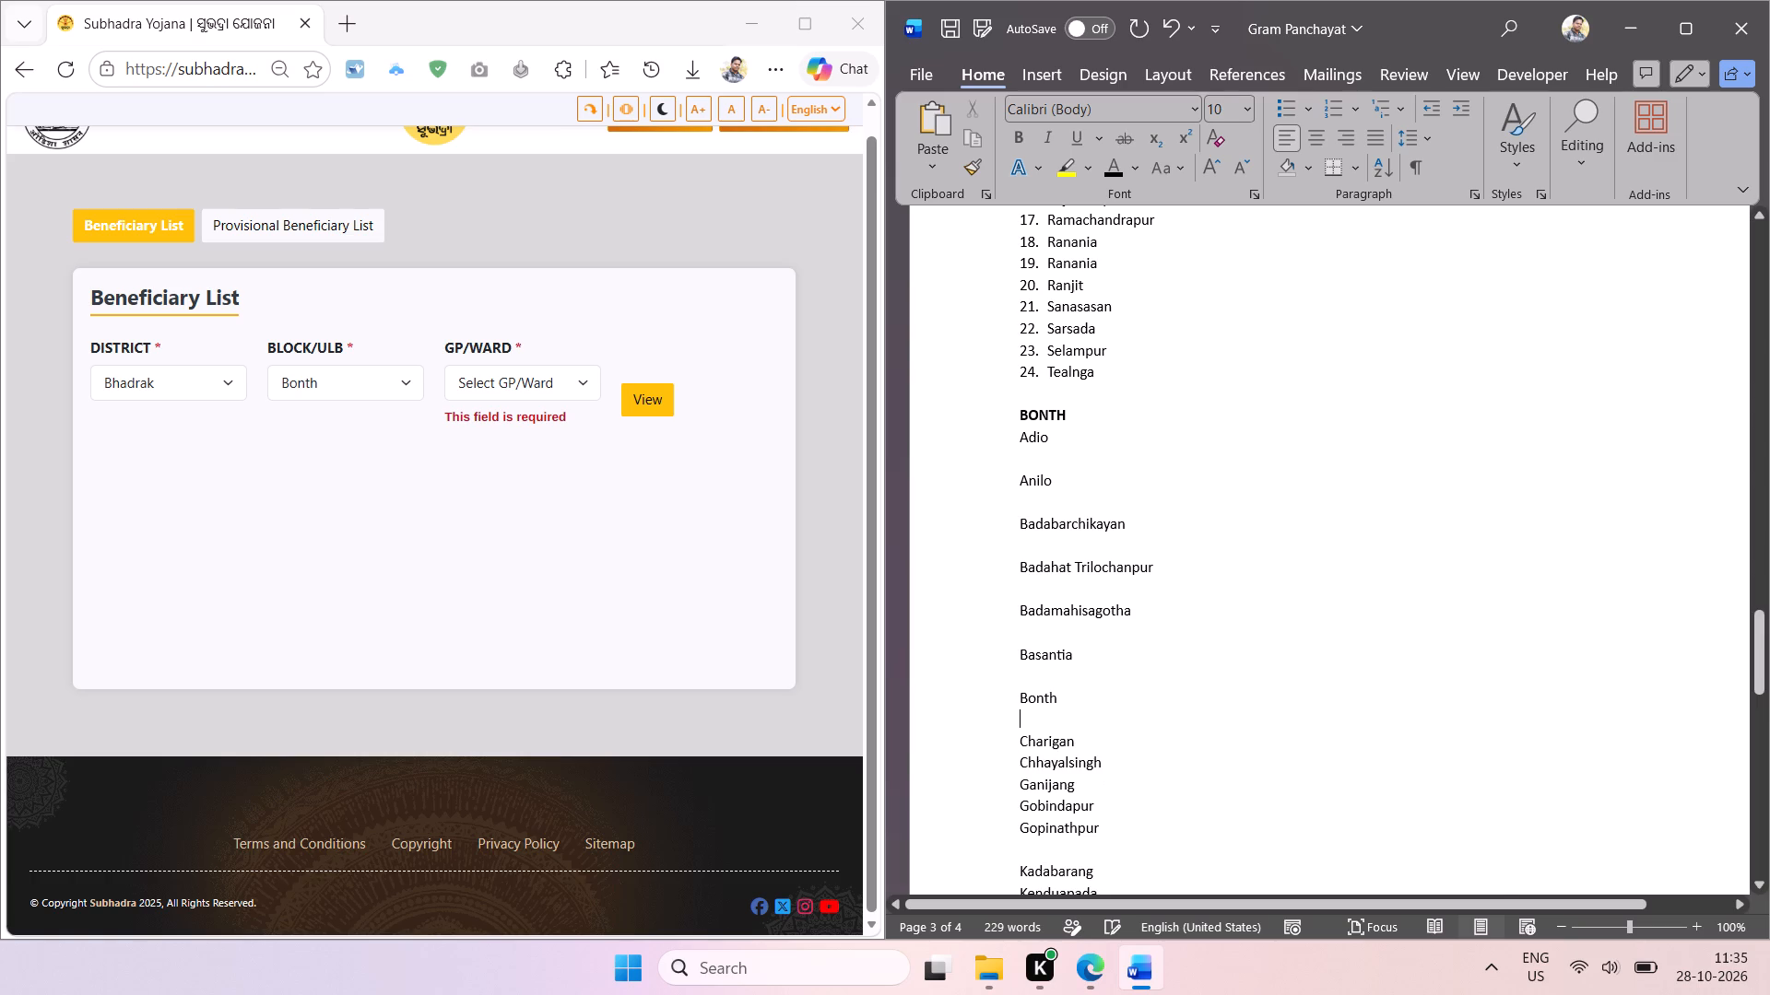
key(BackSpace)
click(1039, 826)
key(BackSpace)
Delete the blank lines between the Bonth names from Adio to Bonth.
click(1043, 665)
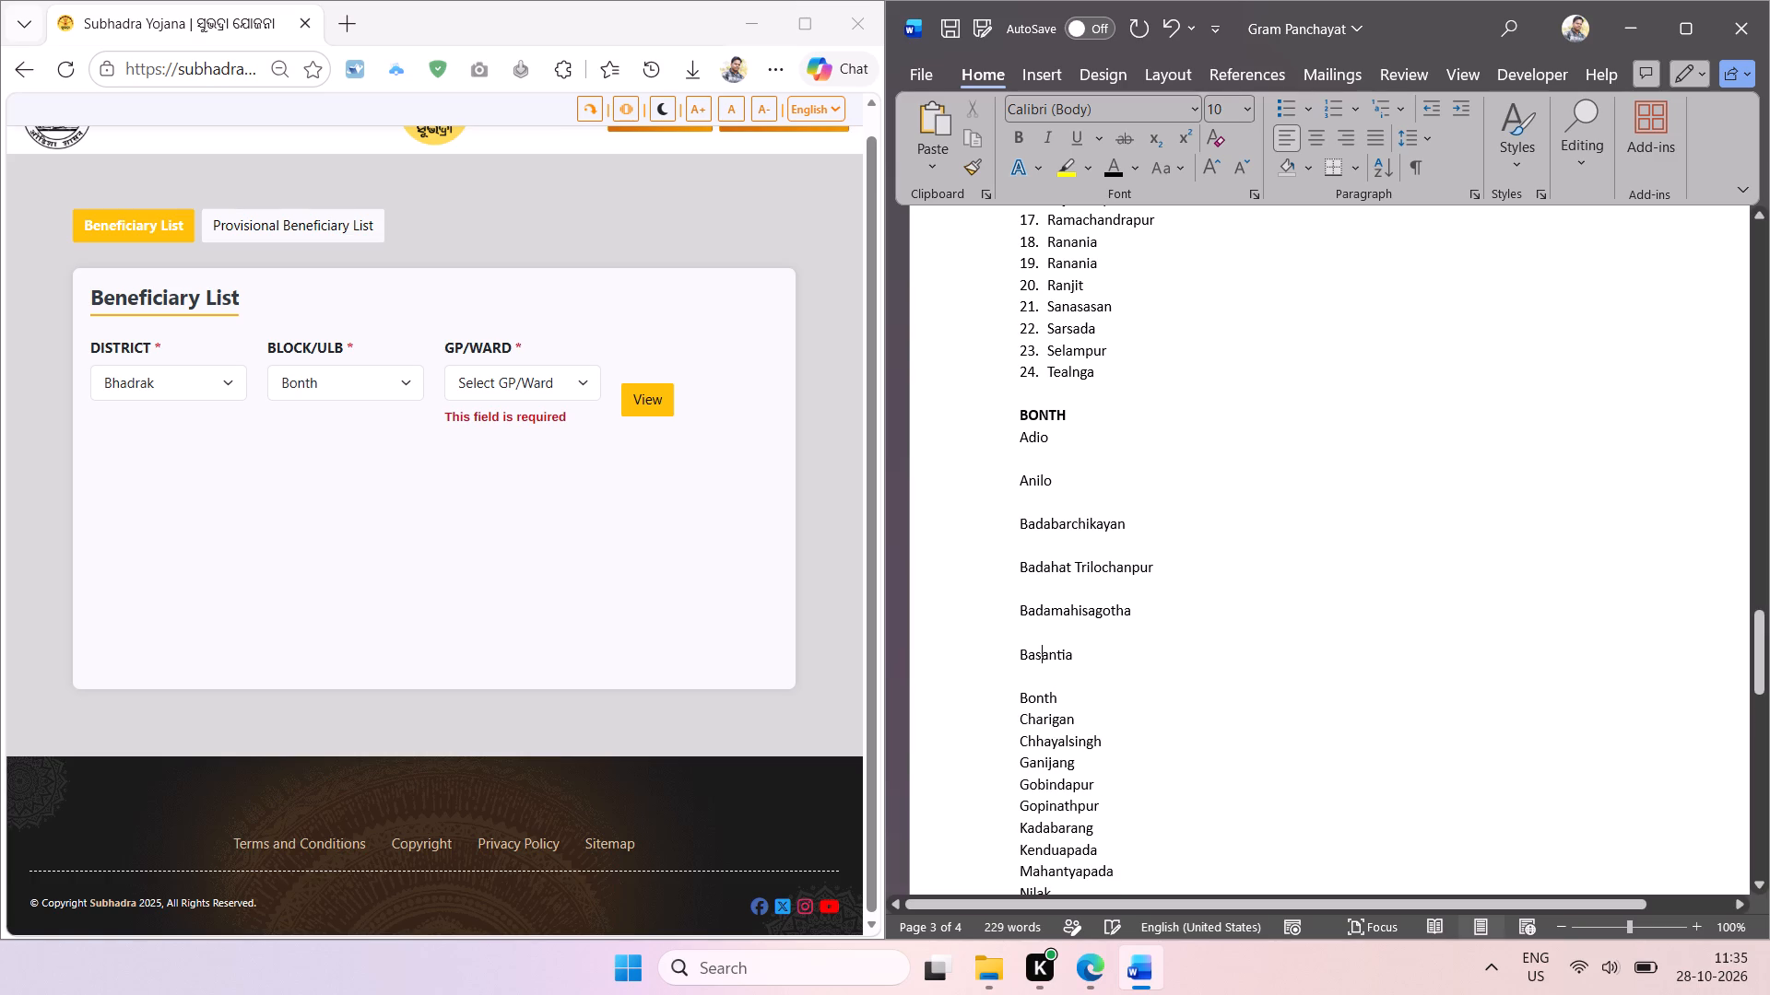
click(1044, 672)
key(BackSpace)
click(1044, 634)
key(BackSpace)
click(1045, 589)
key(BackSpace)
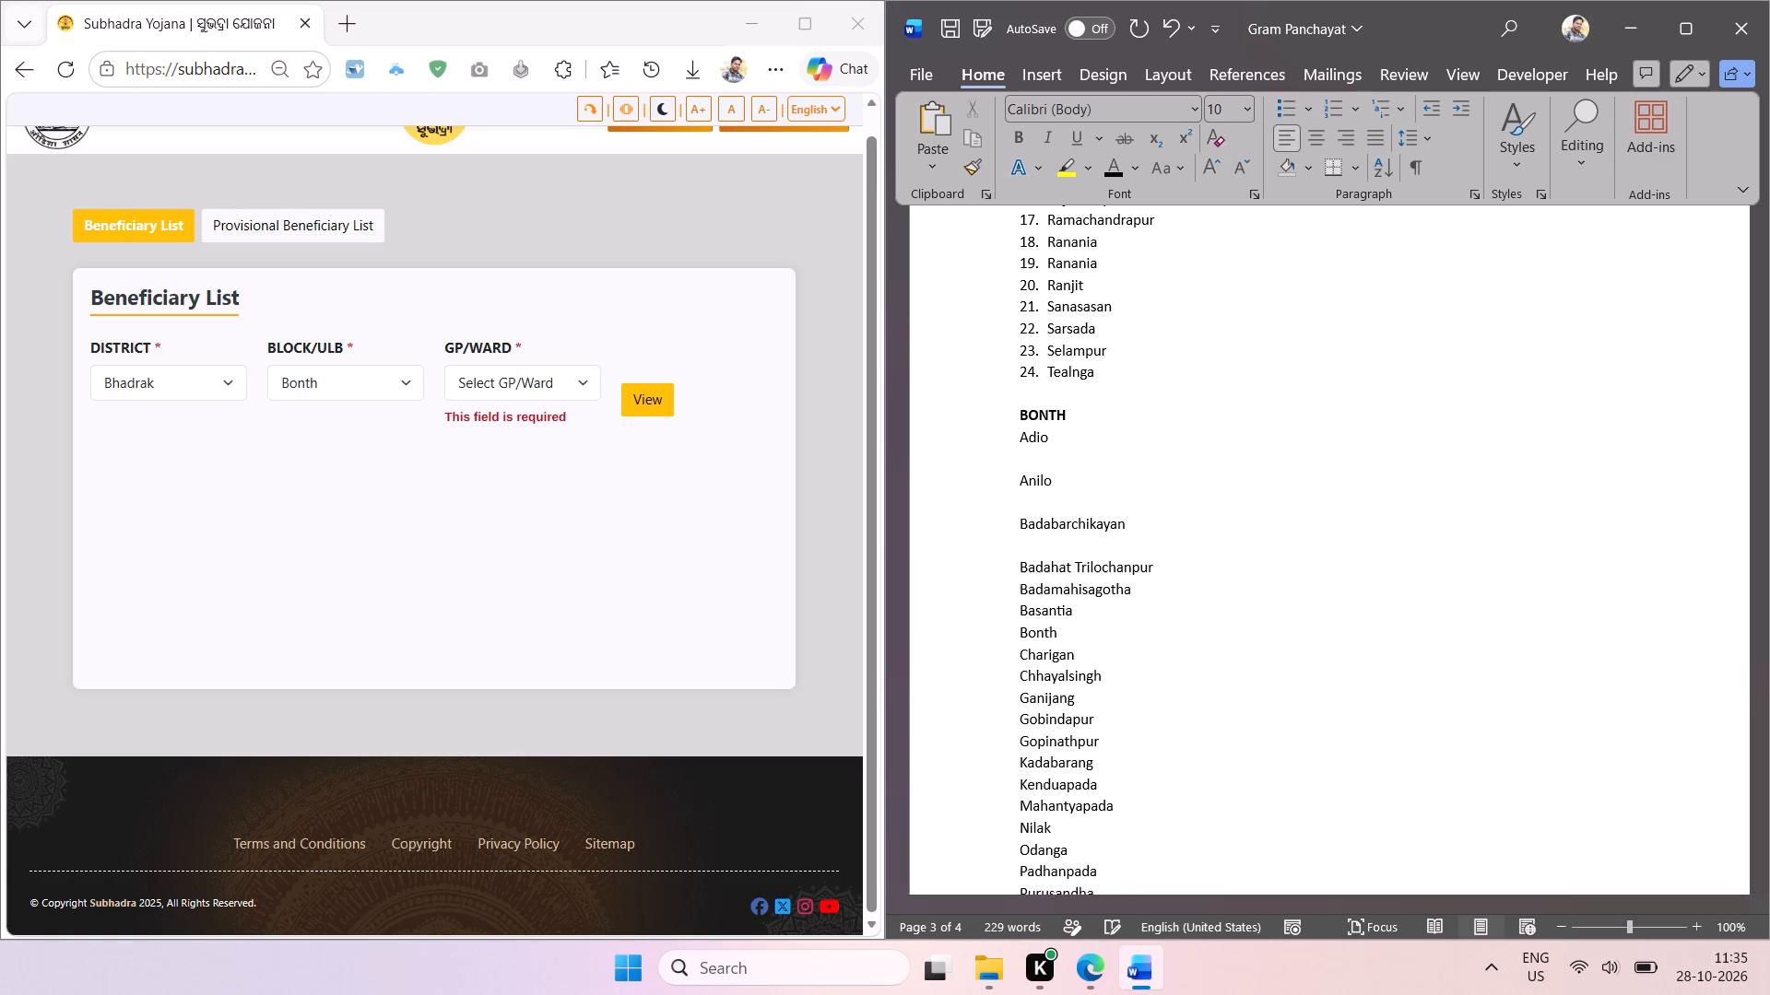
click(1040, 544)
key(BackSpace)
click(1029, 506)
key(BackSpace)
click(1028, 467)
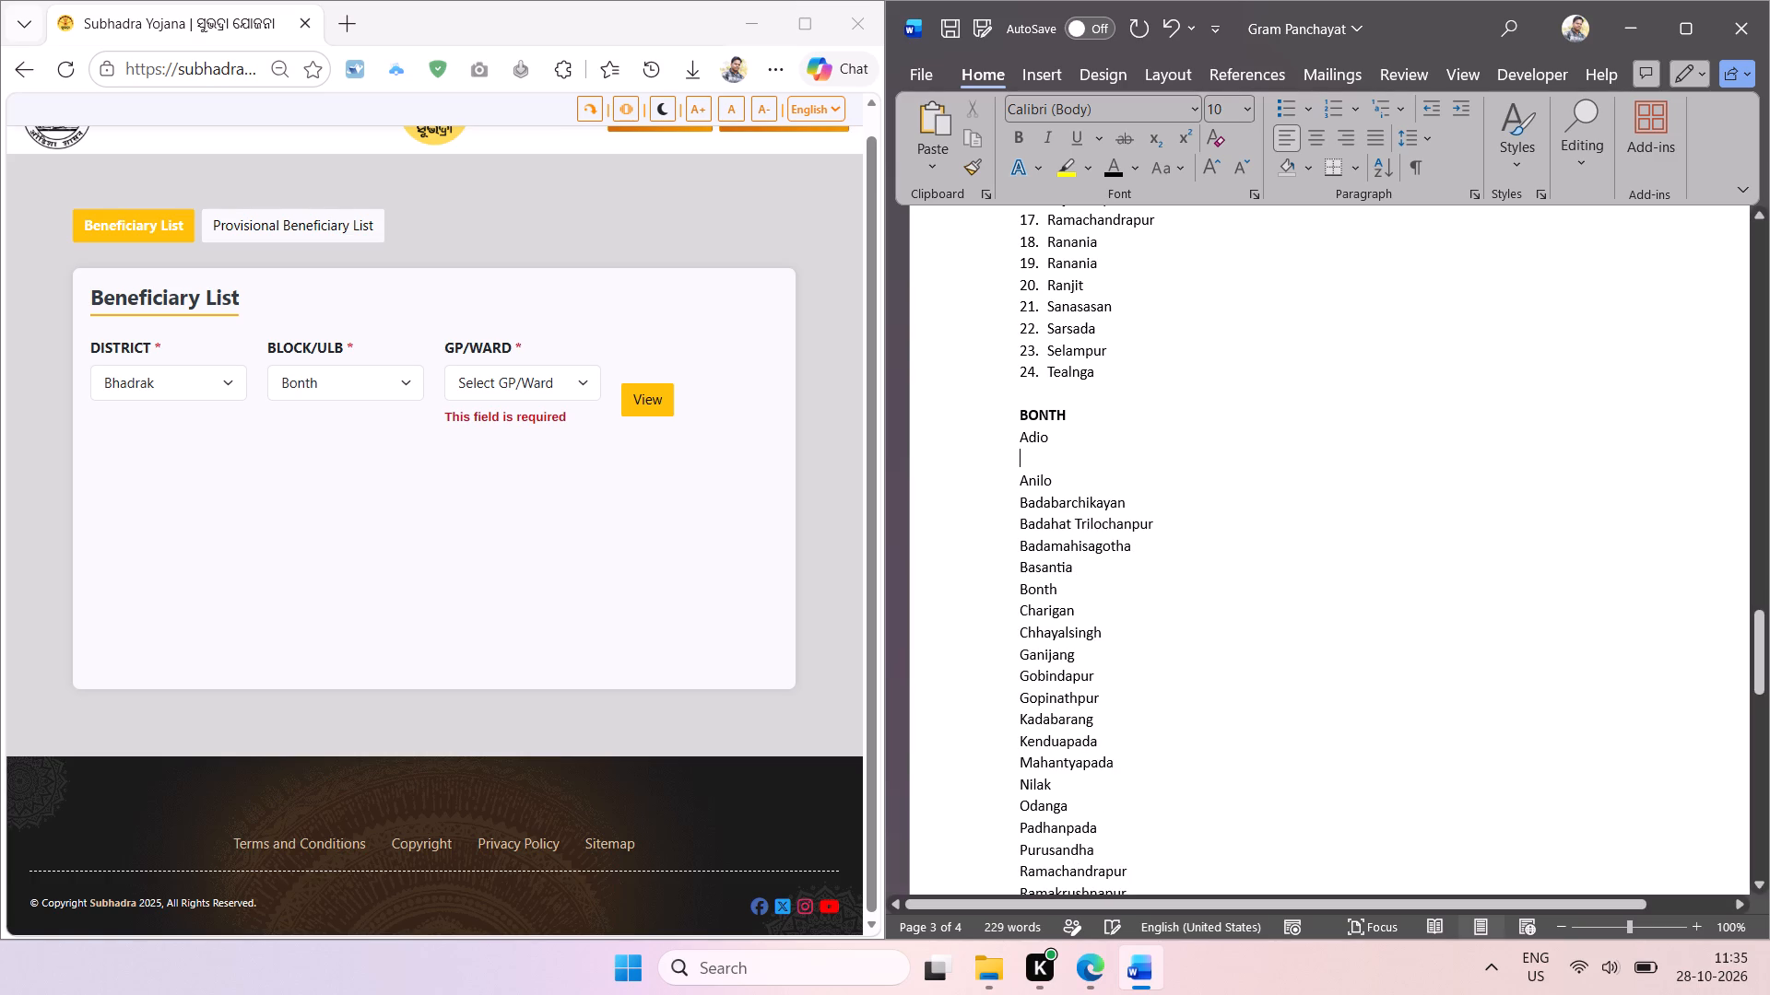
key(BackSpace)
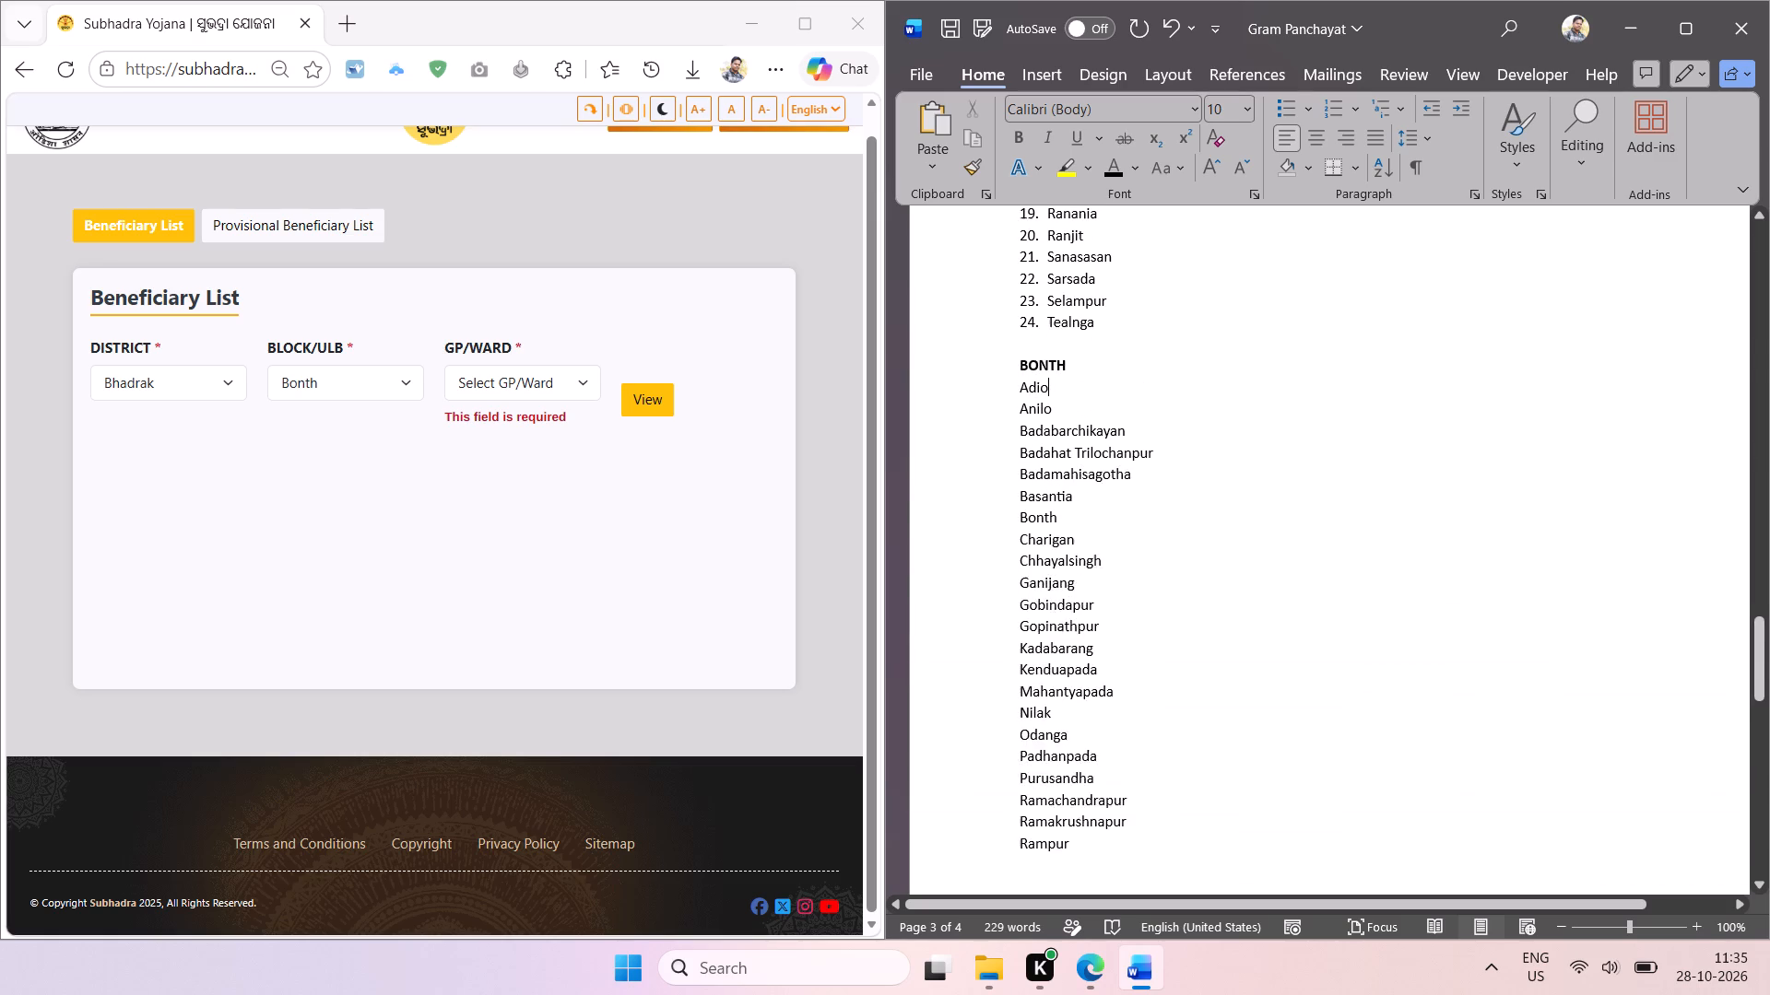
Insert a page break before the BONTH heading.
click(1020, 395)
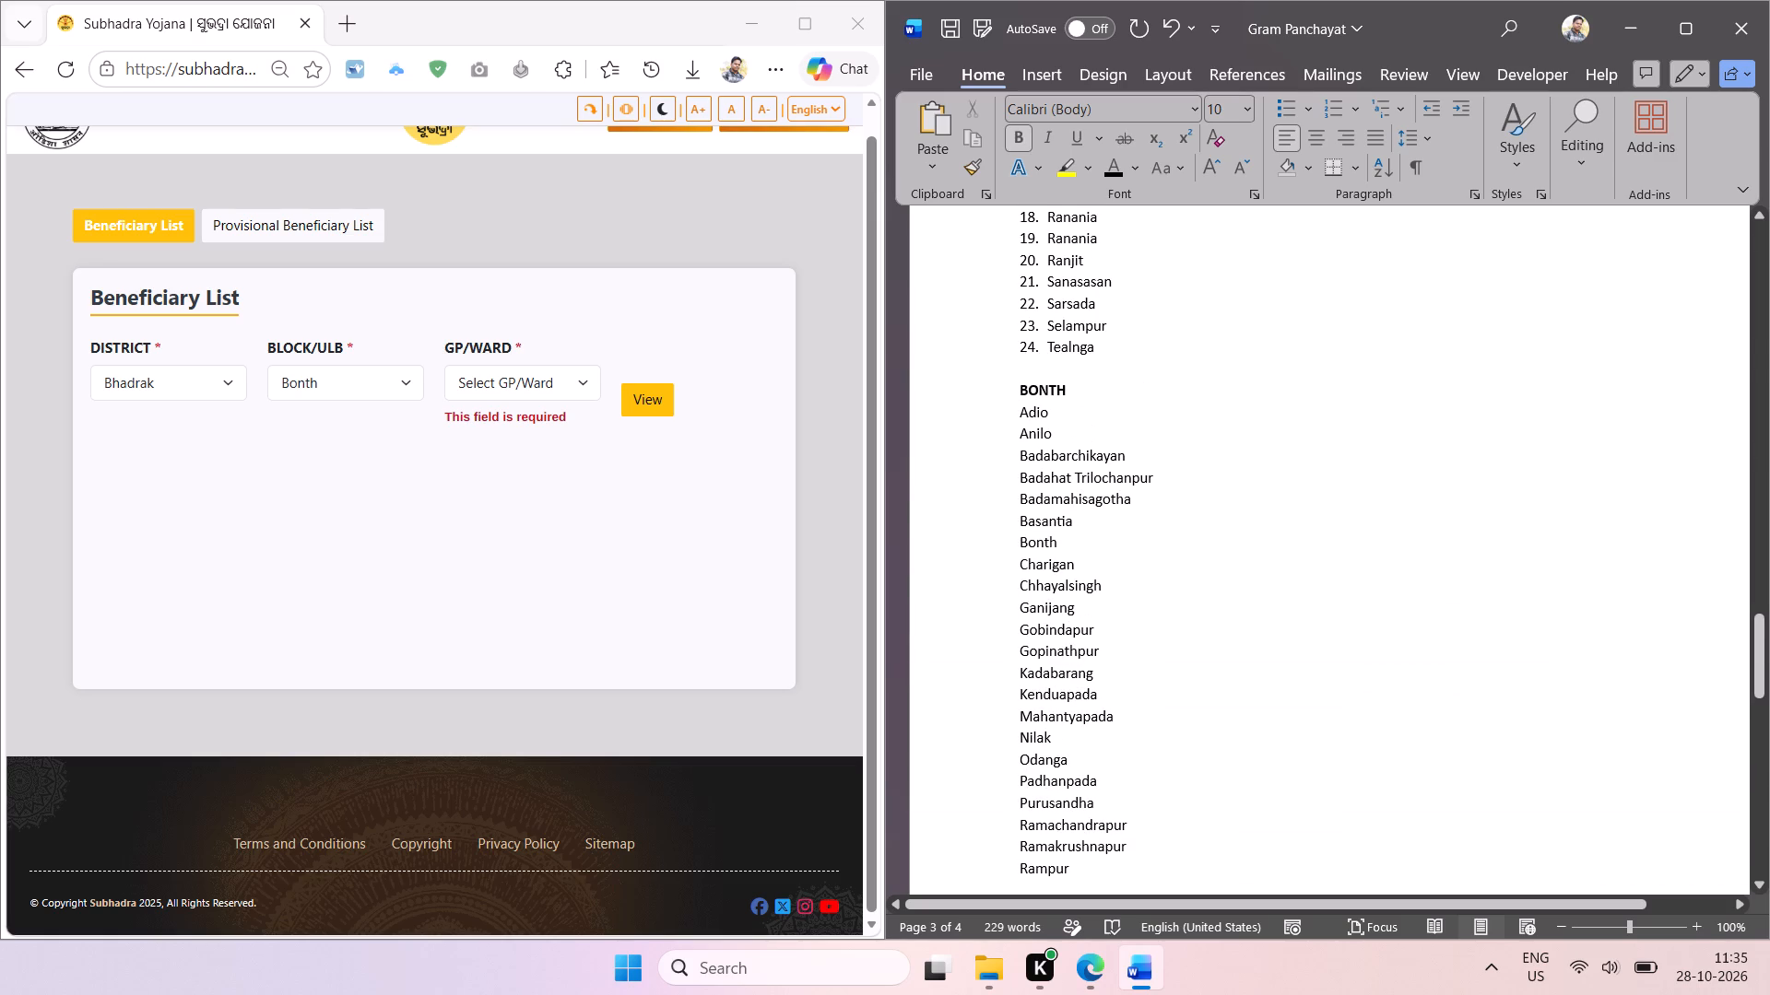
key(ctrl+Return)
scroll(985, 111, down, 4)
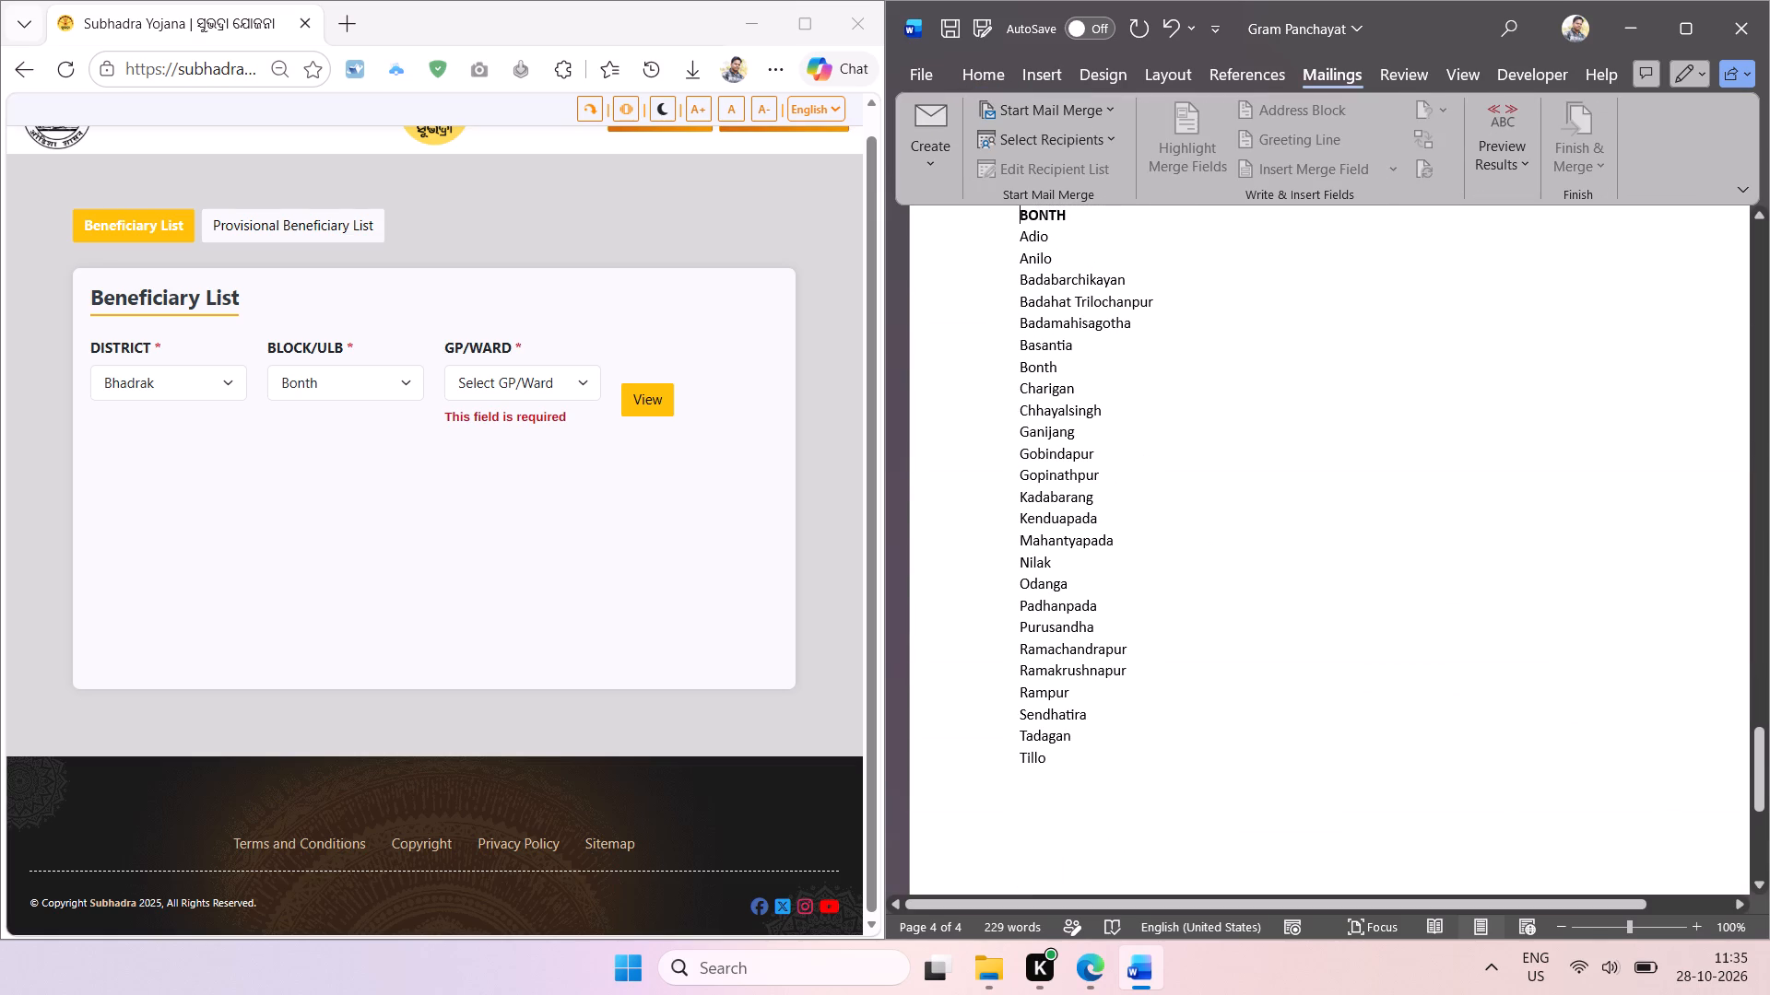
Sort the Bonth names from Adio to Tadagan alphabetically.
scroll(1064, 812, up, 1)
drag(1061, 798, 1002, 297)
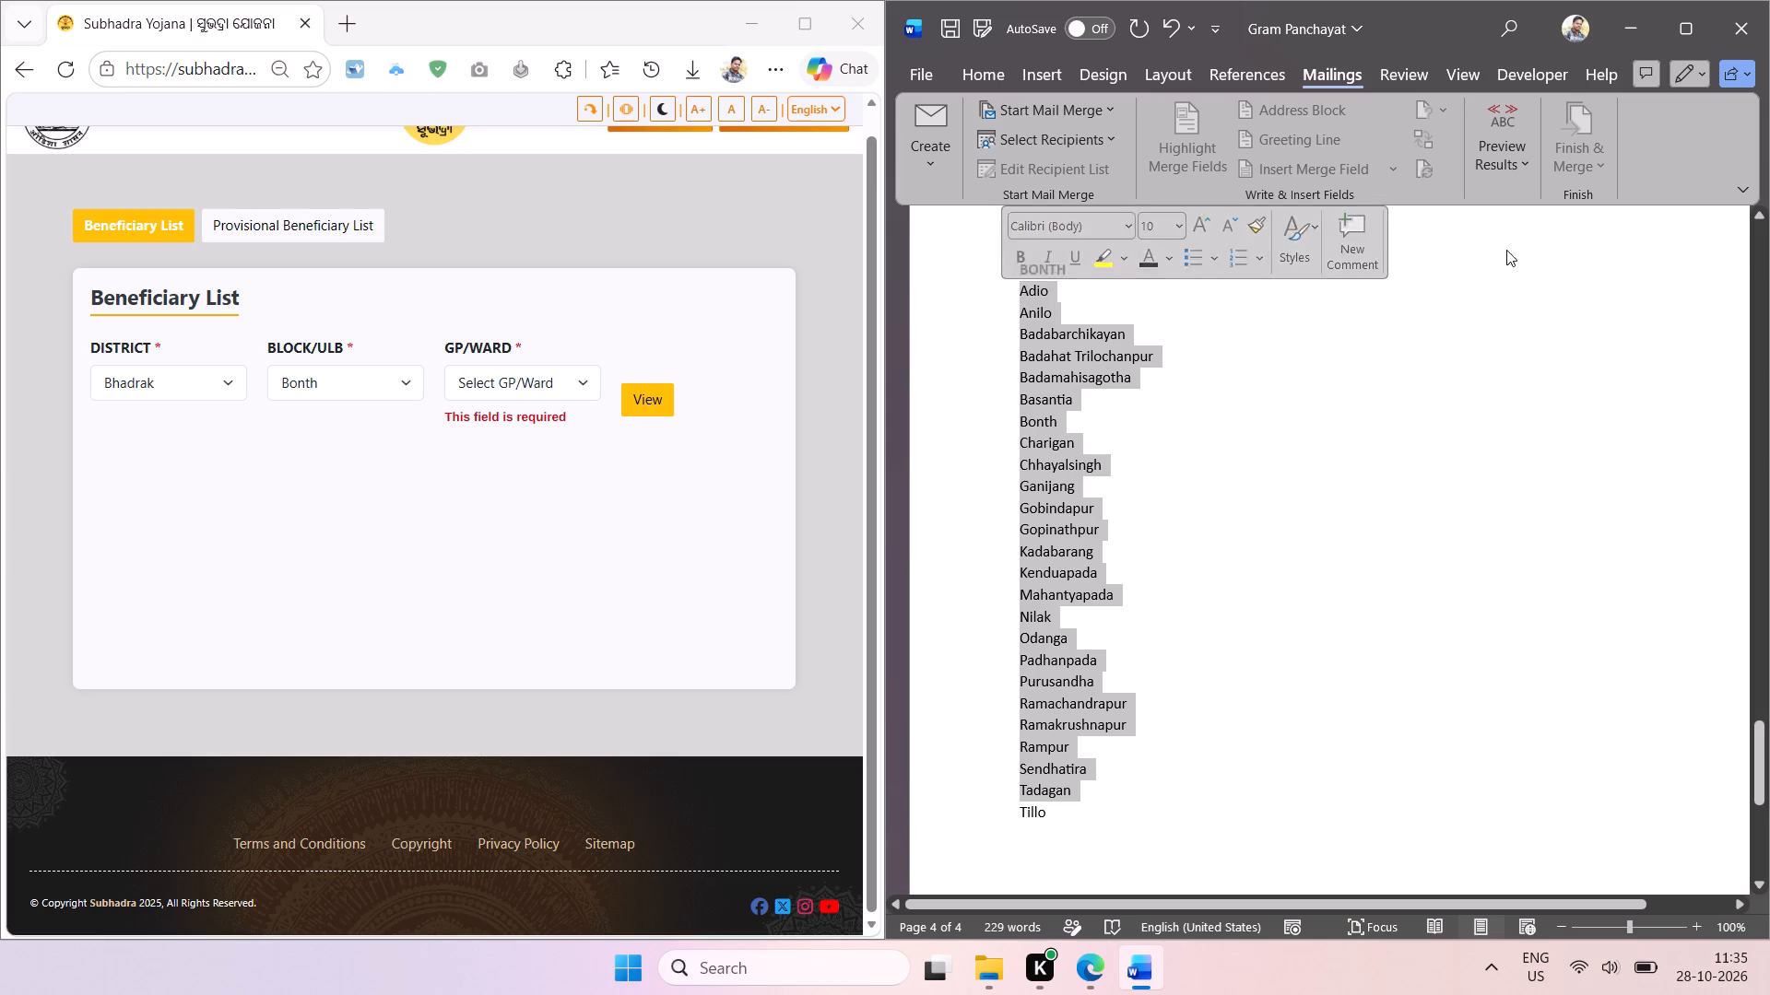
click(972, 77)
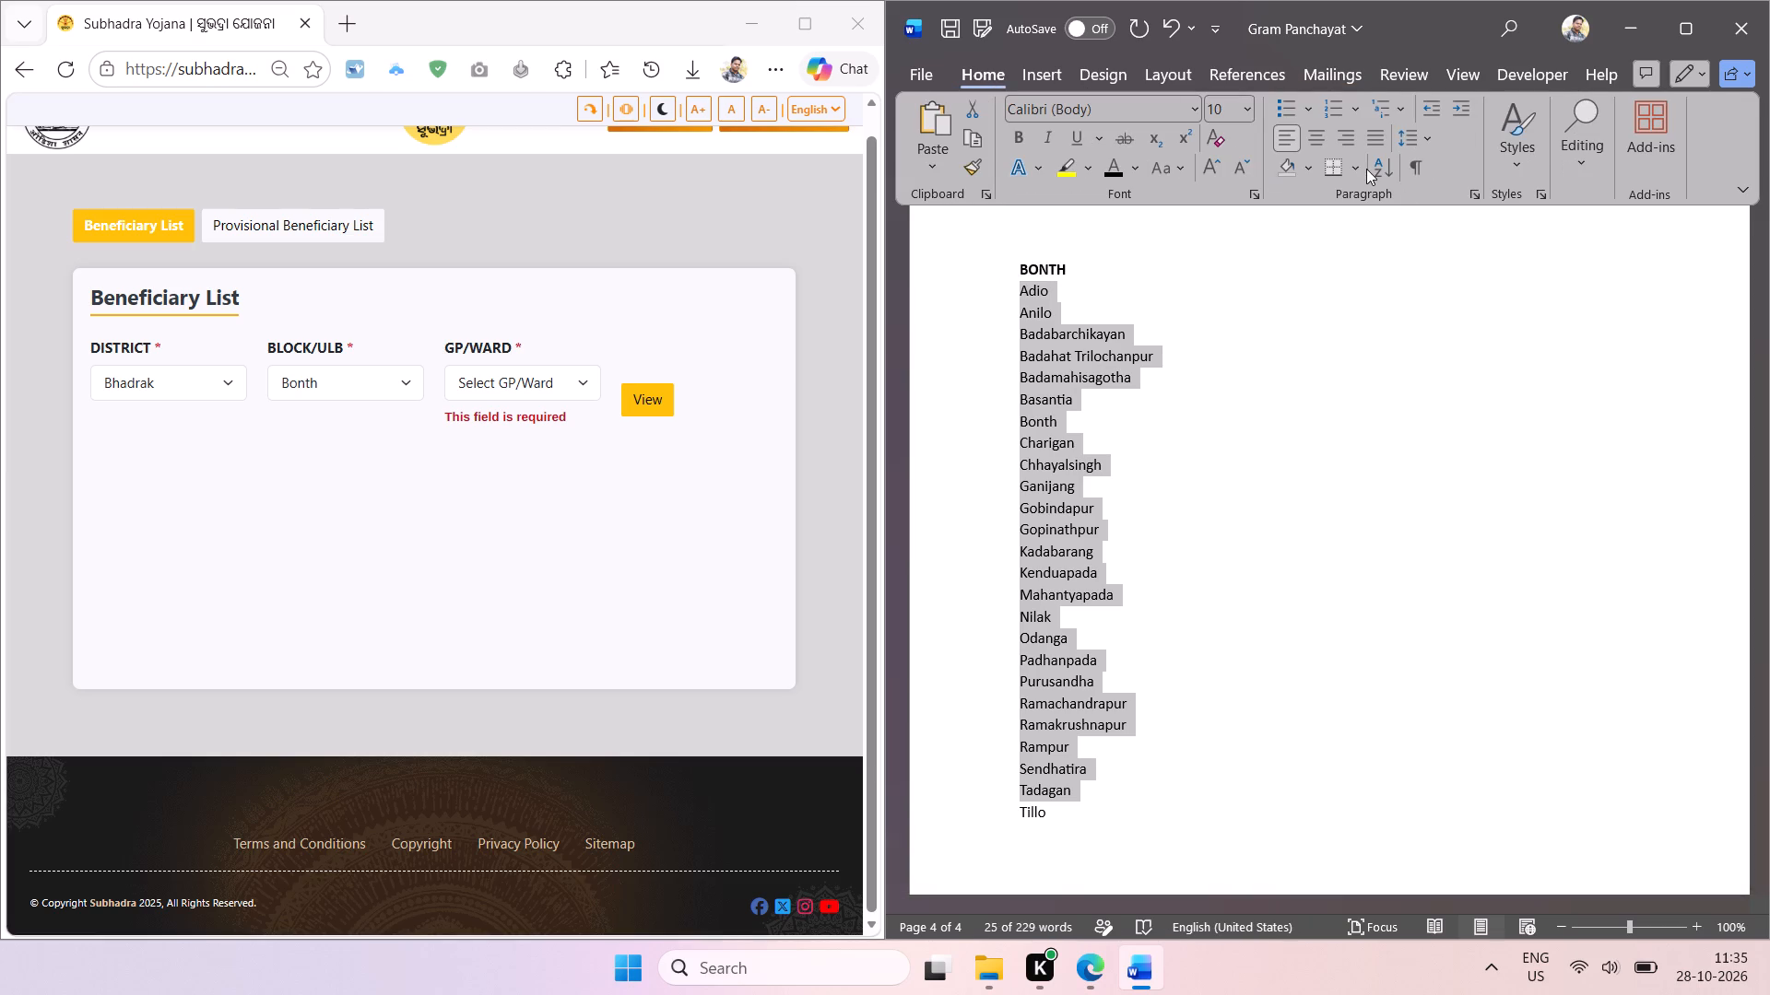
click(1366, 169)
click(1383, 168)
key(Return)
Turn the Bonth names from Adio to Tadagan into a numbered list, decrease its indent to the margin and save the document.
click(1331, 105)
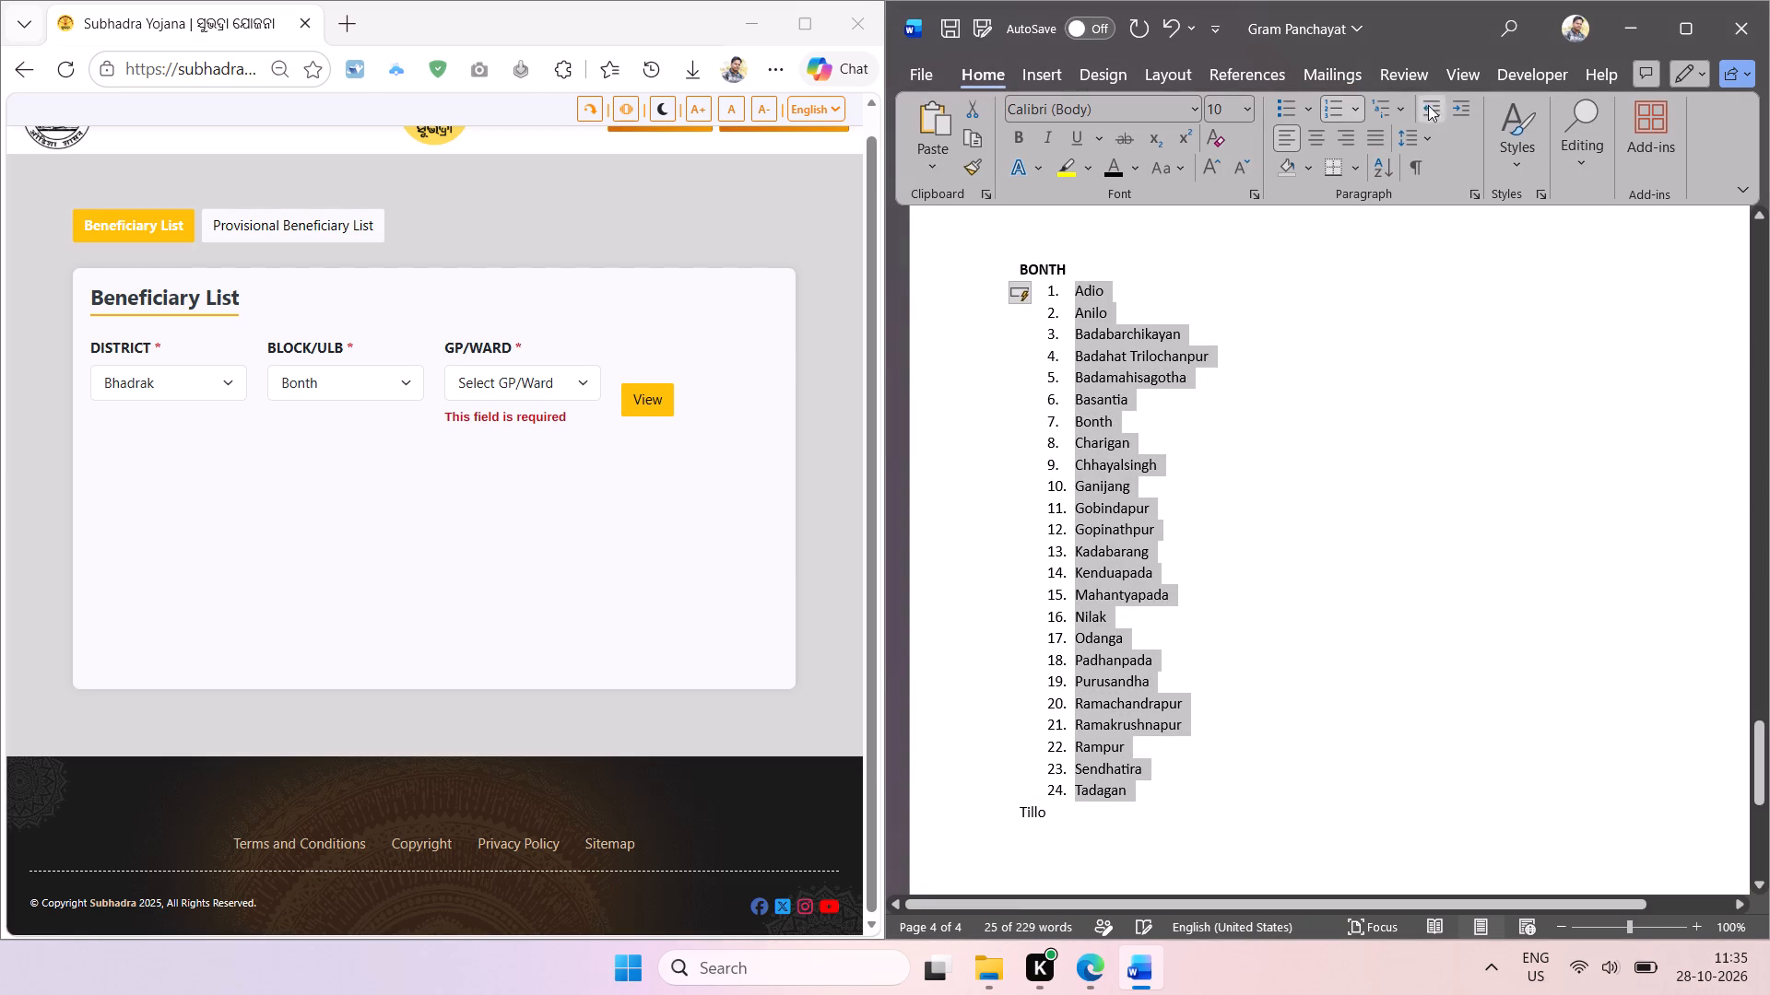
click(1422, 103)
click(1205, 357)
key(ctrl+s)
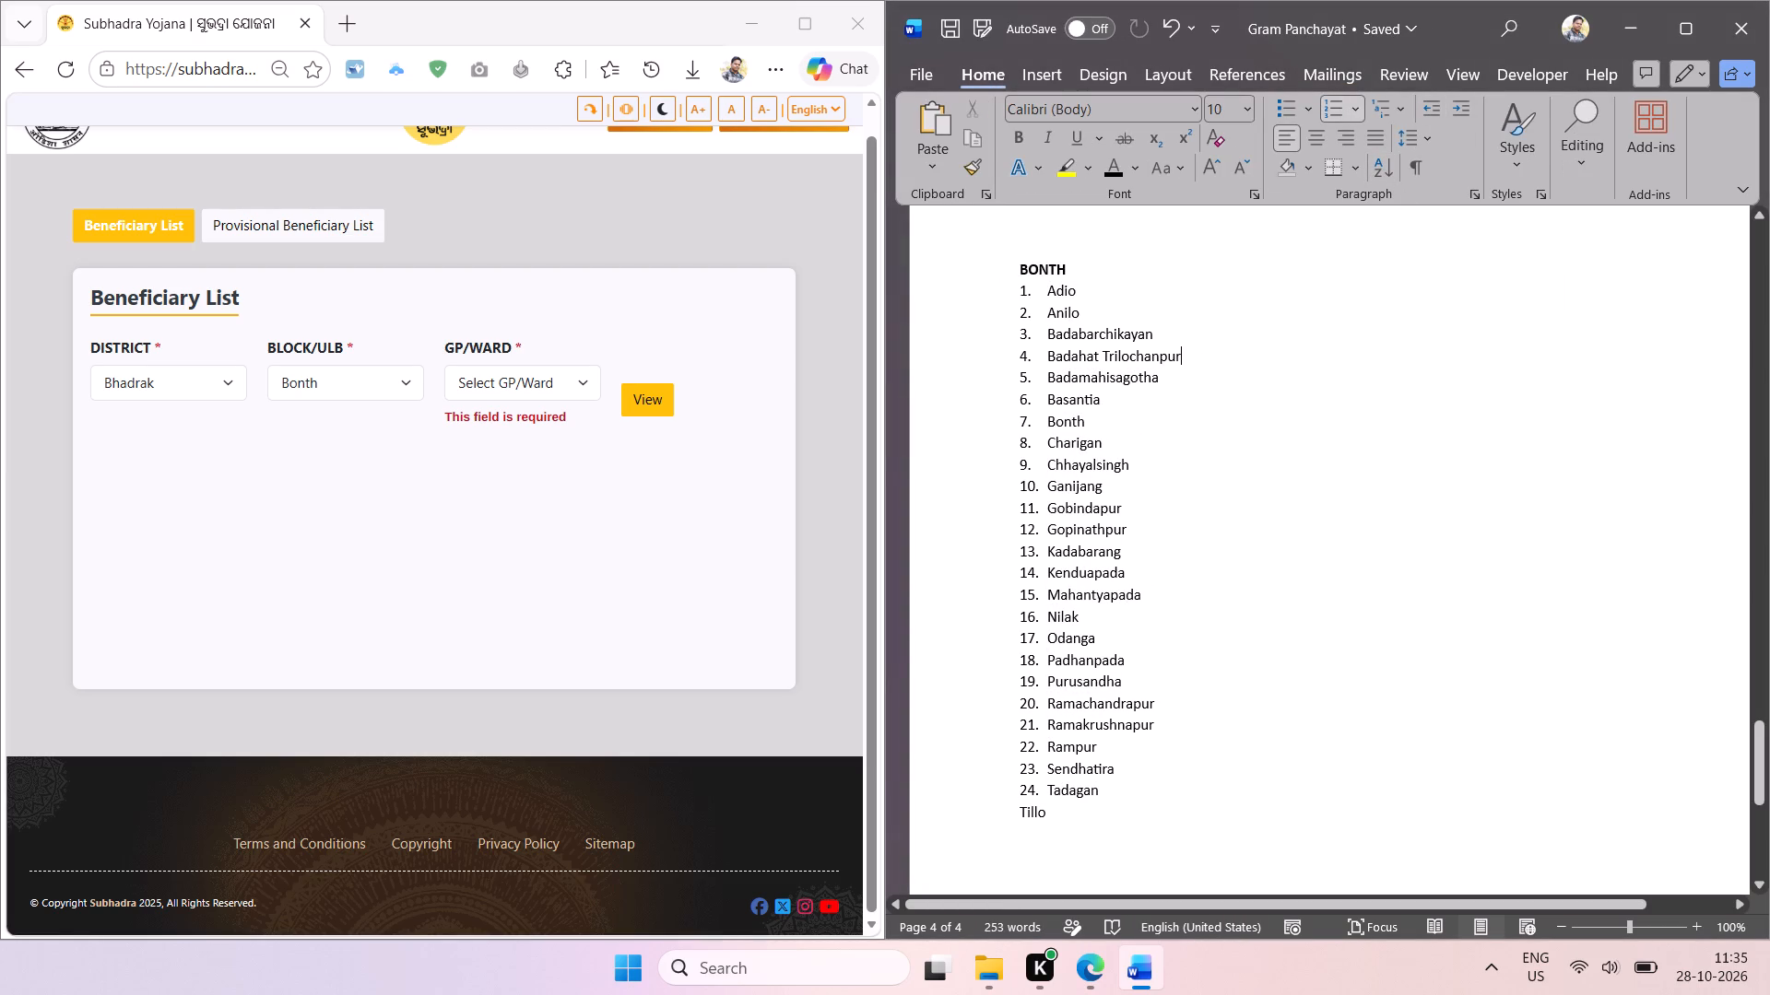
Copy the bold BONTH heading.
double_click(1056, 273)
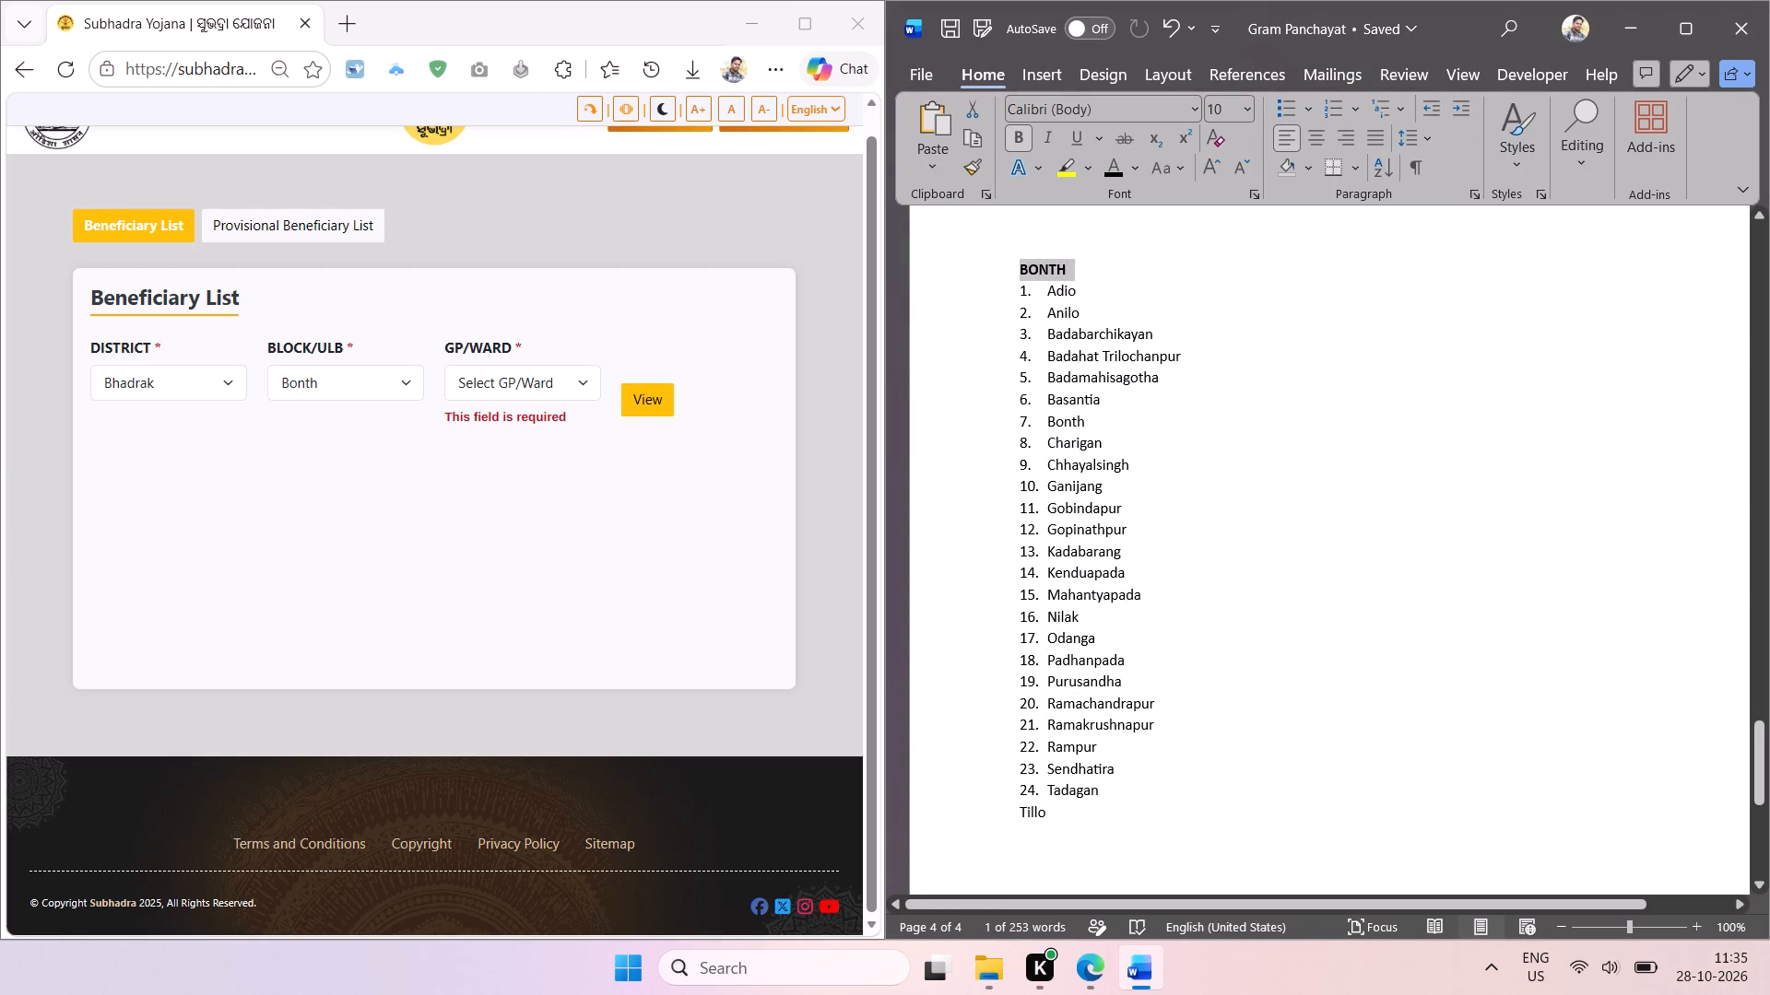
key(ctrl+c)
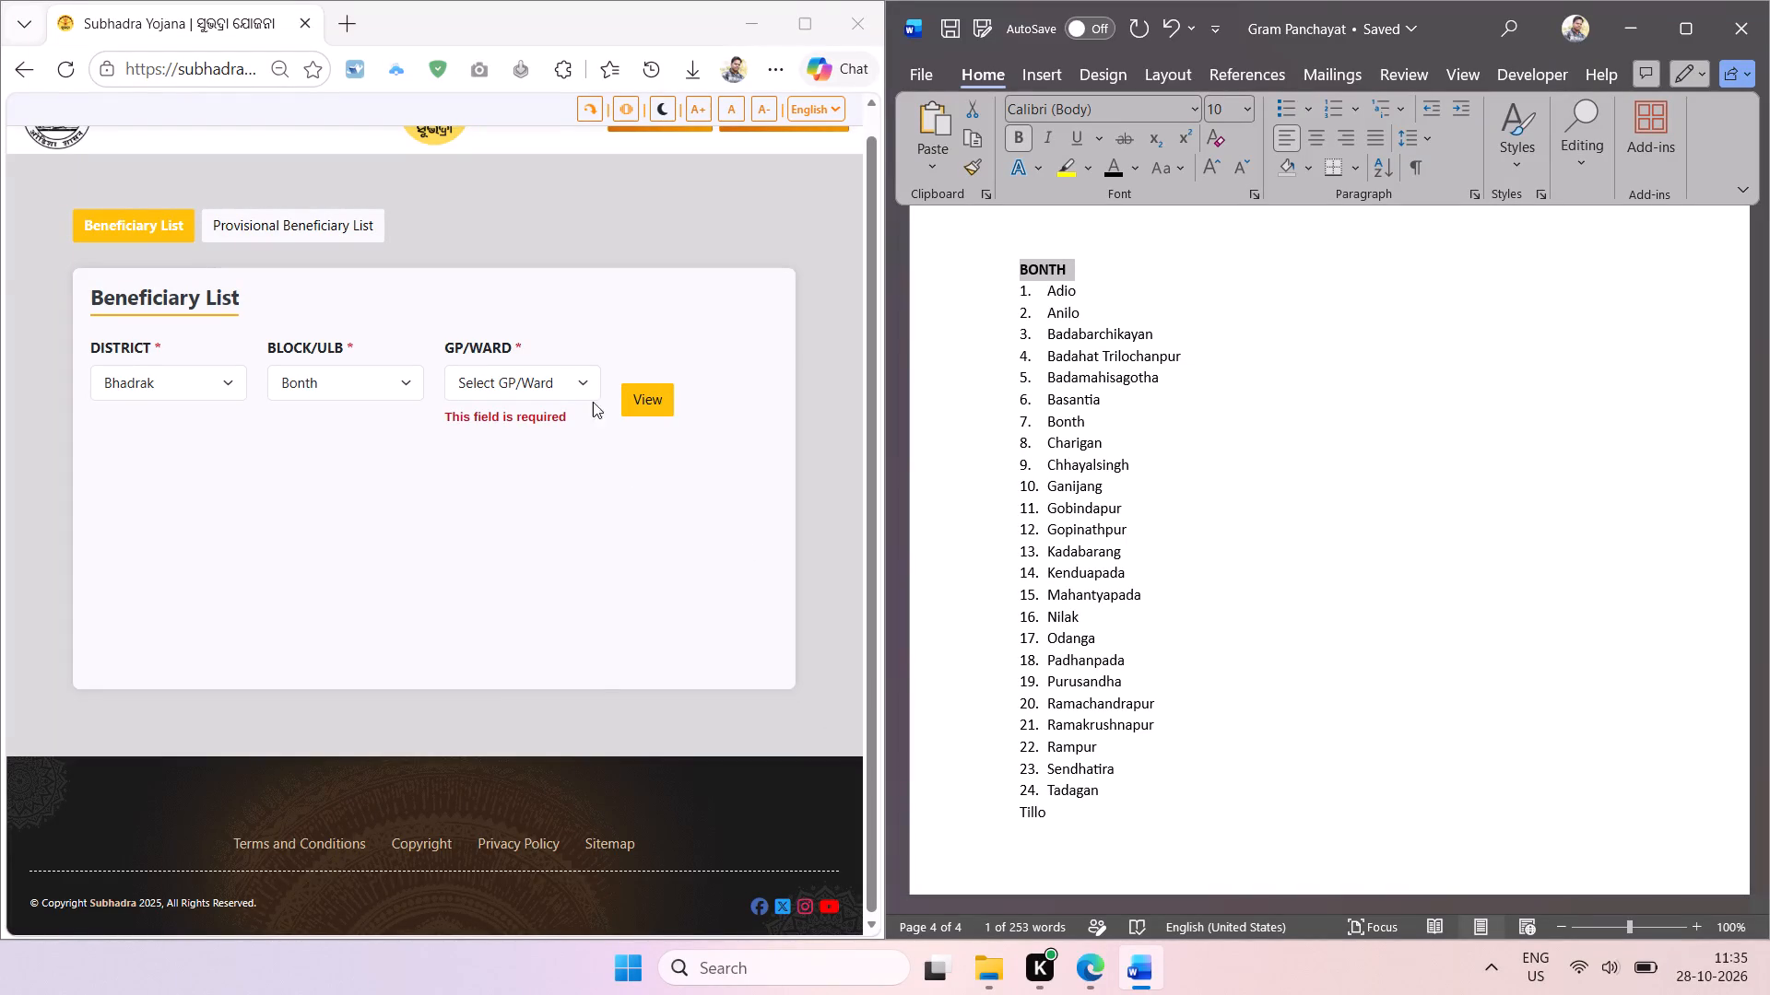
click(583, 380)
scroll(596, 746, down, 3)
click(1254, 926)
Add the unnumbered Tillo line to the numbered Bonth list as item 25.
scroll(1182, 811, up, 1)
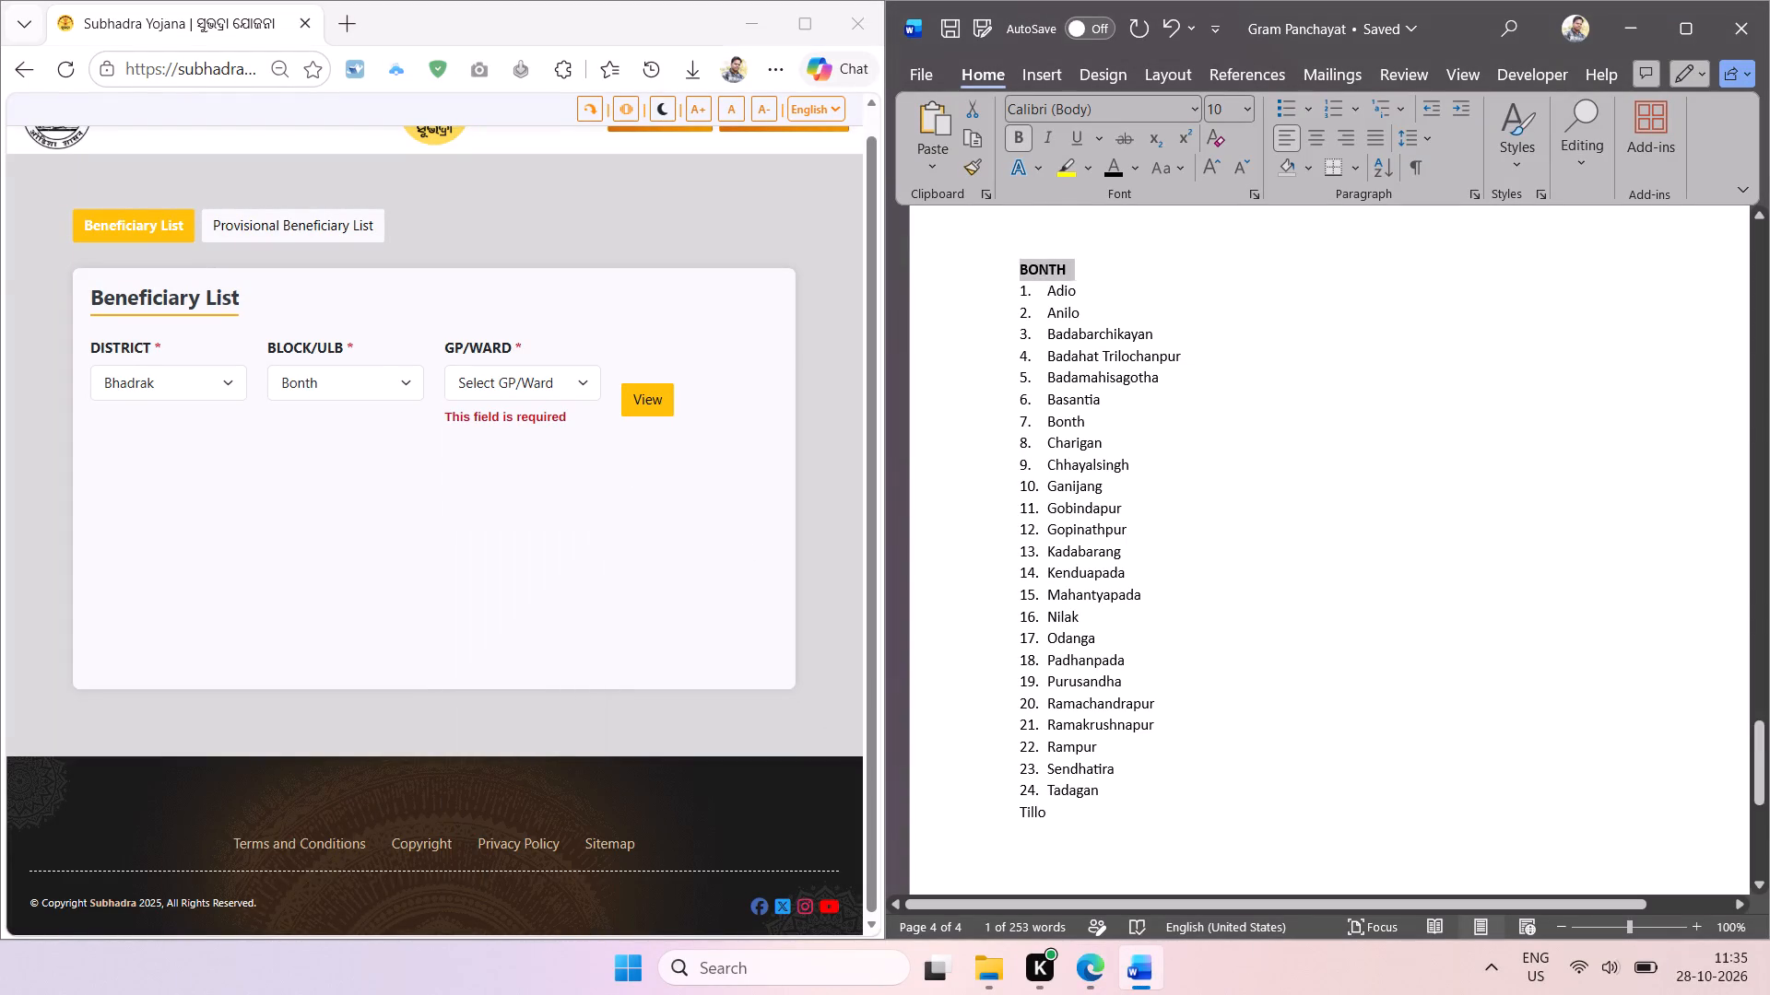
scroll(1158, 796, up, 1)
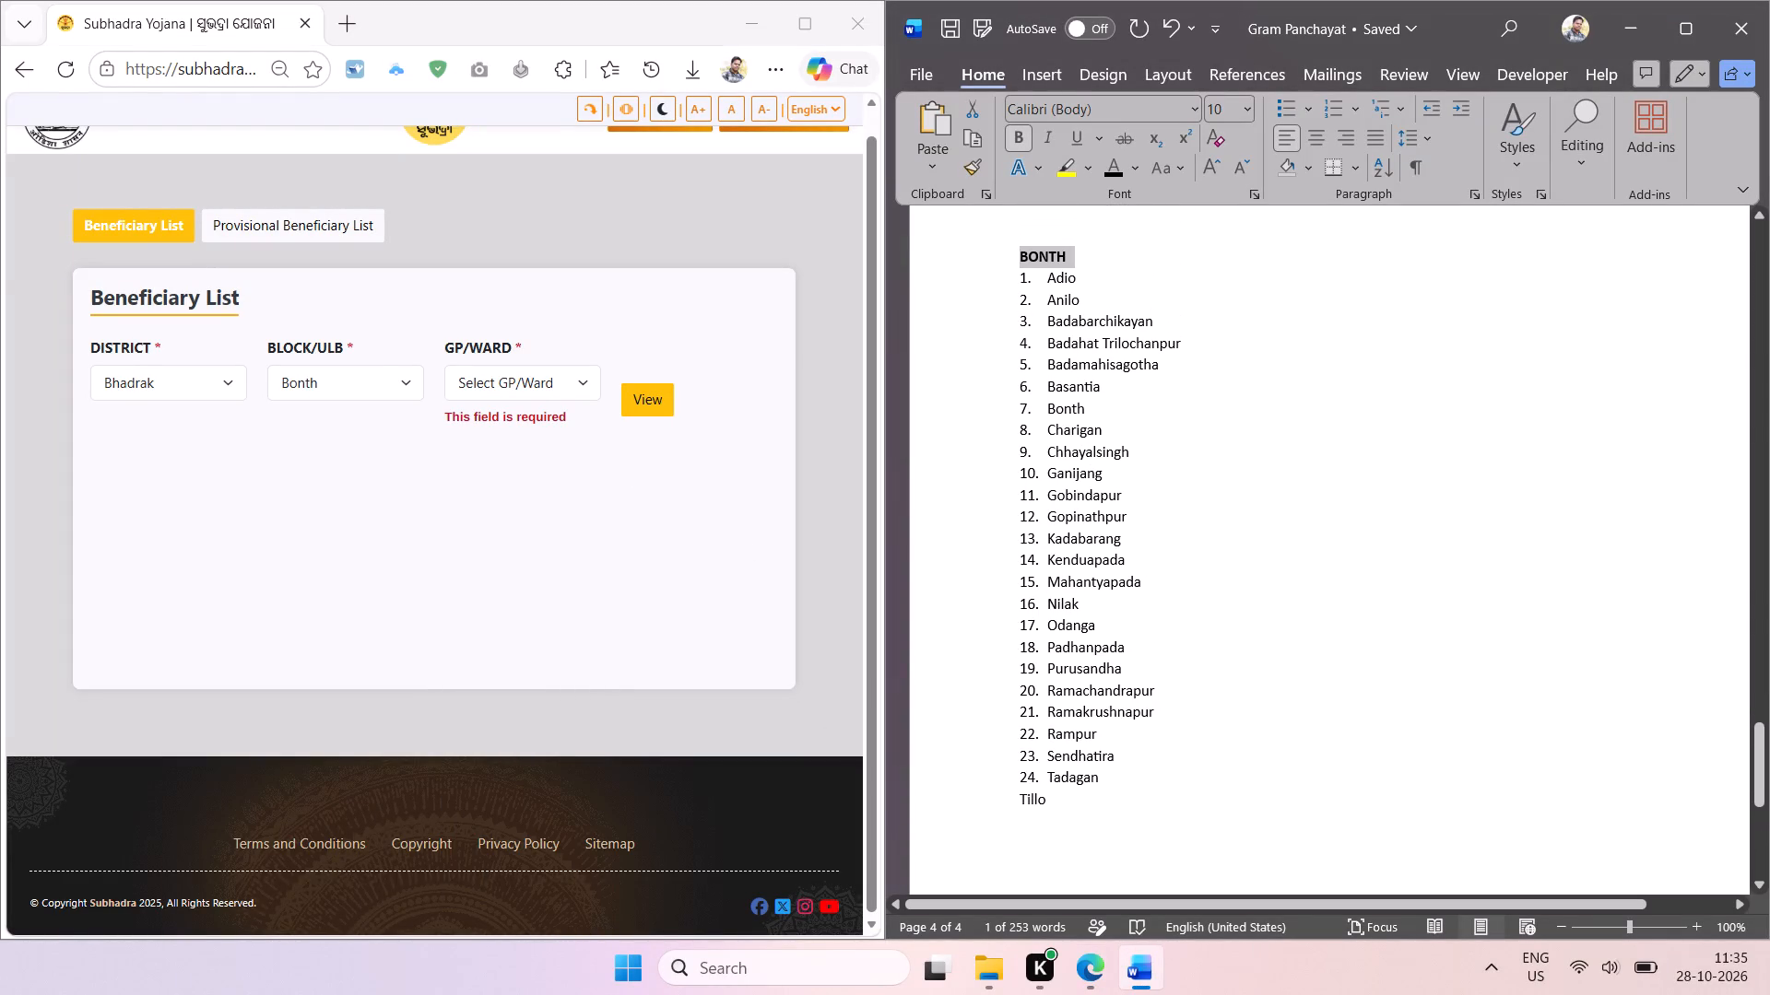
scroll(1049, 792, up, 1)
click(1016, 807)
key(BackSpace)
key(Return)
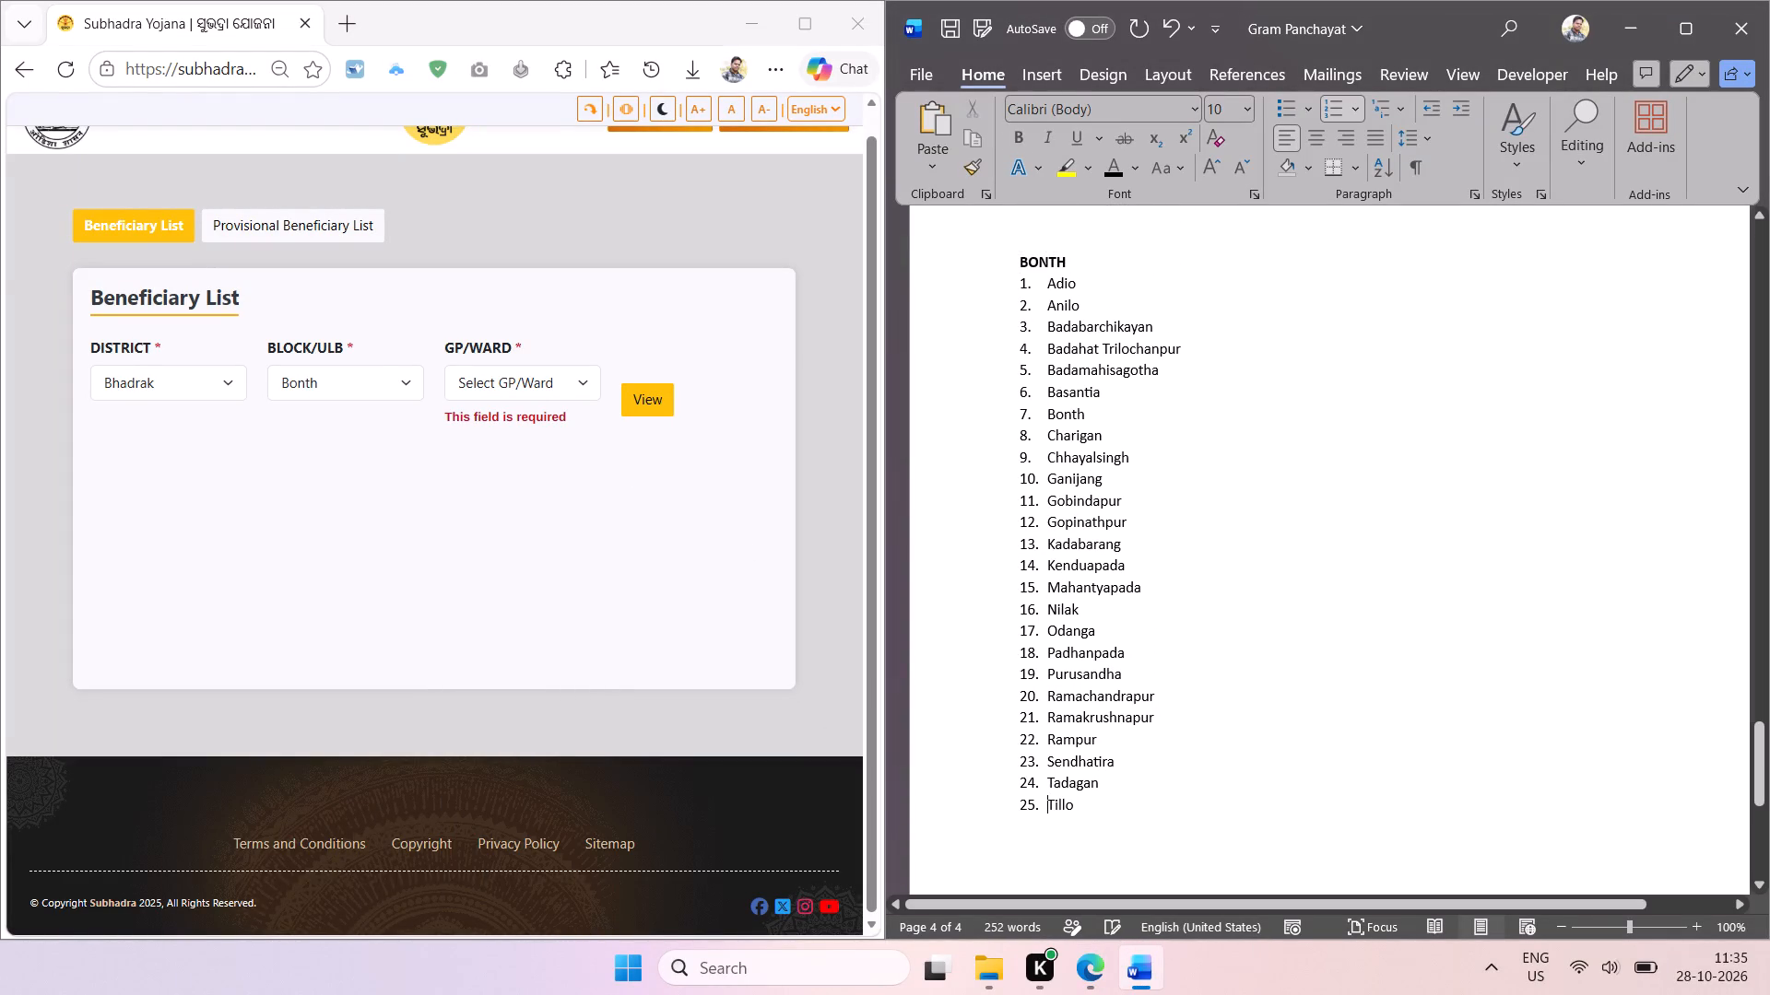
Paste the copied BONTH heading below Tillo, leaving one blank line between them.
click(1119, 804)
key(Return)
key(Return)
key(Return)
key(ctrl+v)
scroll(1147, 714, down, 1)
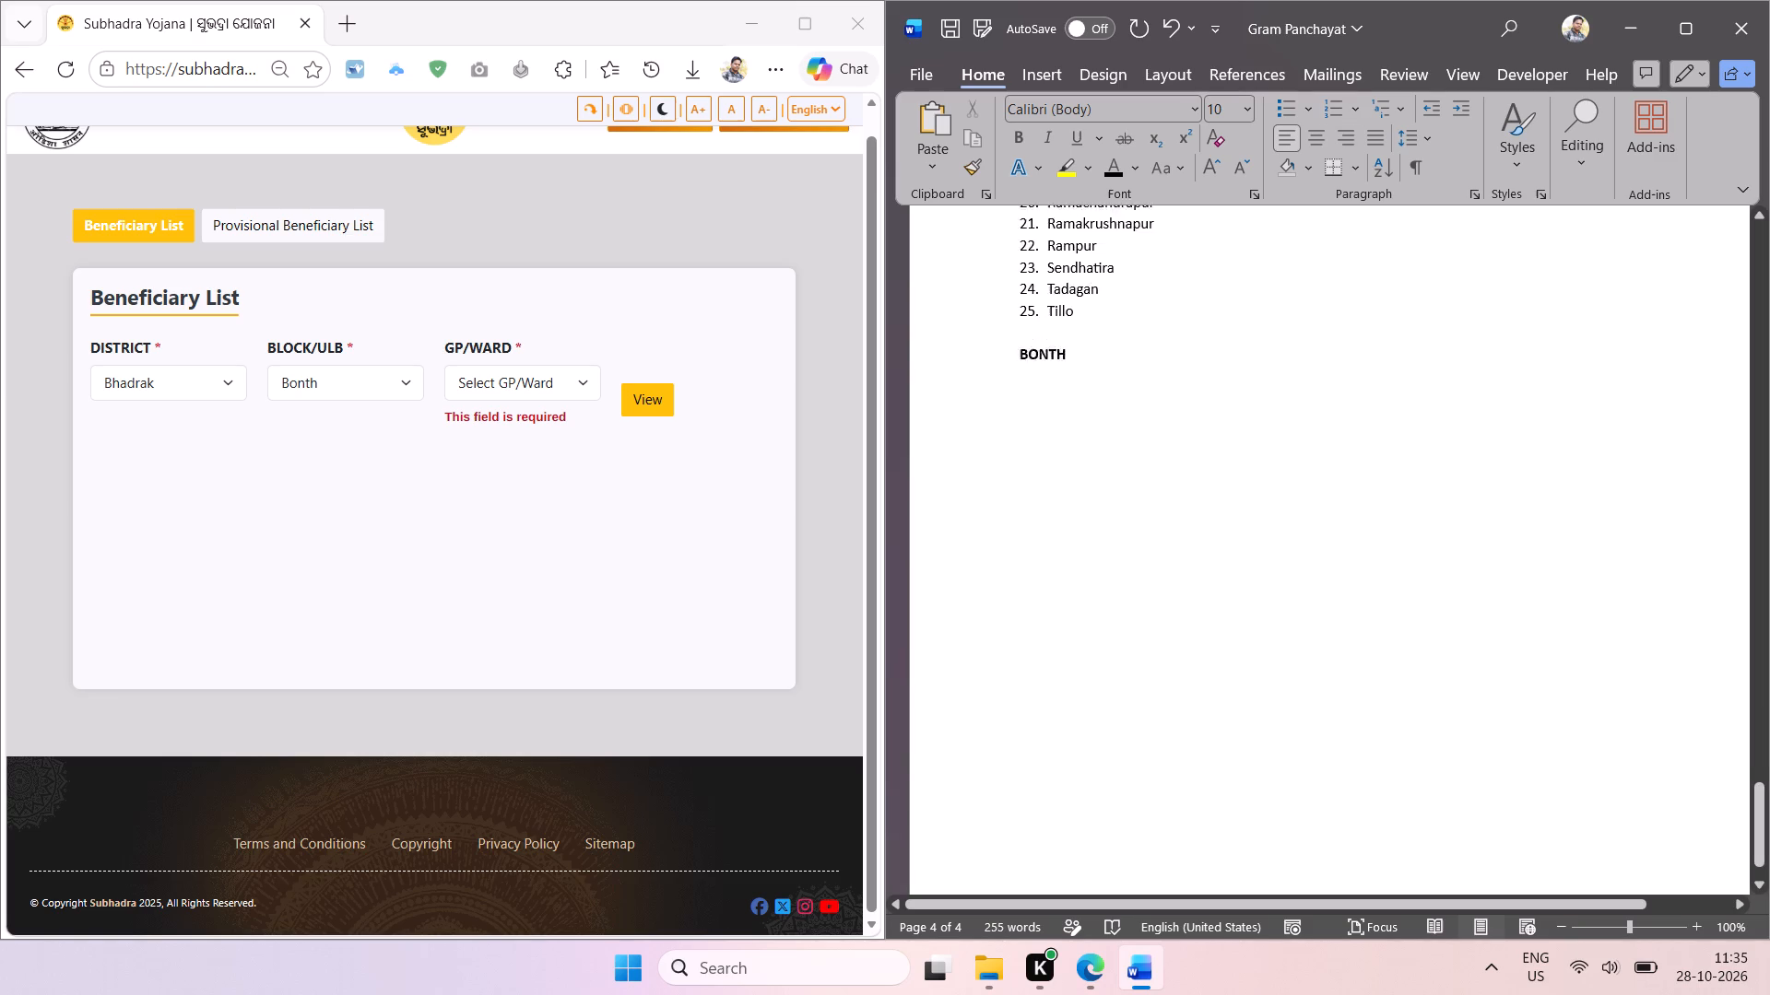
scroll(1147, 714, down, 2)
Choose Chandabali as the block on the Subhadra Yojana beneficiary list page.
click(365, 386)
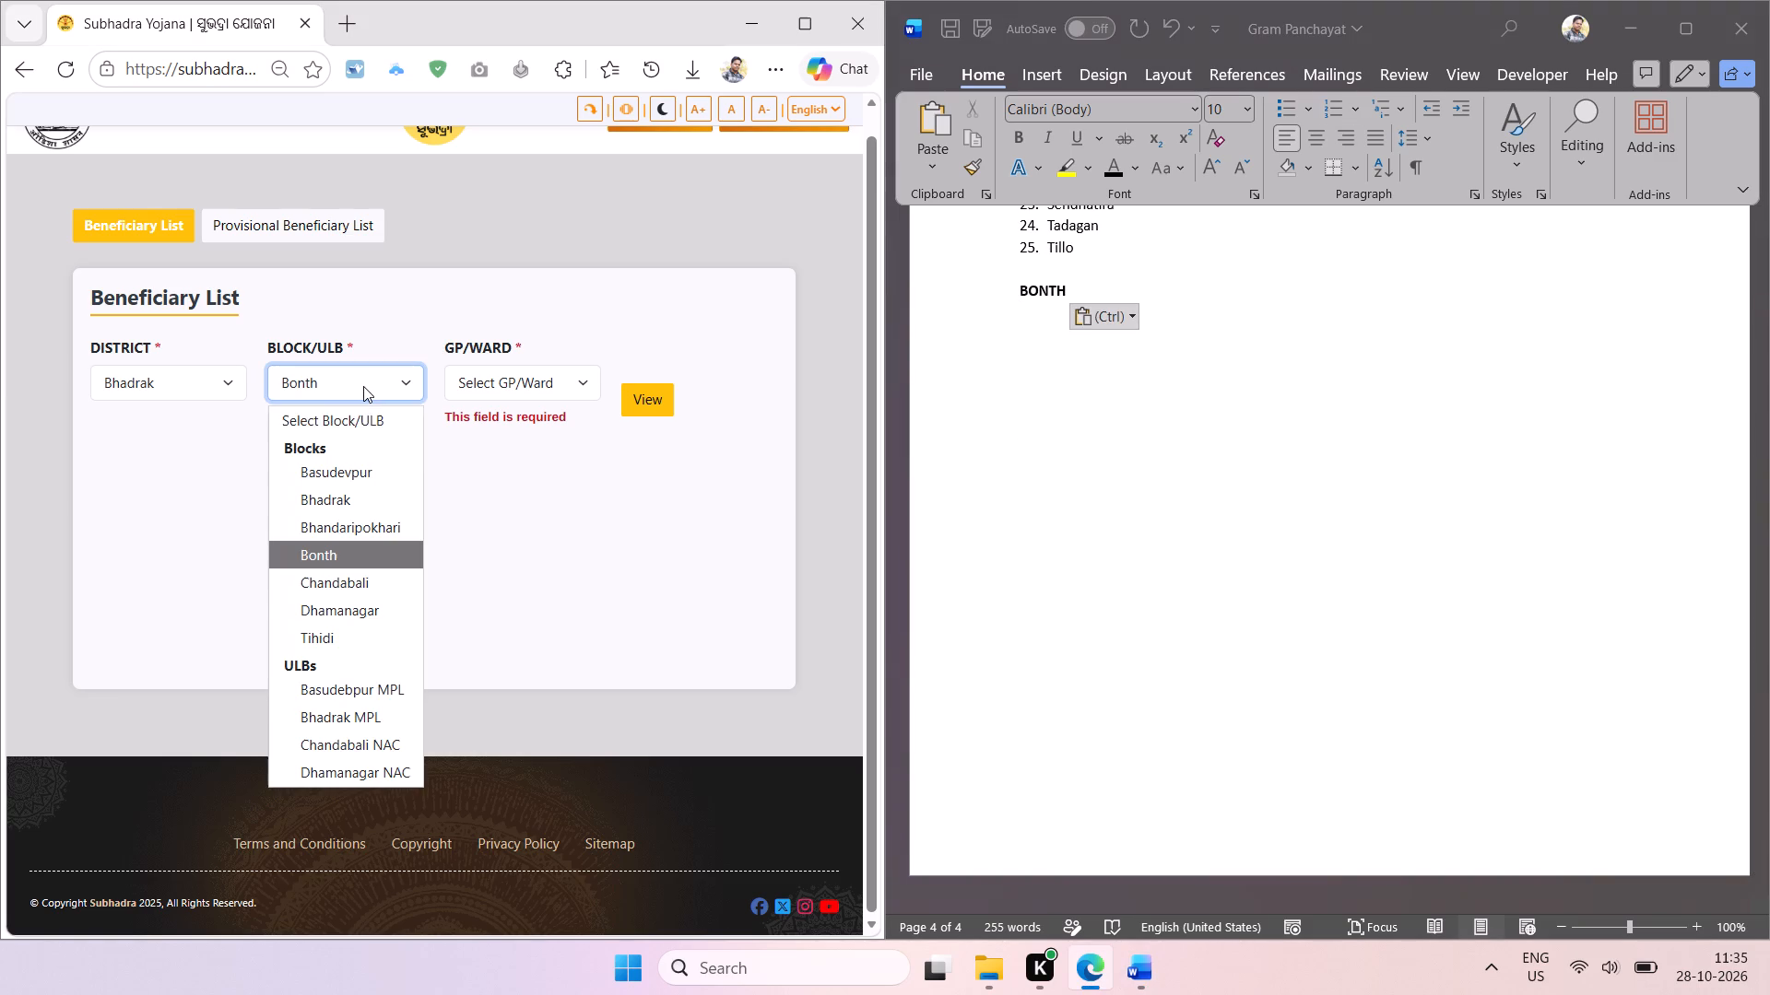
click(359, 582)
click(507, 558)
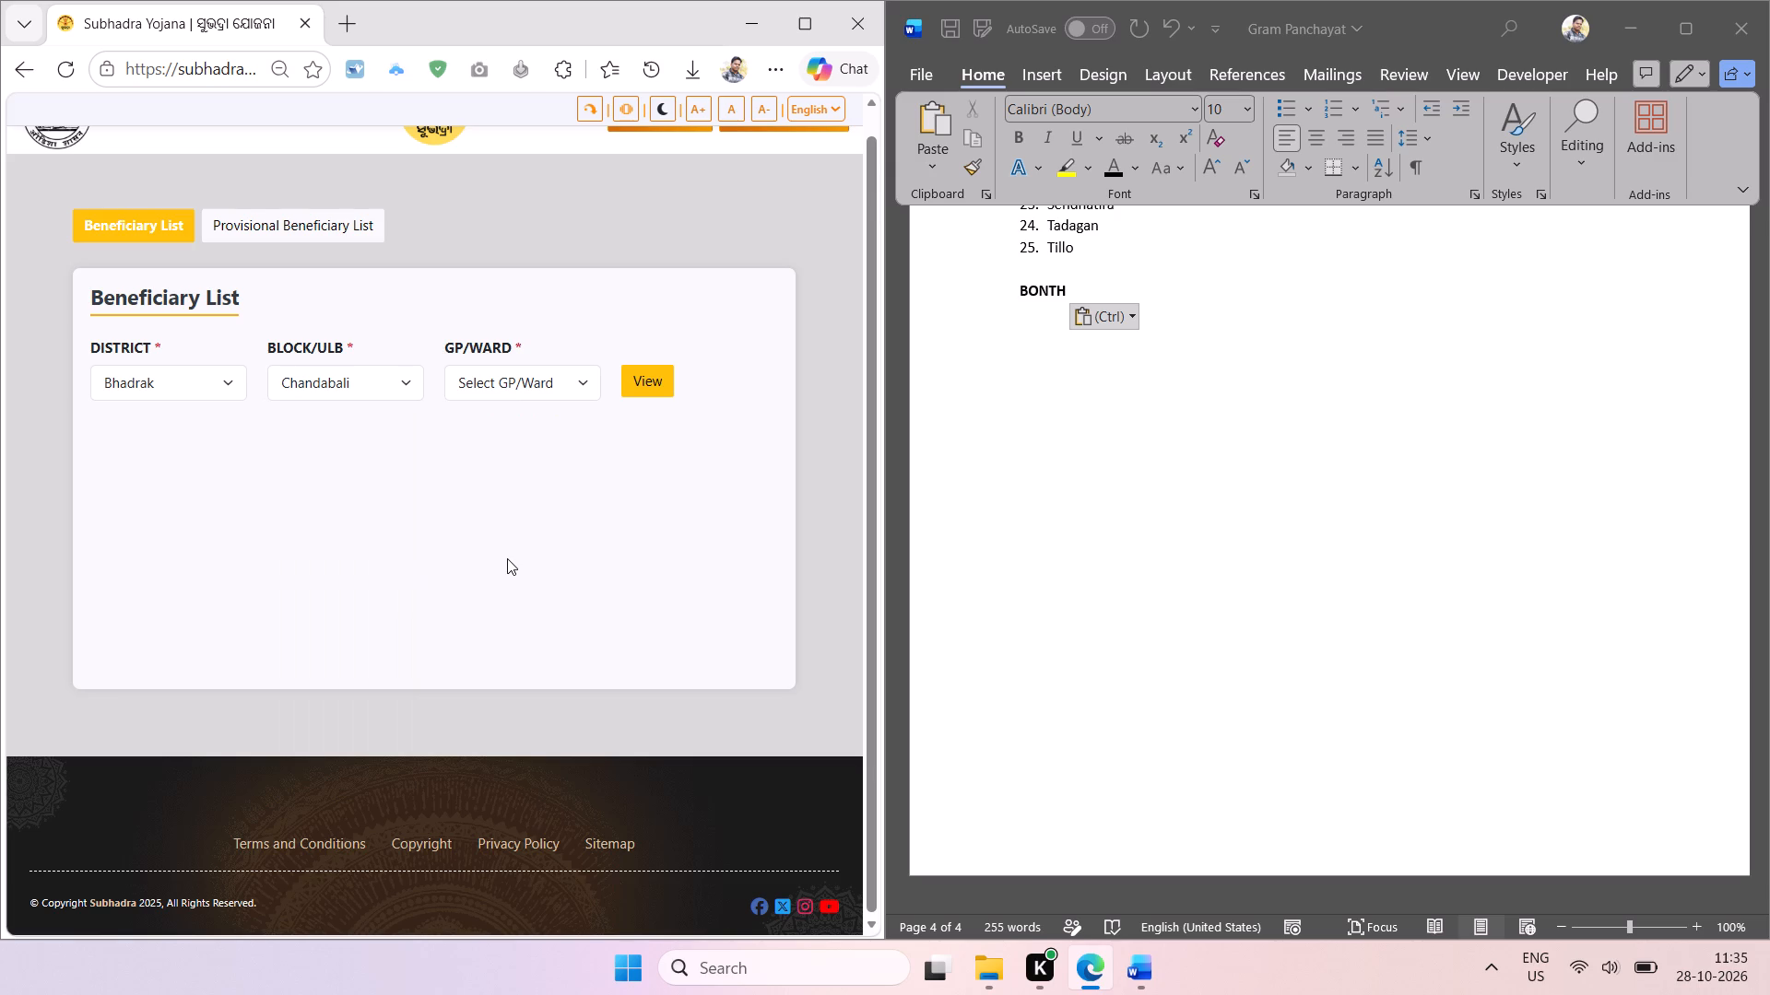
Extract the block name Chandabali from the web page, paste it over the duplicate BONTH heading in uppercase and save the document.
key(shift+super+t)
drag(273, 369, 373, 581)
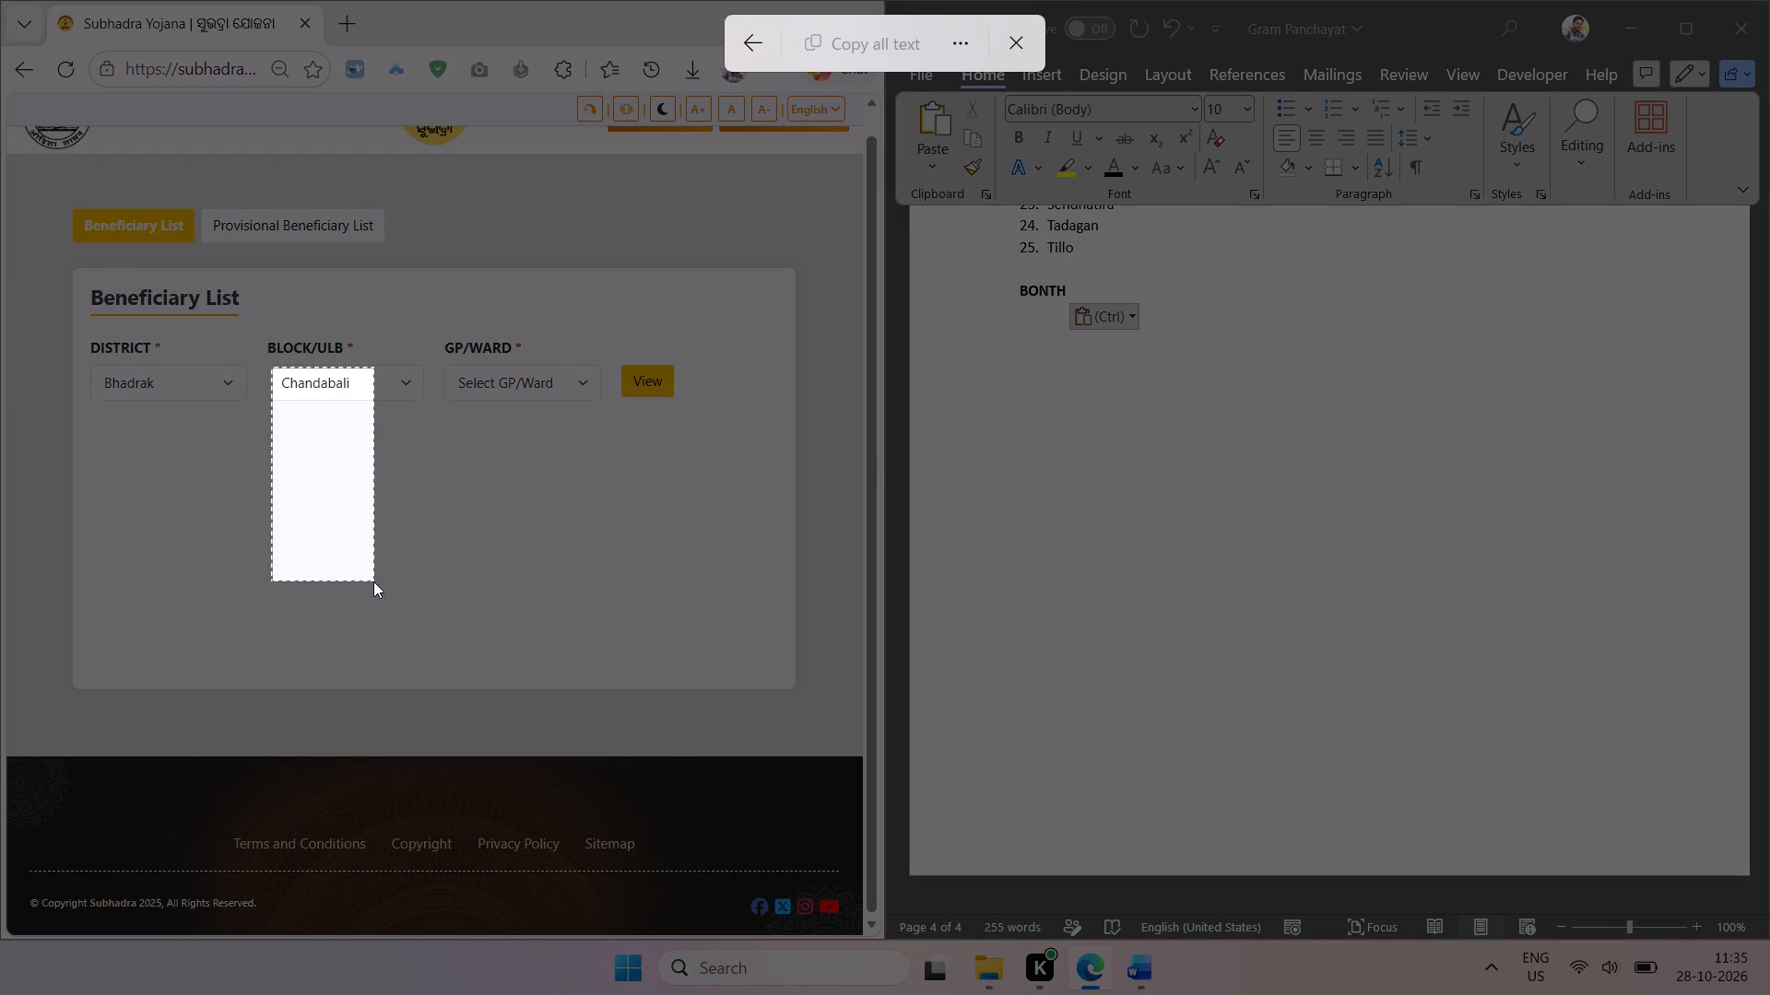
drag(373, 581, 373, 582)
click(870, 31)
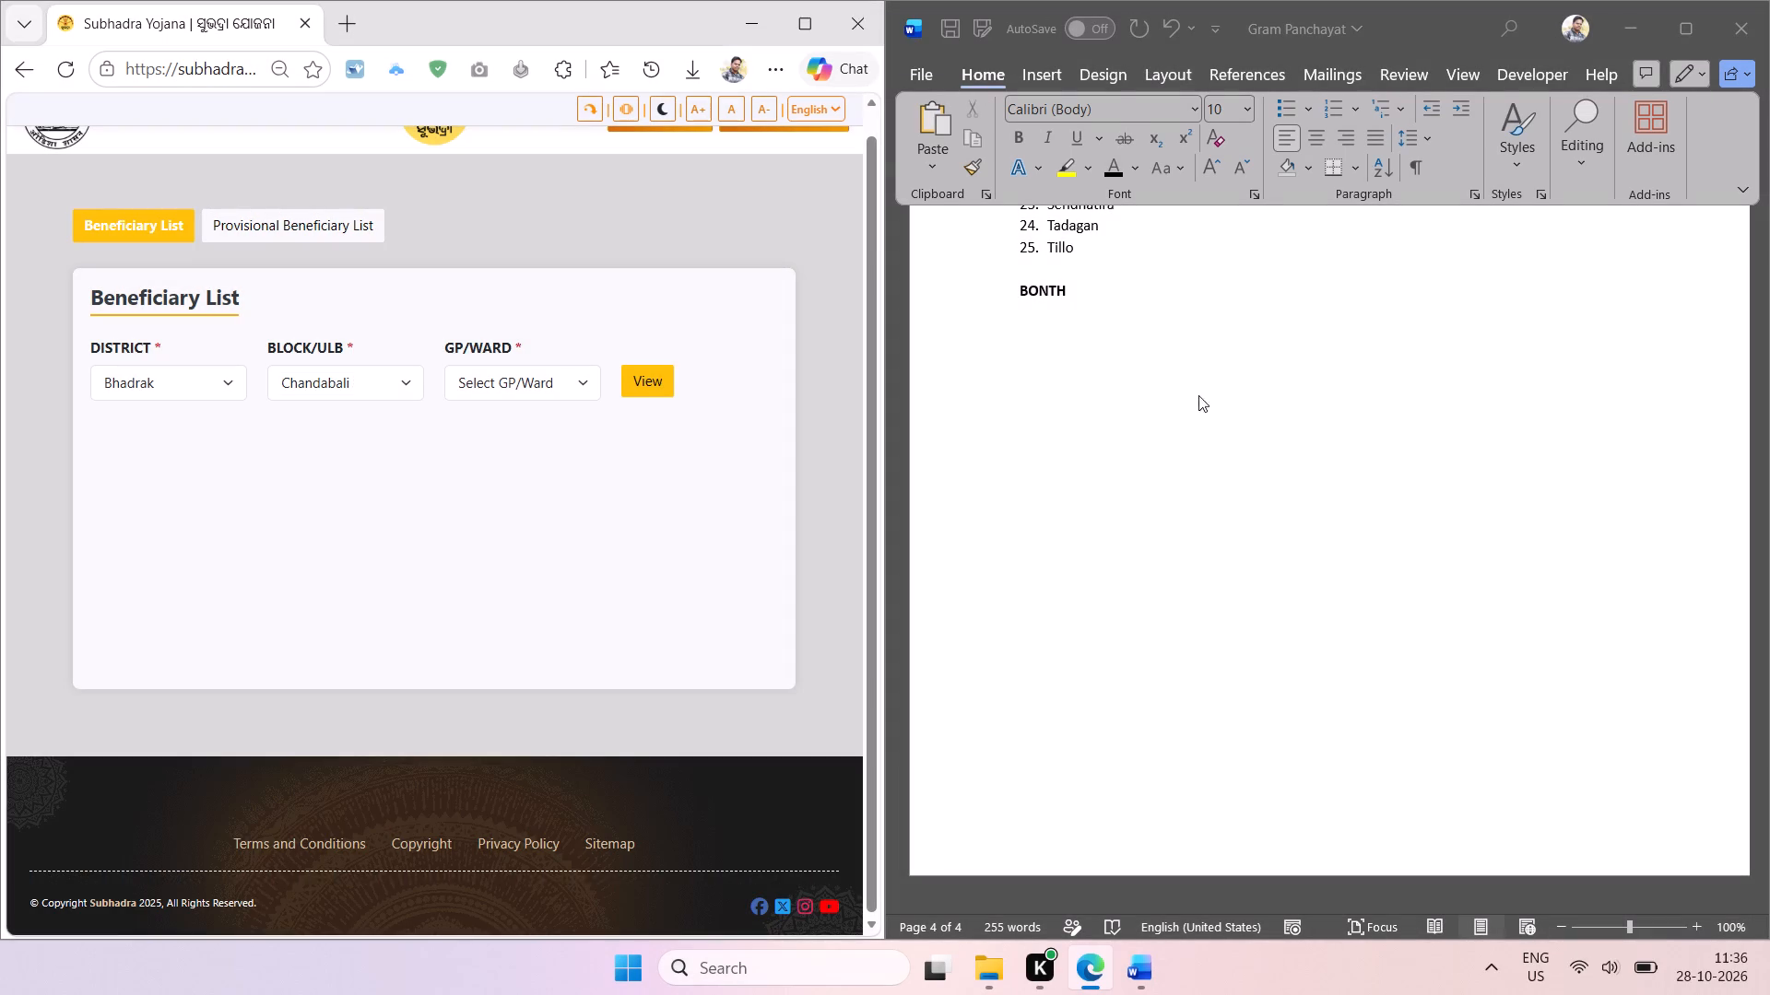
click(1088, 343)
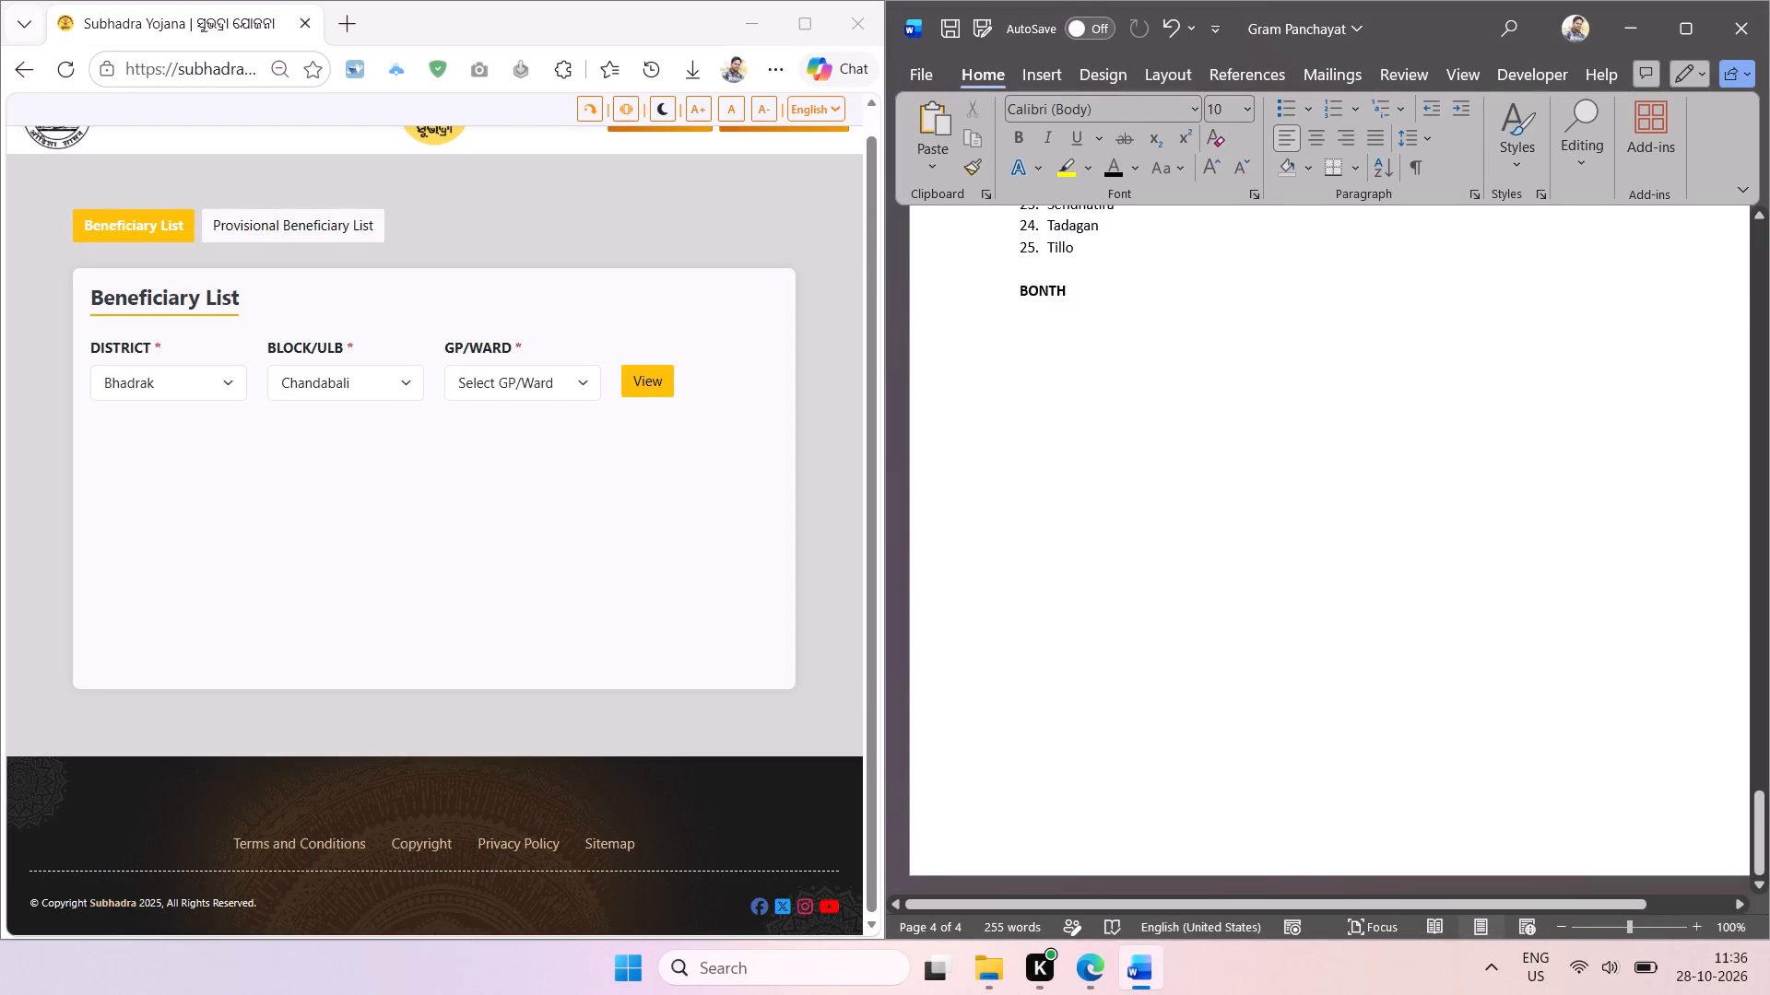
double_click(1046, 298)
key(ctrl+v)
key(shift+F3)
key(ctrl+s)
Extract Chandabali's GP/Ward names from Aradi to Karanjamal and paste them on a new line under the CHANDABALI heading.
click(1064, 317)
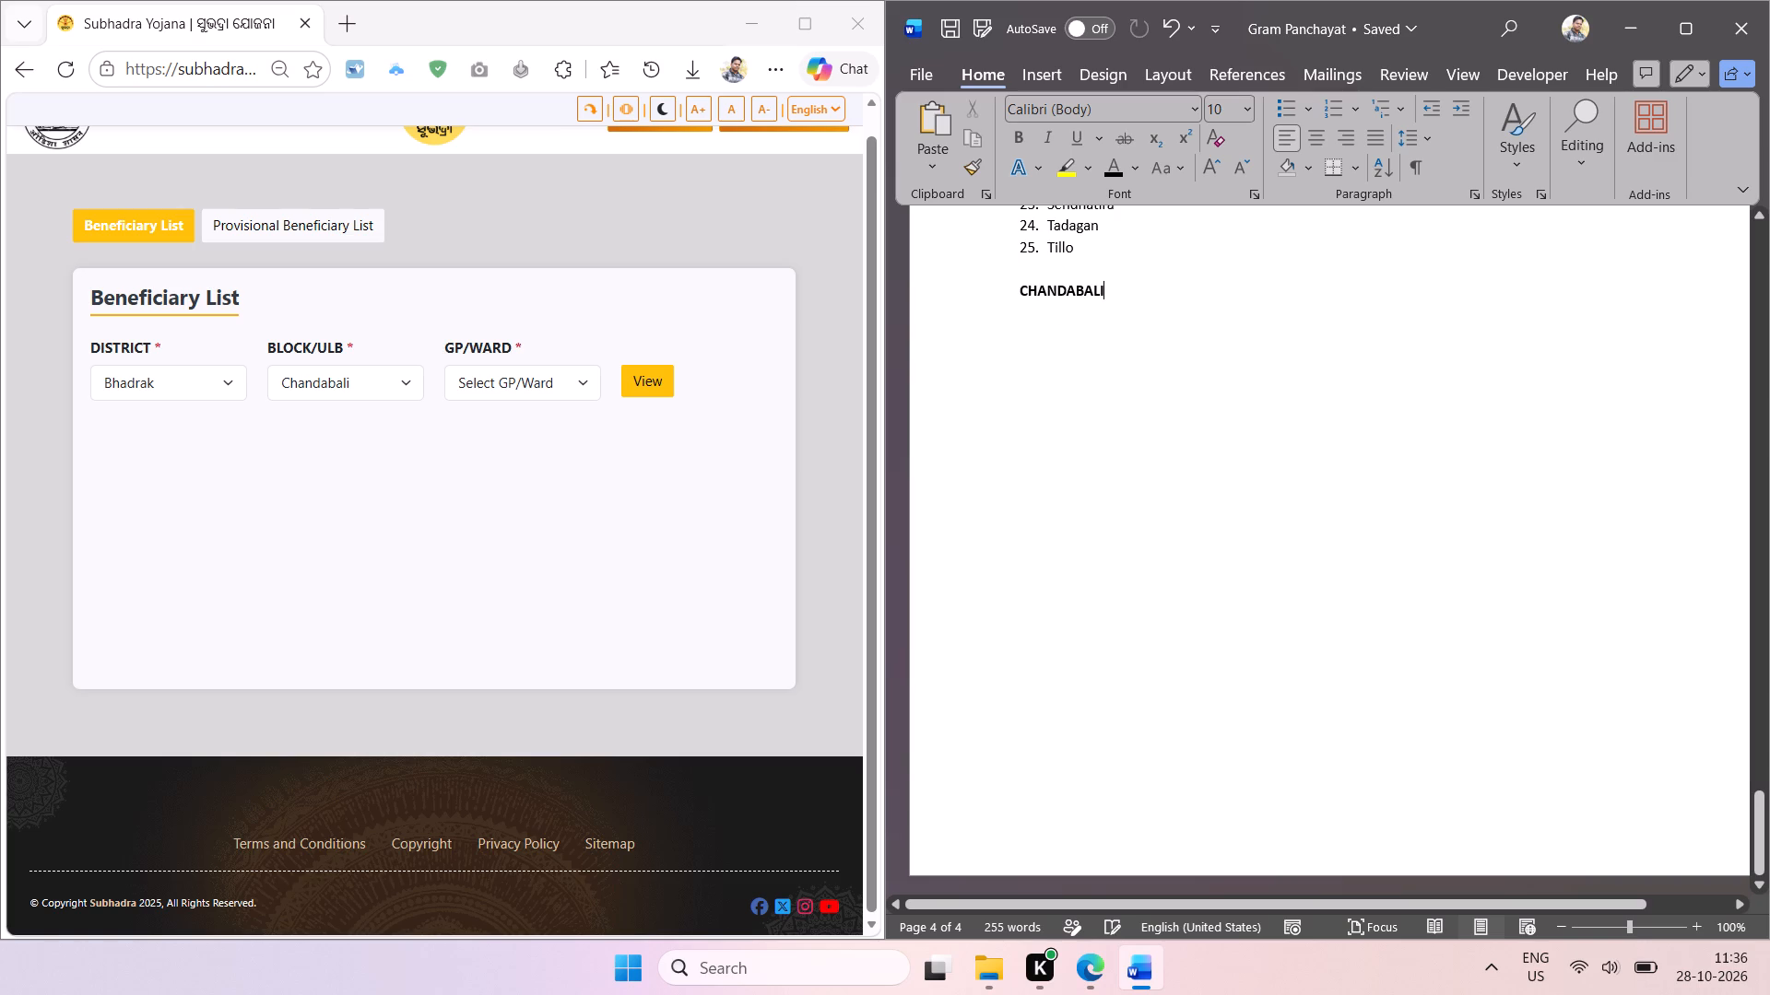
click(1130, 282)
key(Return)
click(551, 389)
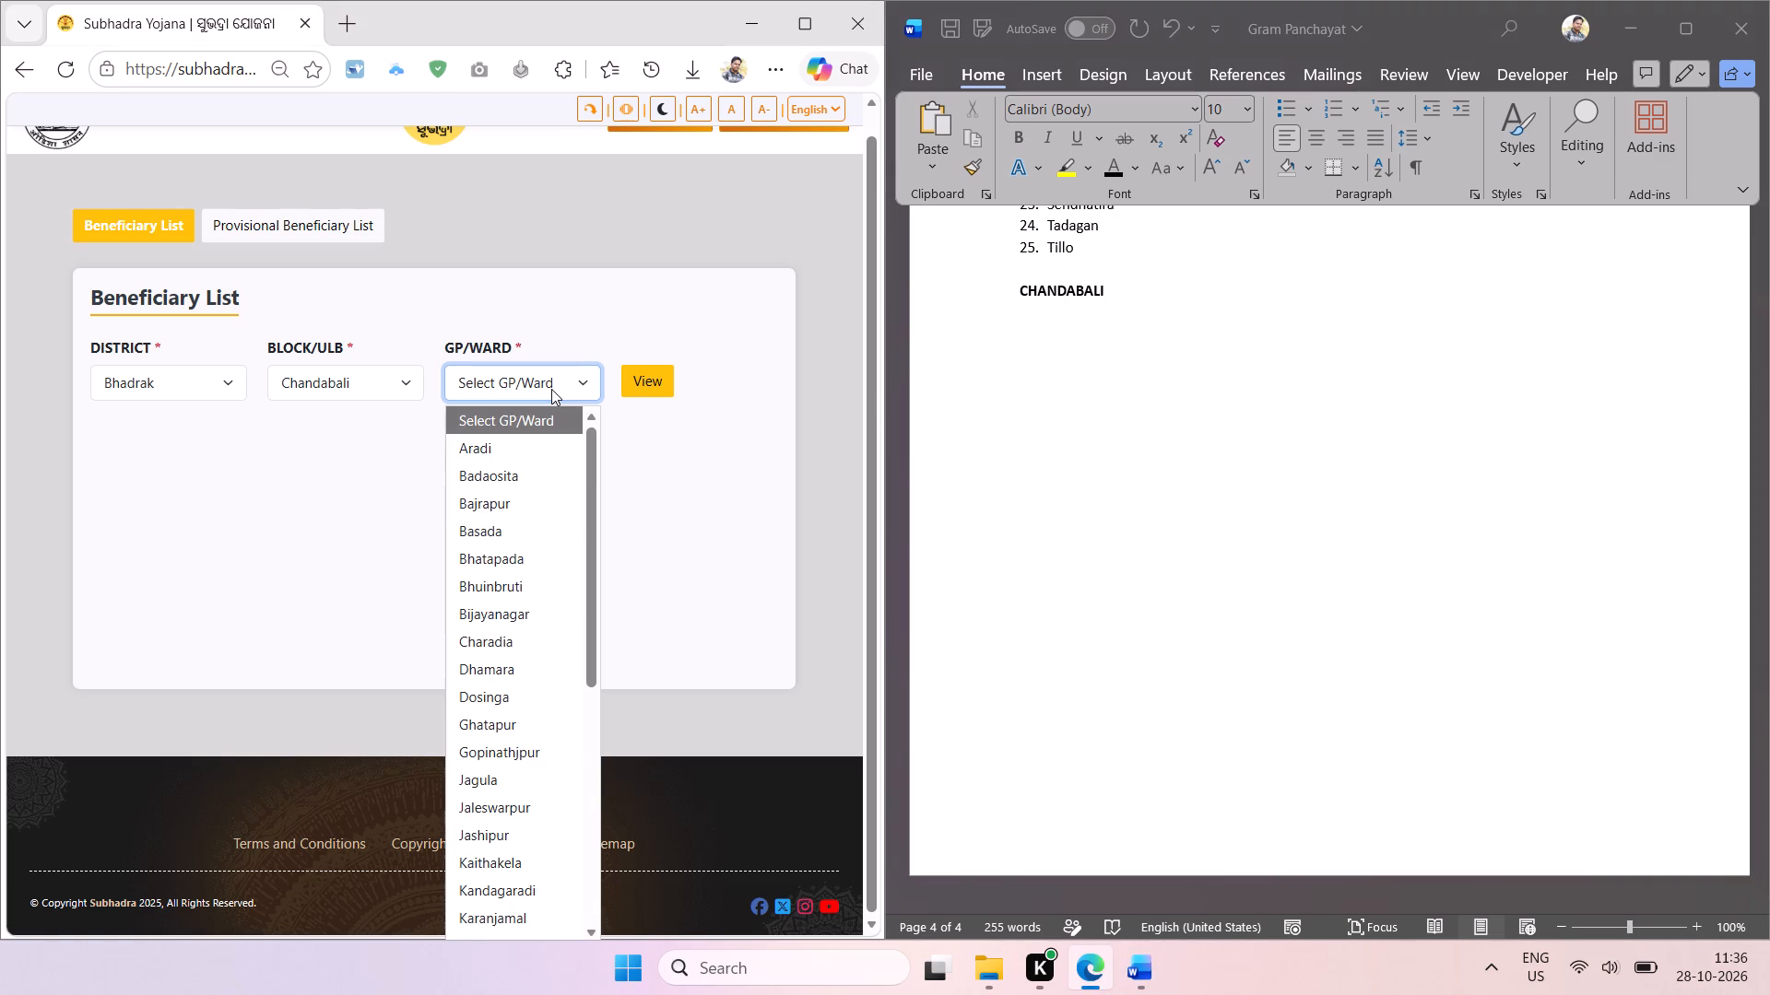
key(shift+super+t)
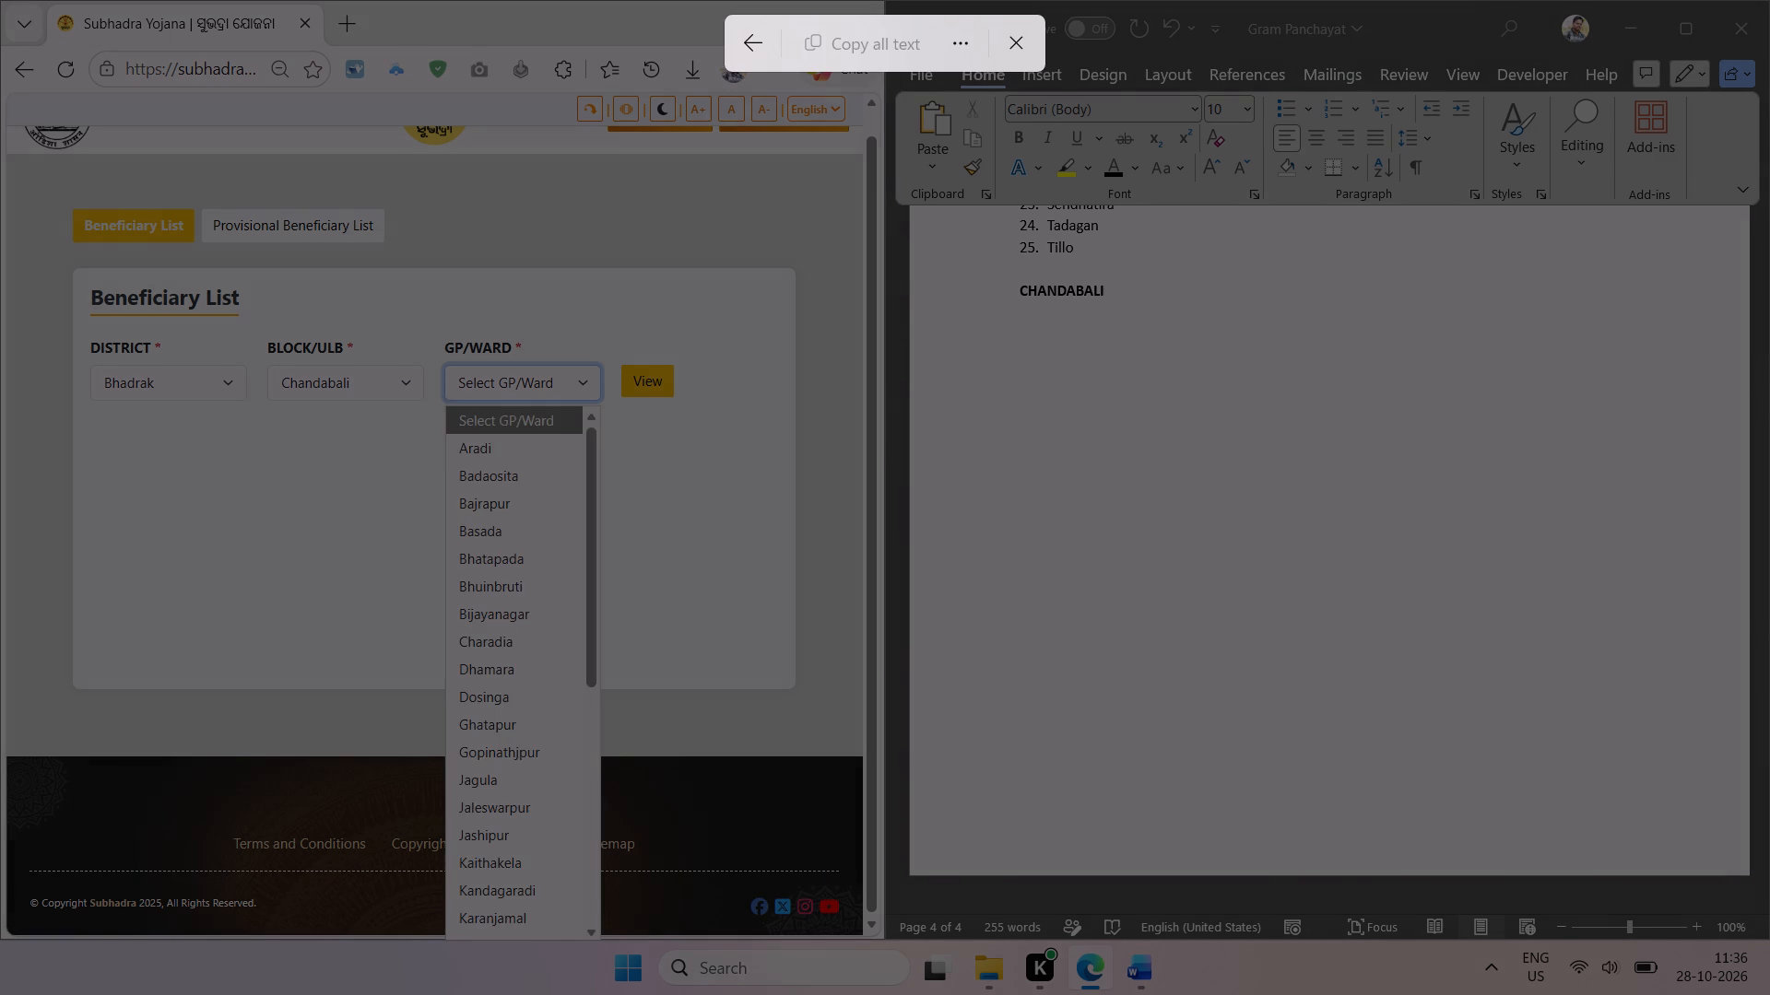
drag(449, 441, 594, 942)
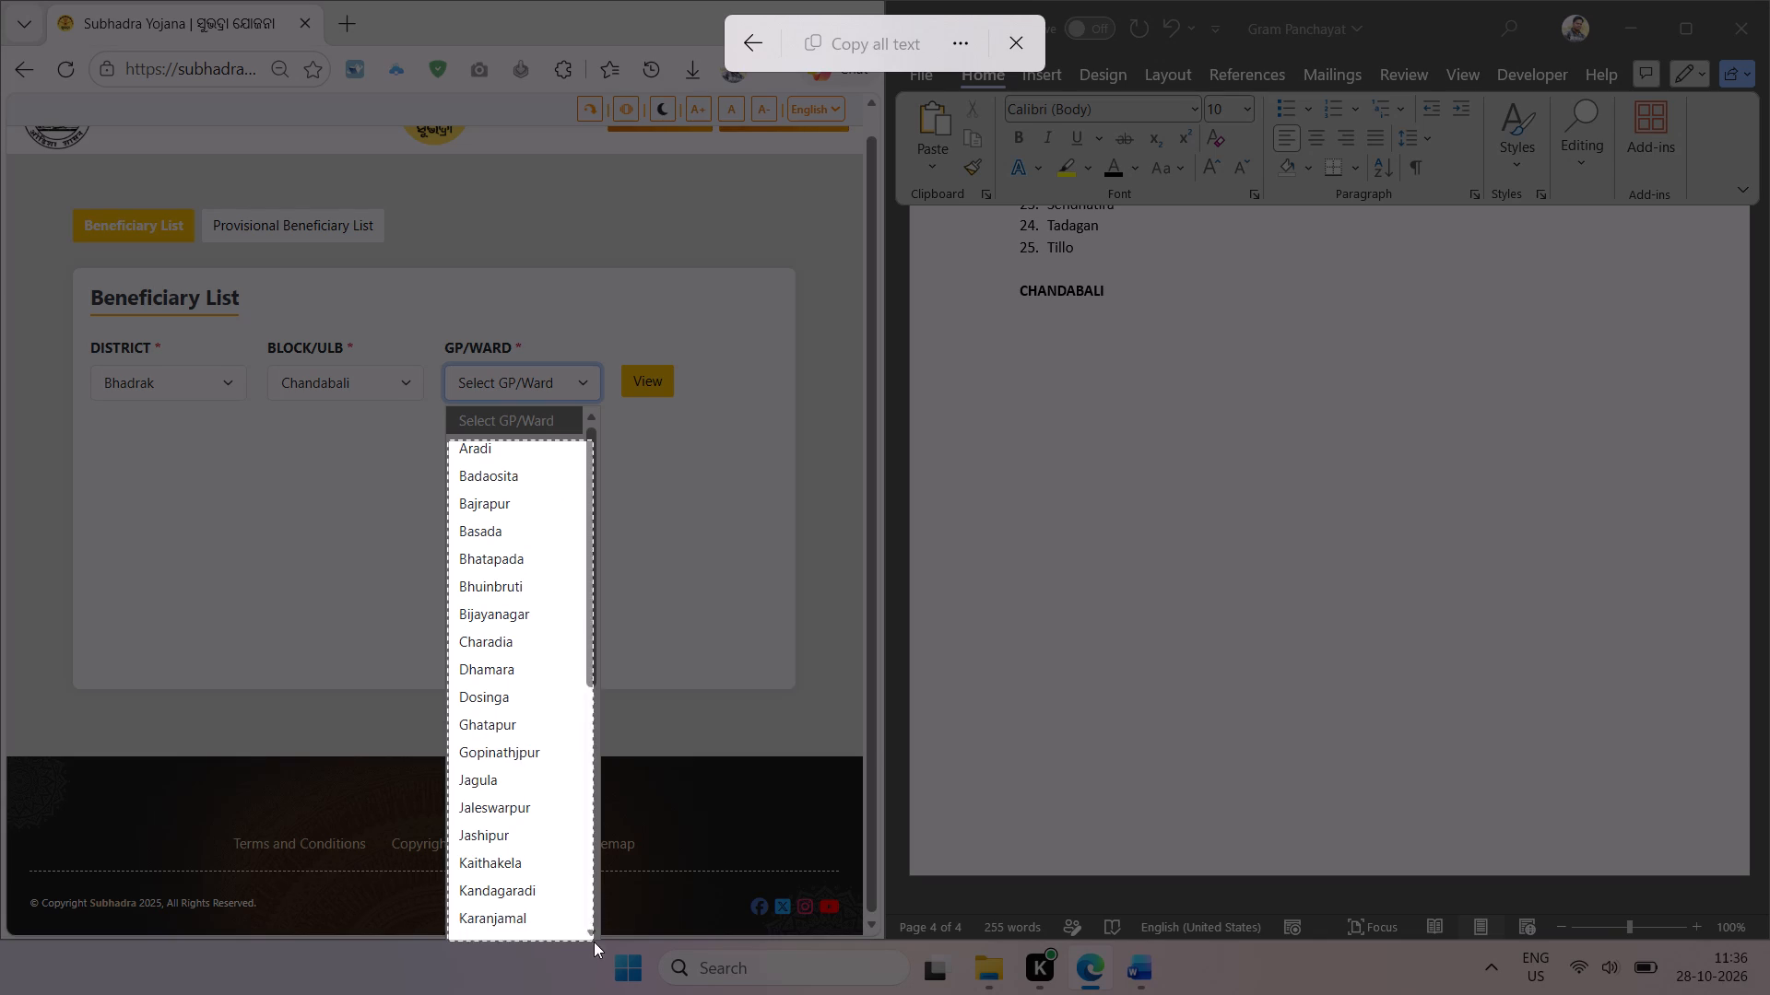
drag(594, 942, 624, 935)
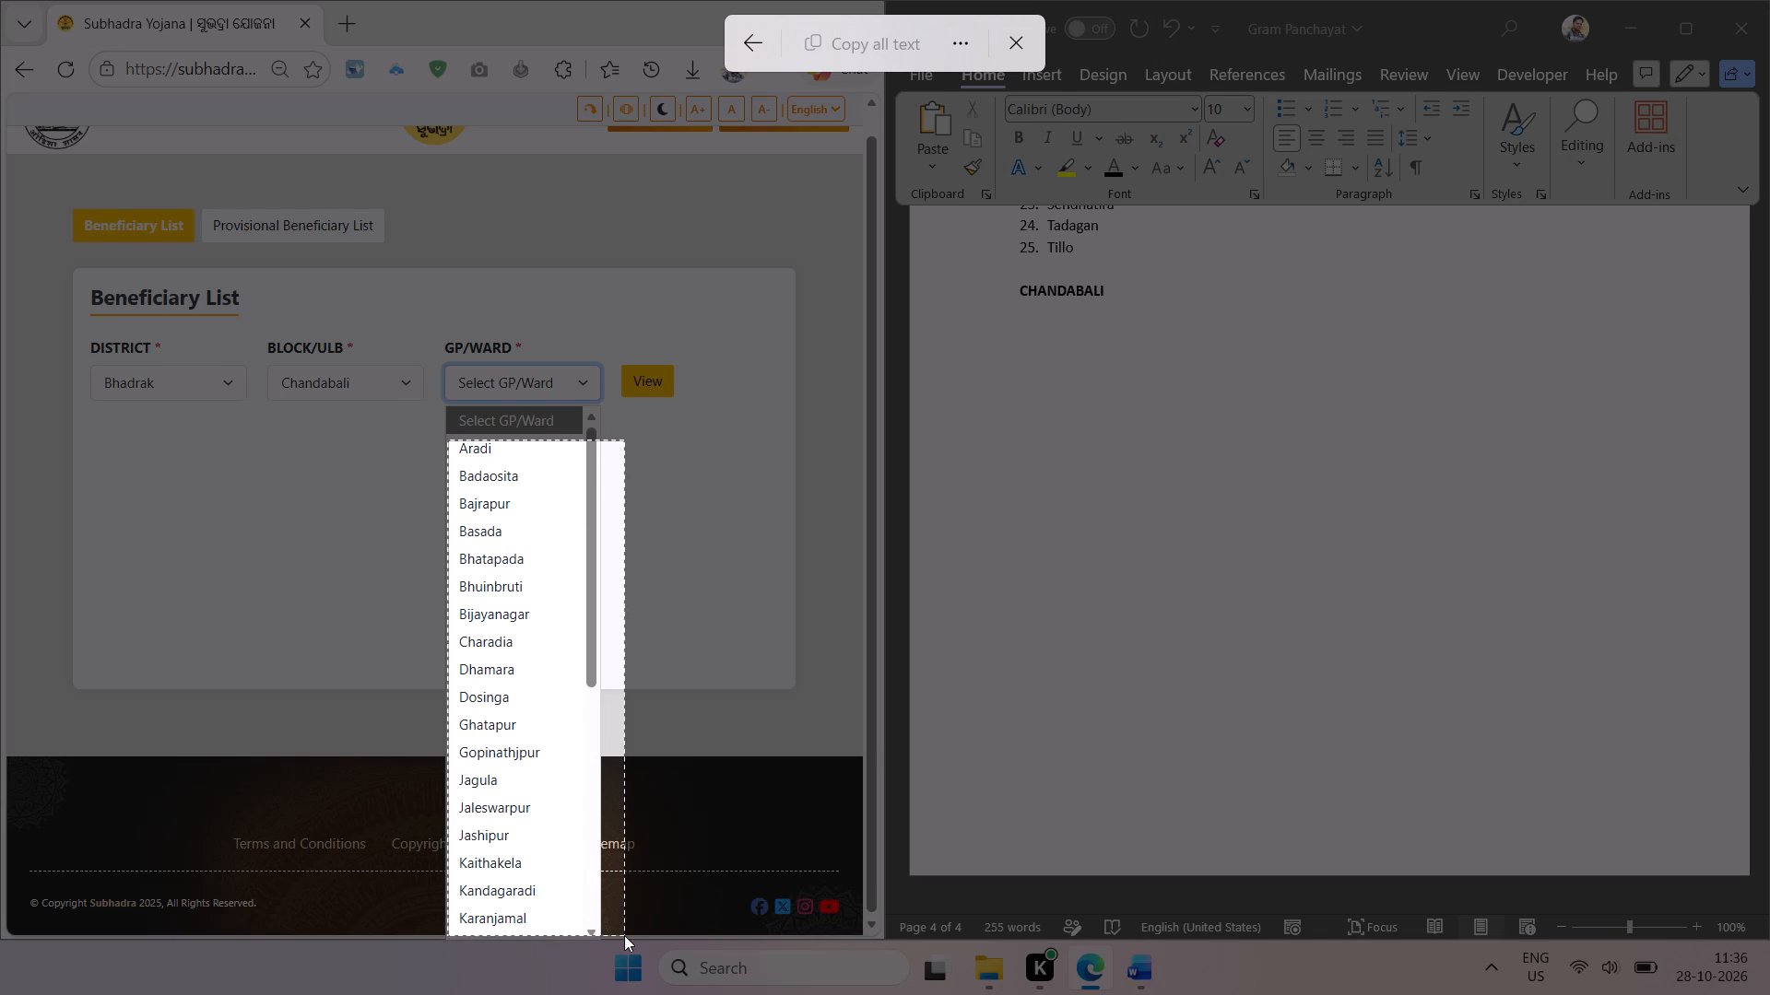
drag(624, 935, 631, 929)
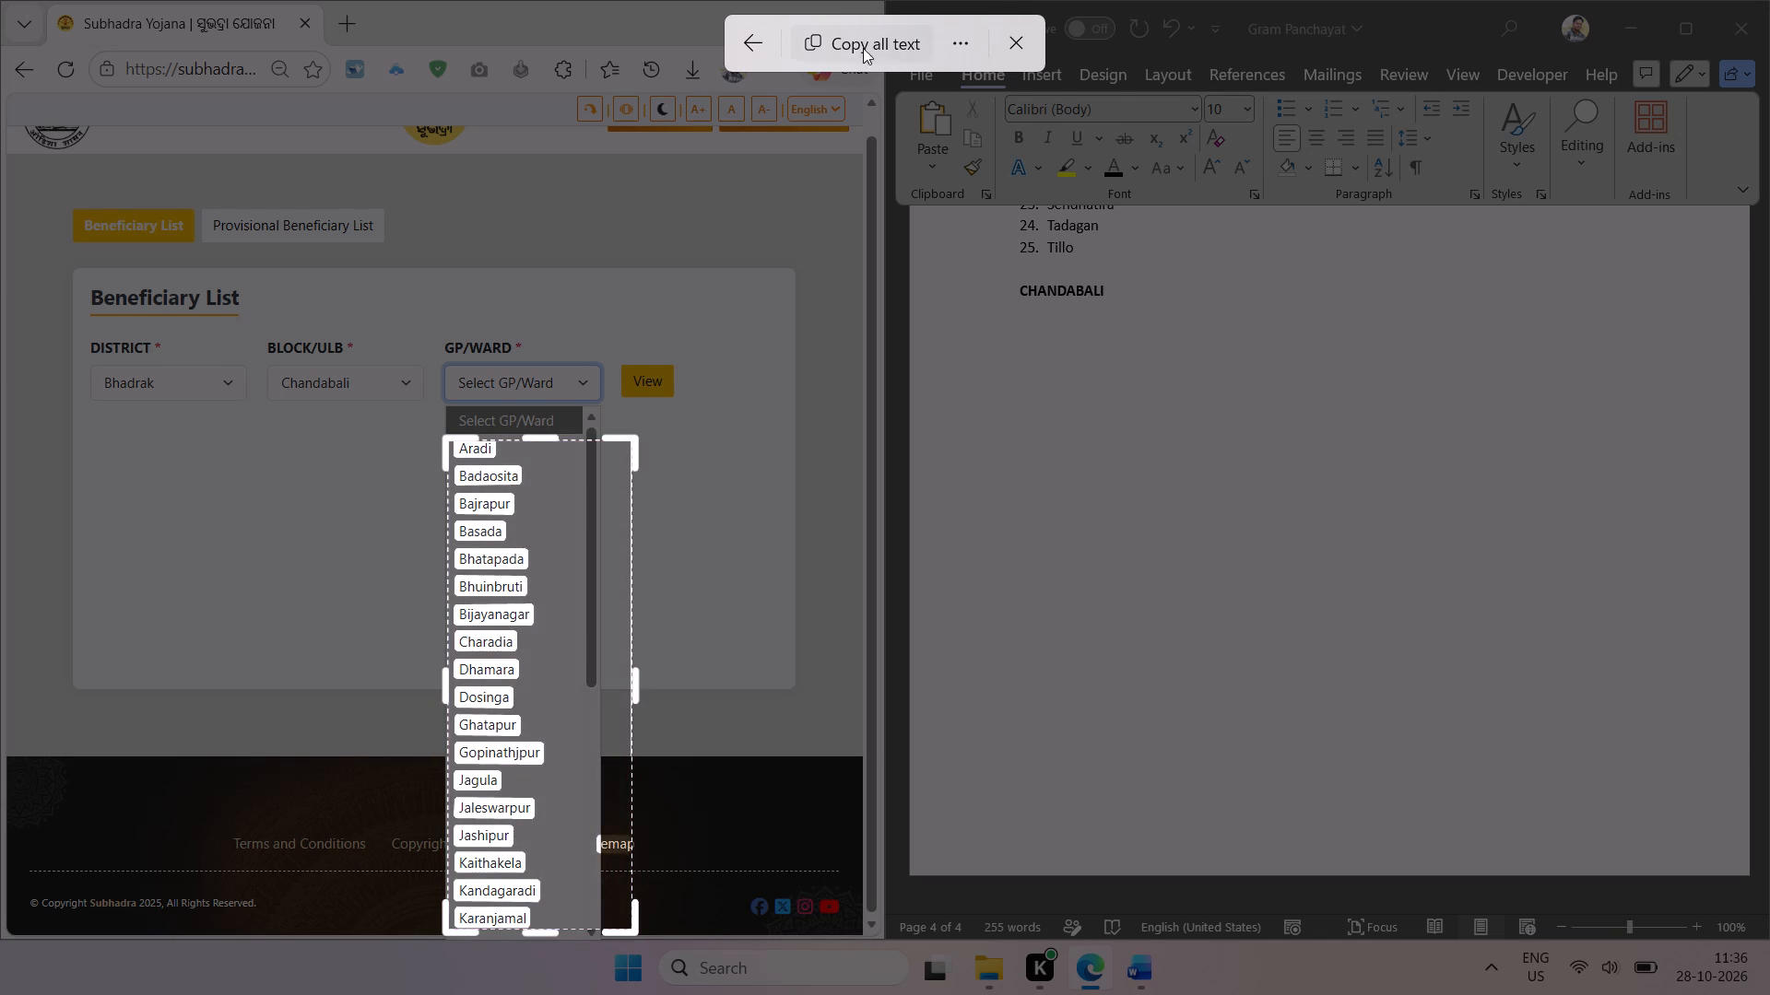
click(863, 48)
click(1067, 295)
key(ctrl+v)
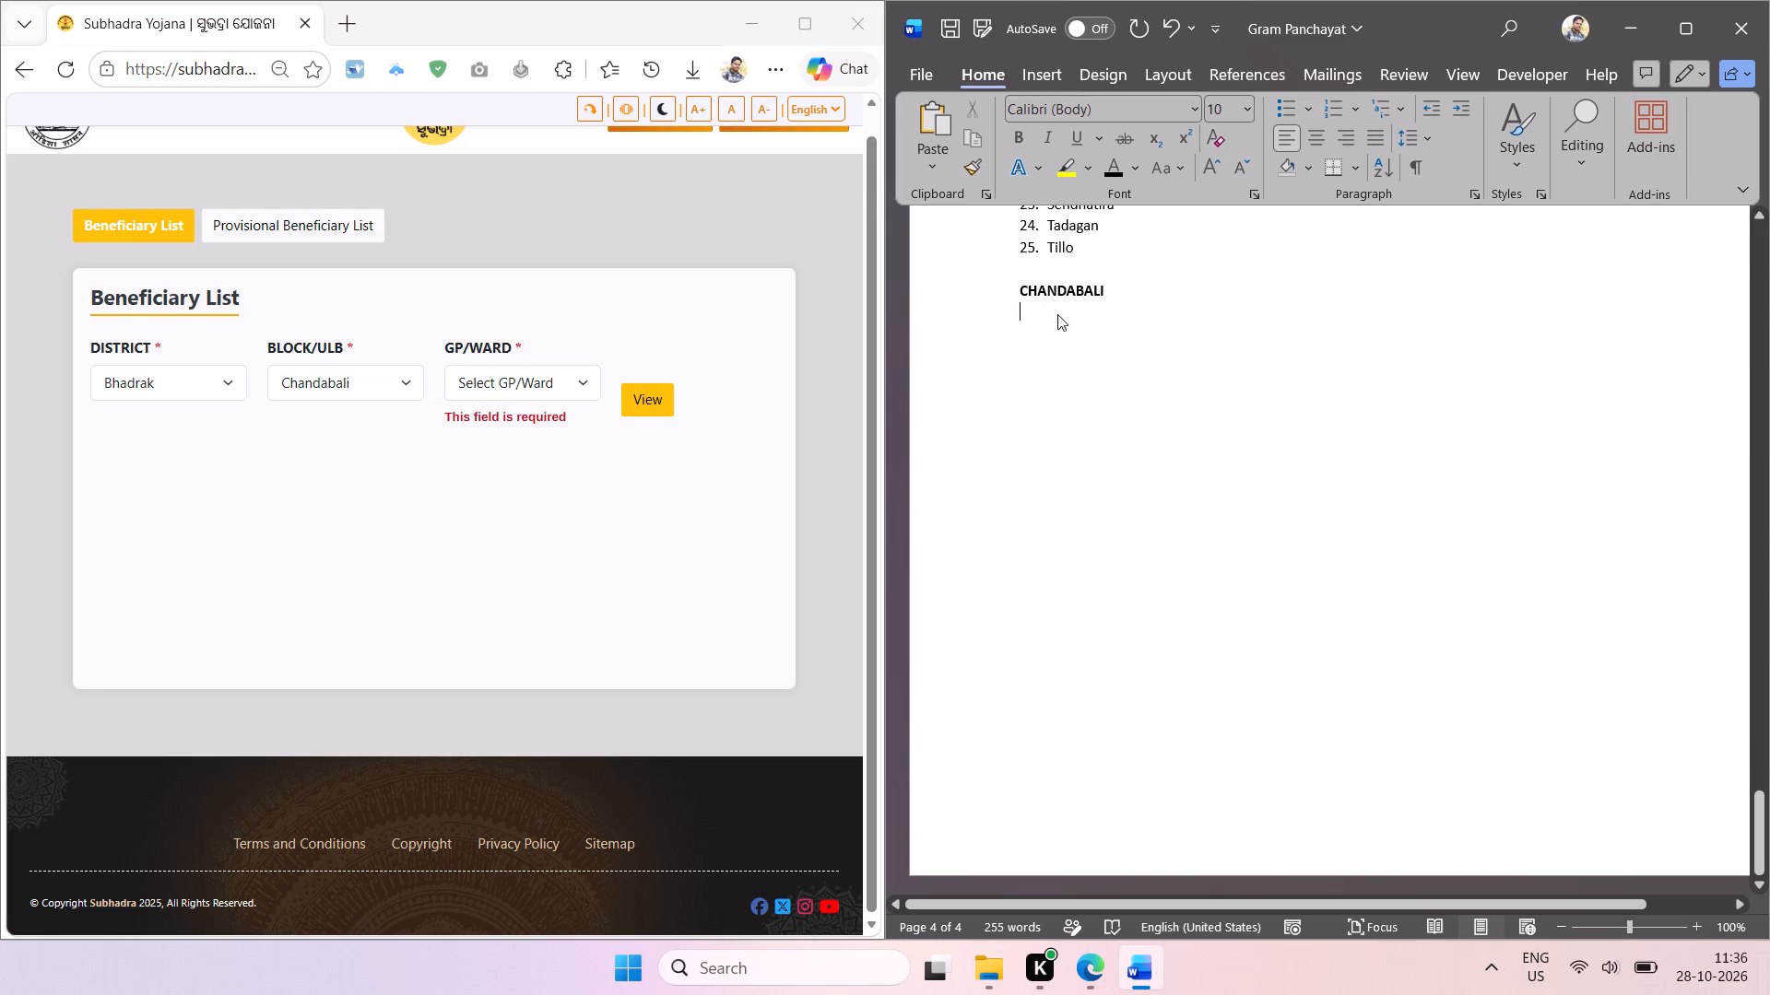
Delete the stray "ema" text below Karanjamal at the end of the CHANDABALI list.
scroll(1095, 562, down, 3)
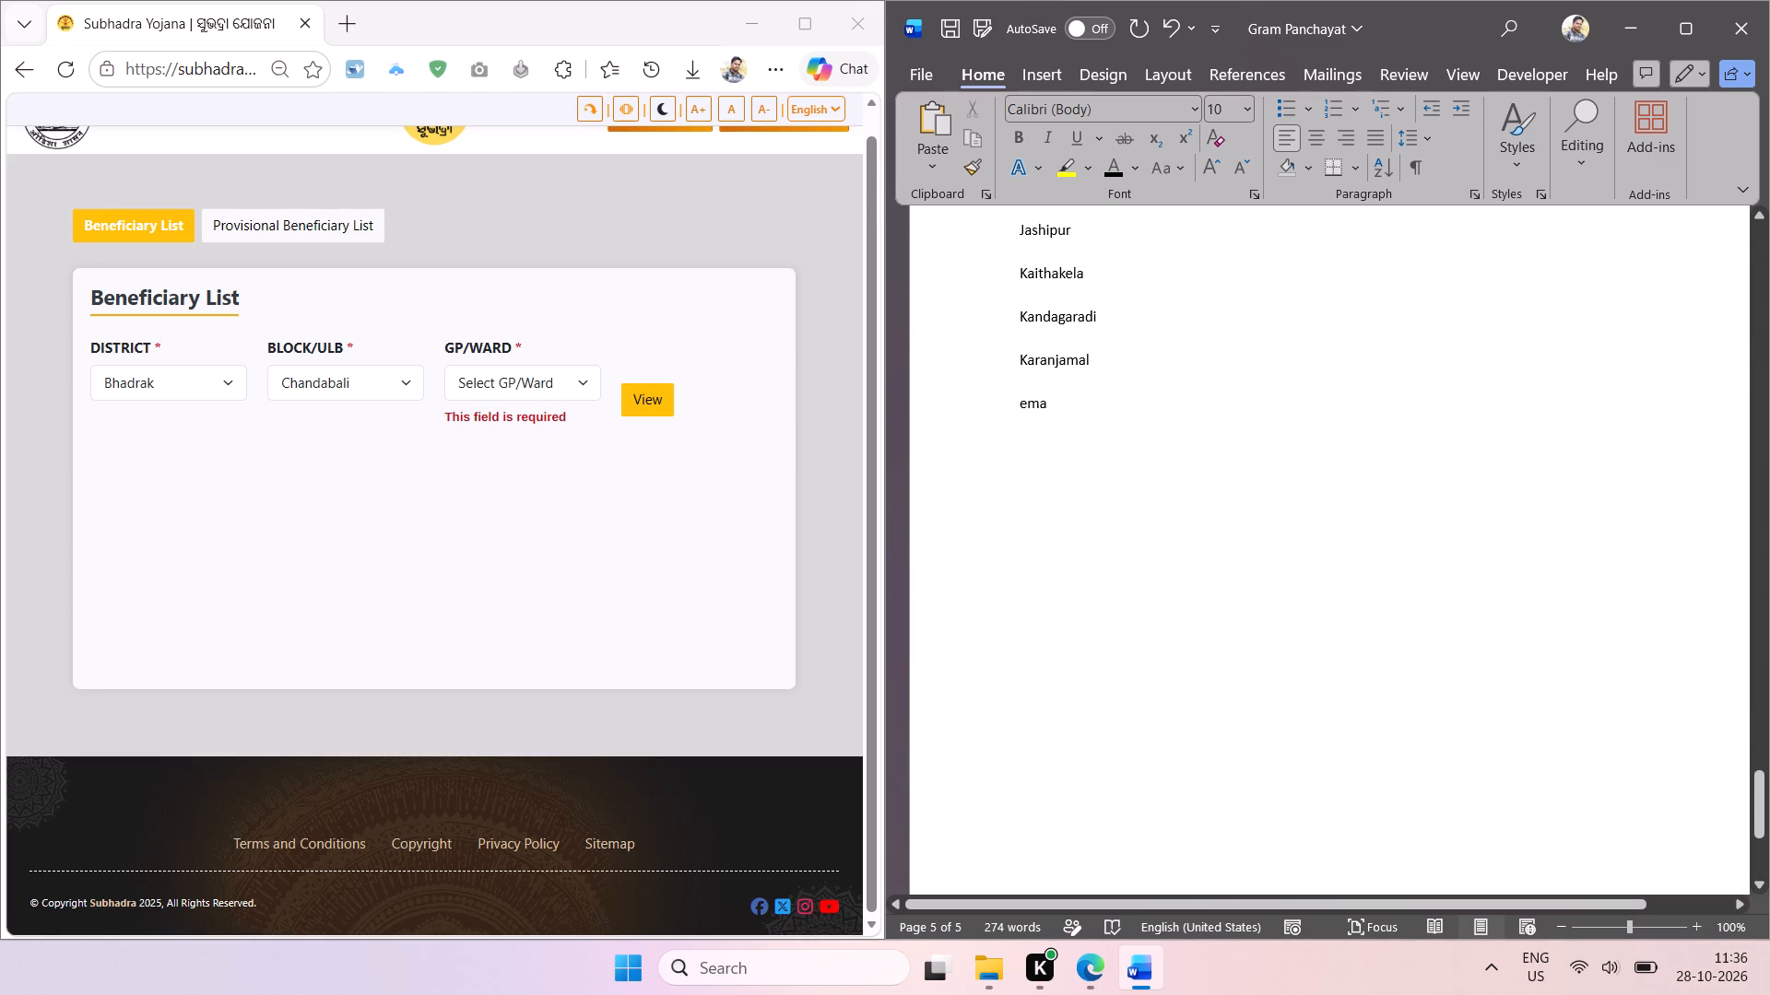
click(1069, 404)
key(Return)
key(Return)
key(Return)
click(559, 382)
click(559, 382)
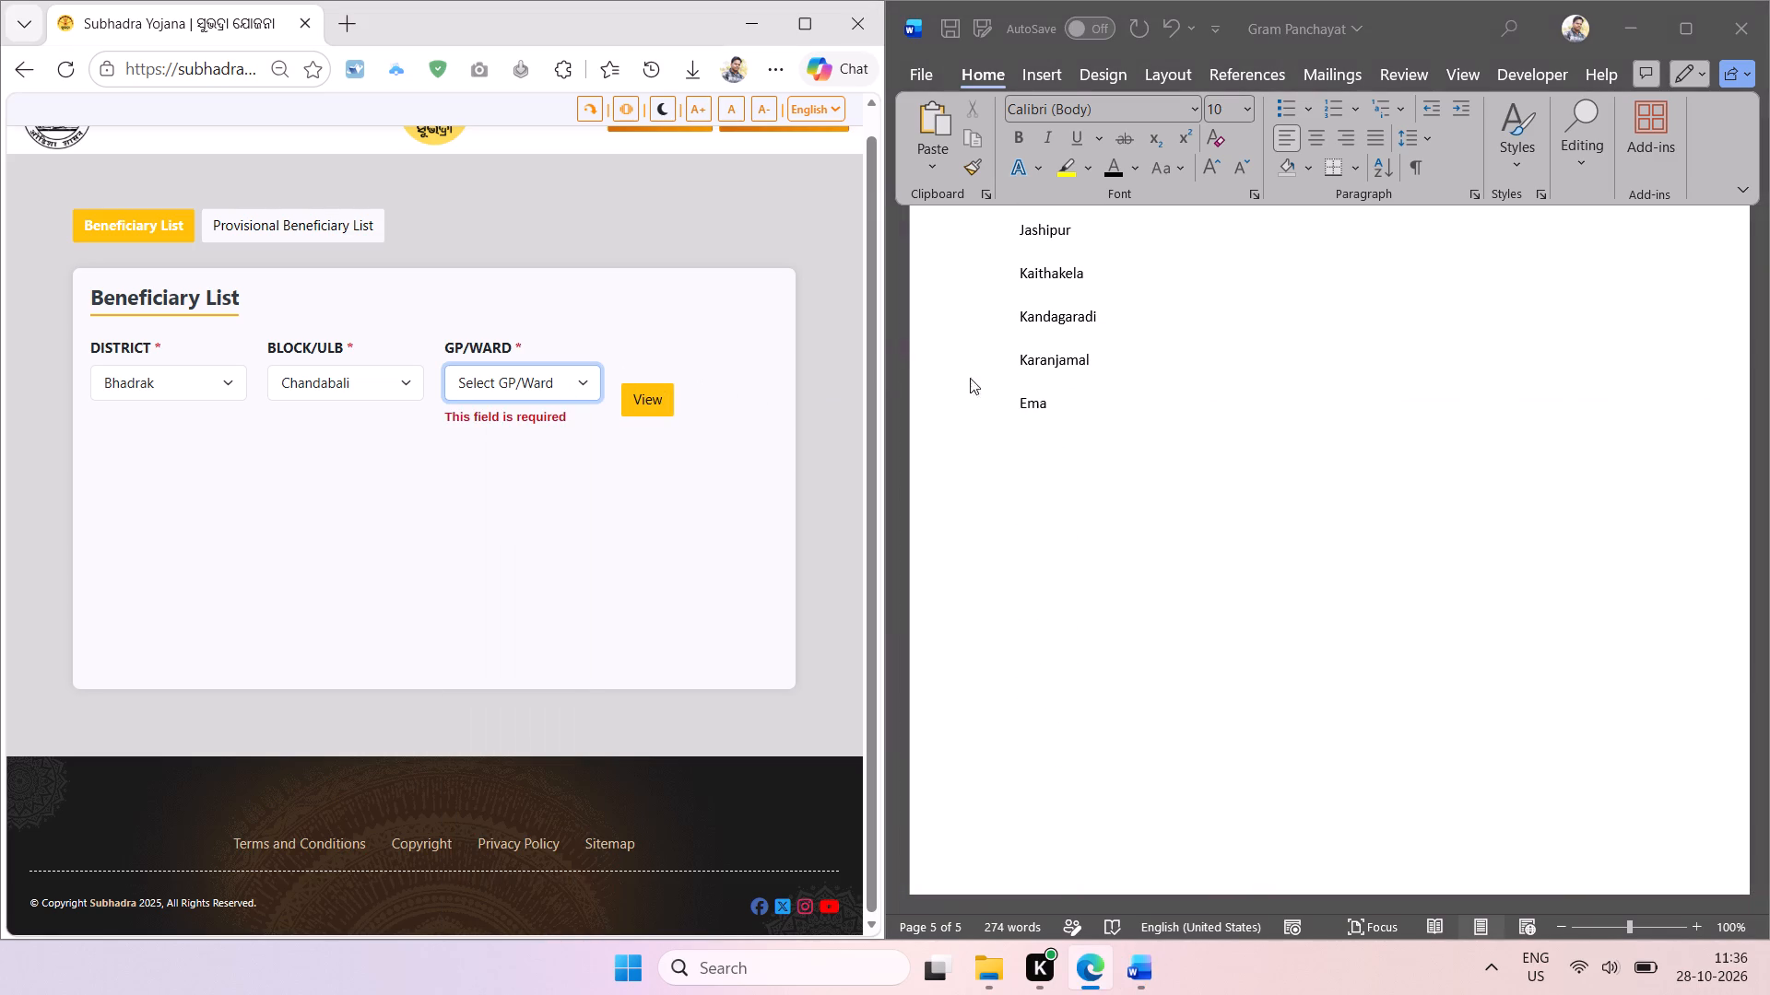
double_click(1033, 399)
key(BackSpace)
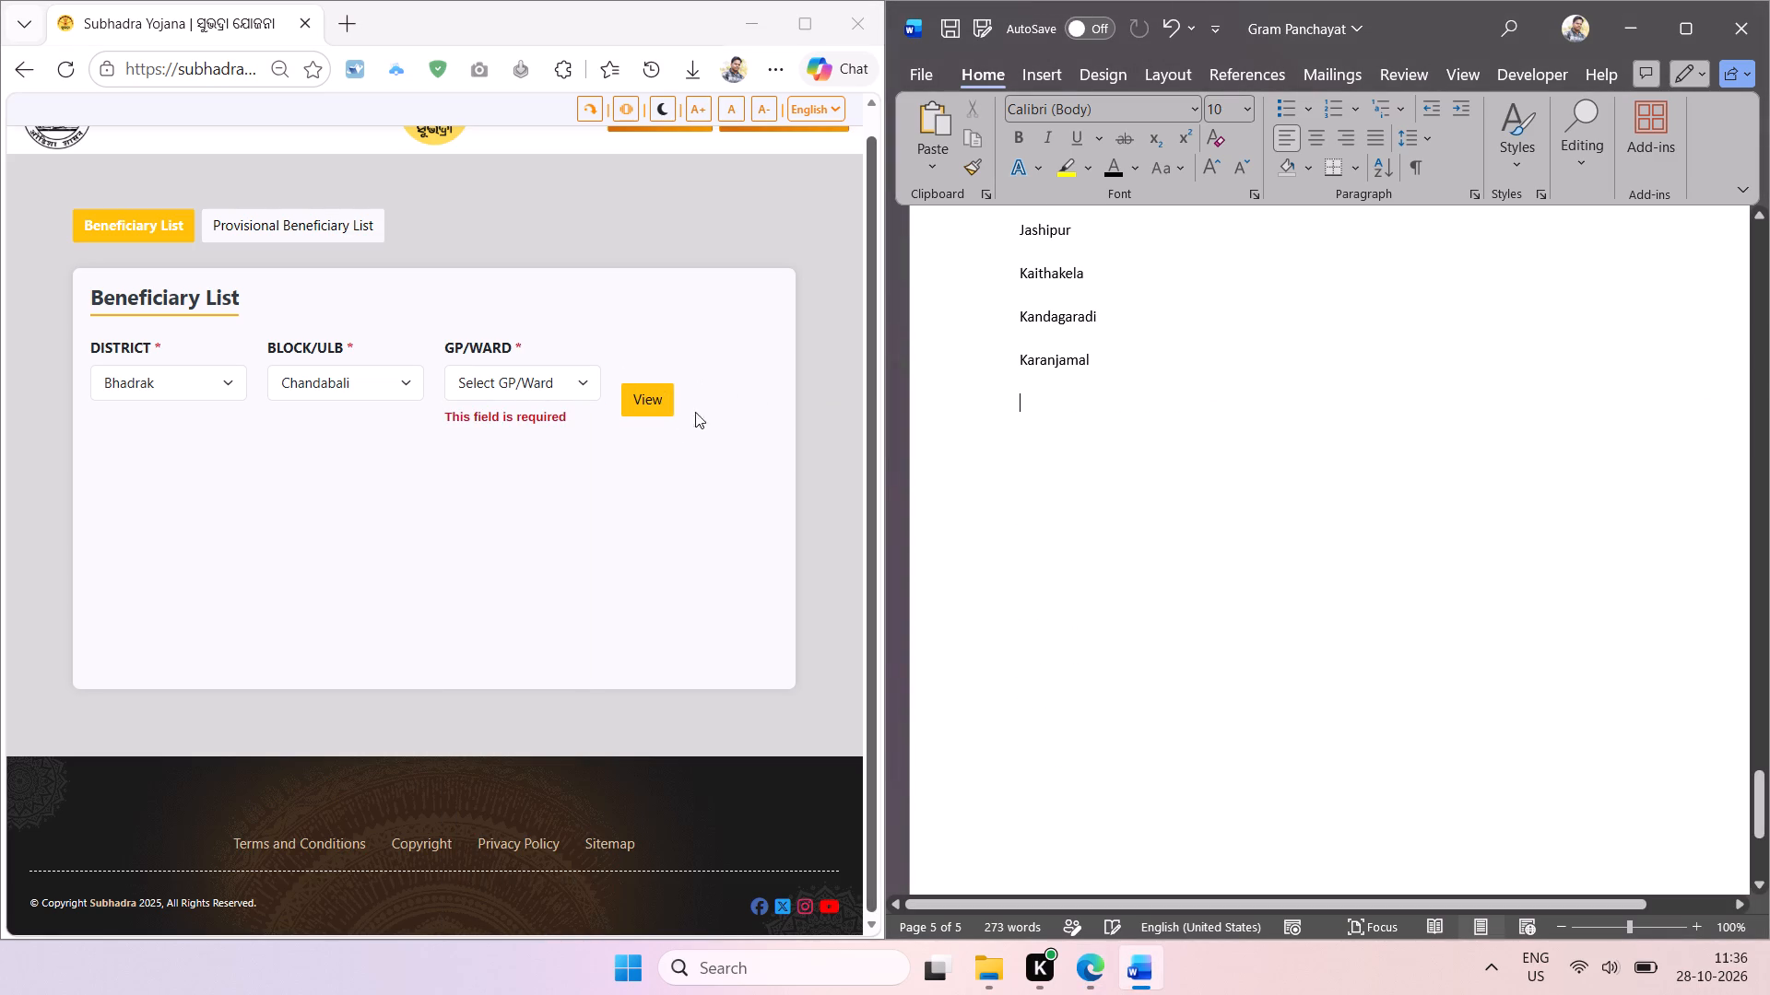
Extract Chandabali's remaining GP/Ward names from Karanjamal to Utukuda and paste them below the existing CHANDABALI list.
click(583, 382)
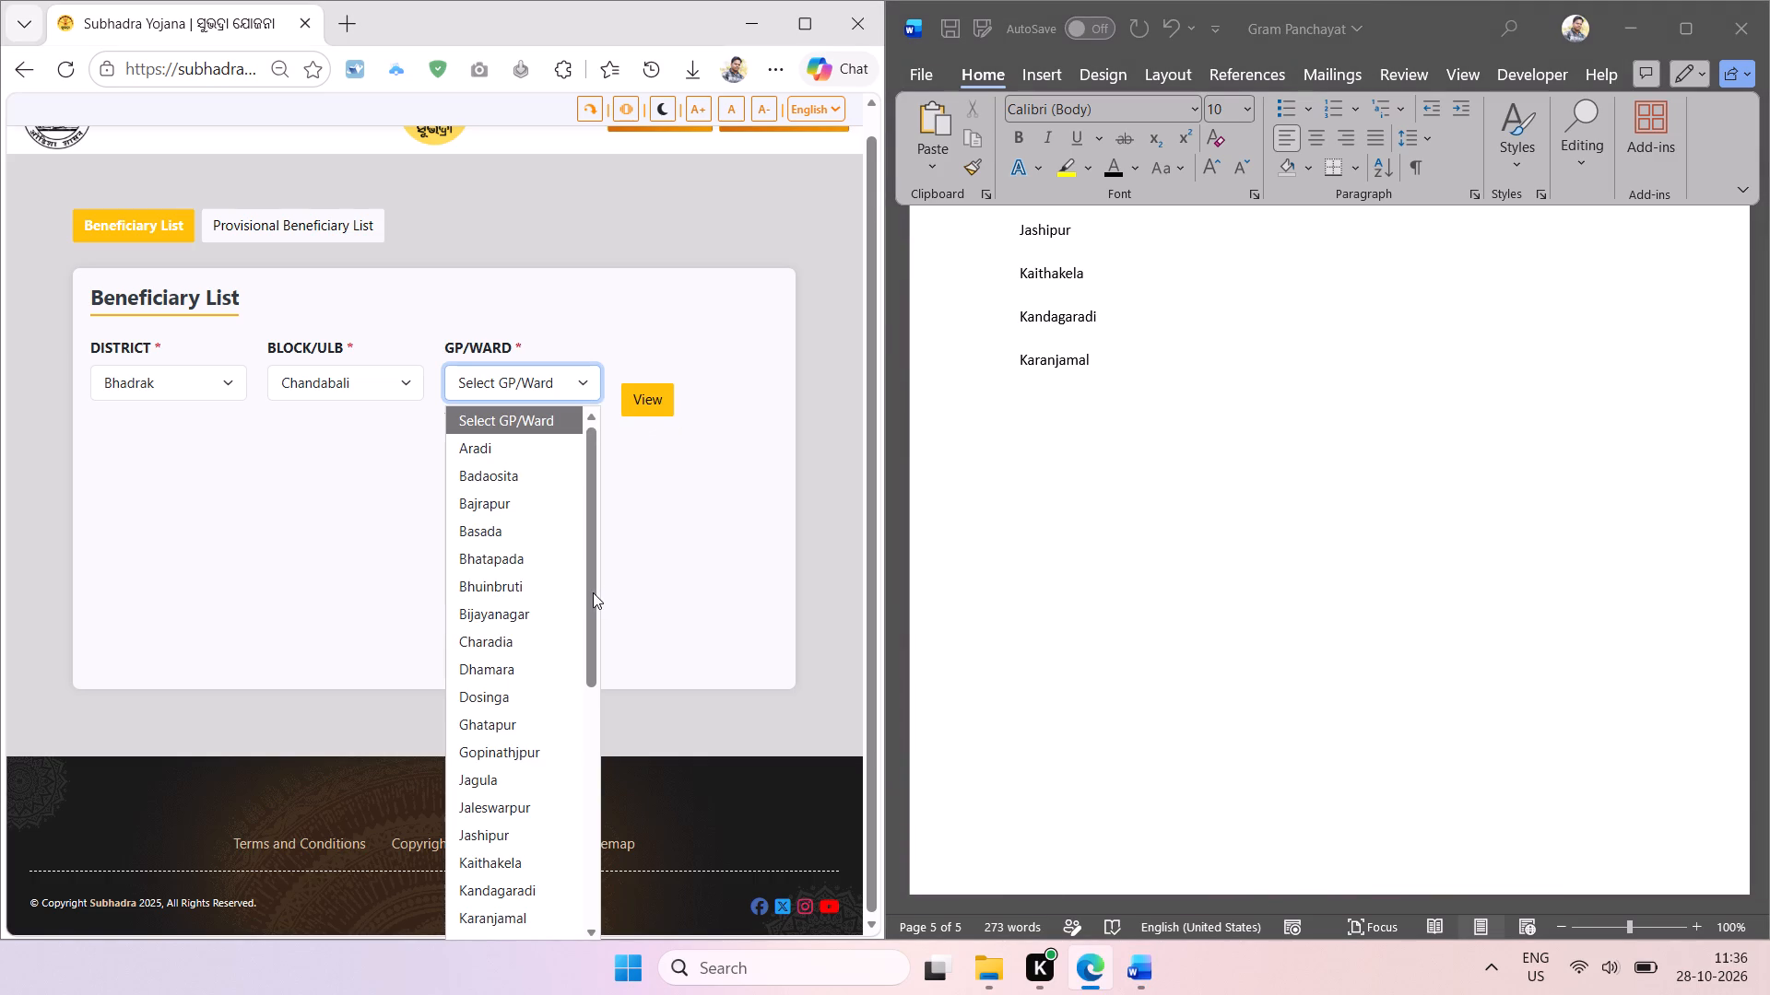
drag(593, 592, 629, 933)
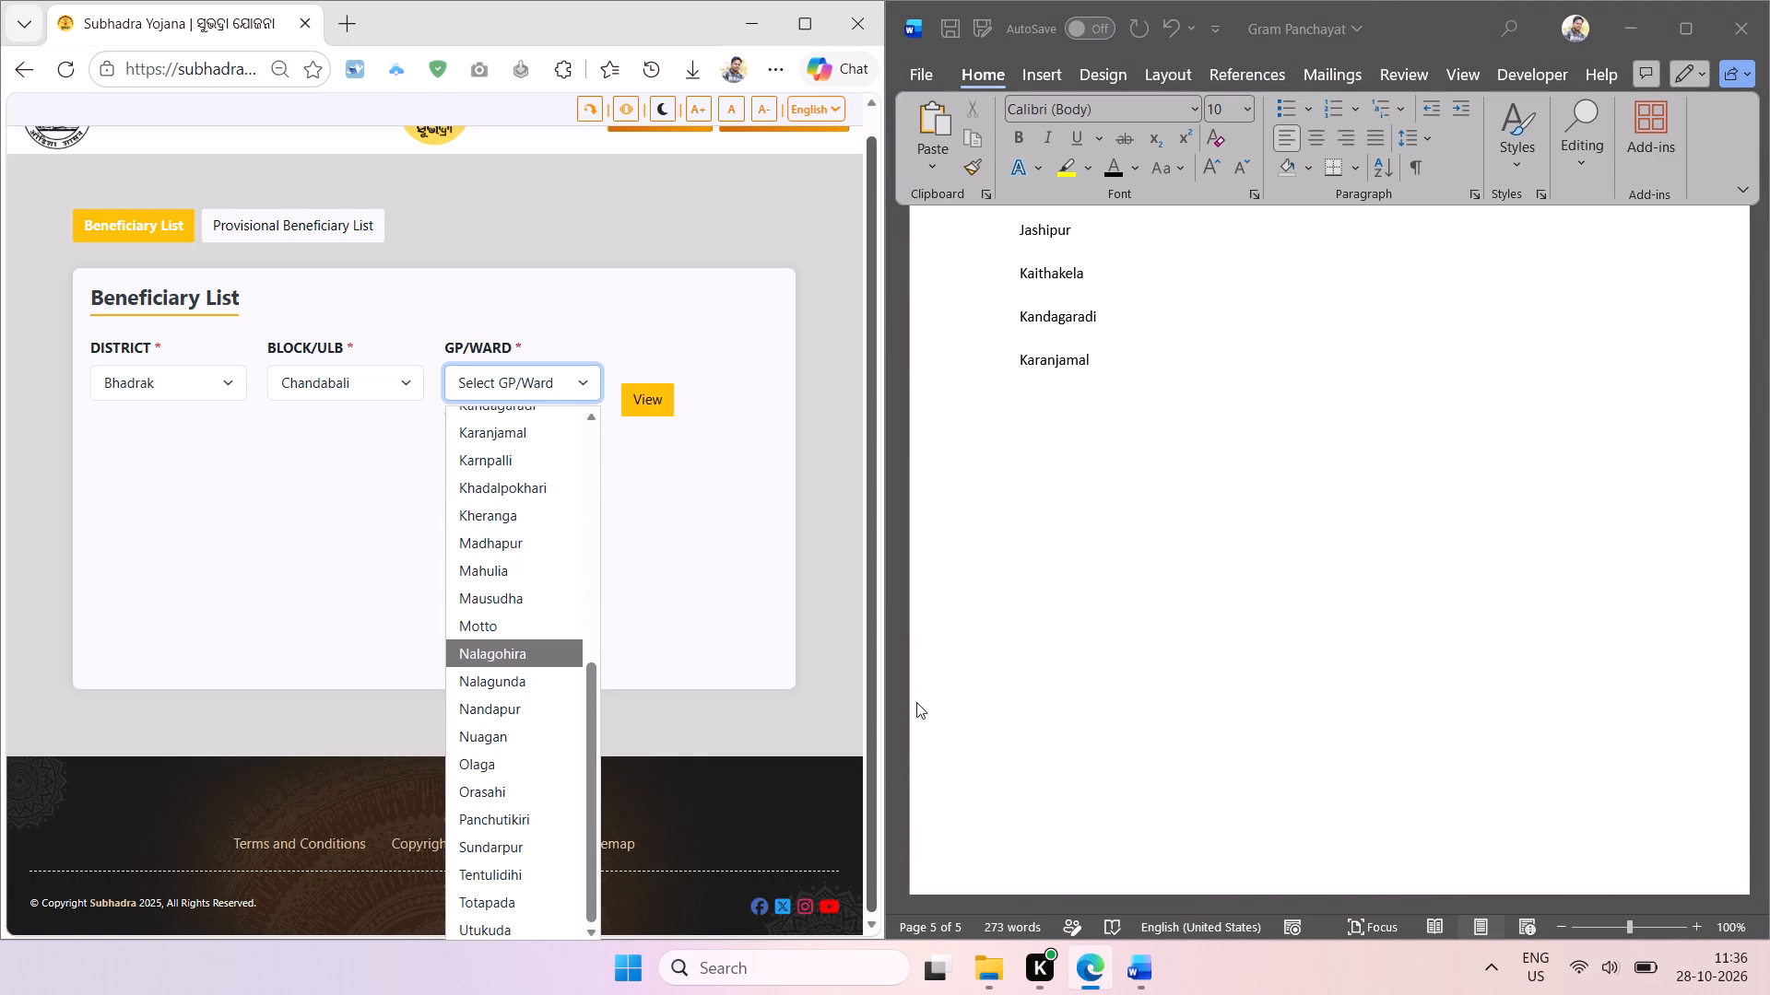
key(shift+super+t)
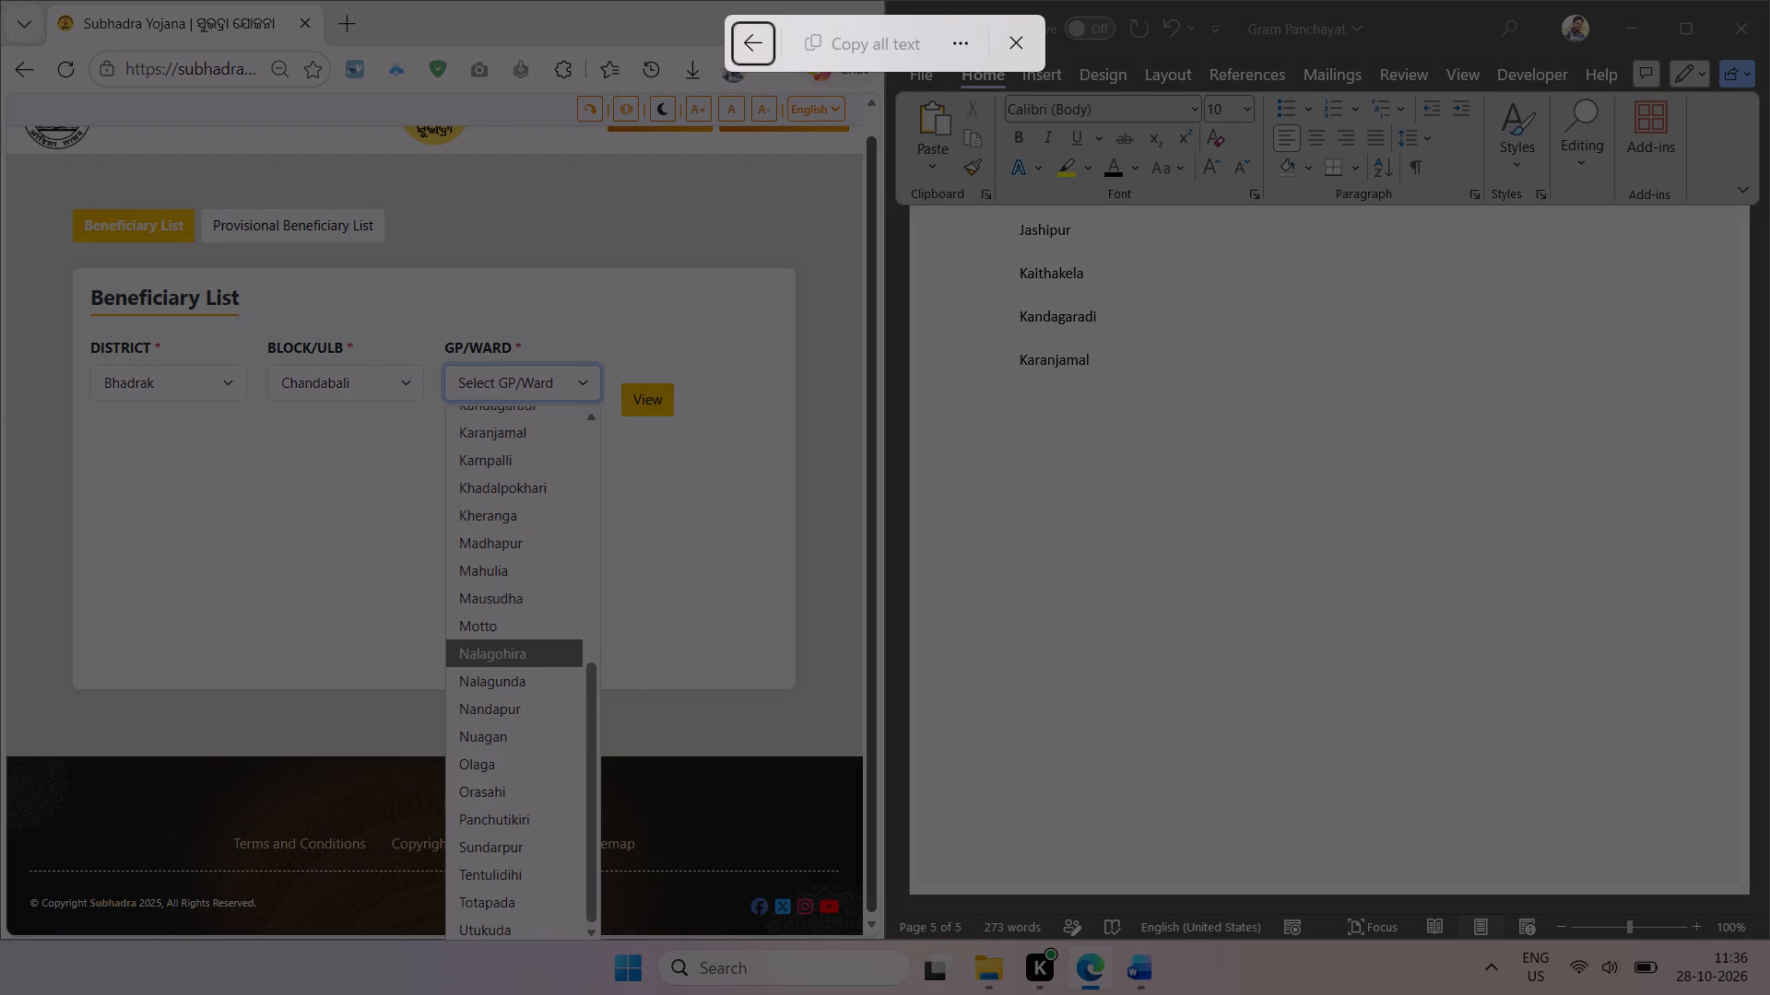
drag(448, 416, 612, 954)
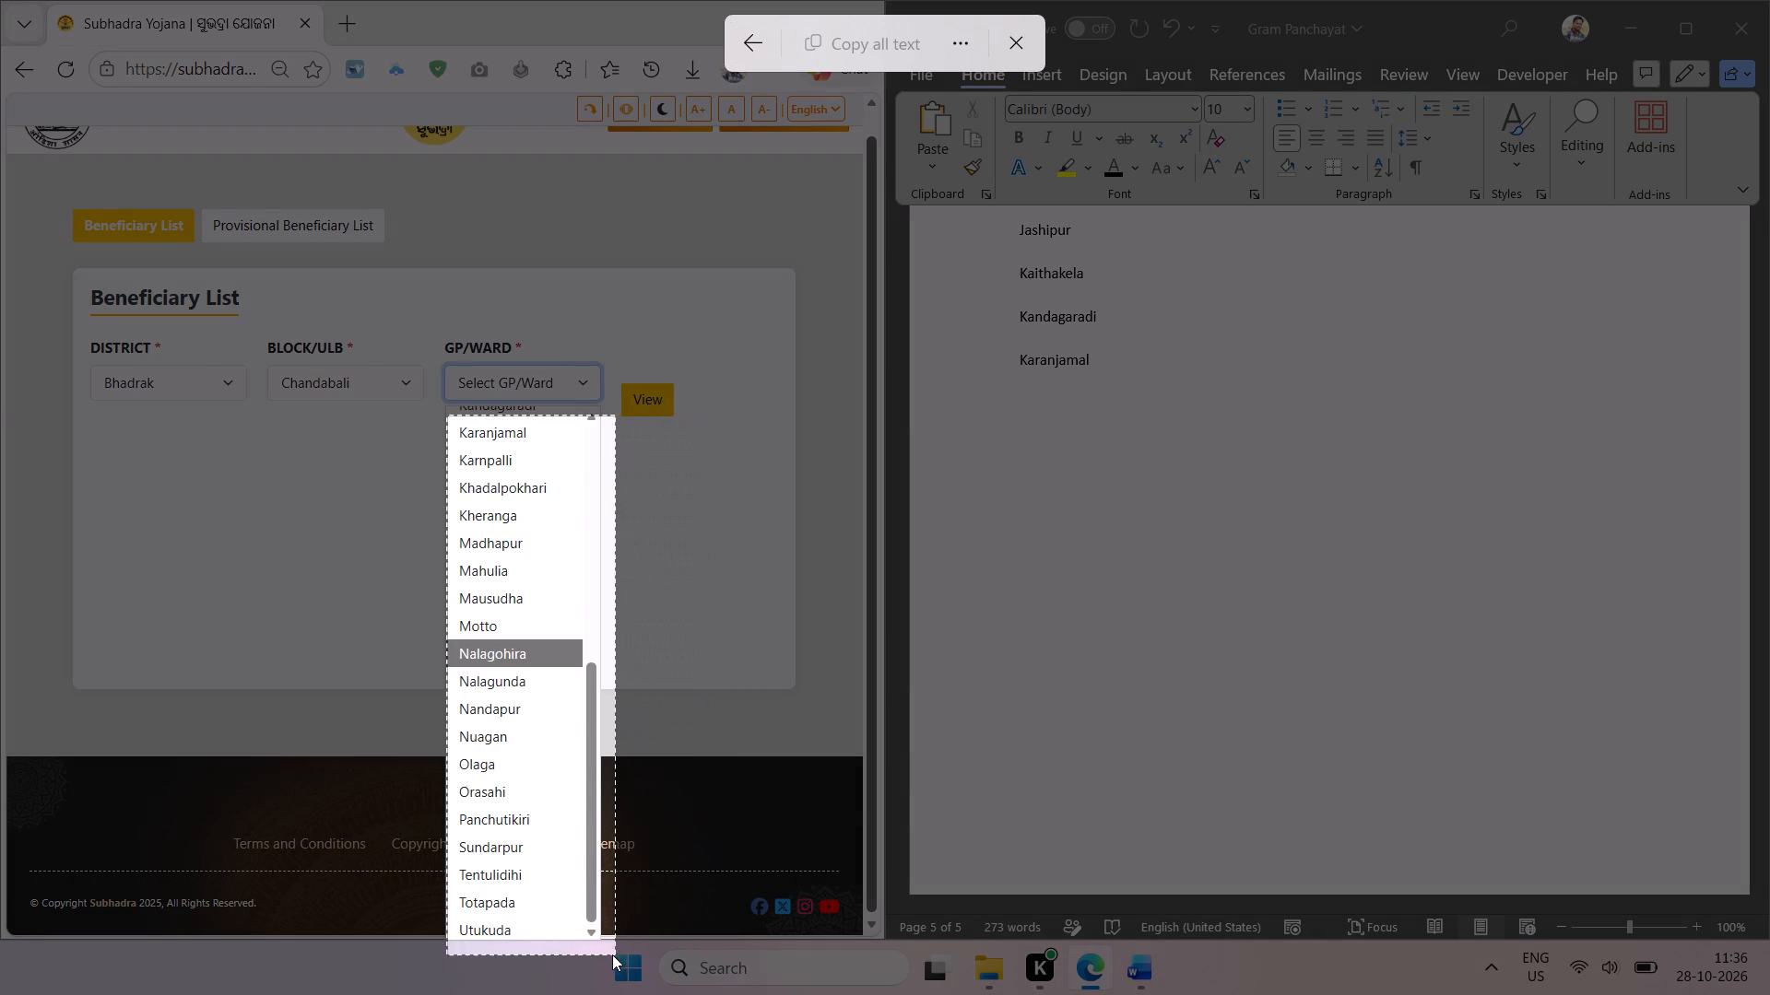
drag(612, 954, 585, 946)
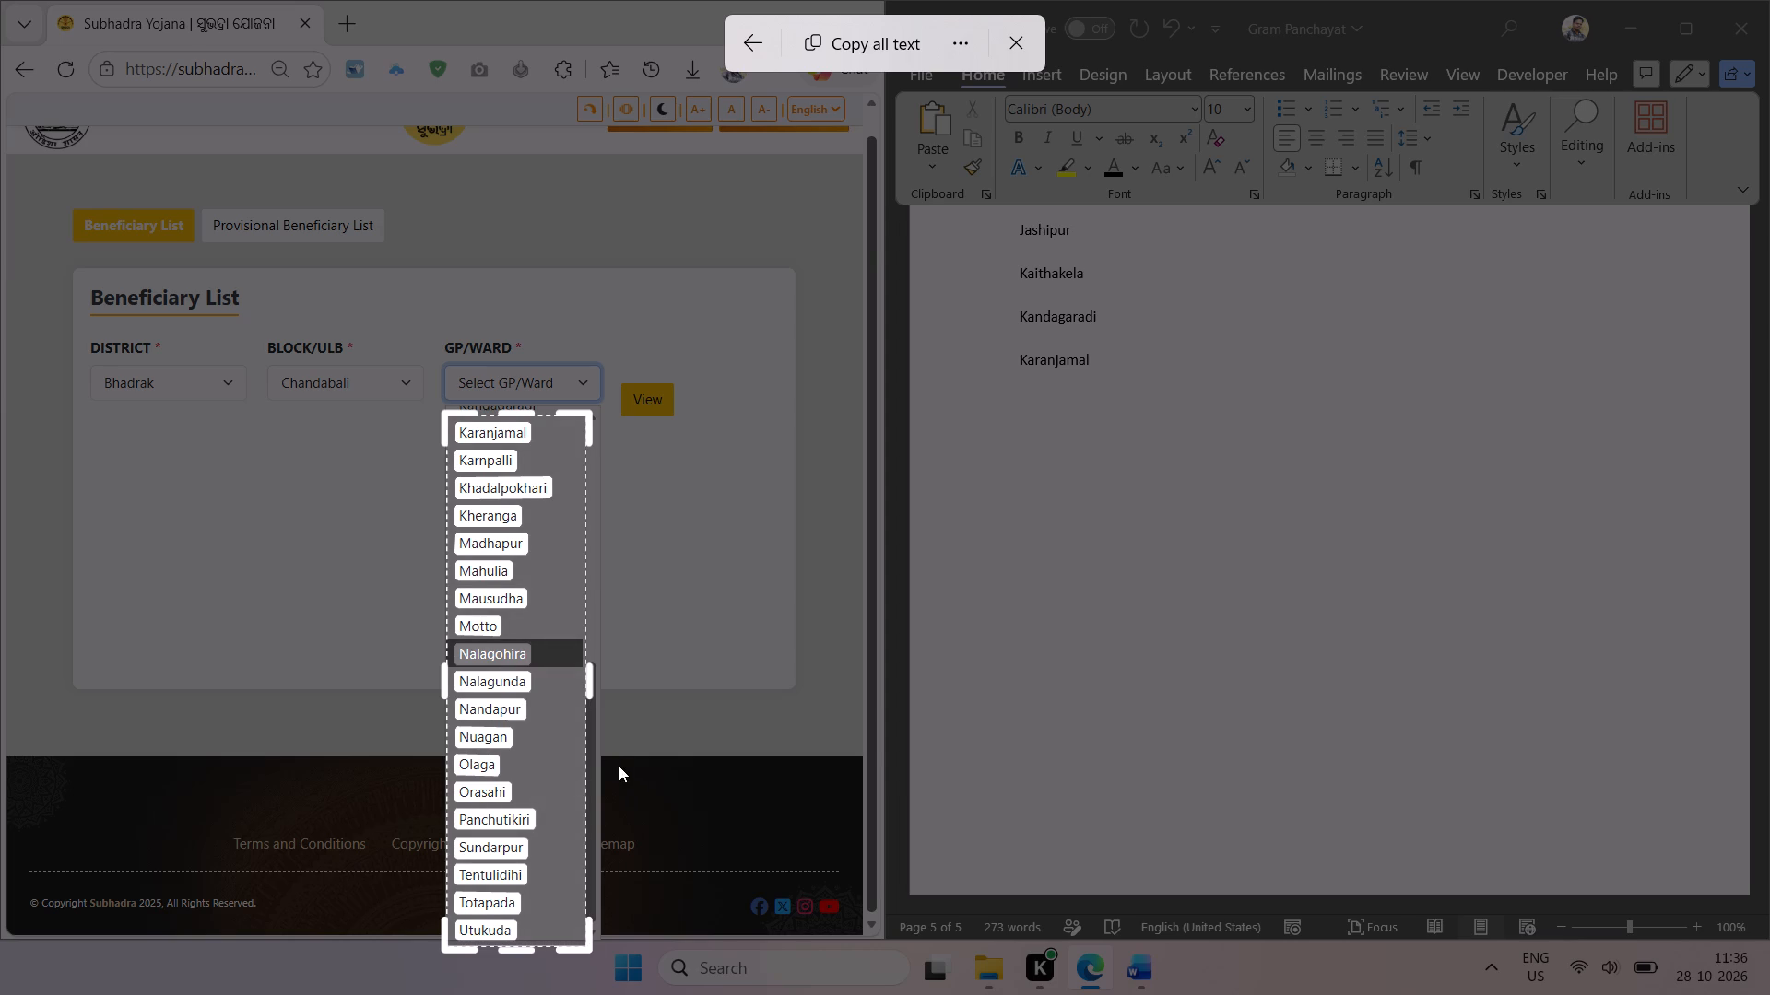
click(893, 46)
click(1055, 379)
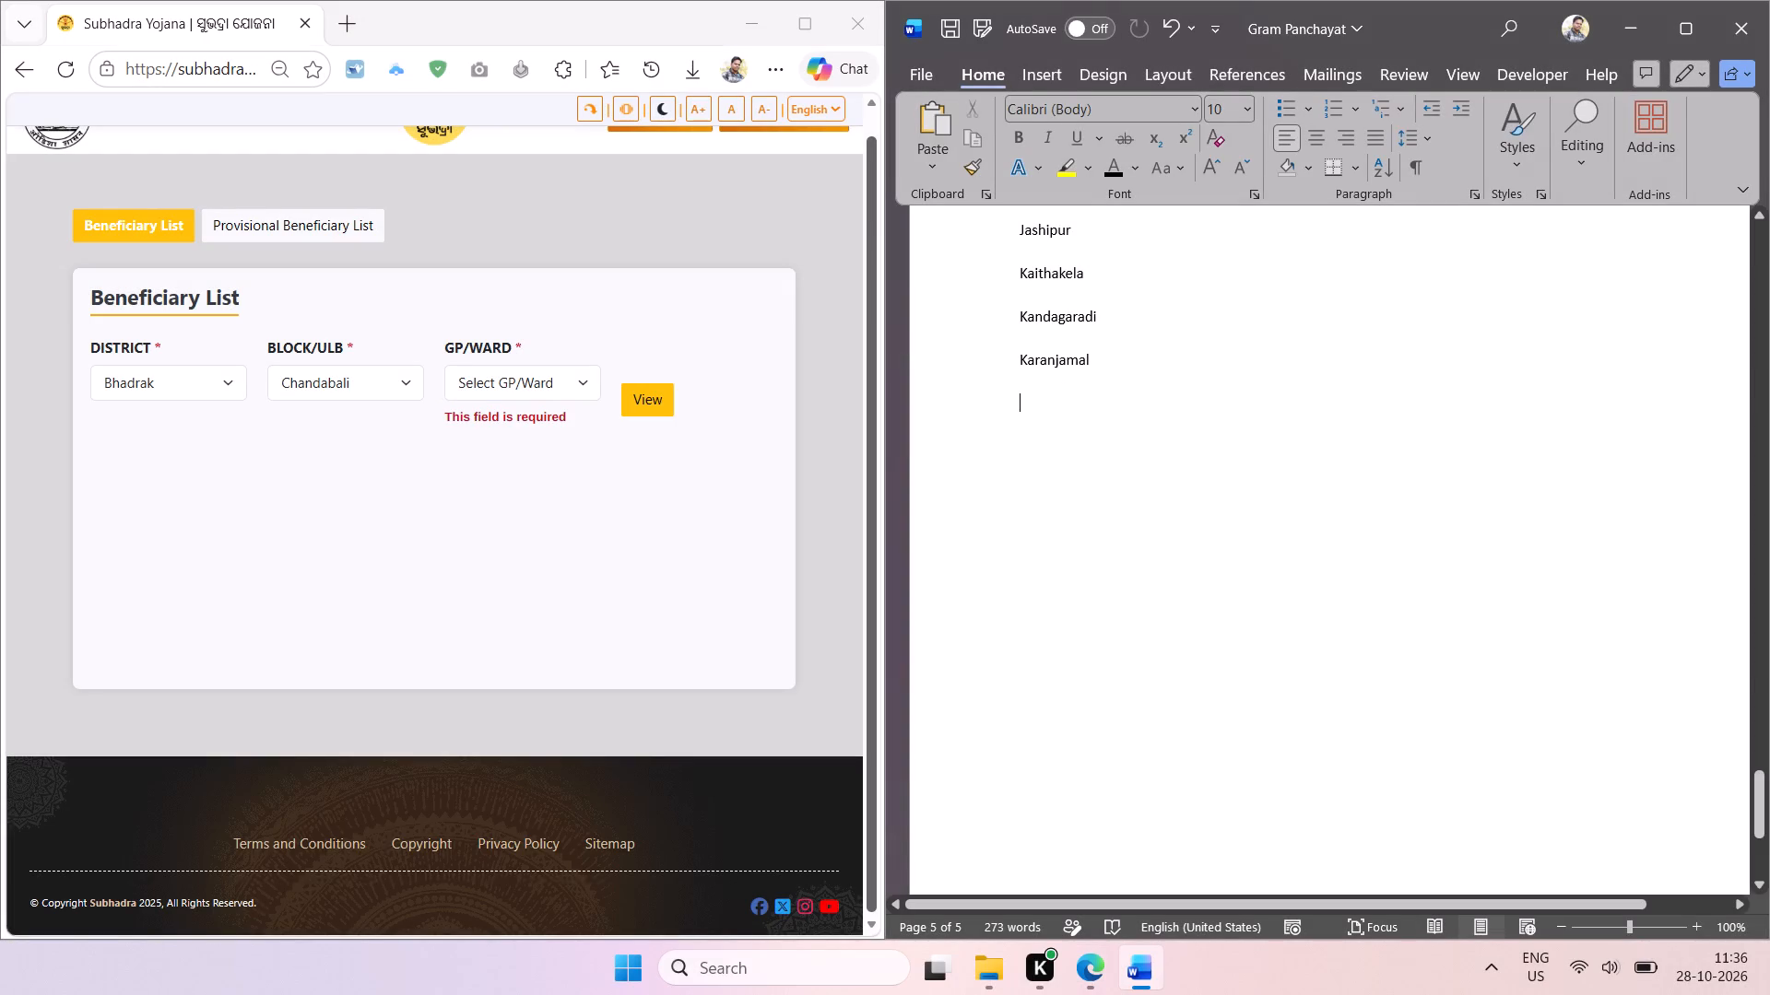
key(ctrl+v)
Delete the first of the two duplicate Karanjamal entries in the CHANDABALI list.
scroll(1115, 410, up, 1)
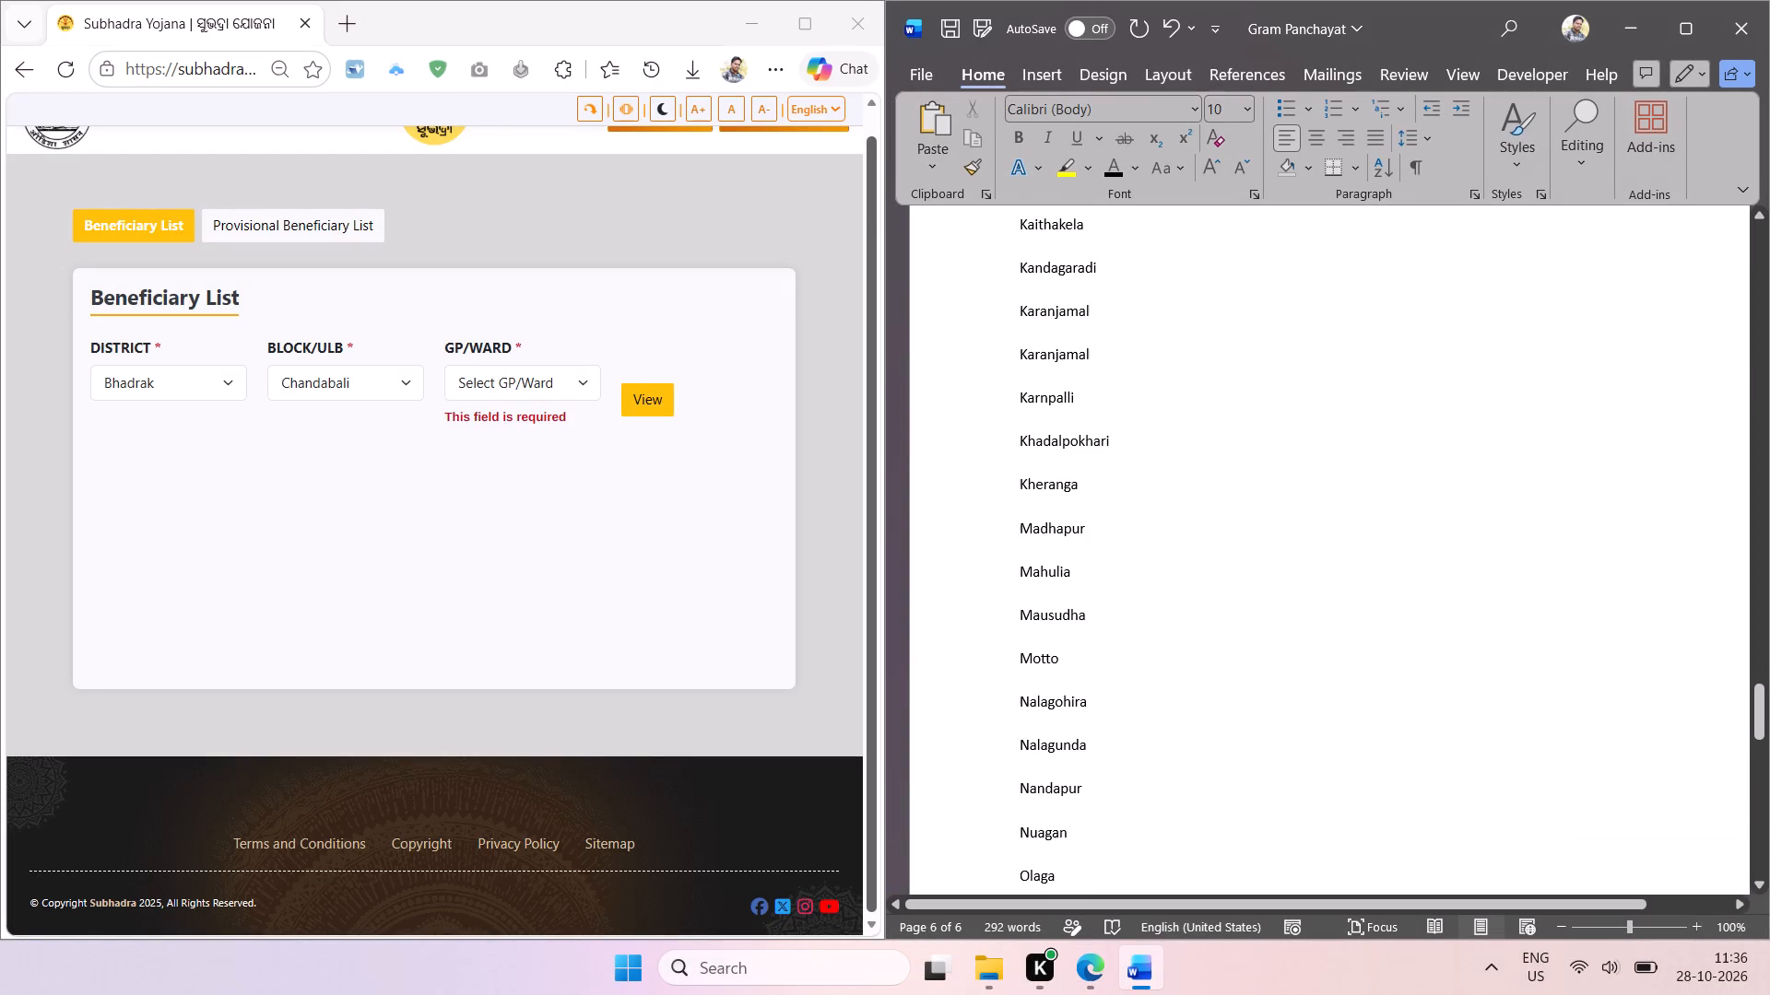
scroll(1115, 410, up, 1)
double_click(1066, 332)
key(BackSpace)
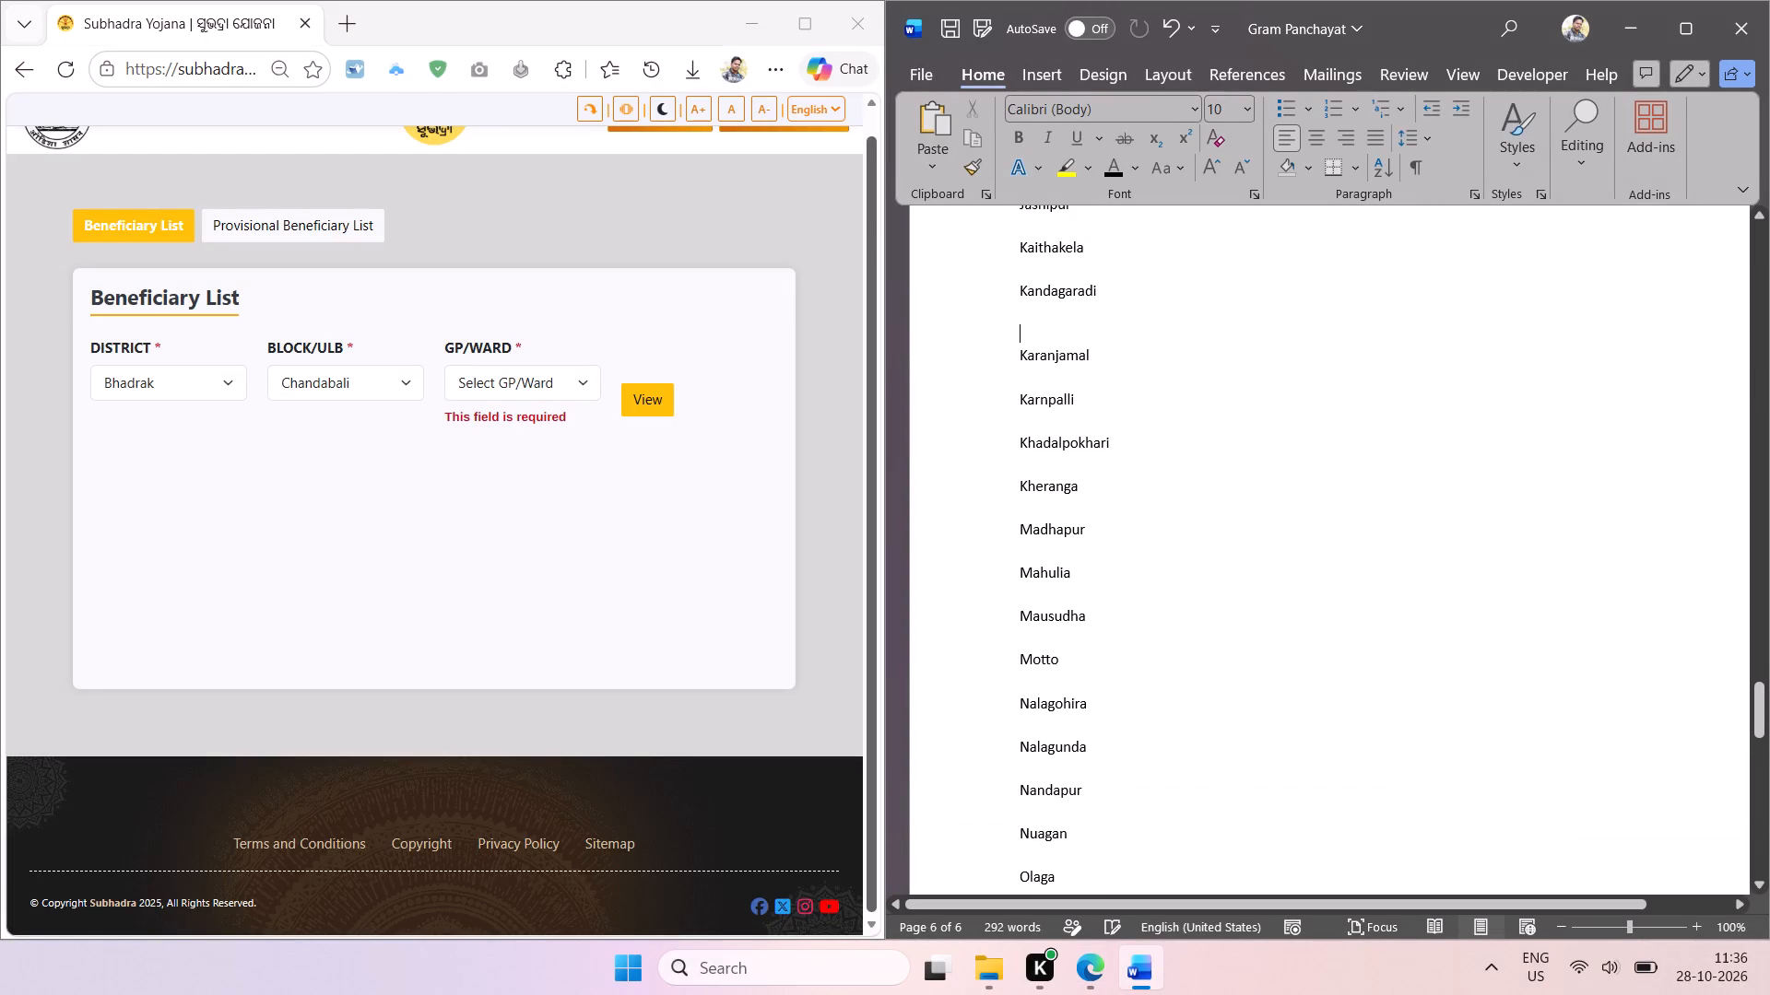
key(ctrl+z)
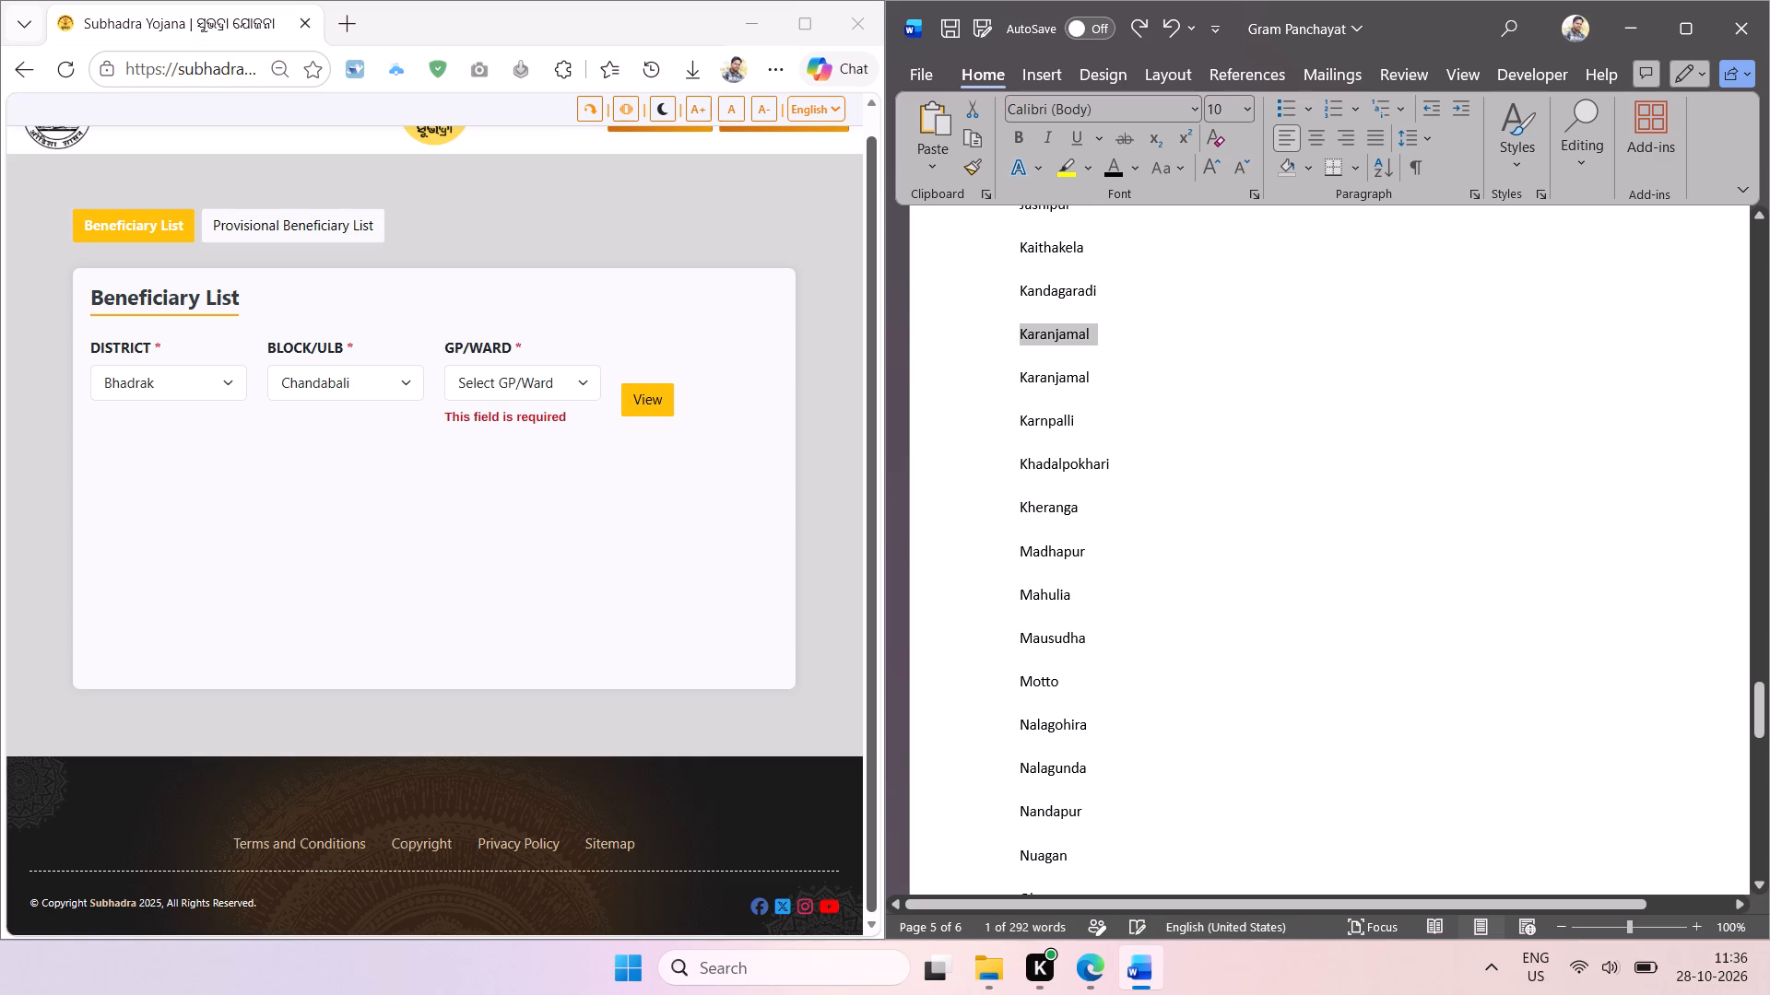
key(BackSpace)
Insert a page break before the CHANDABALI heading.
scroll(1134, 369, up, 8)
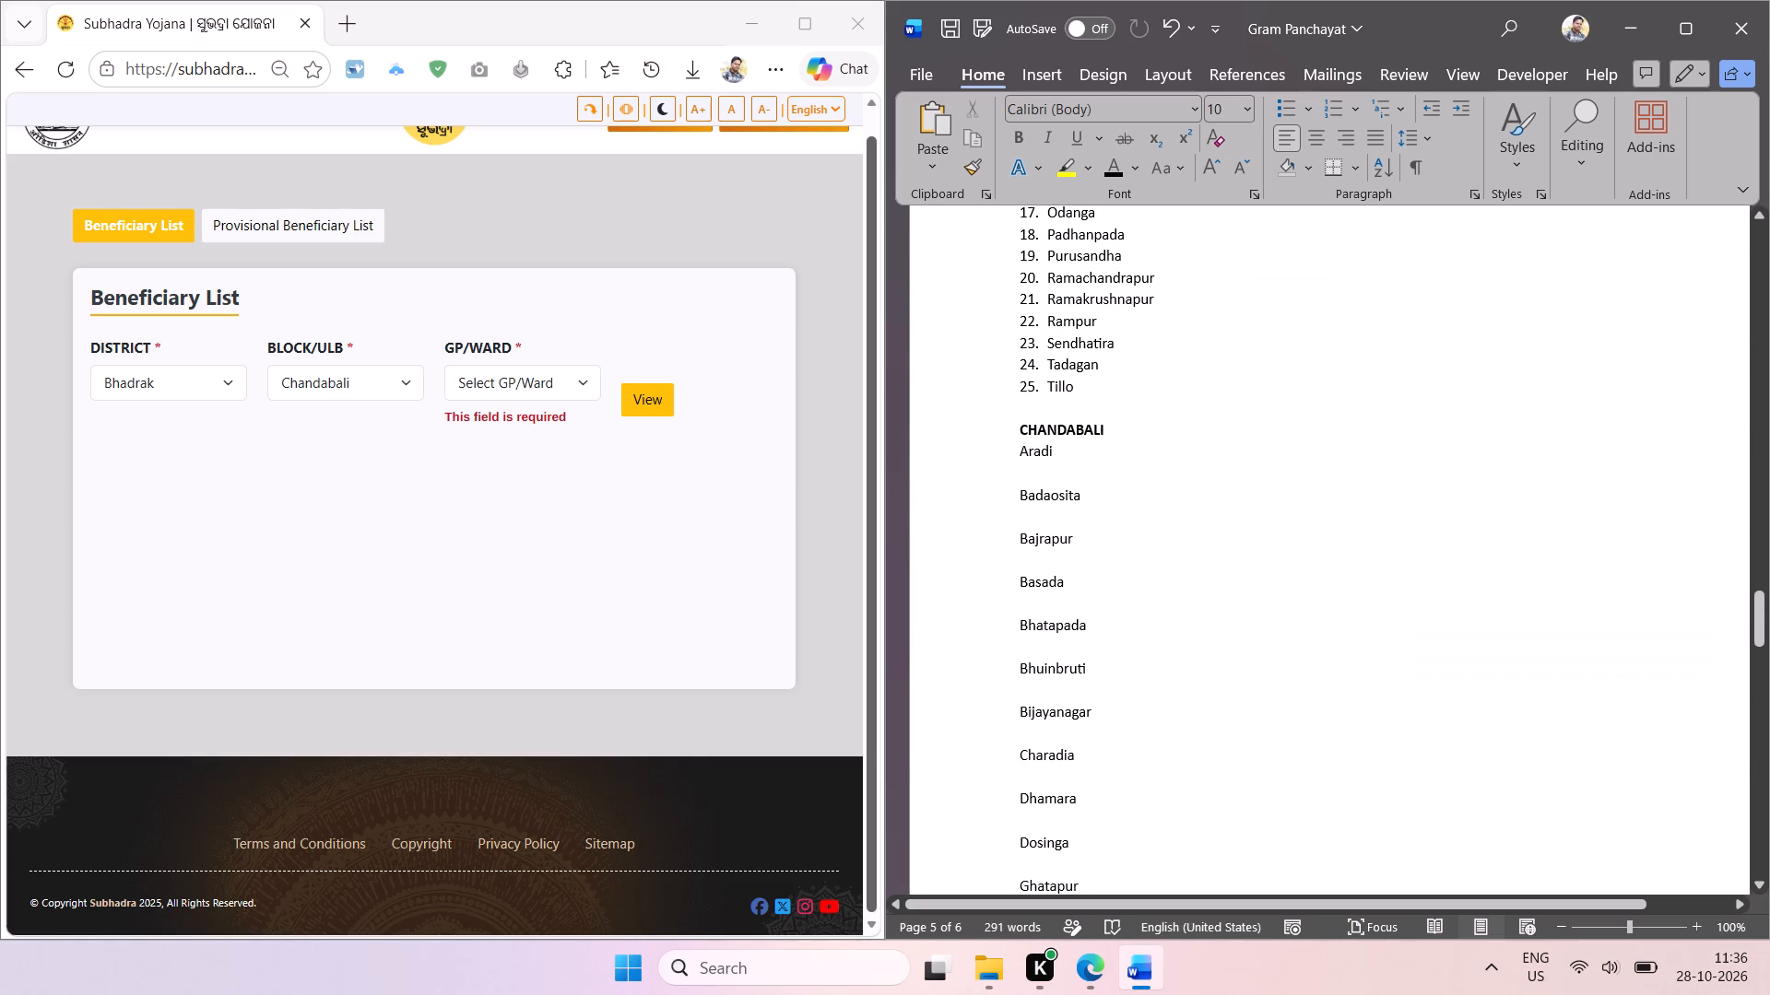
click(1021, 438)
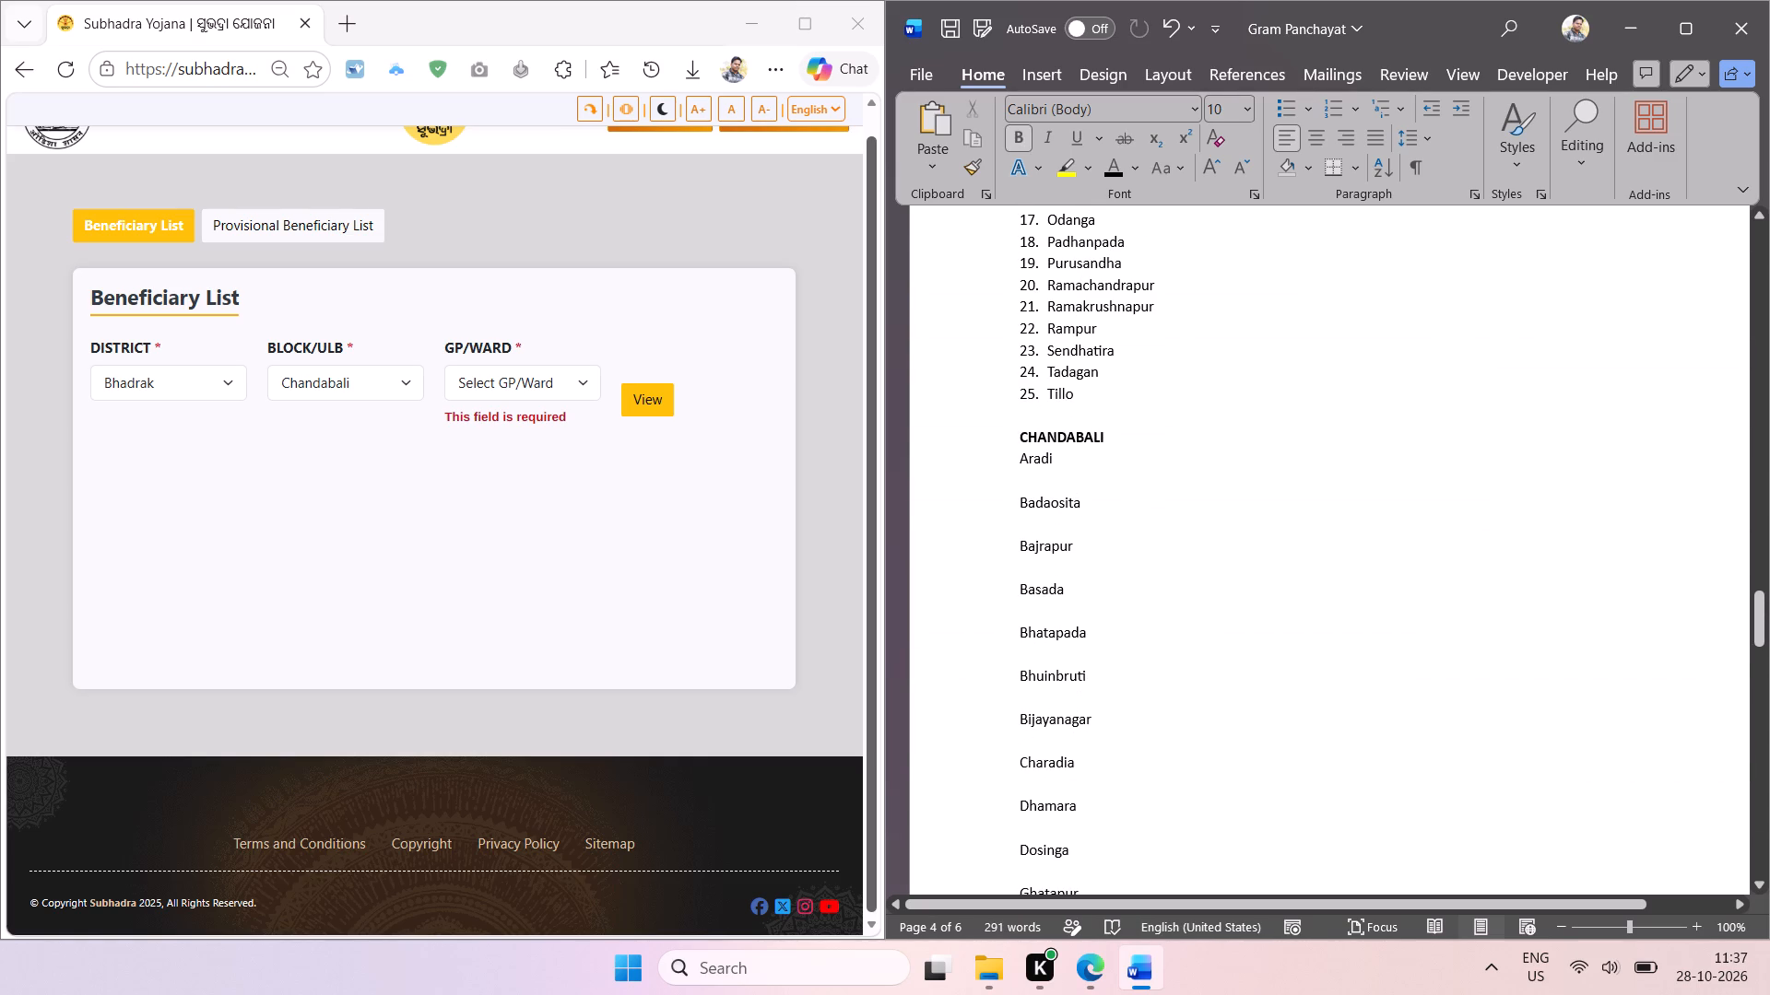
key(ctrl+Return)
Remove the blank lines between the names from Charadia to Jaleswarpur in the CHANDABALI list.
scroll(1230, 507, down, 4)
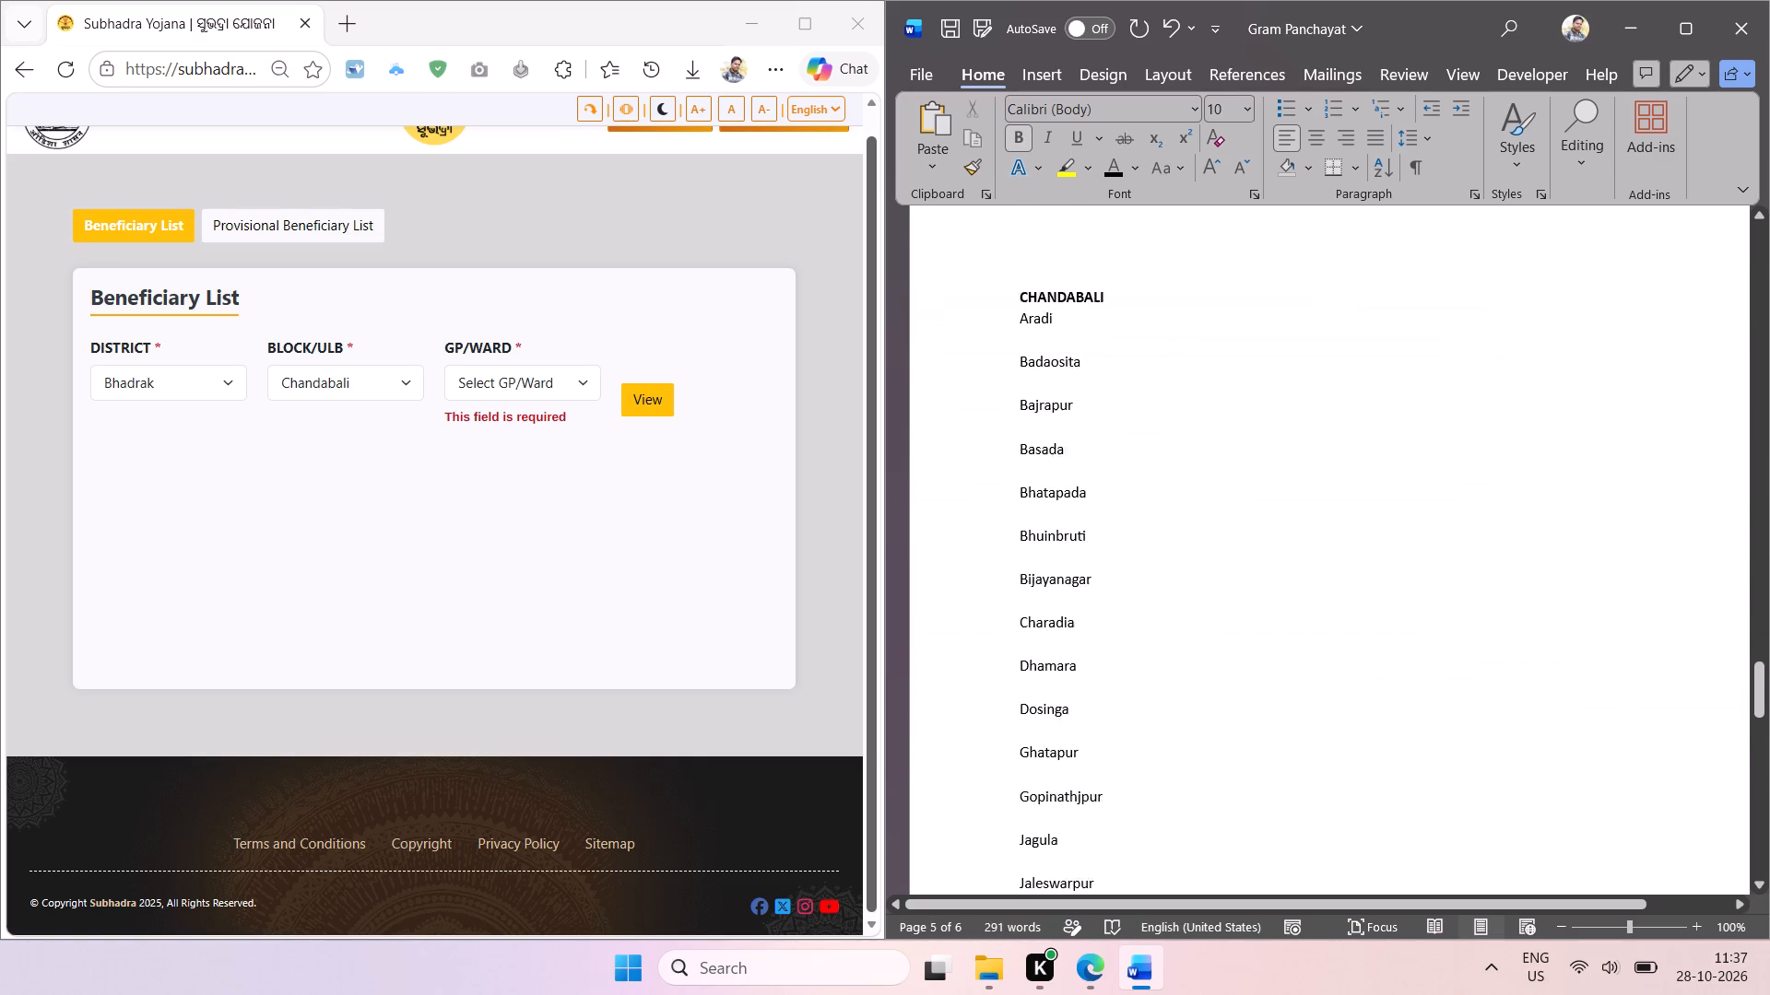
scroll(1233, 509, down, 1)
click(1069, 795)
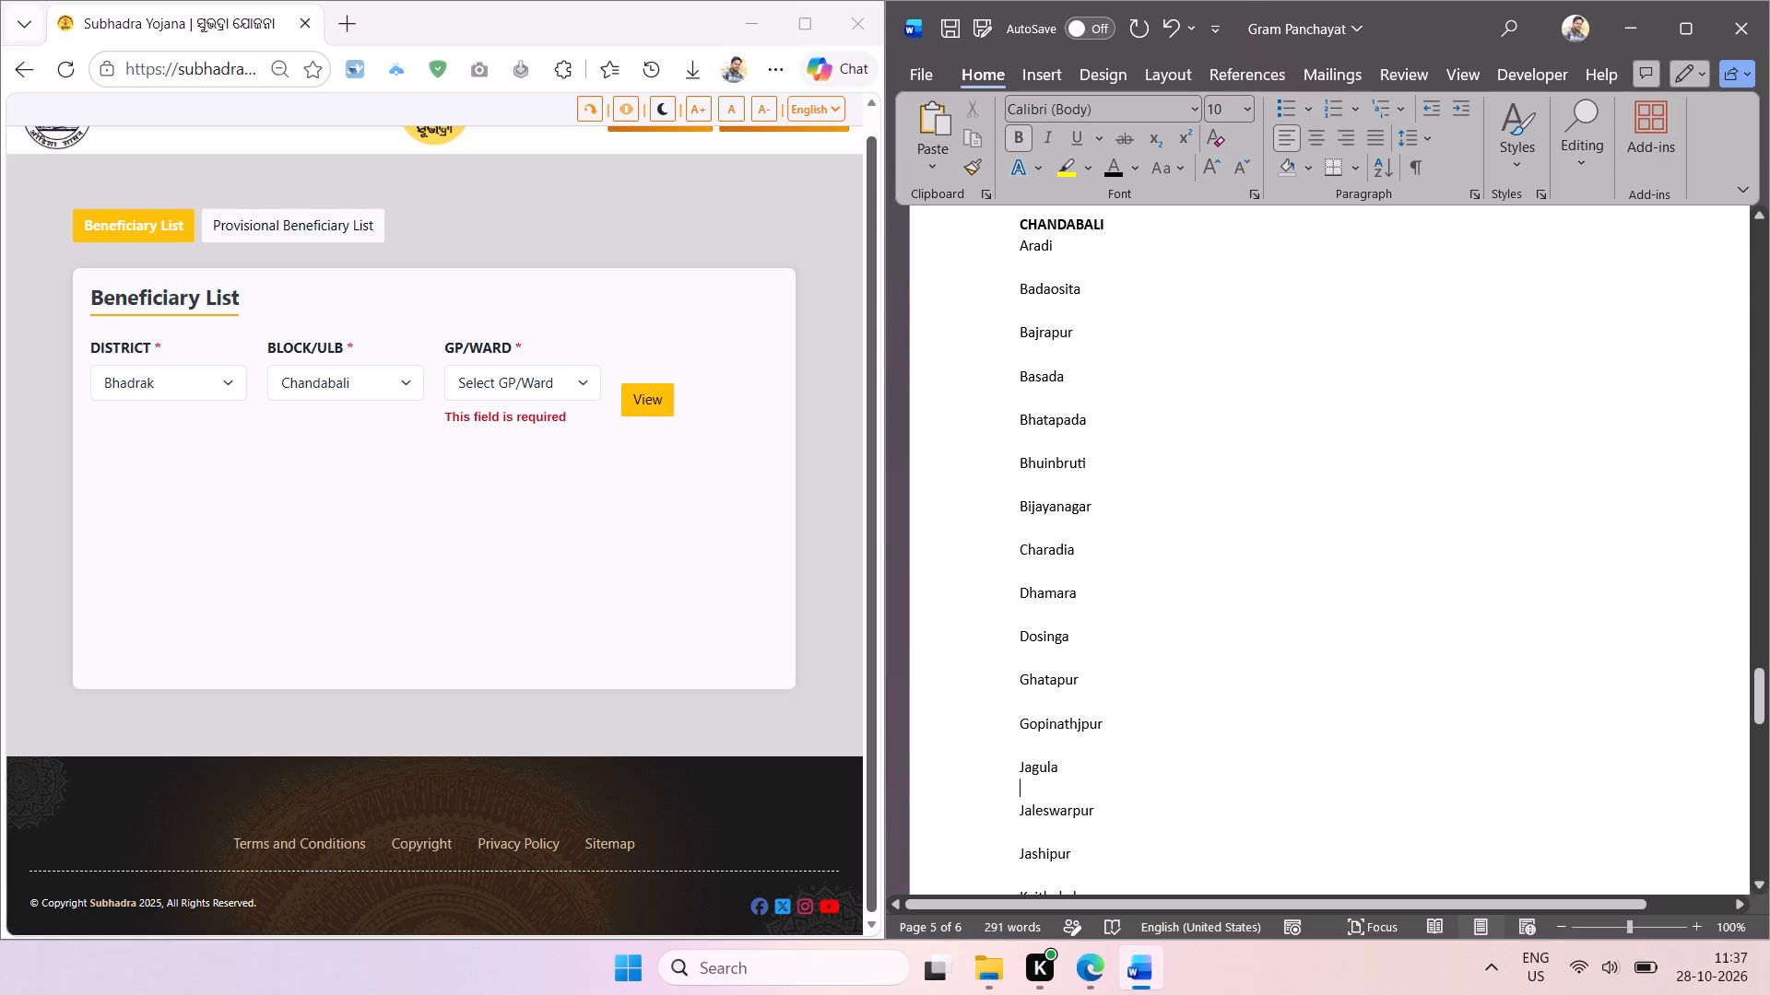
key(BackSpace)
click(1083, 755)
key(BackSpace)
click(1093, 702)
key(BackSpace)
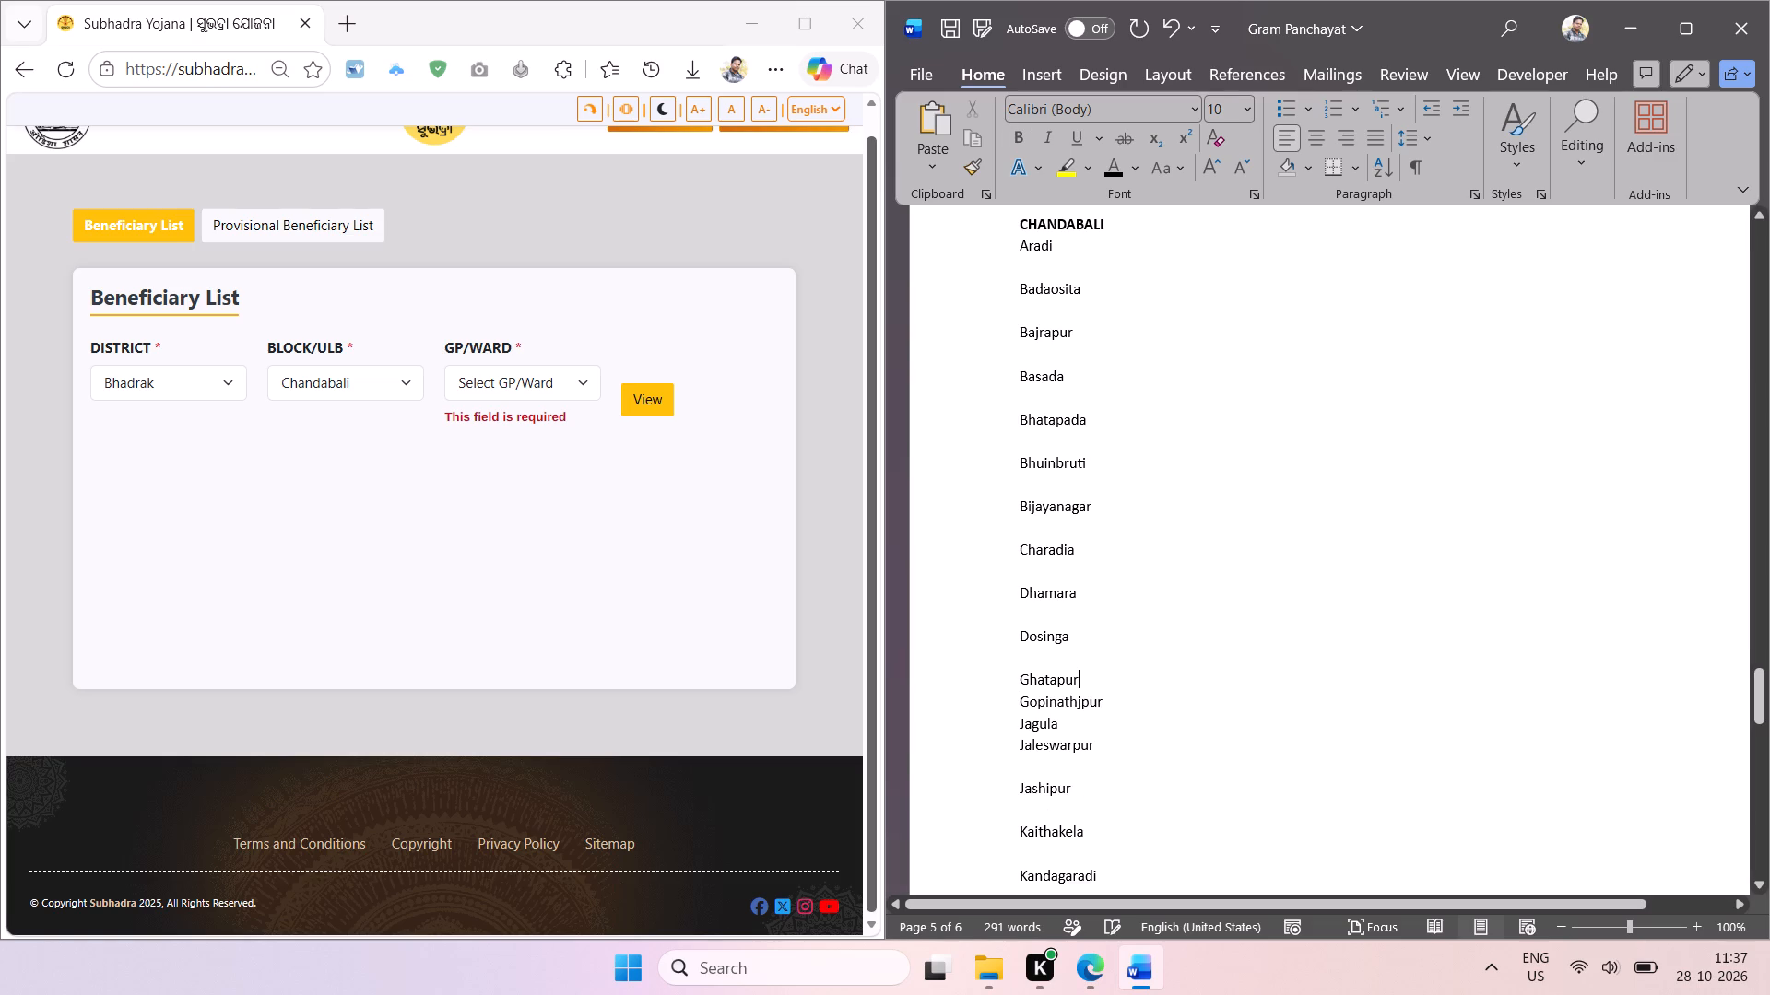
click(1085, 661)
key(BackSpace)
click(1082, 608)
key(BackSpace)
click(1080, 580)
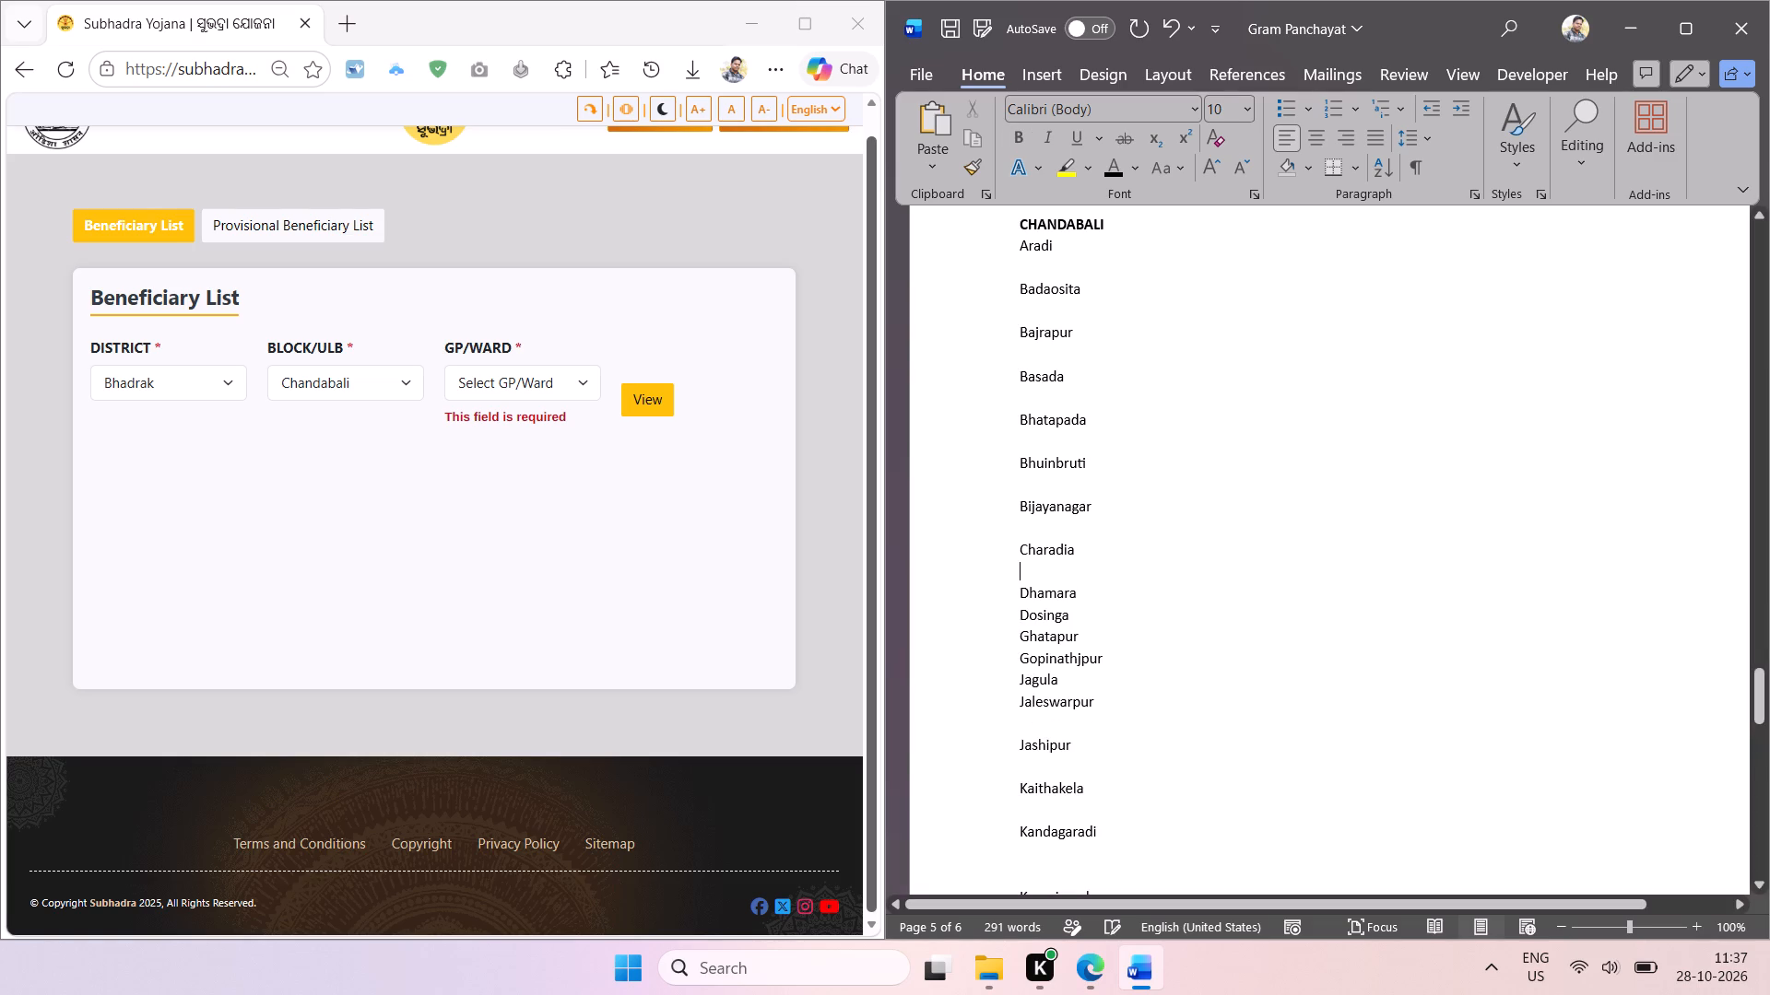
key(BackSpace)
Remove the blank lines between the names from Aradi to Charadia under the CHANDABALI heading.
click(1082, 535)
key(BackSpace)
click(1076, 485)
key(BackSpace)
click(1078, 436)
key(BackSpace)
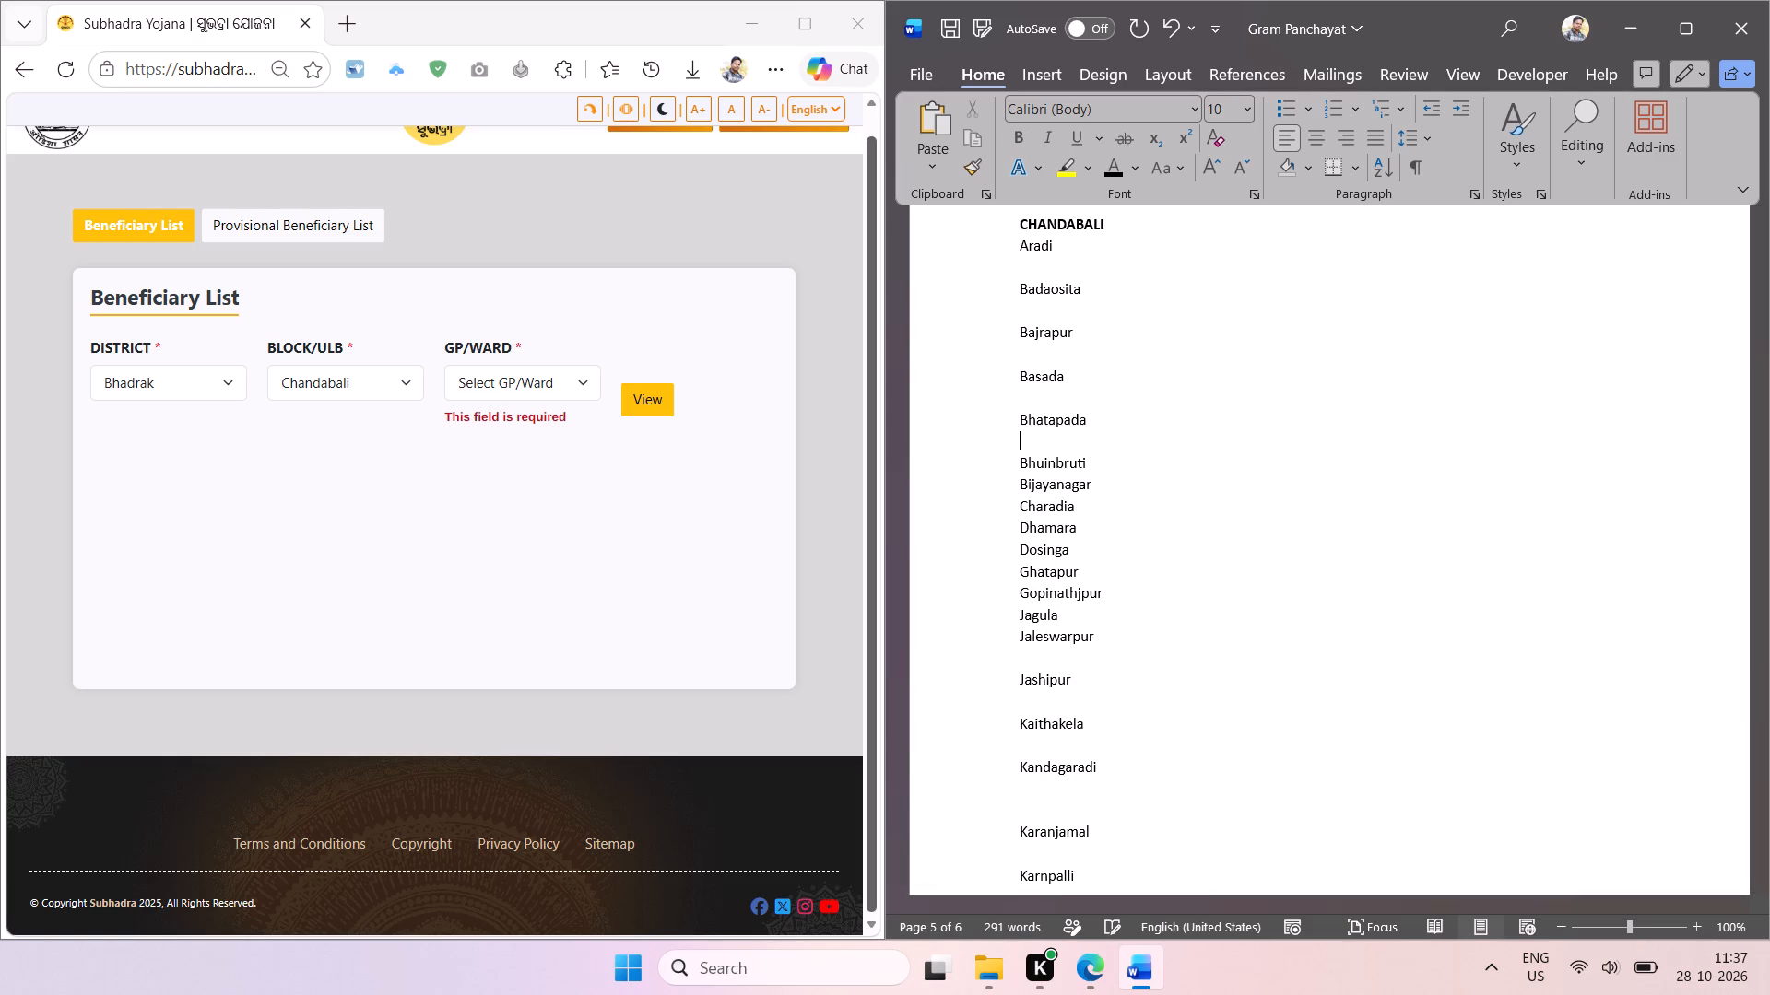
click(1070, 393)
key(BackSpace)
click(1048, 347)
key(BackSpace)
click(1063, 306)
key(BackSpace)
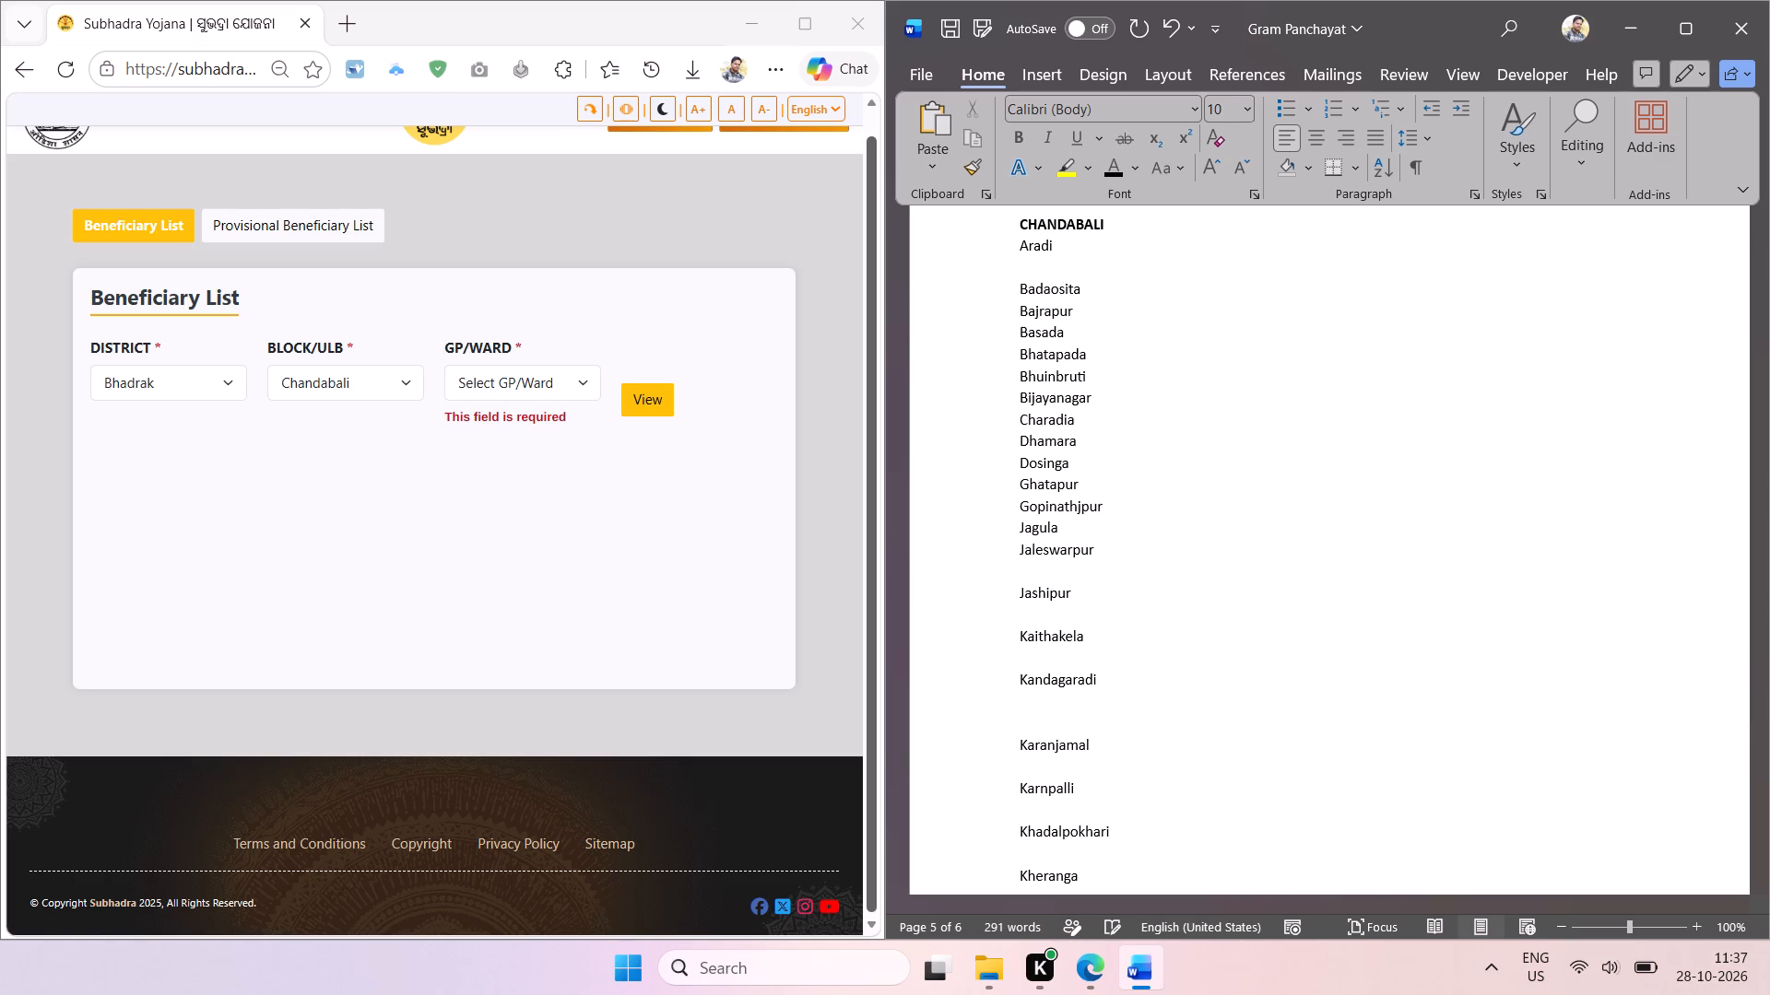
click(1063, 255)
click(1063, 266)
key(BackSpace)
Remove the blank lines between the names from Jaleswarpur to Kheranga in the CHANDABALI list.
click(1088, 836)
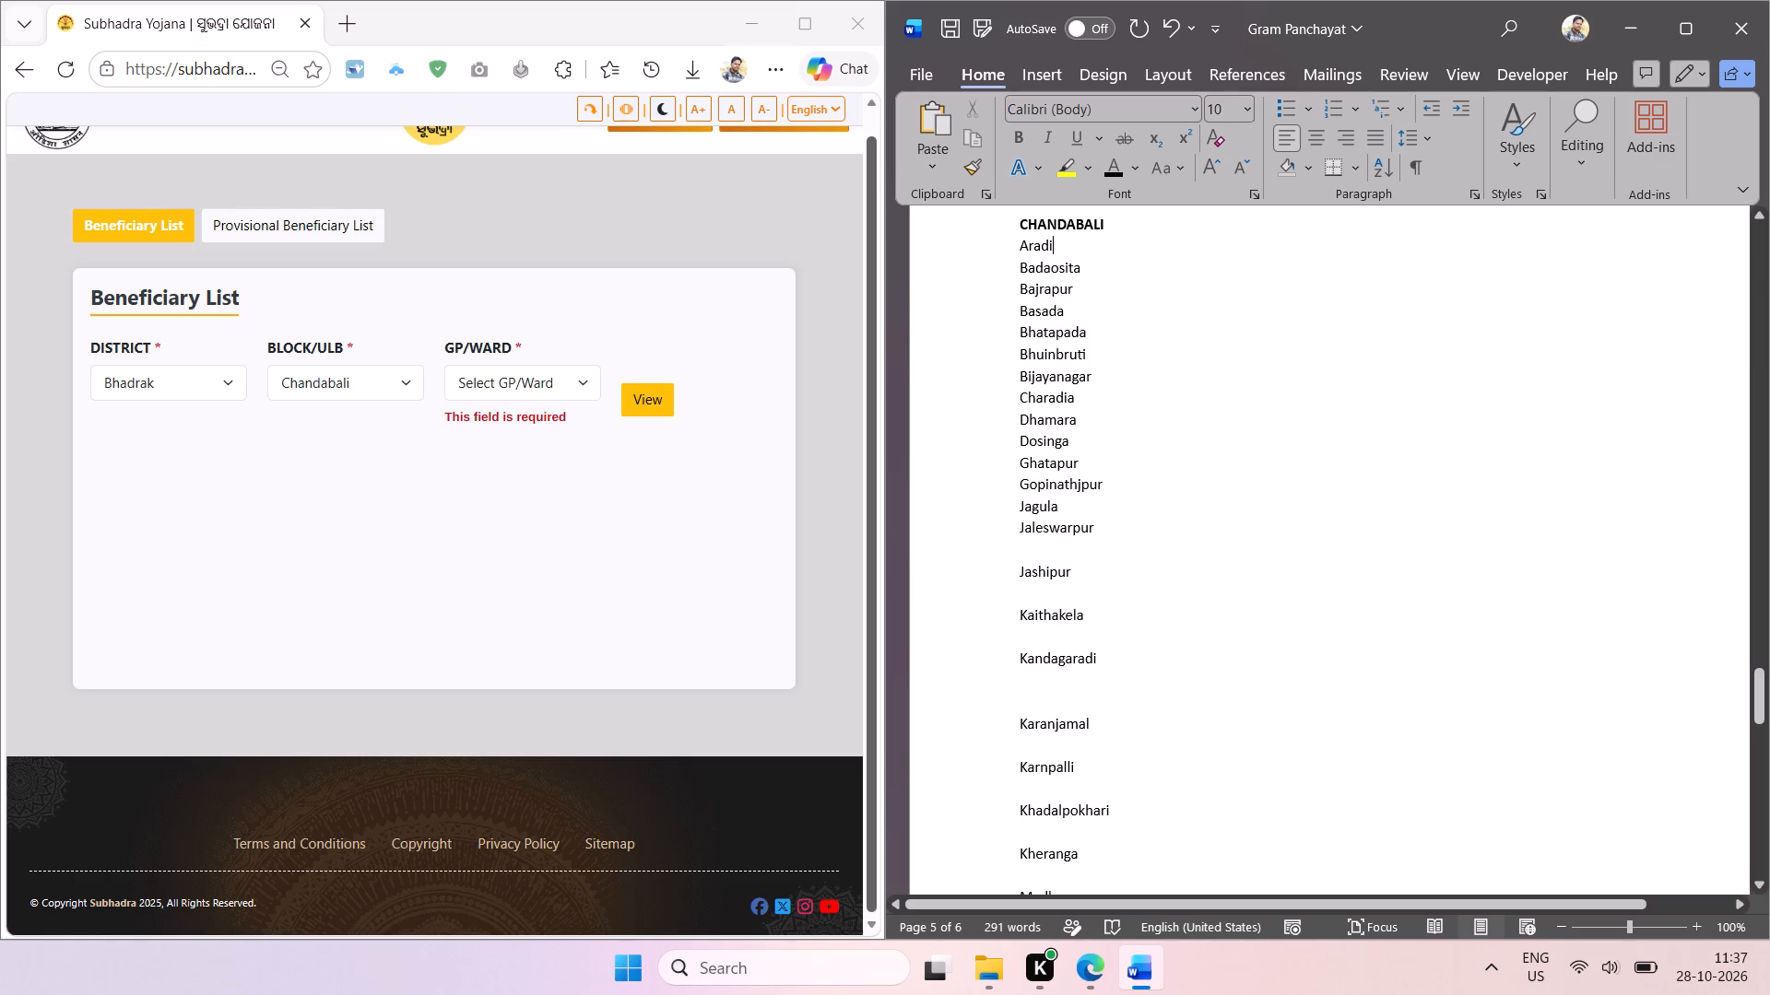
key(BackSpace)
click(1087, 792)
key(BackSpace)
click(1083, 744)
key(BackSpace)
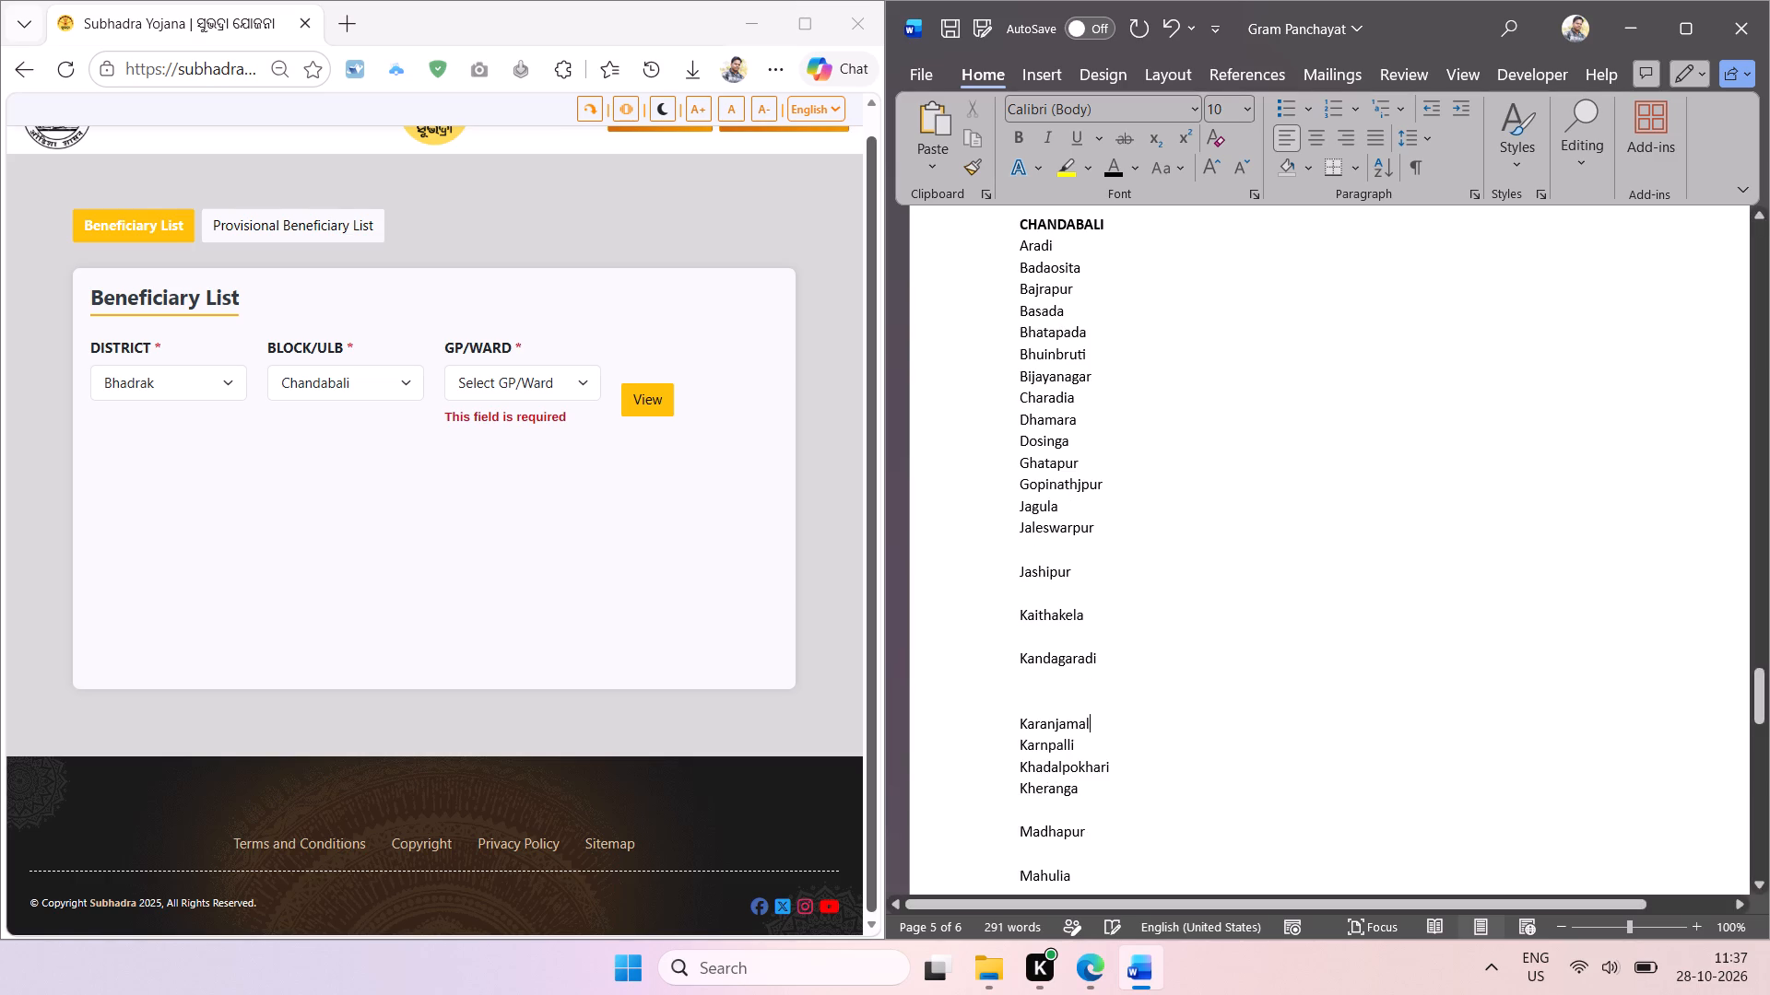
click(1081, 699)
key(BackSpace)
key(BackSpace)
click(1080, 647)
key(BackSpace)
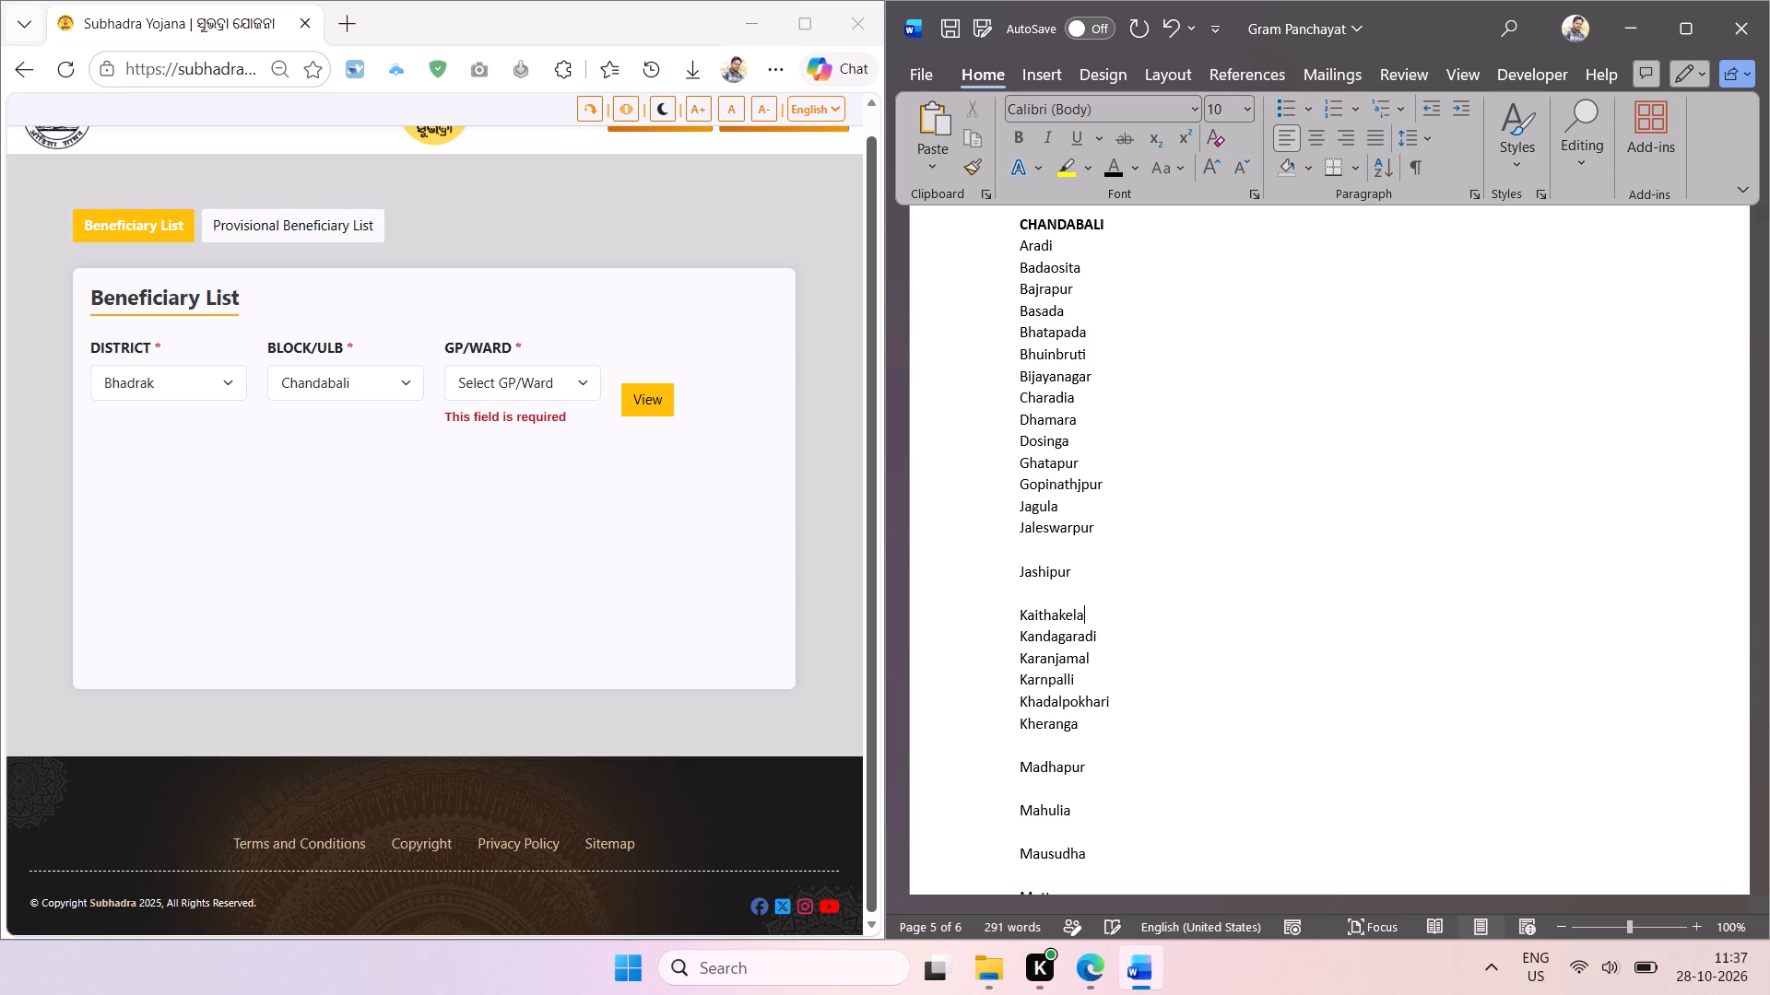
click(1070, 599)
key(BackSpace)
click(1065, 552)
key(BackSpace)
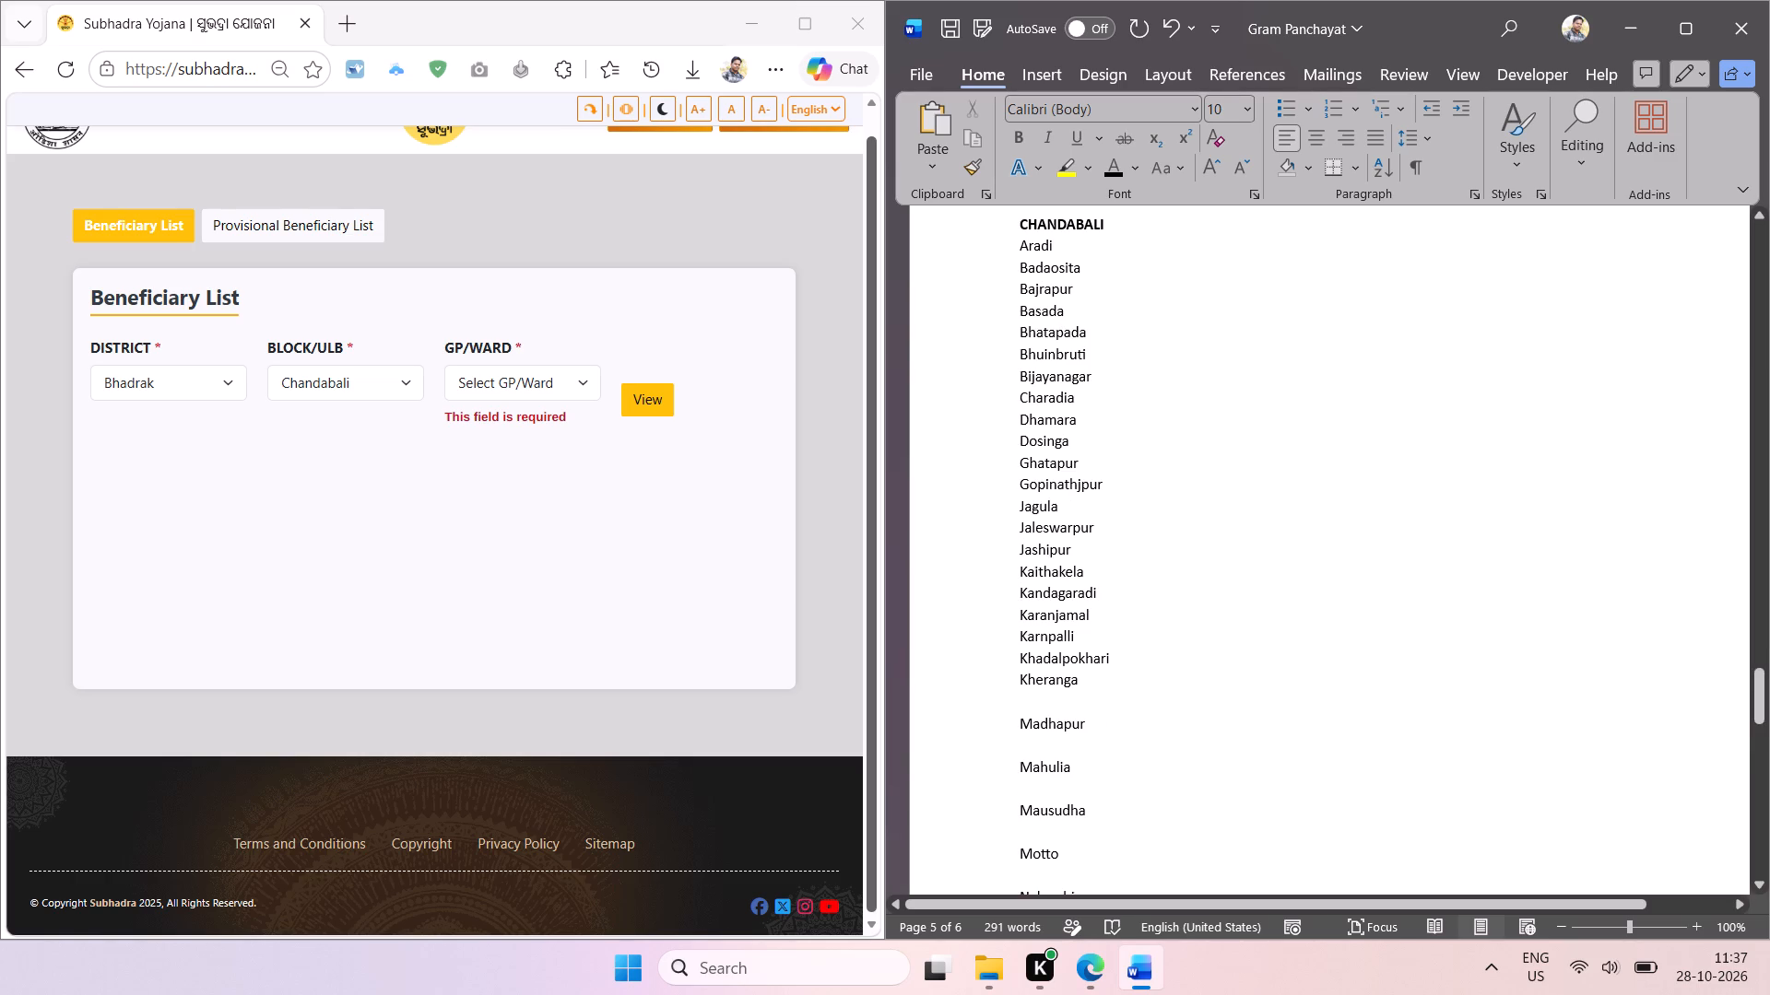
Remove the blank lines between the names from Nalagunda to Utukuda at the end of the CHANDABALI list.
scroll(1182, 640, down, 3)
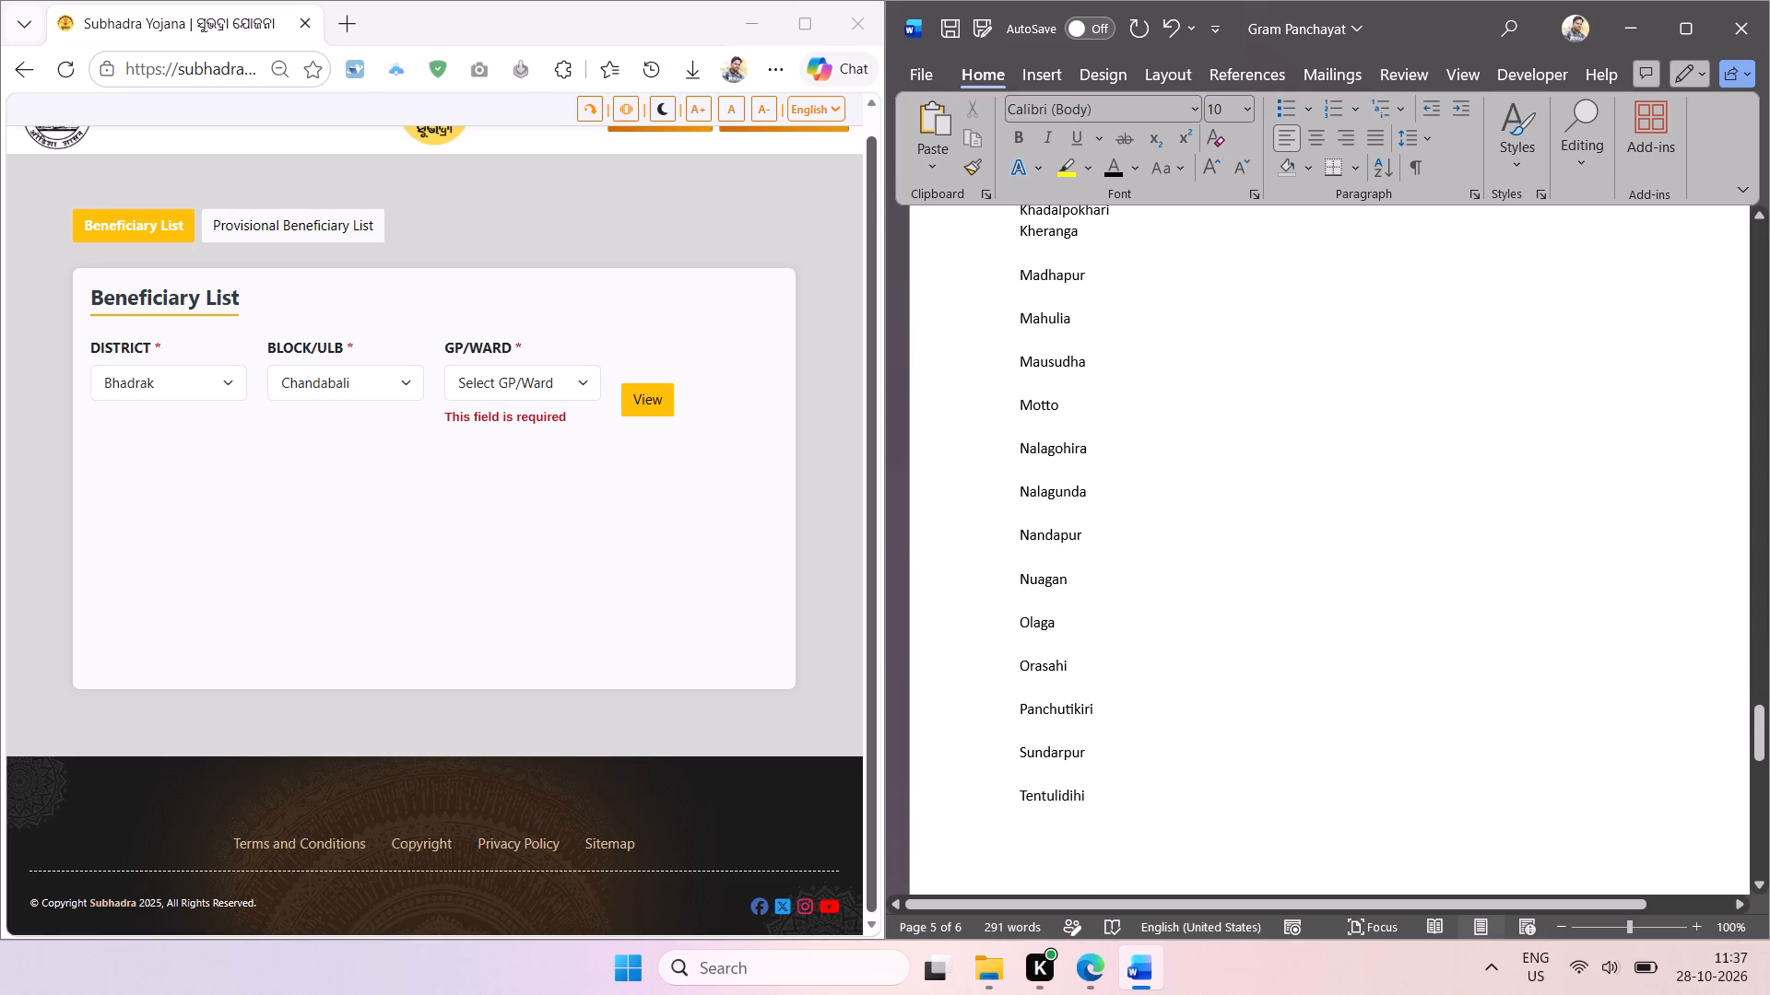
click(1098, 770)
key(BackSpace)
click(1086, 732)
key(BackSpace)
click(1084, 674)
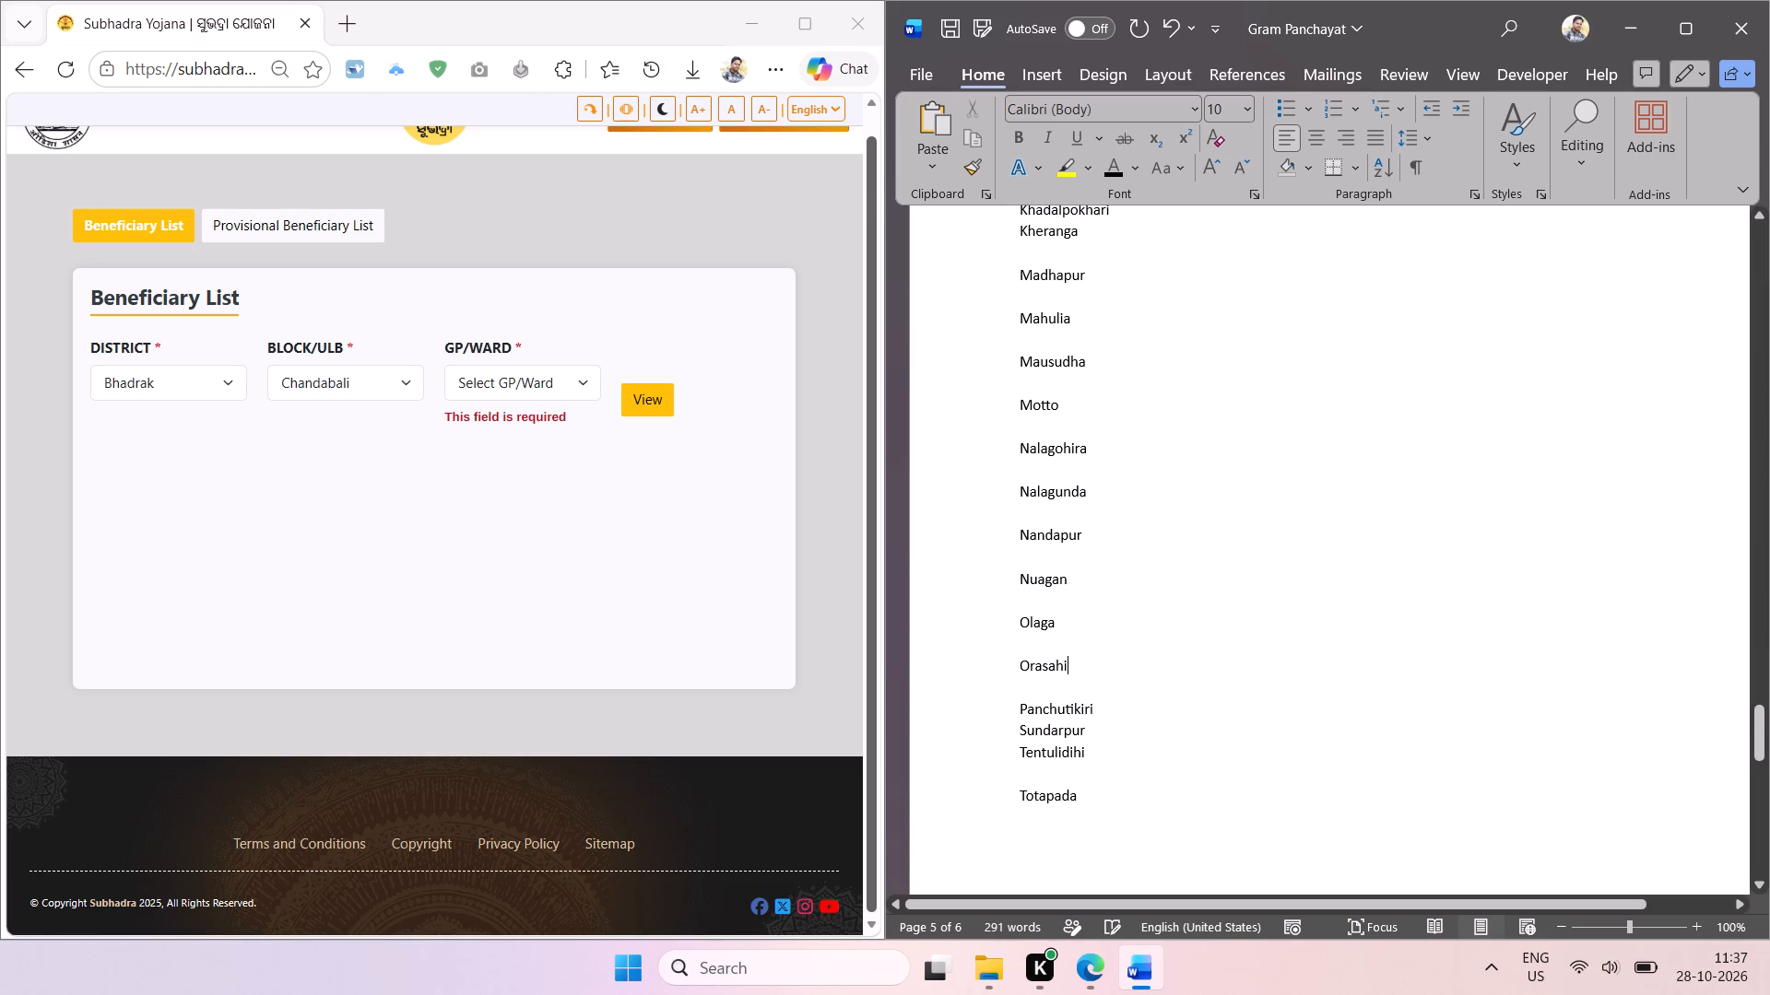
click(1073, 689)
key(BackSpace)
click(1061, 650)
key(BackSpace)
click(1061, 611)
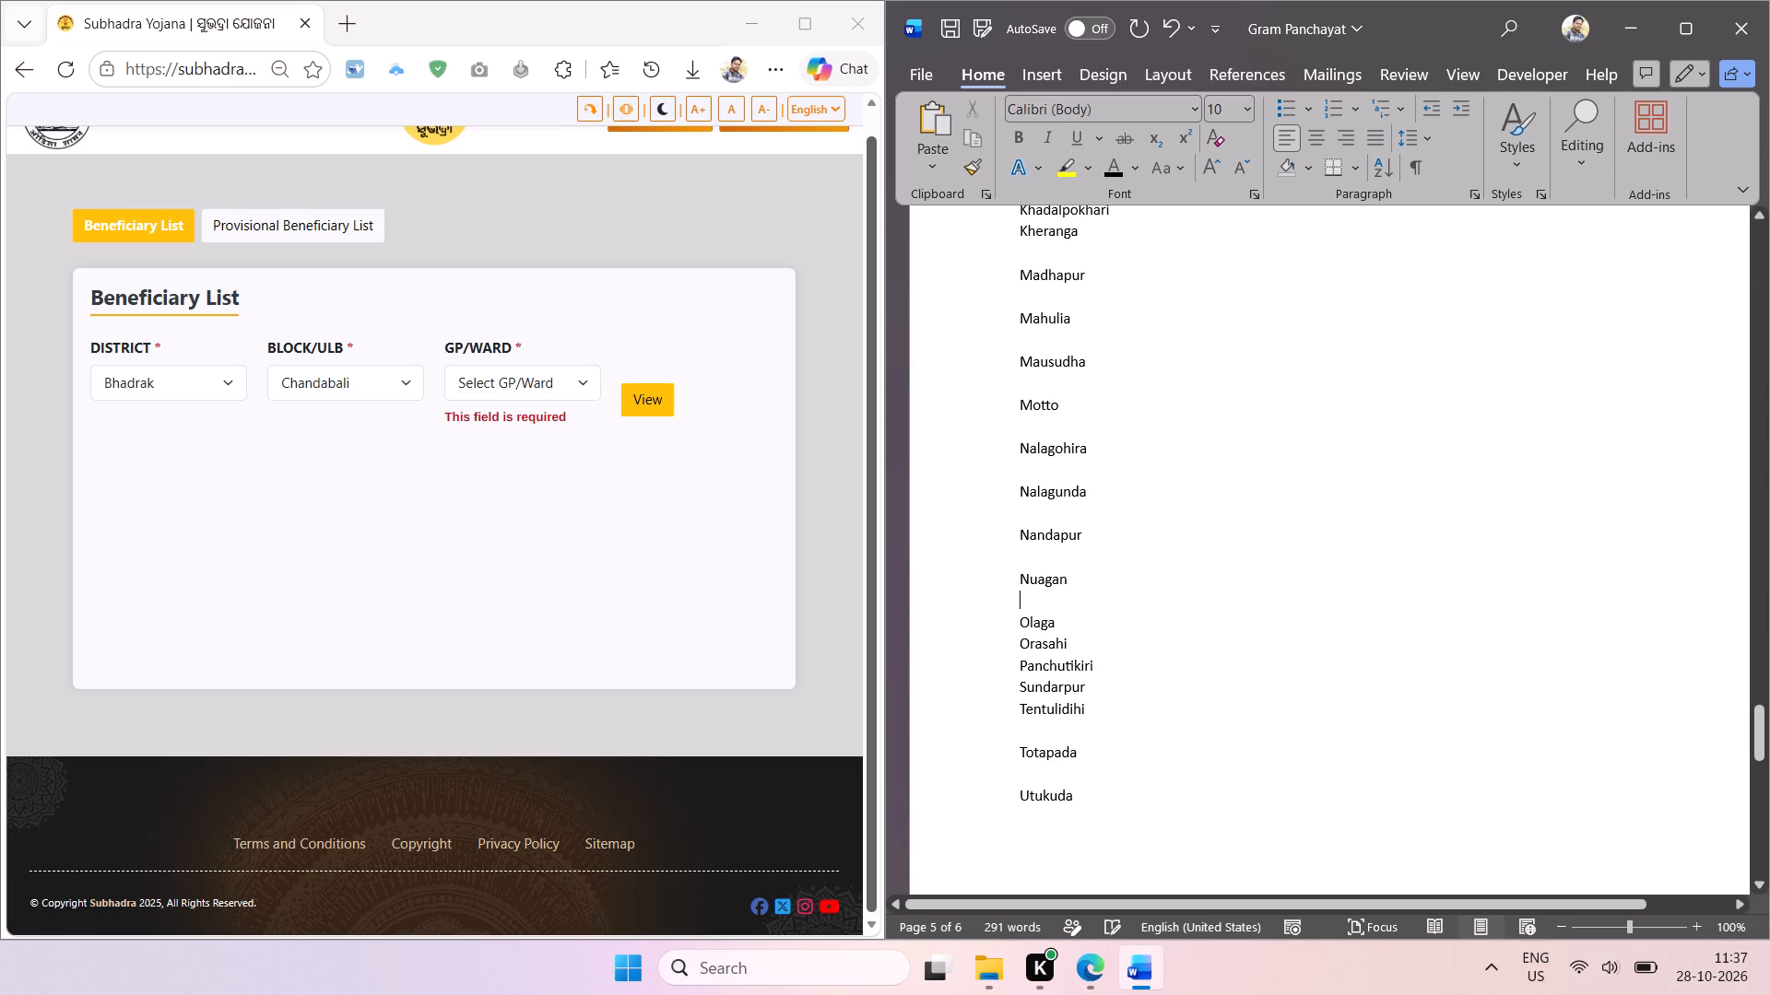
key(BackSpace)
click(1060, 558)
key(BackSpace)
click(1068, 517)
key(BackSpace)
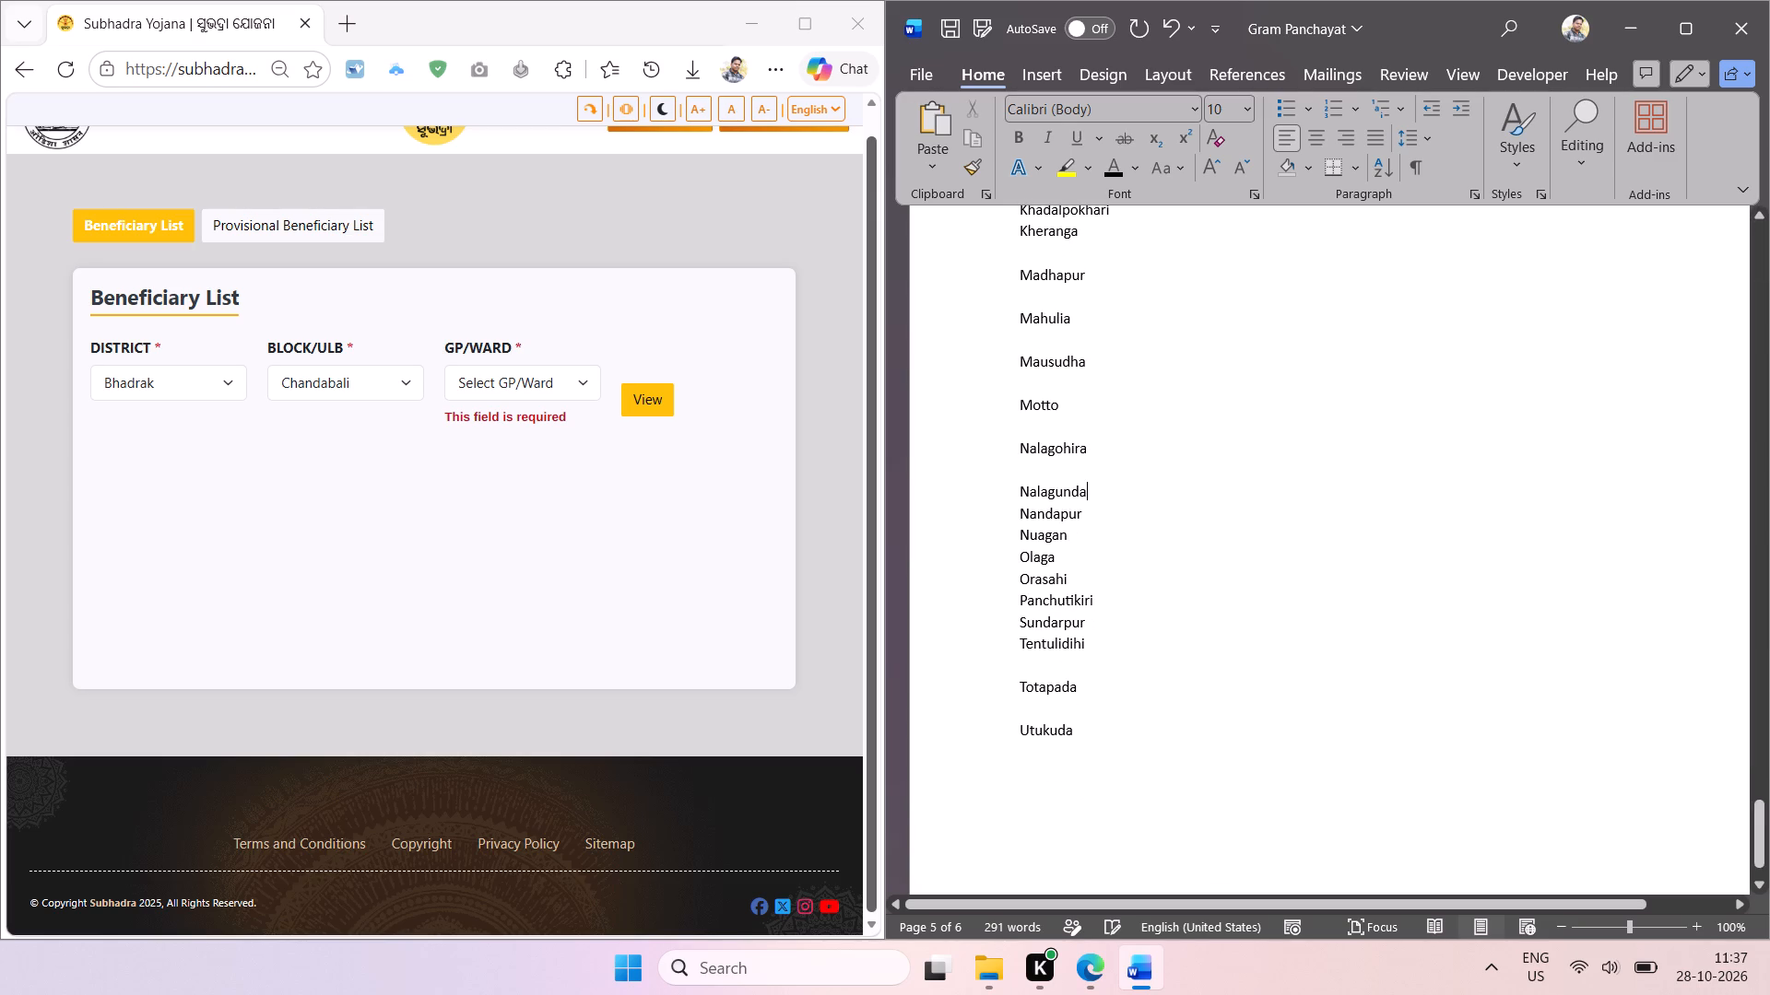
click(1063, 706)
key(BackSpace)
click(1056, 667)
key(BackSpace)
Remove the blank lines between the names from Kheranga to Nalagunda in the CHANDABALI list.
click(1066, 478)
key(BackSpace)
click(1059, 427)
key(BackSpace)
click(1057, 376)
key(BackSpace)
click(1057, 335)
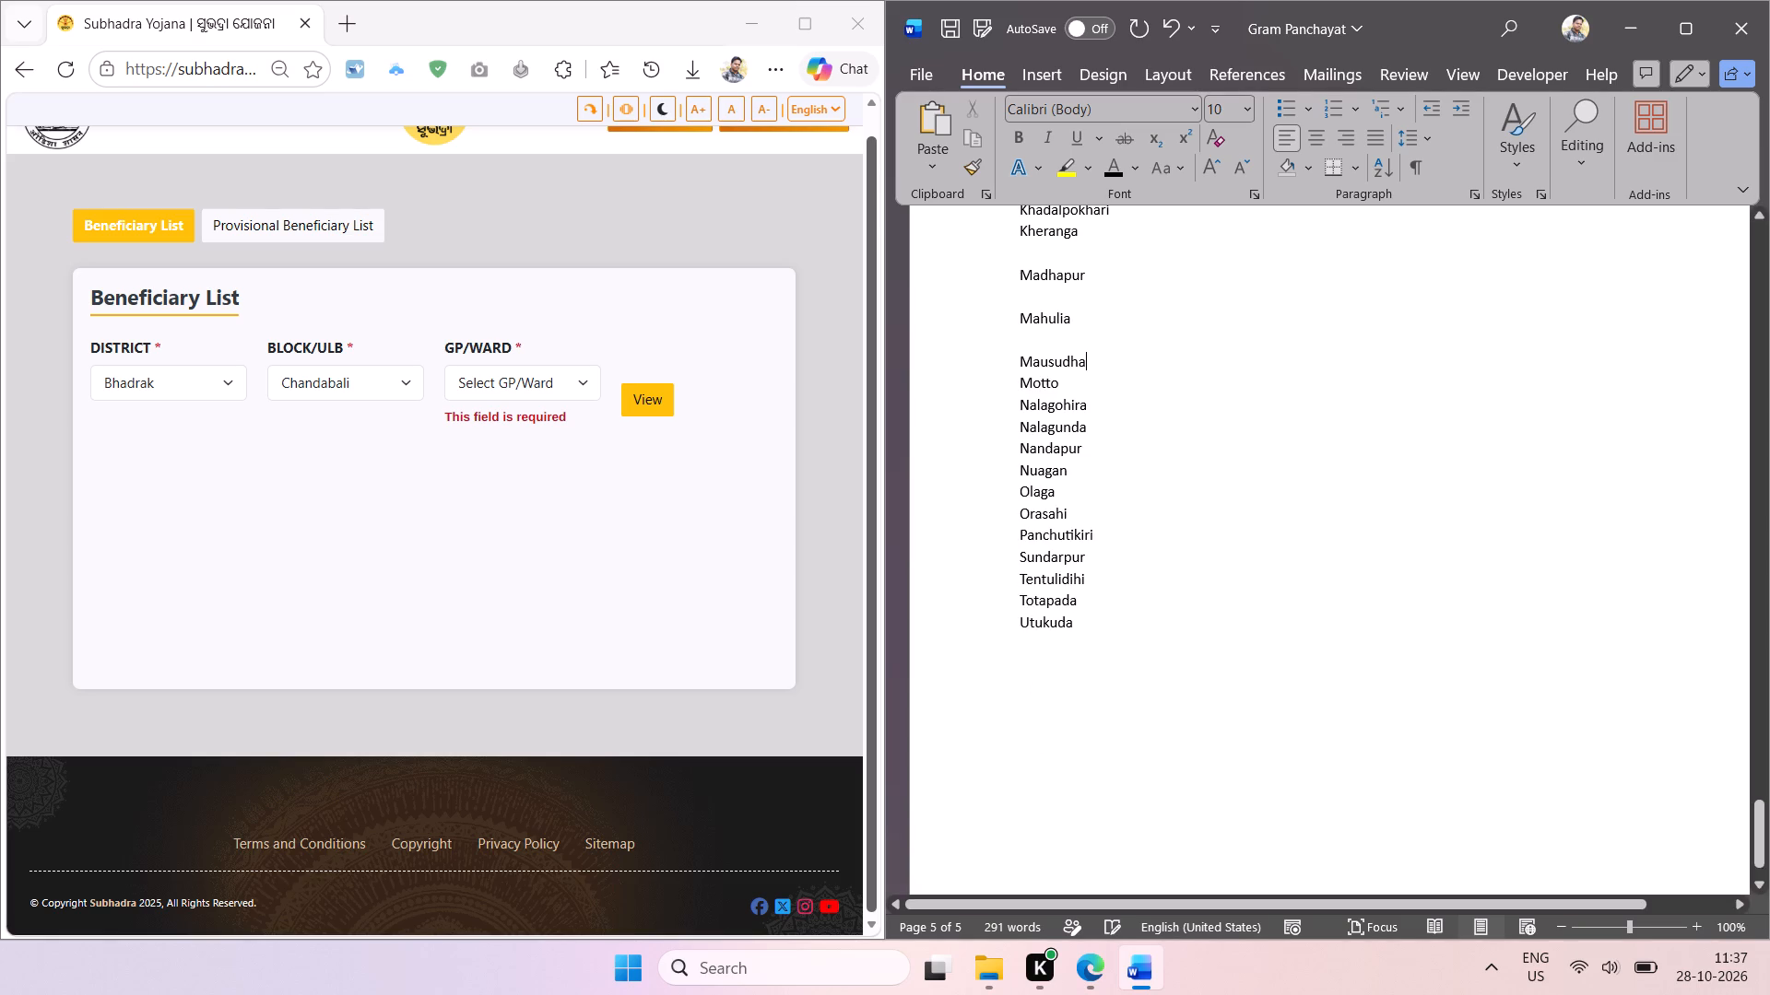
key(BackSpace)
click(1051, 298)
key(BackSpace)
click(1056, 255)
key(BackSpace)
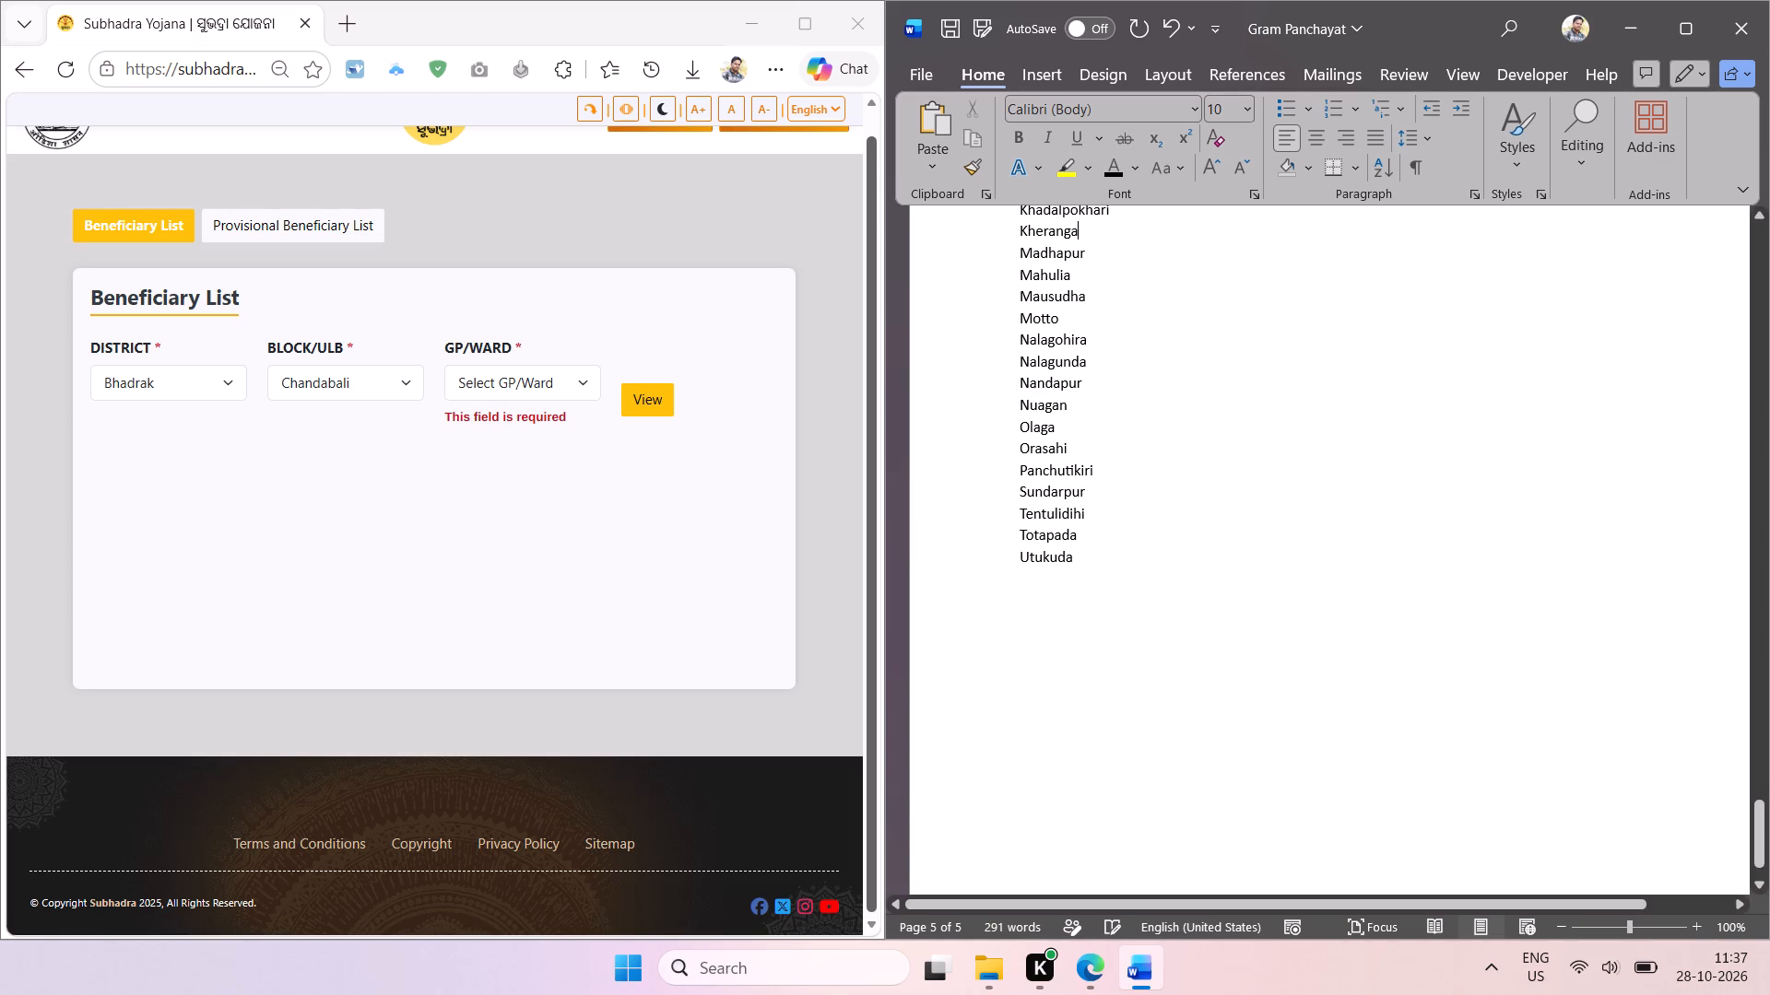
Sort the CHANDABALI names from Aradi to Utukuda alphabetically.
scroll(1127, 523, up, 3)
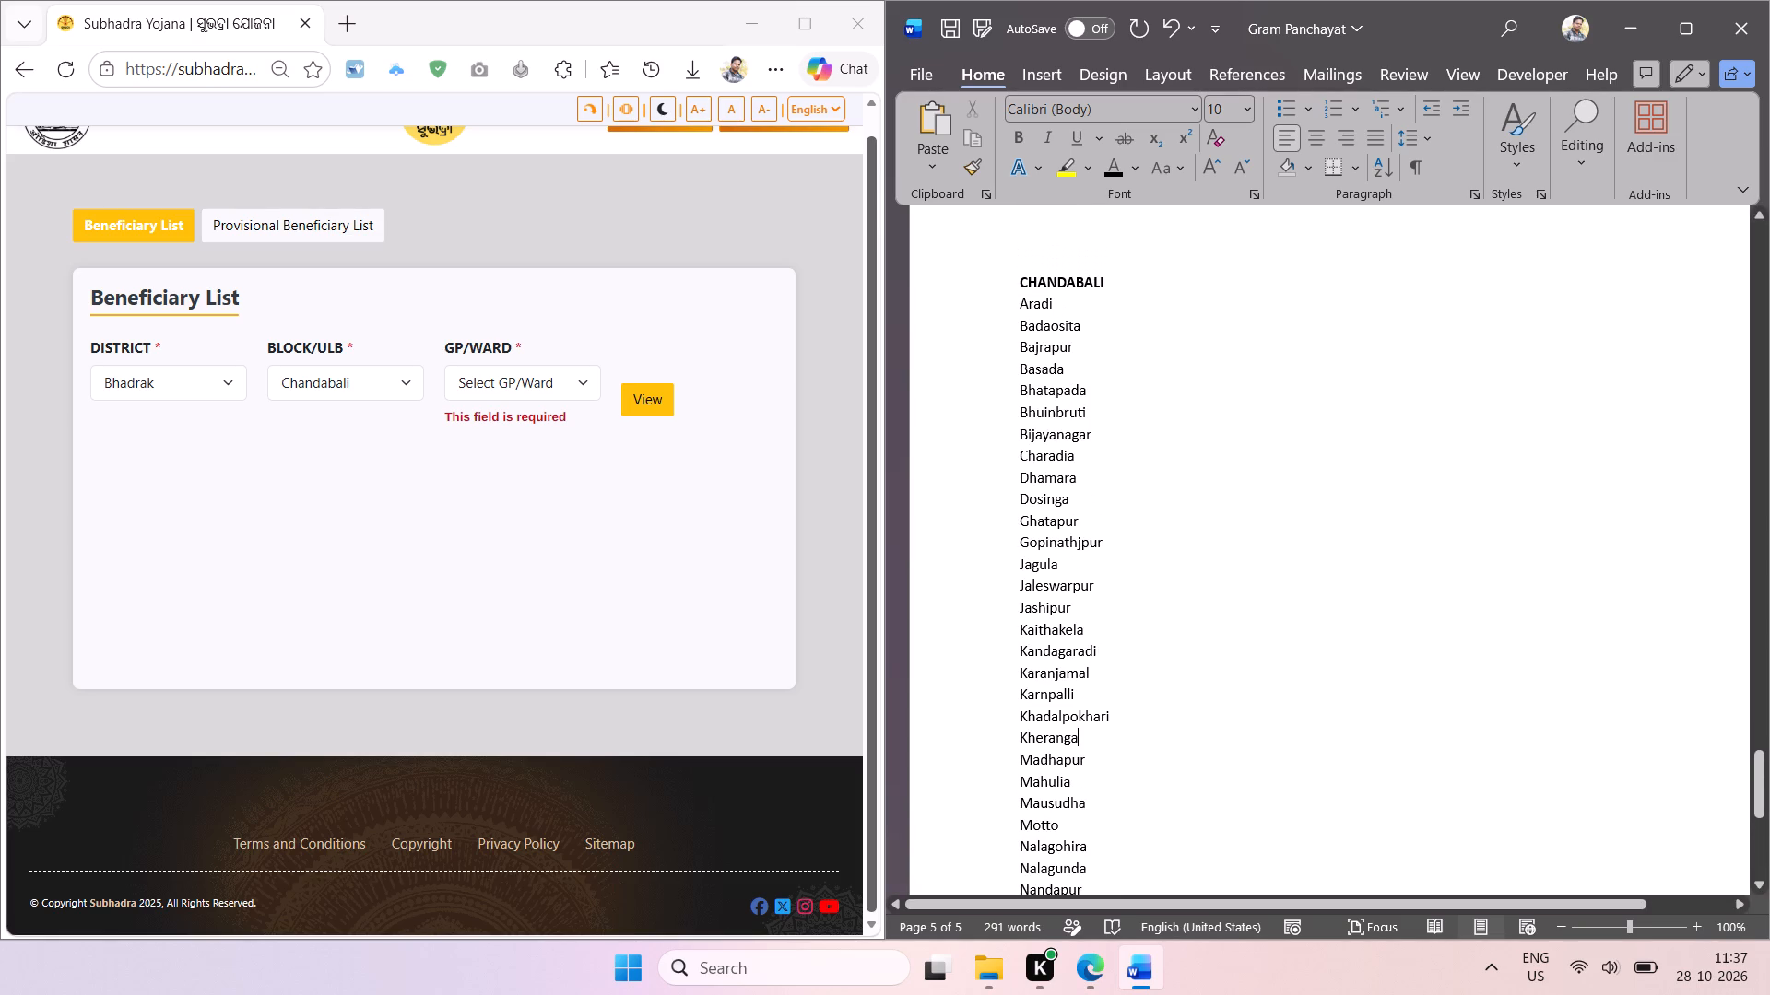
click(1021, 310)
scroll(1096, 451, down, 2)
shift+click(1074, 639)
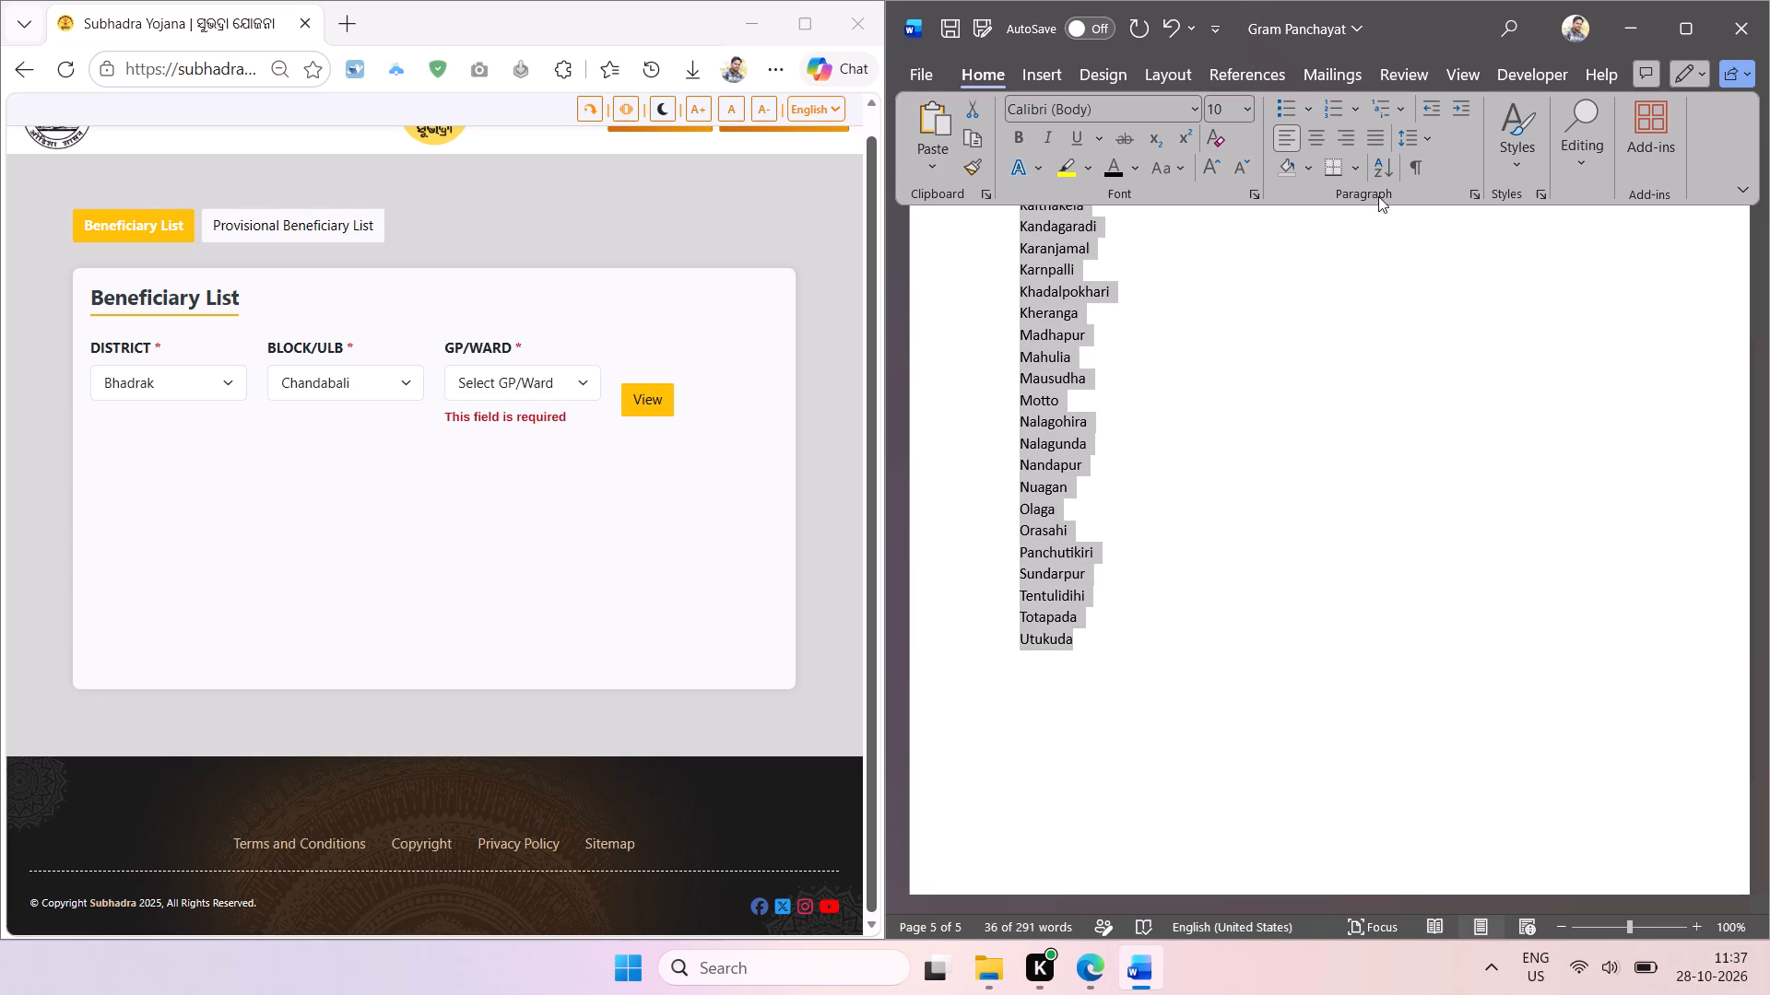
click(1383, 165)
click(1418, 621)
Format the CHANDABALI names from Aradi to Utukuda as a numbered list and decrease its indent.
click(1329, 109)
click(1420, 112)
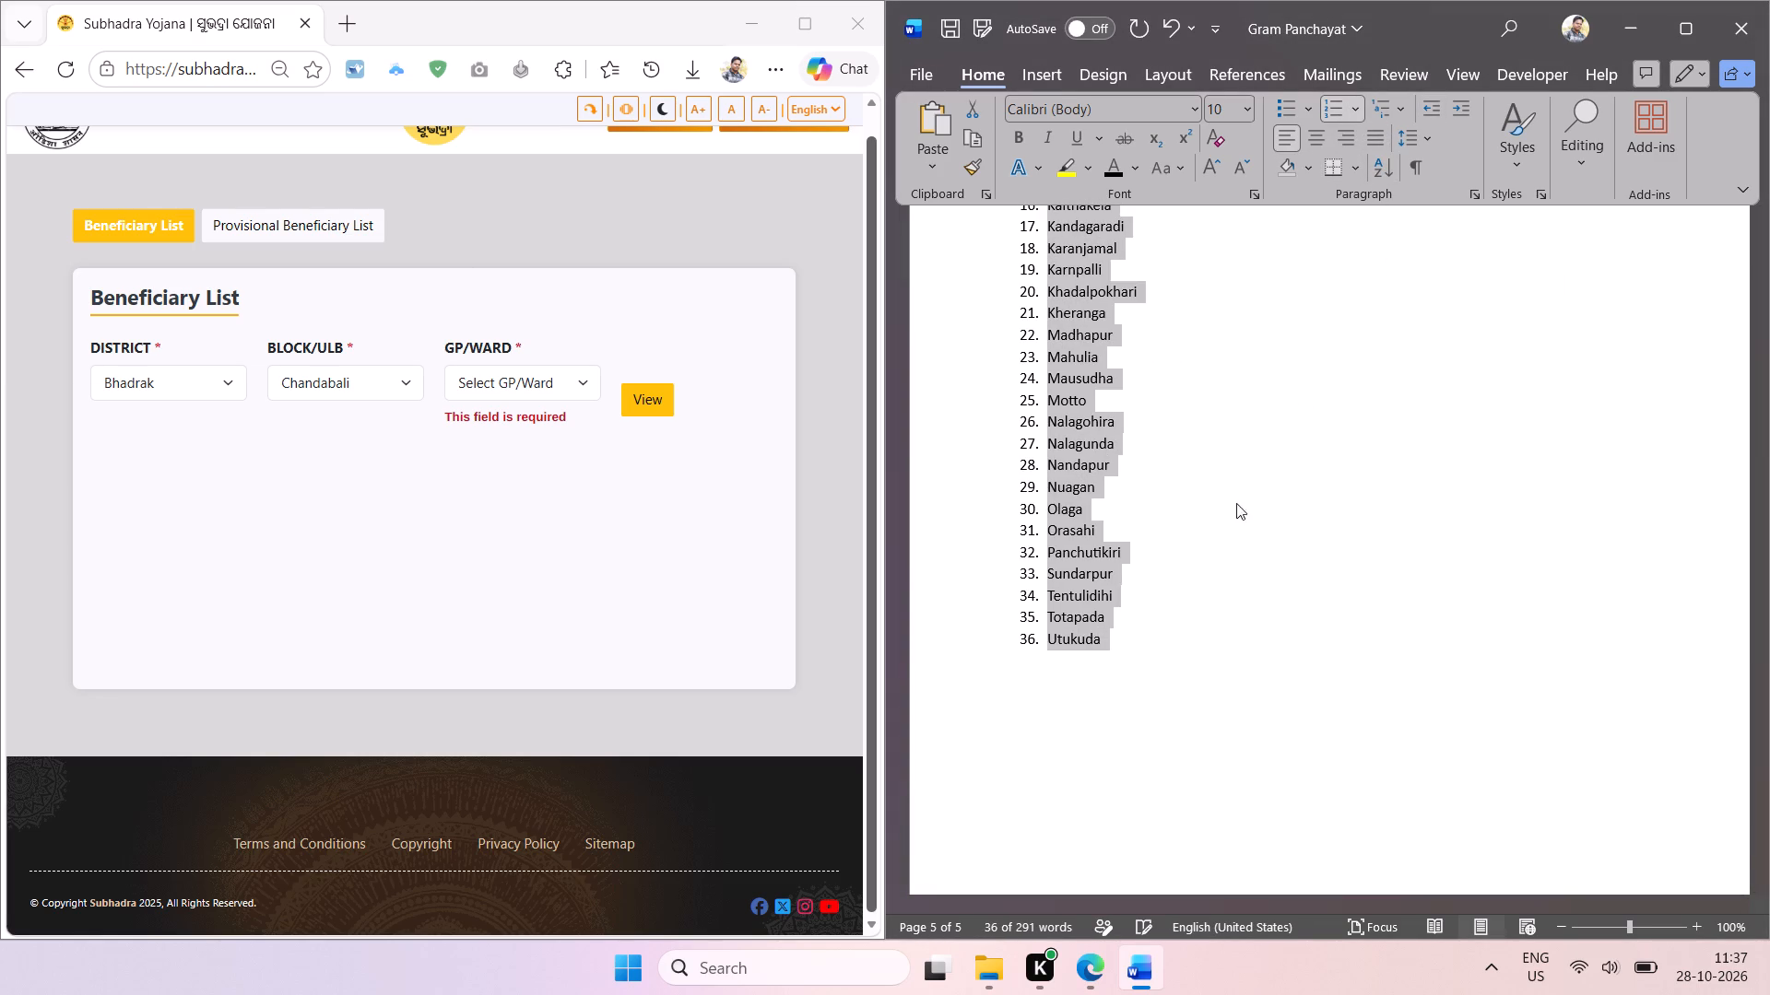
click(1138, 622)
Copy the CHANDABALI heading and paste it below Utukuda, leaving one blank line after the numbered list.
scroll(1143, 568, up, 2)
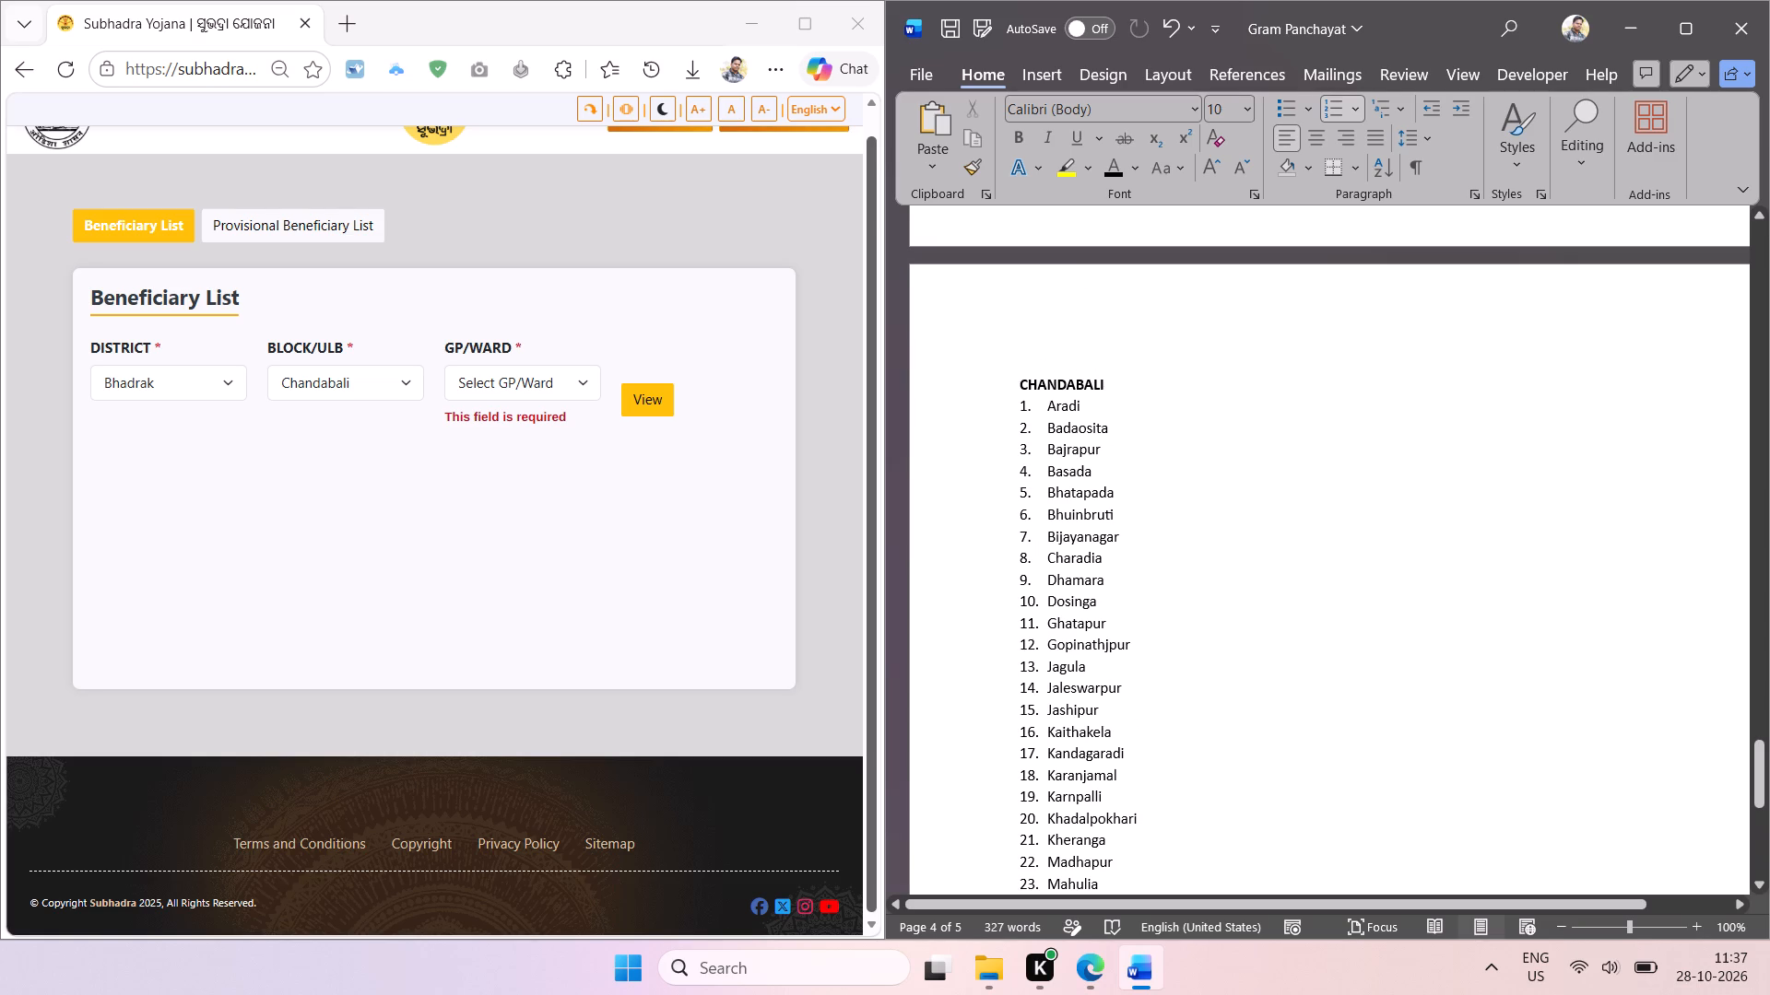
click(1080, 380)
click(1083, 386)
double_click(1088, 376)
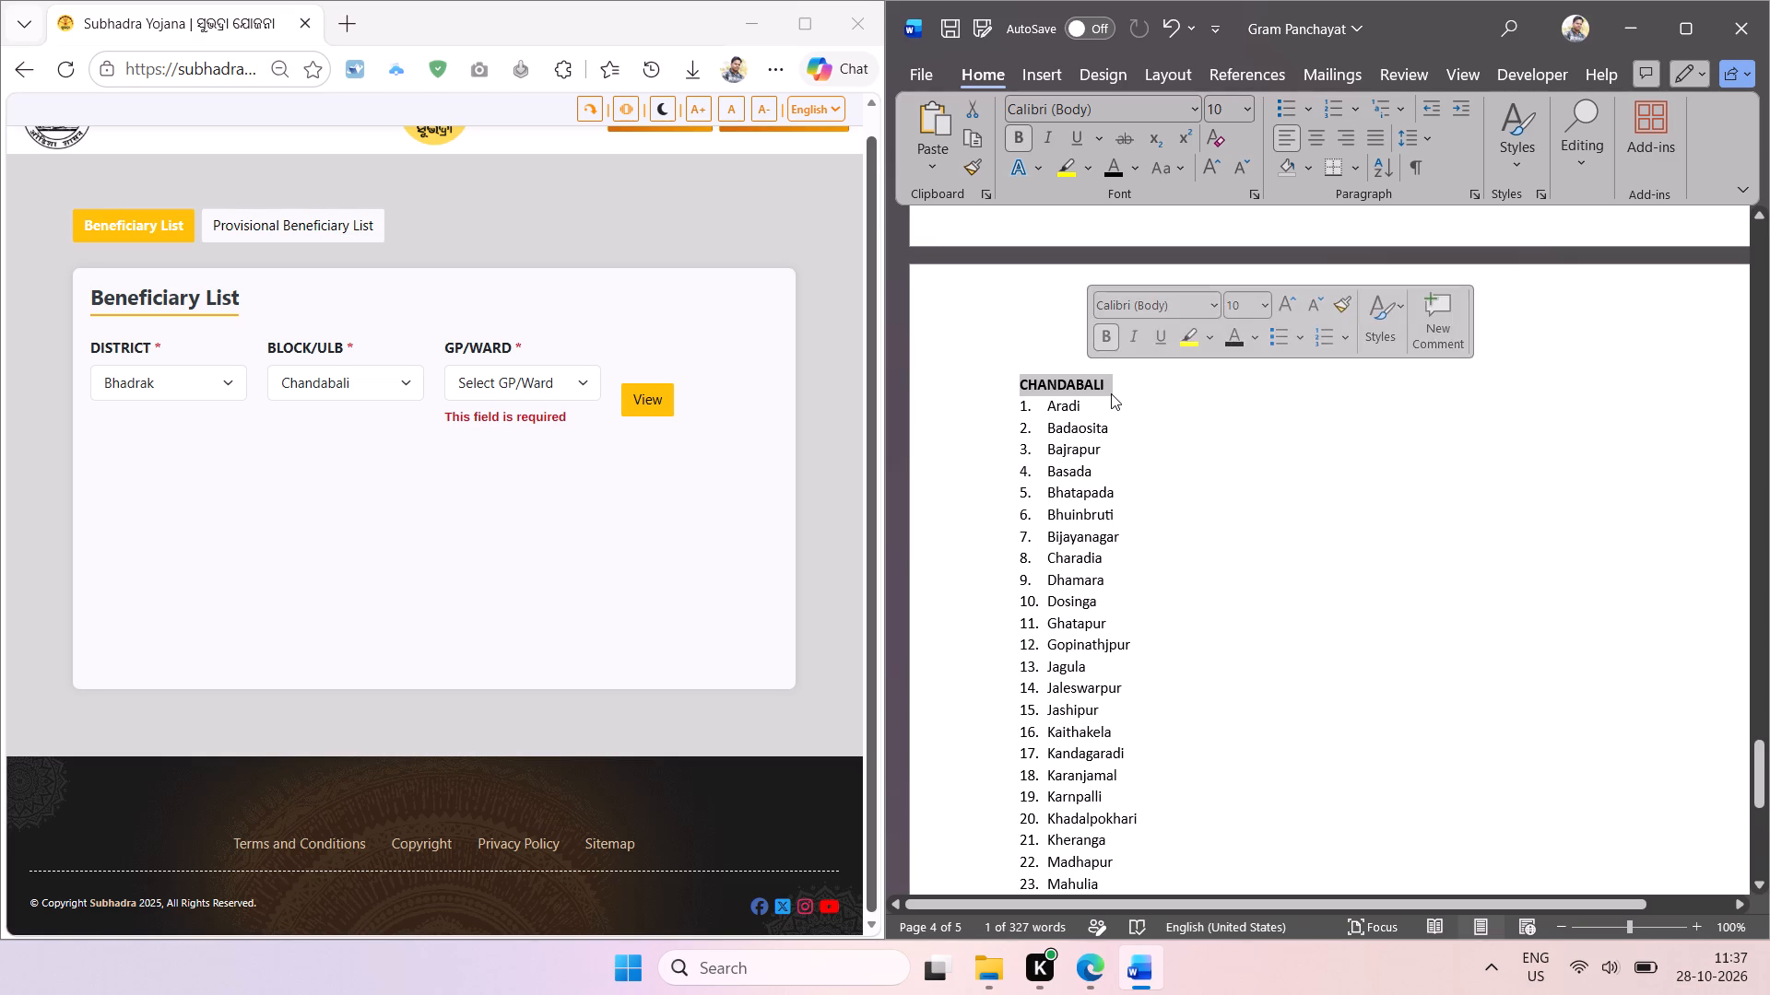
key(ctrl+c)
scroll(1164, 692, down, 3)
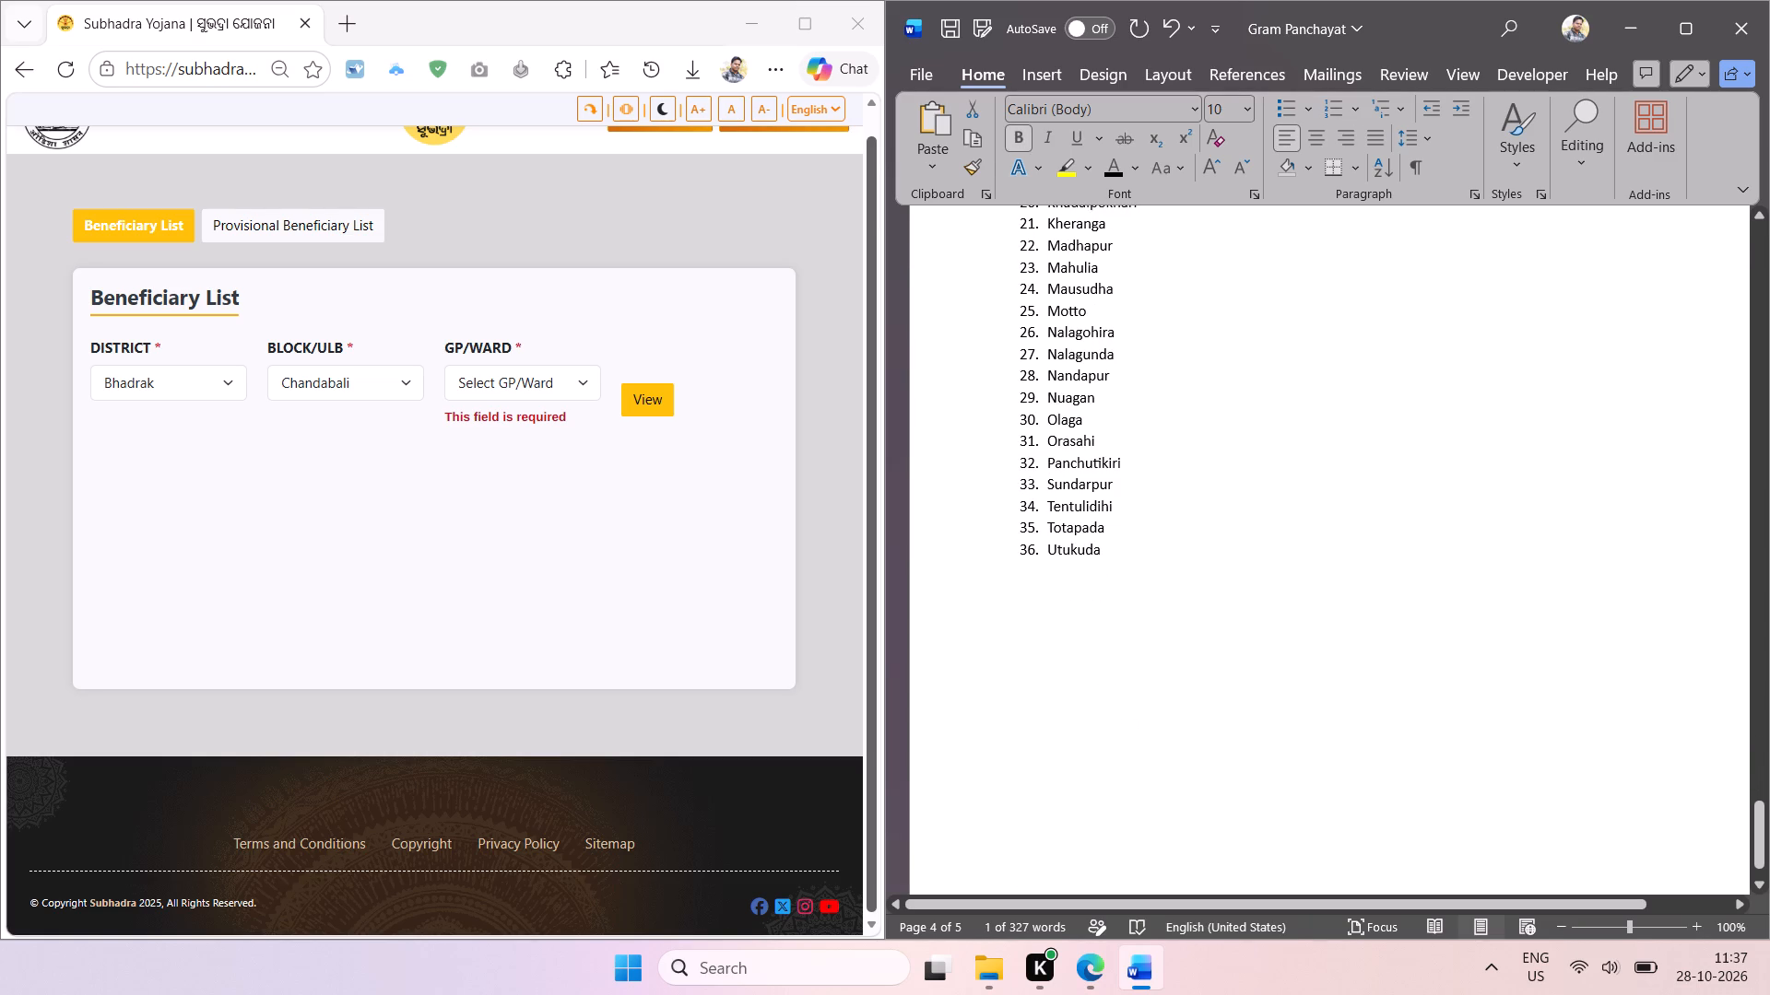
click(1125, 574)
key(Return)
key(Return)
key(BackSpace)
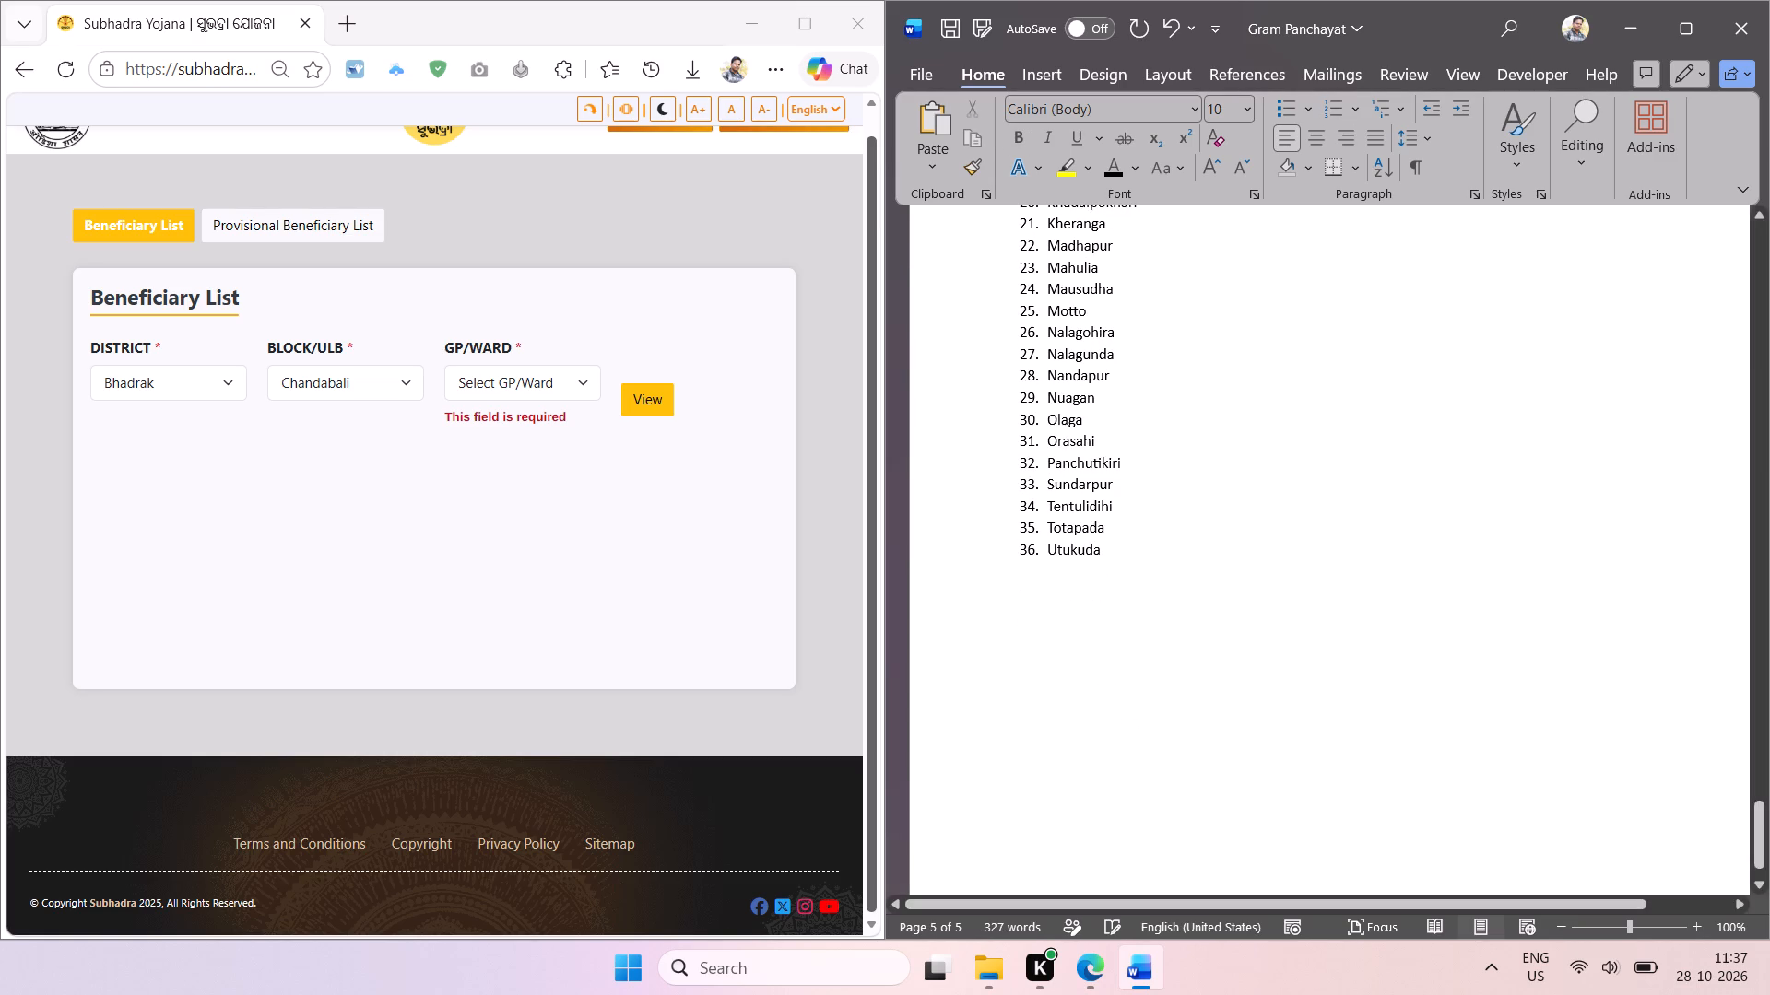
key(ctrl+v)
scroll(1080, 600, down, 1)
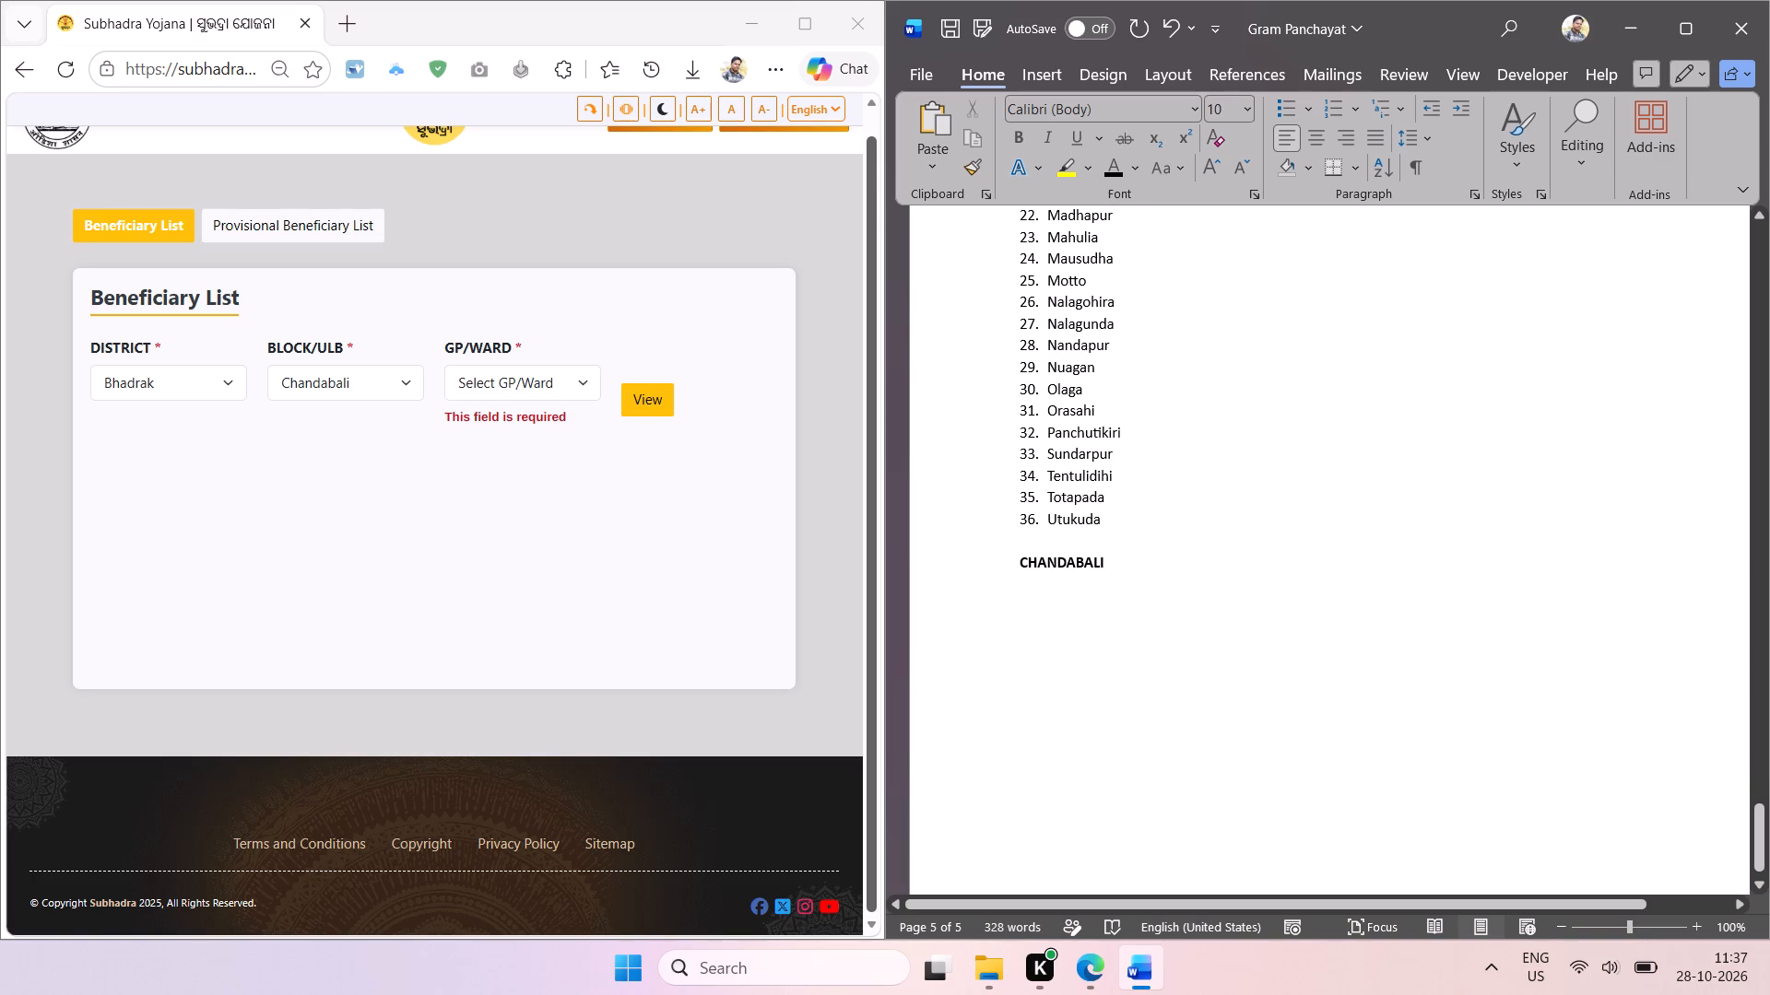
scroll(1080, 600, down, 3)
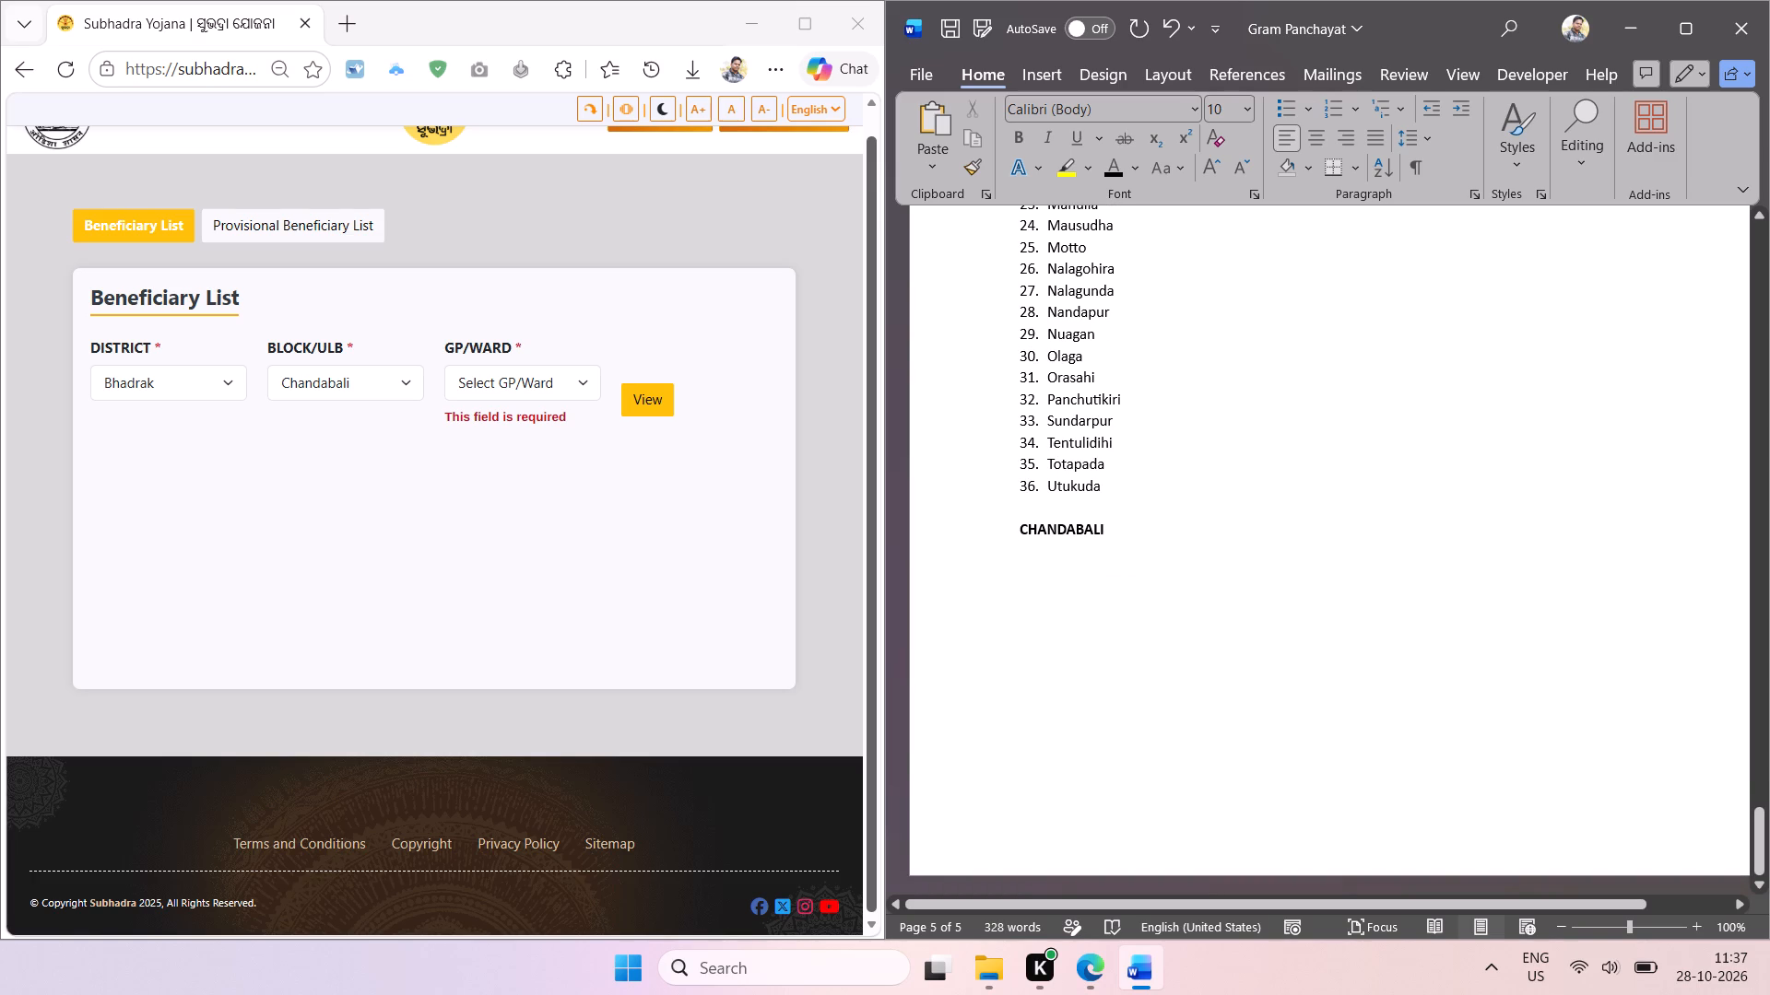
On the Subhadra Yojana page, choose Dhamanagar as the block for Bhadrak district.
click(368, 387)
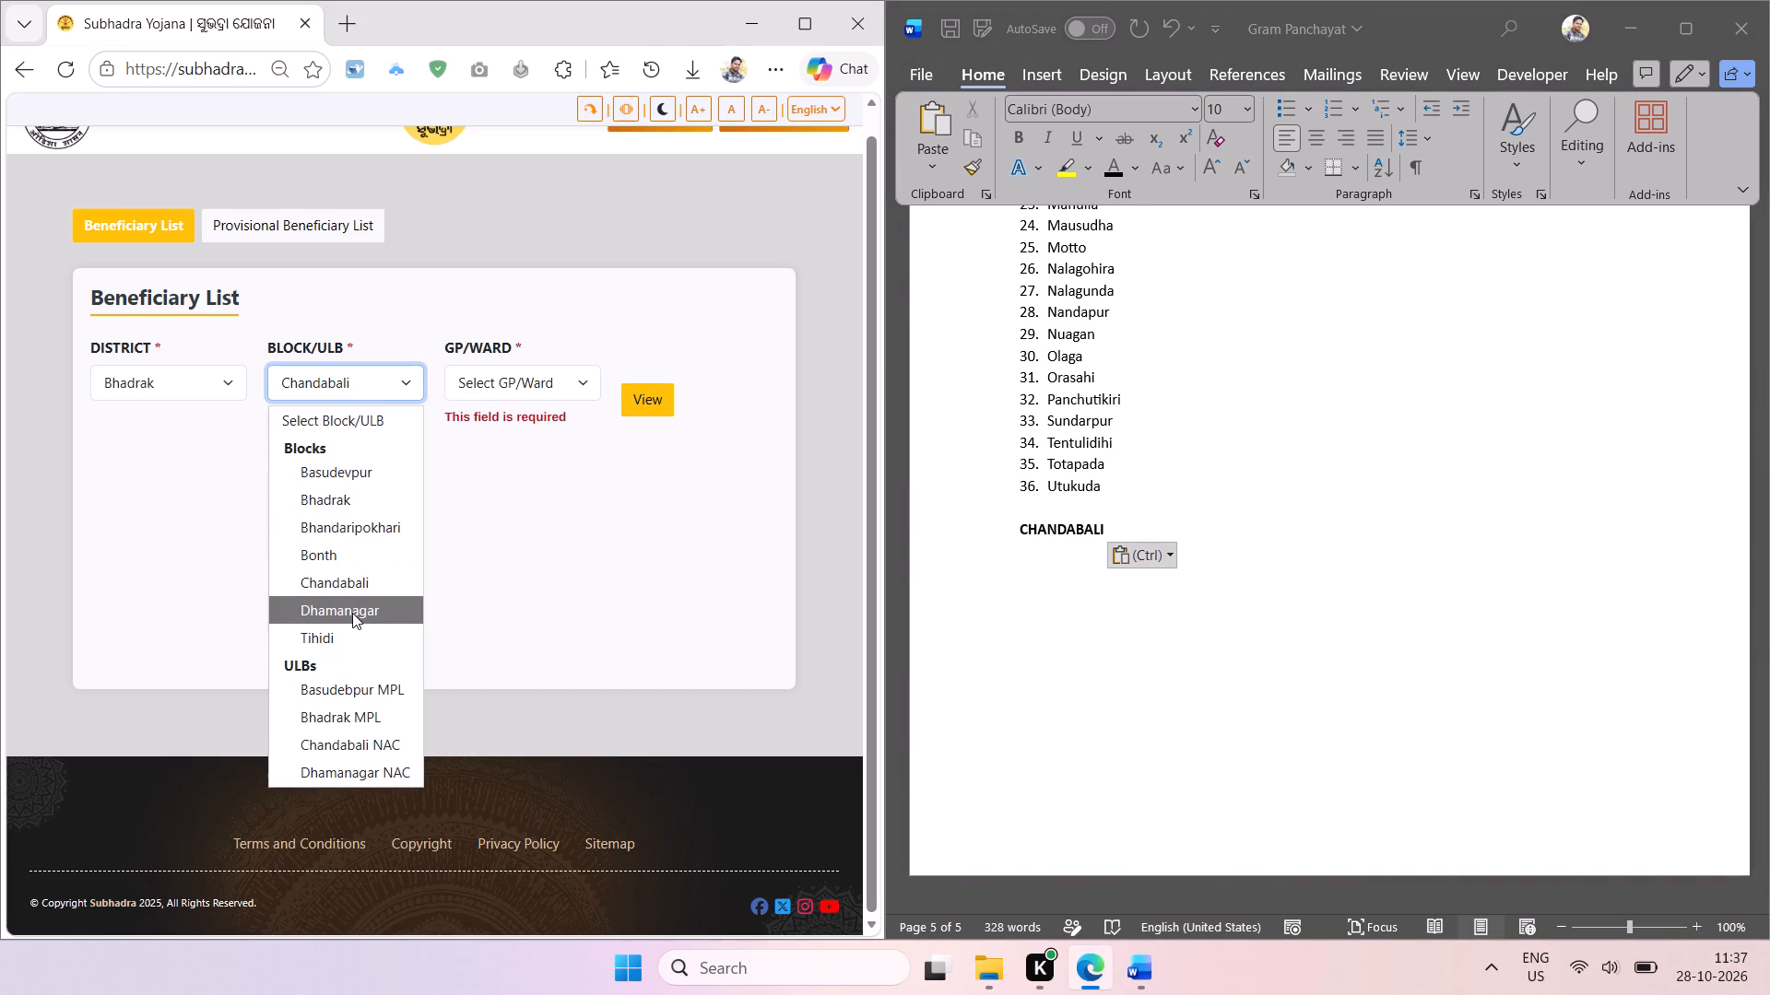
click(351, 613)
click(477, 548)
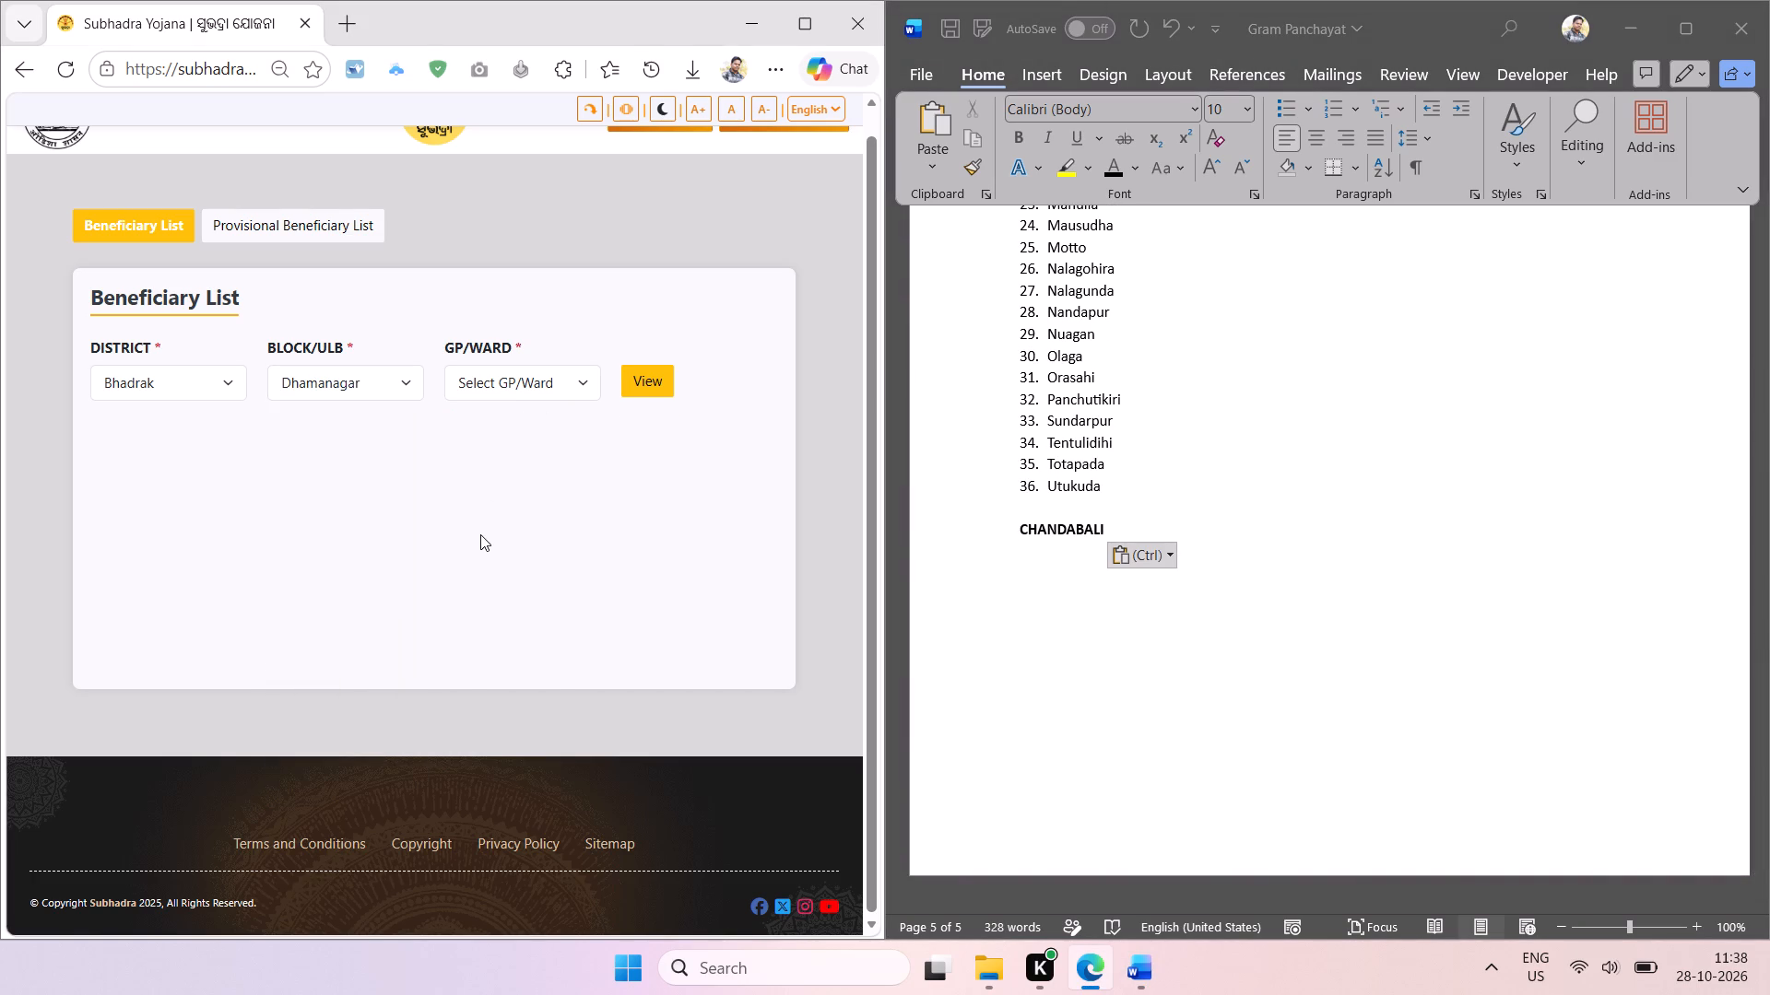
Replace the duplicated heading with the block name captured from the web page, in capitals as DHAMANAGAR, and save the document.
key(shift+super+t)
drag(277, 369, 388, 548)
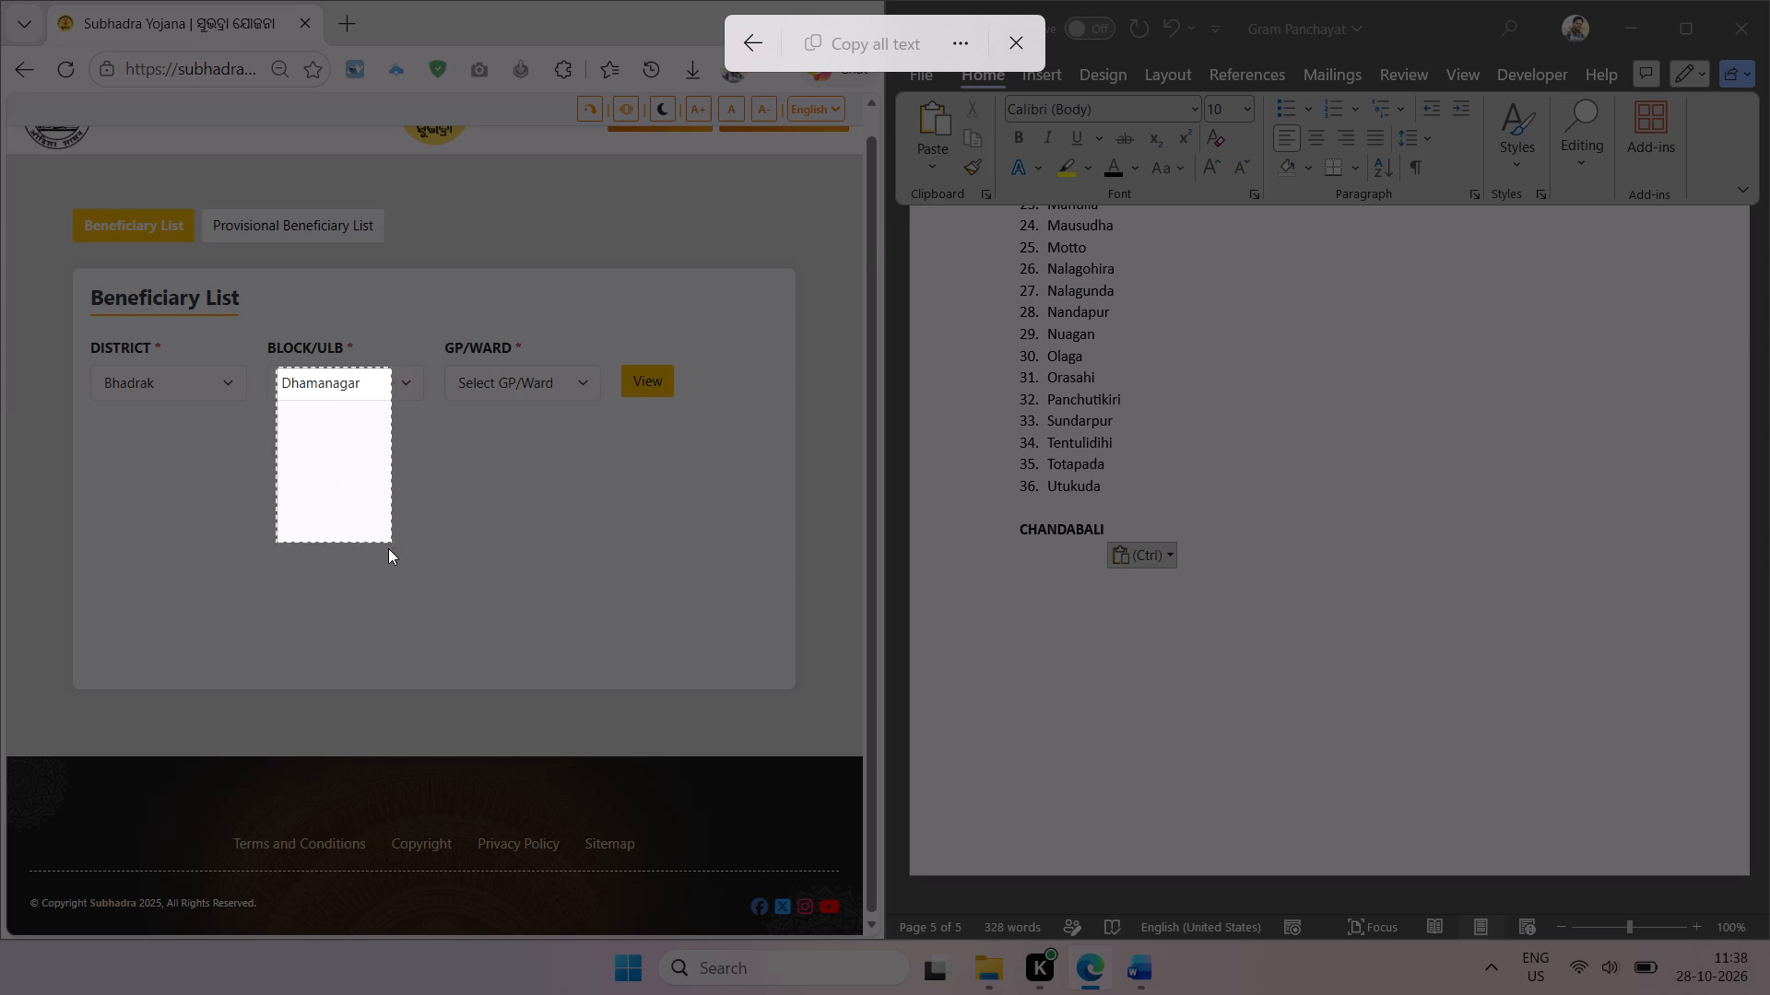
drag(388, 548, 375, 584)
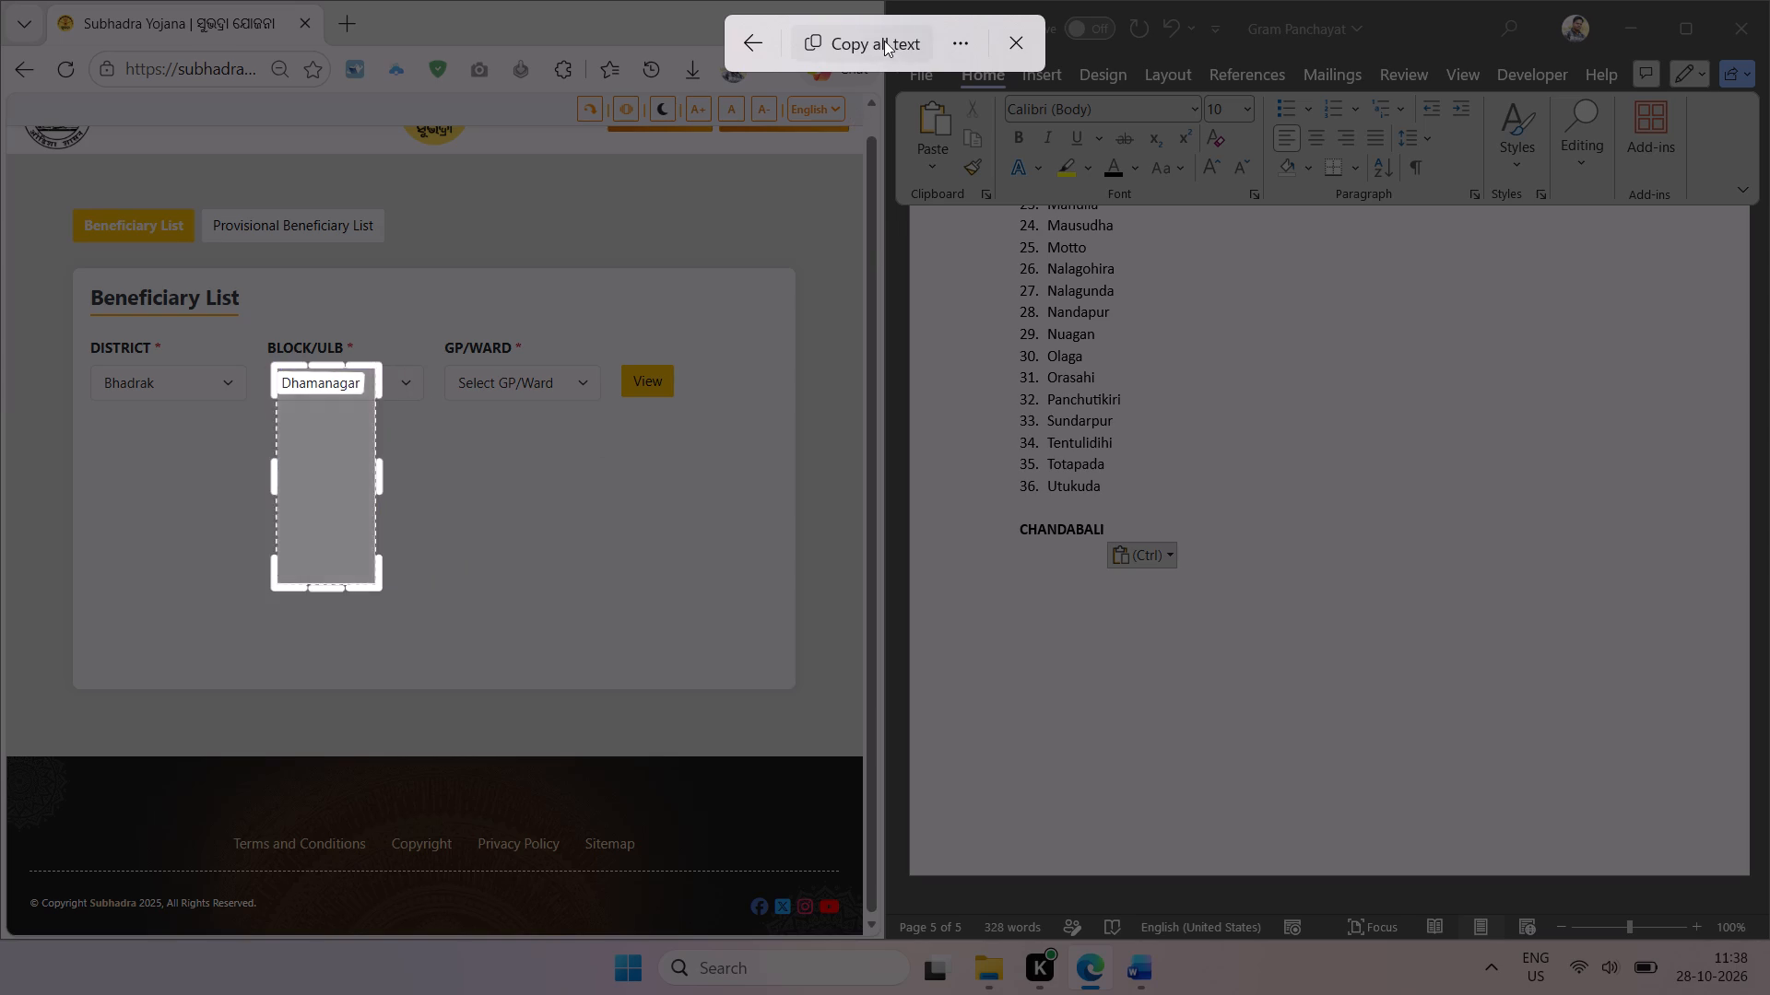
click(884, 41)
click(1086, 531)
double_click(1075, 524)
key(ctrl+v)
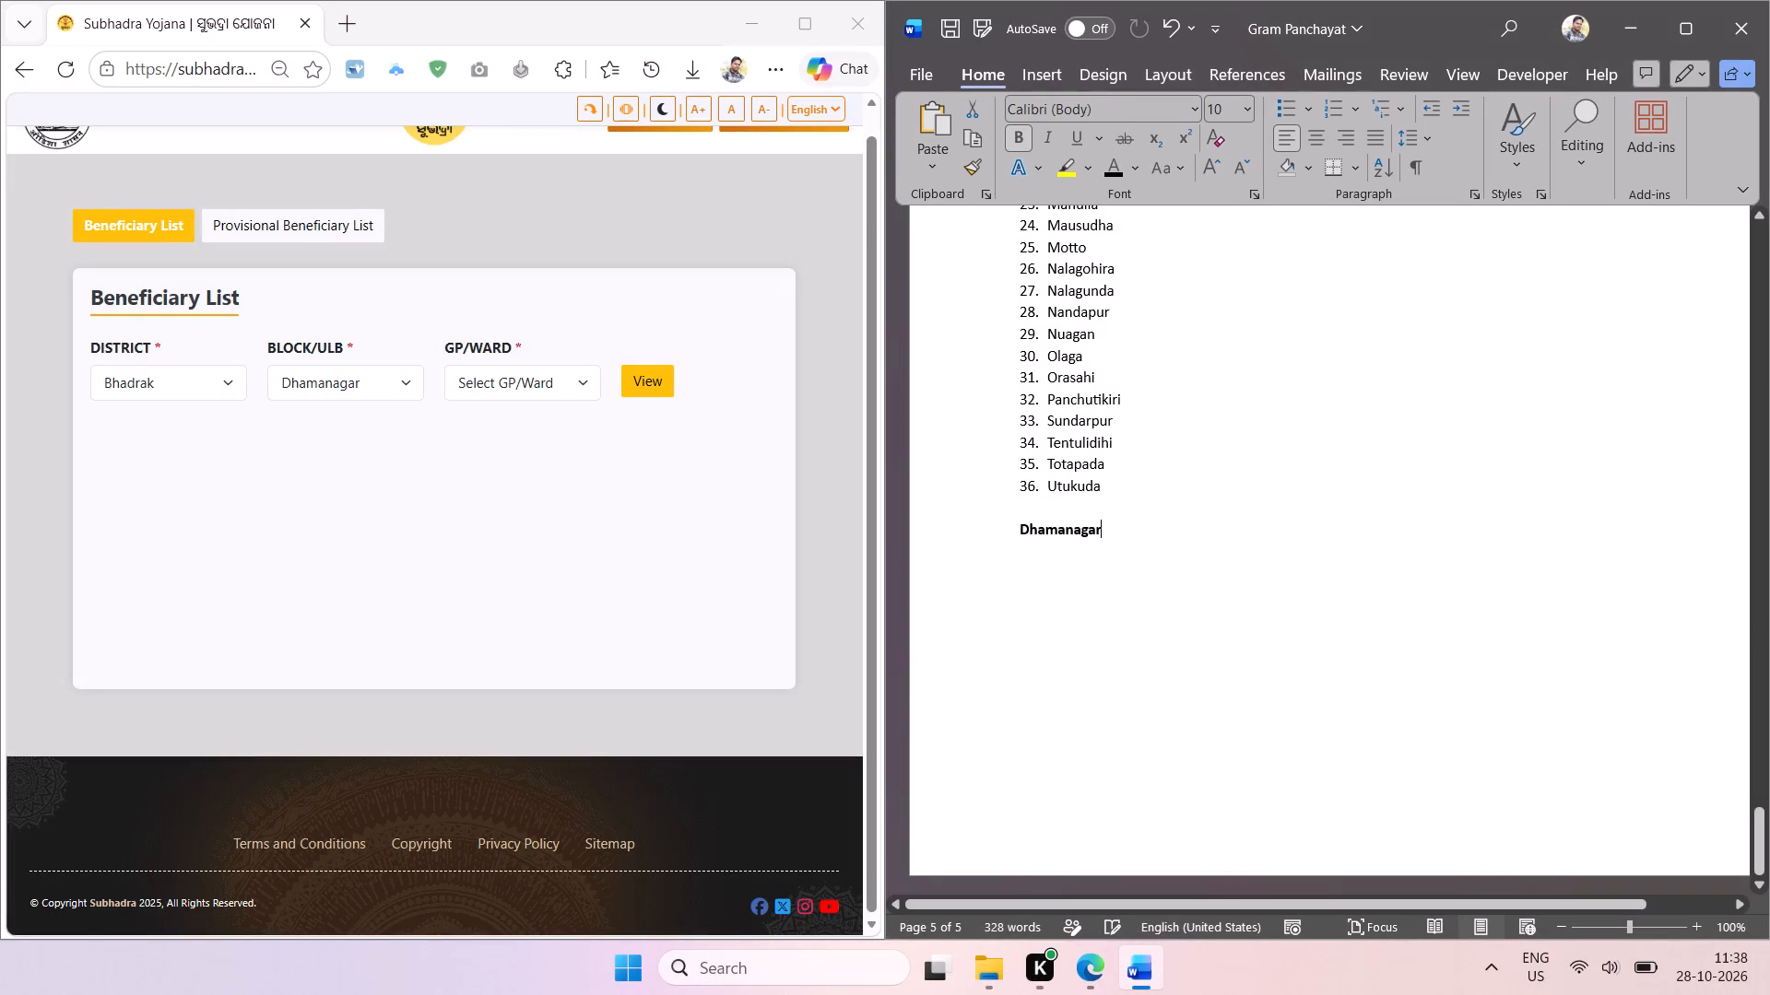
key(shift+F3)
key(Return)
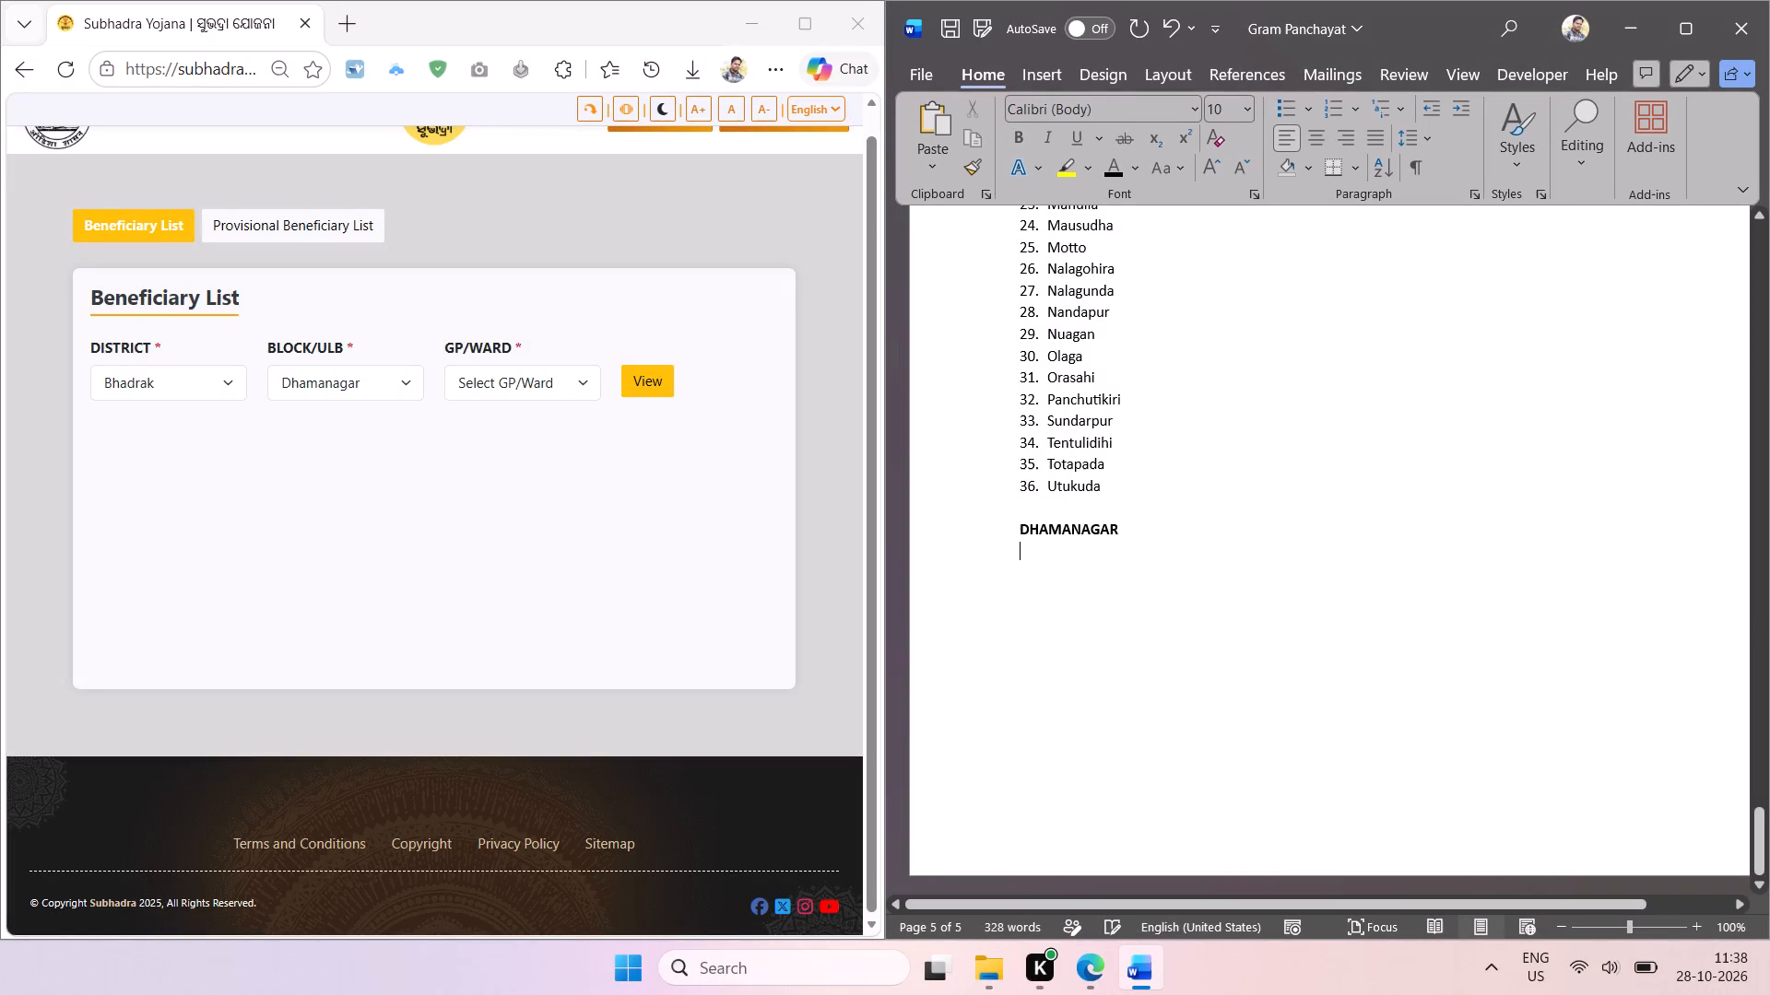
key(ctrl+s)
Insert a page break before the DHAMANAGAR heading so it starts on a new page.
click(575, 376)
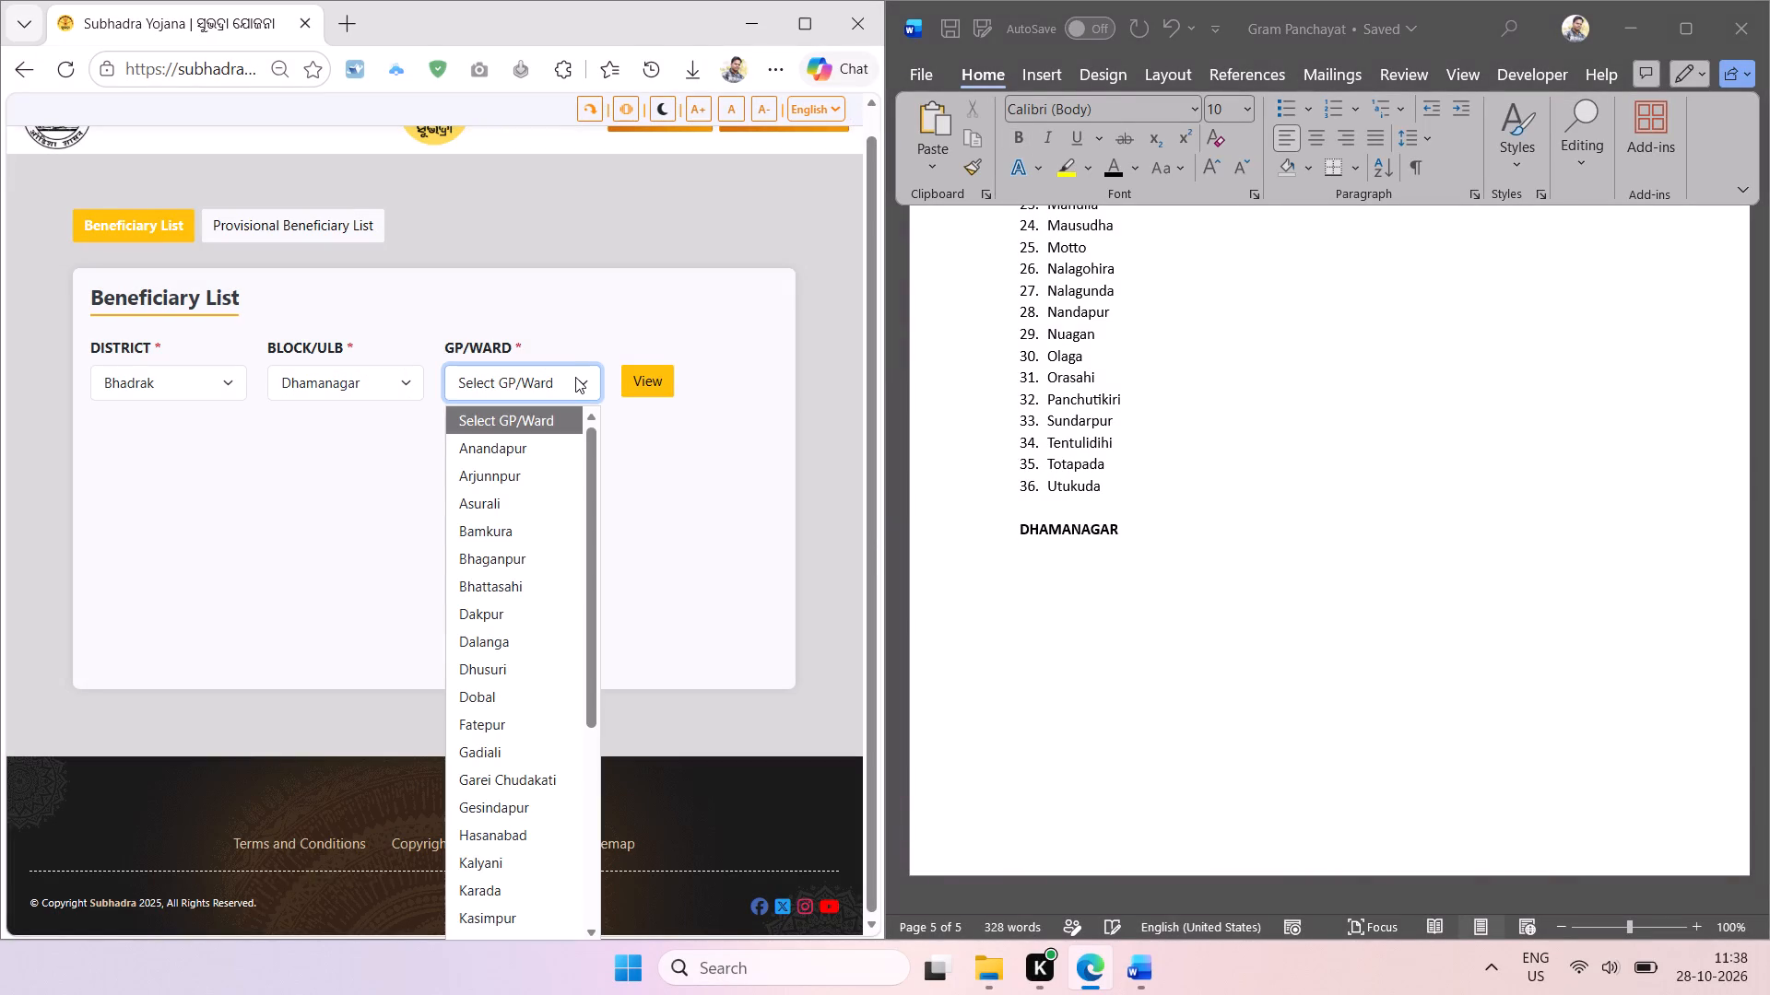
click(575, 377)
click(1015, 533)
click(1023, 527)
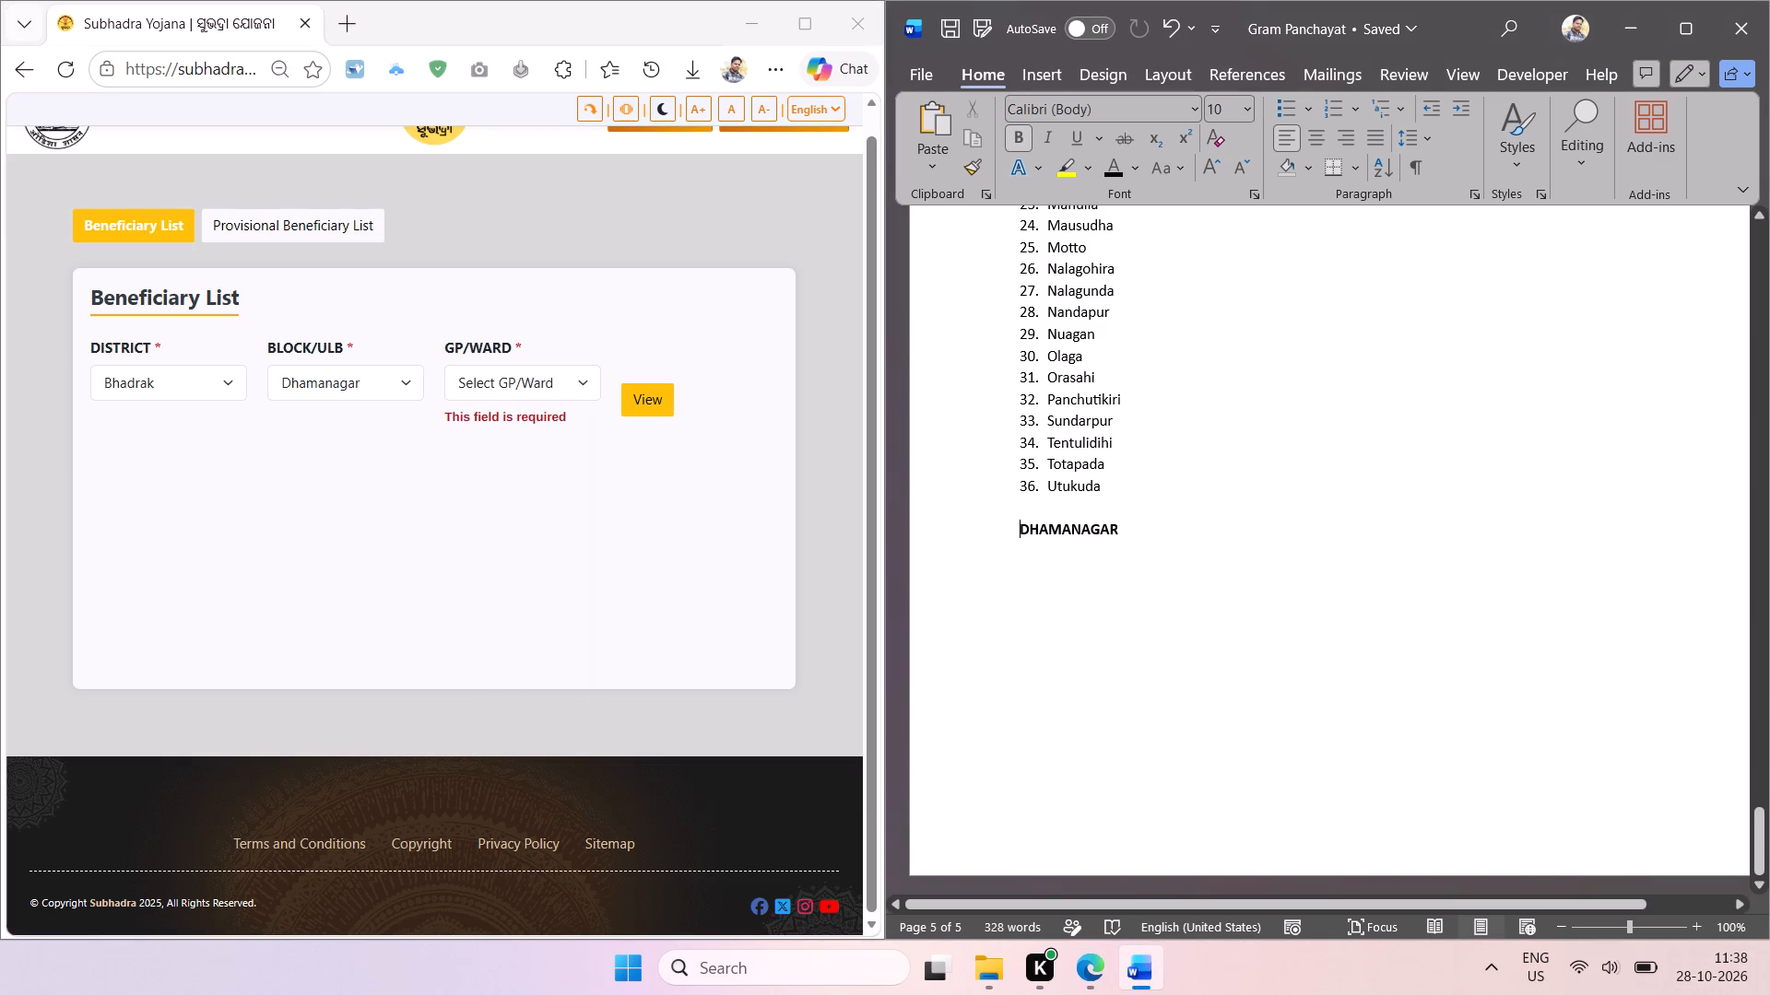
key(ctrl+Return)
scroll(1053, 535, down, 2)
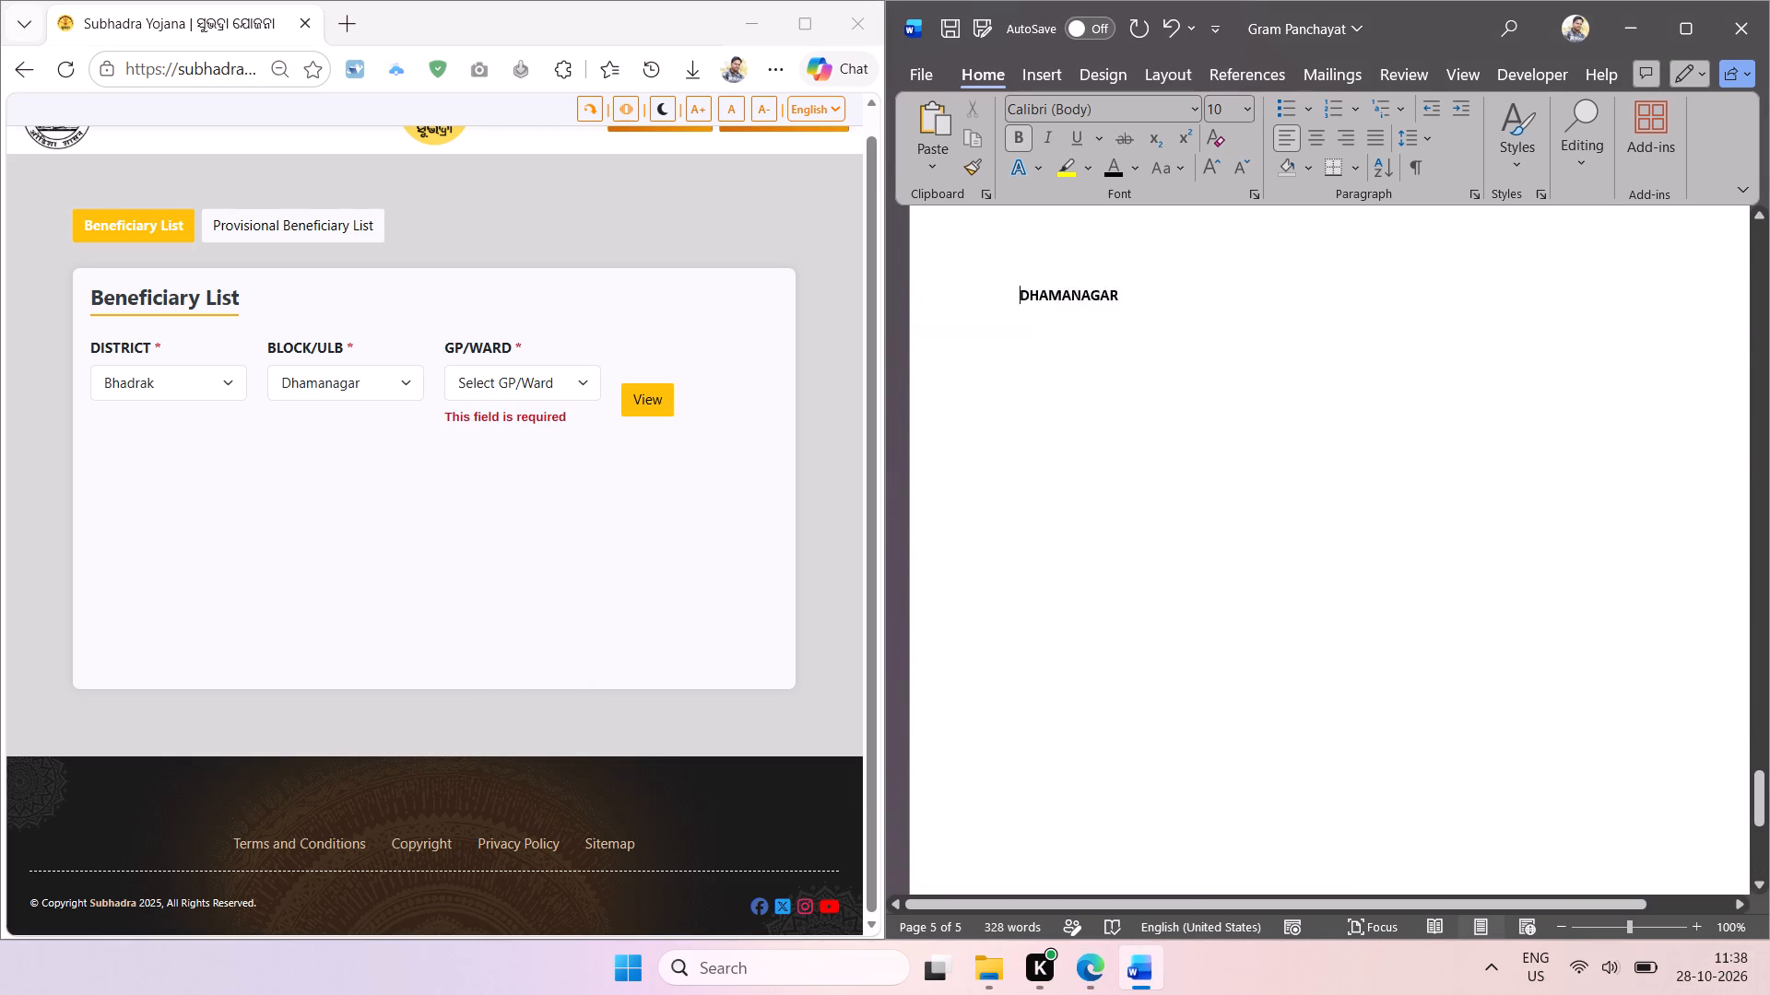
scroll(1053, 535, down, 2)
Capture the Dhamanagar gram panchayat names from Anandapur to Kasimpur as text and paste them under the DHAMANAGAR heading.
click(558, 382)
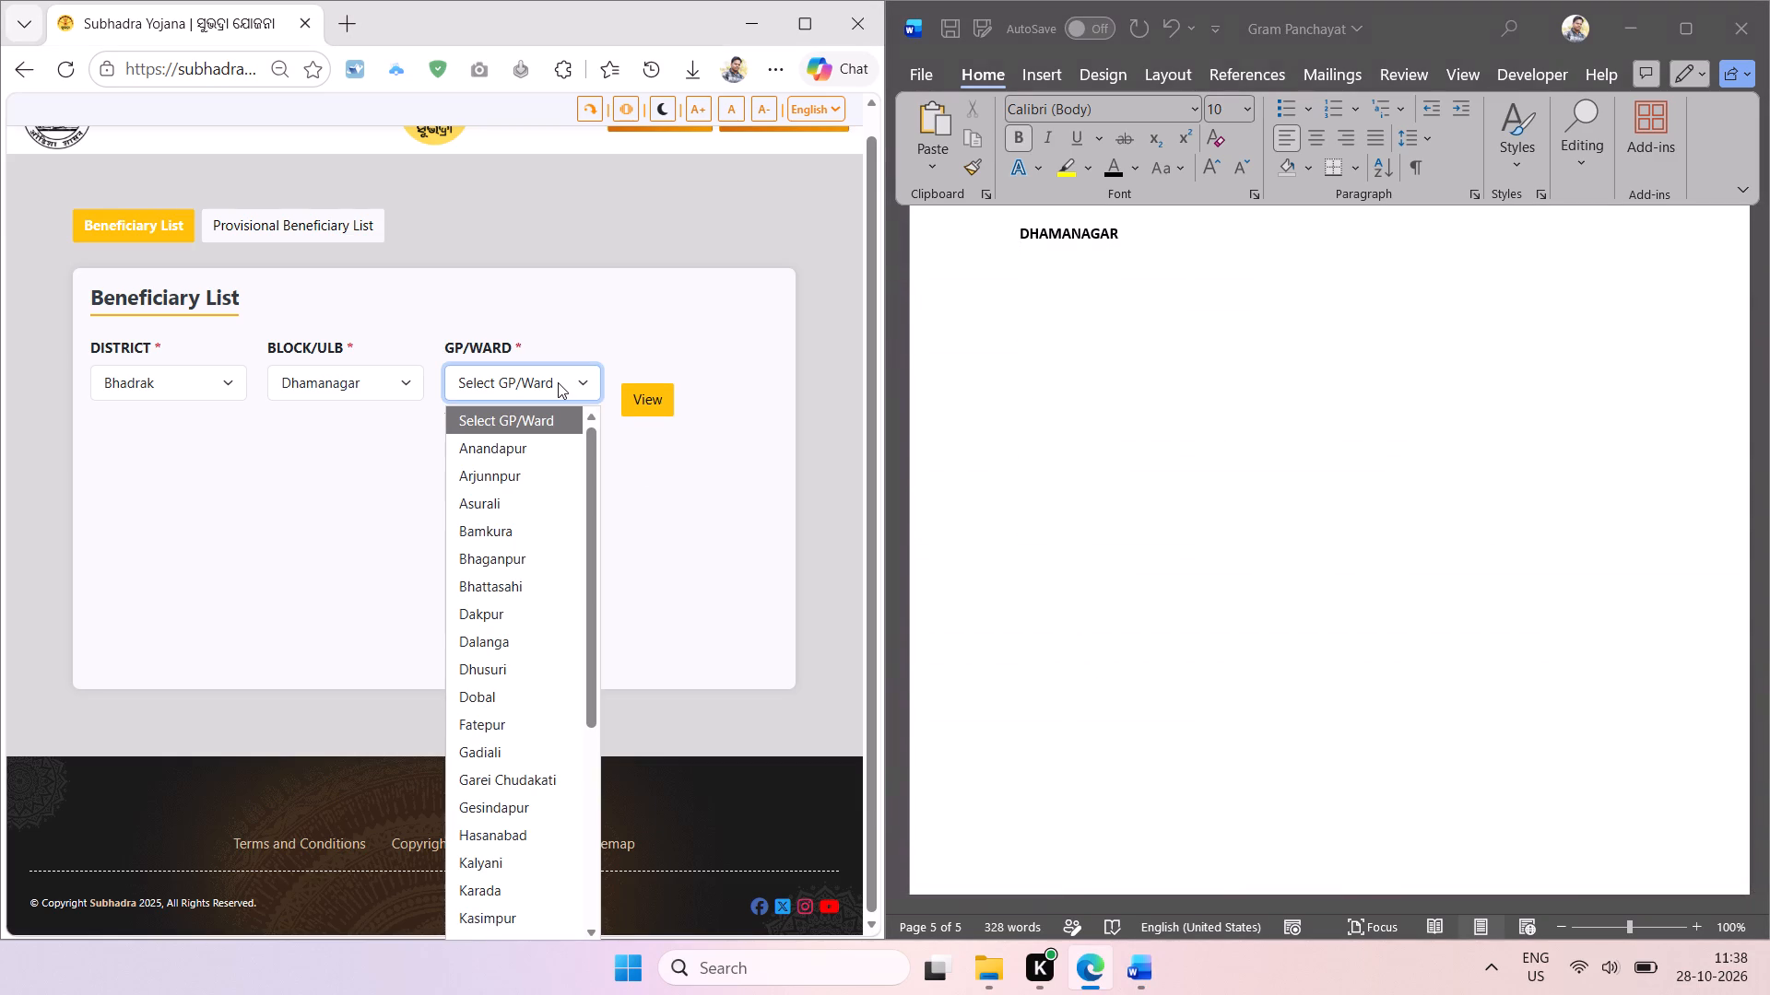
key(shift+super+t)
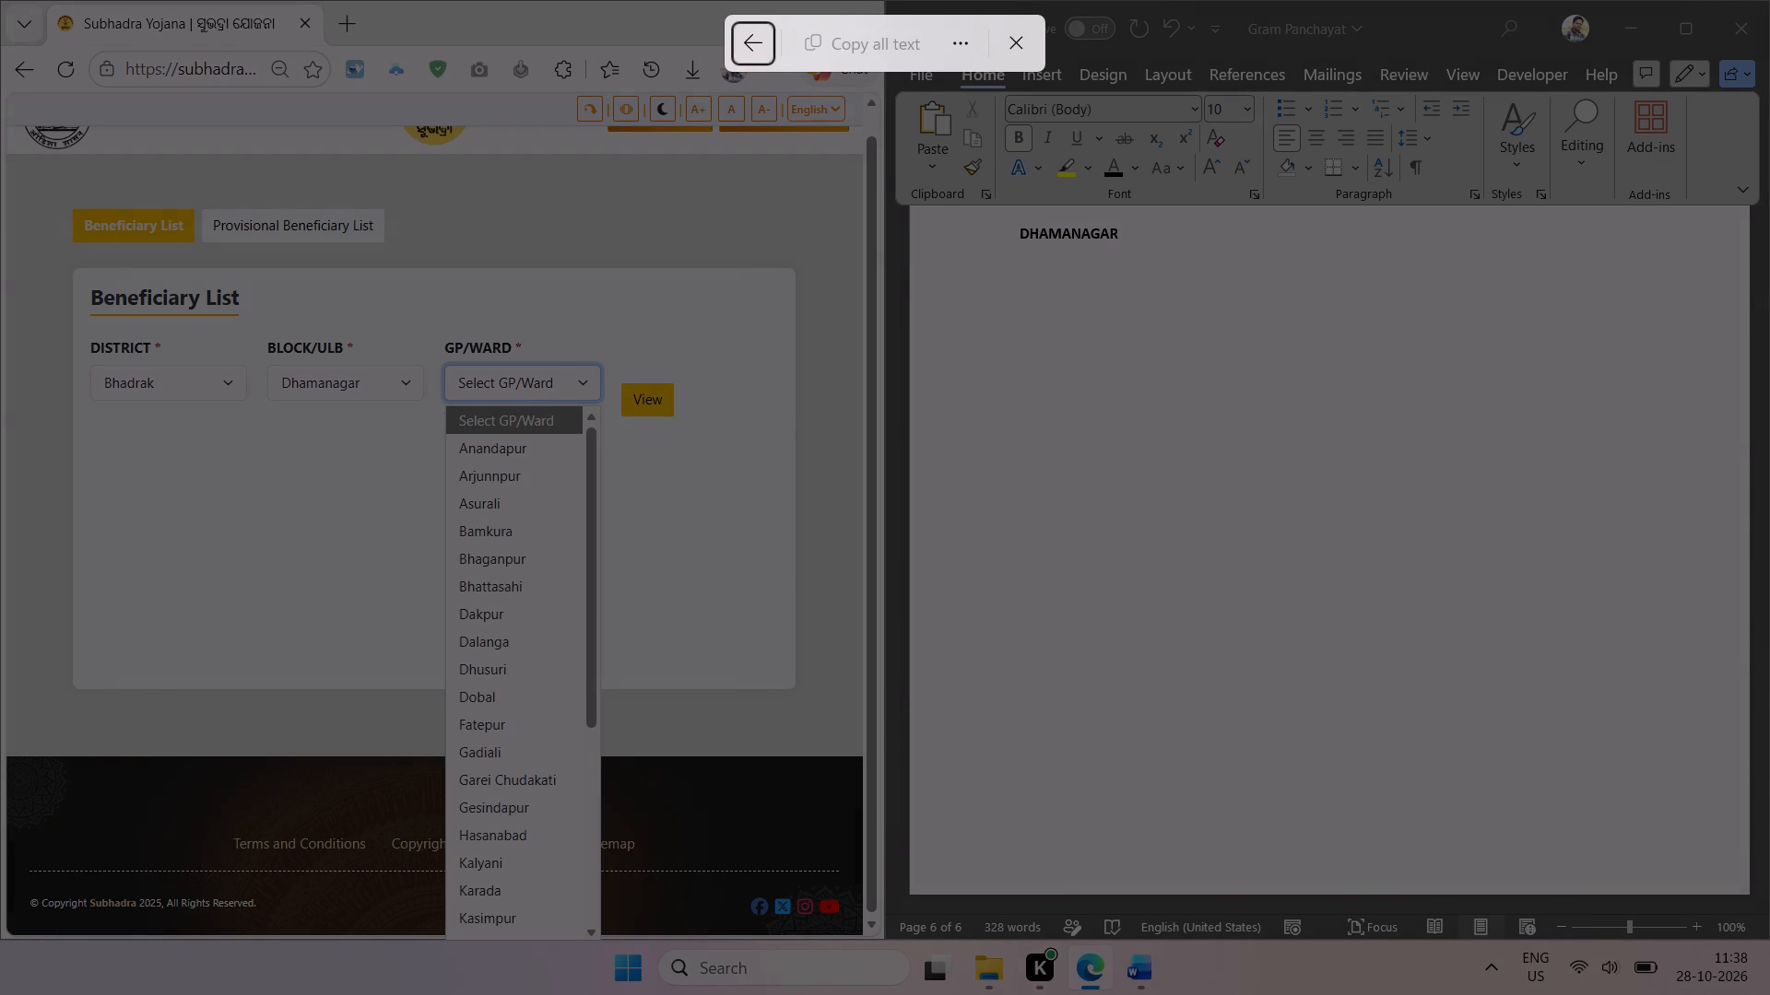
drag(450, 437, 553, 925)
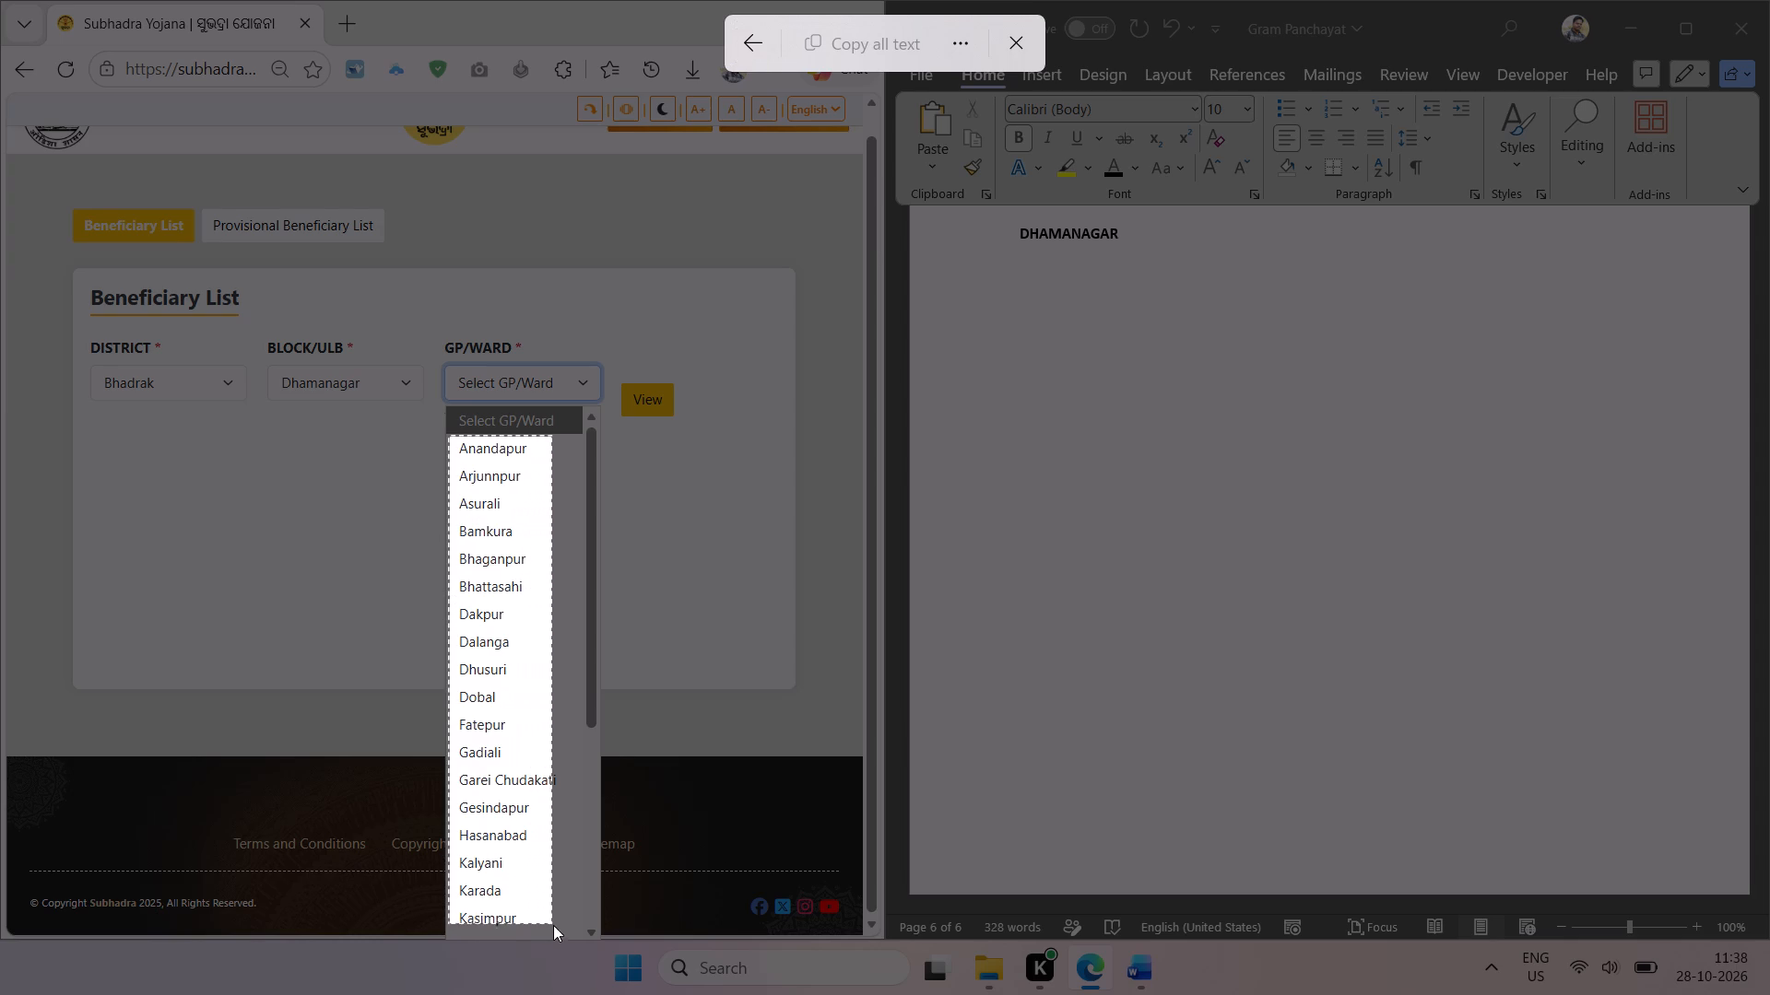
drag(553, 925, 587, 933)
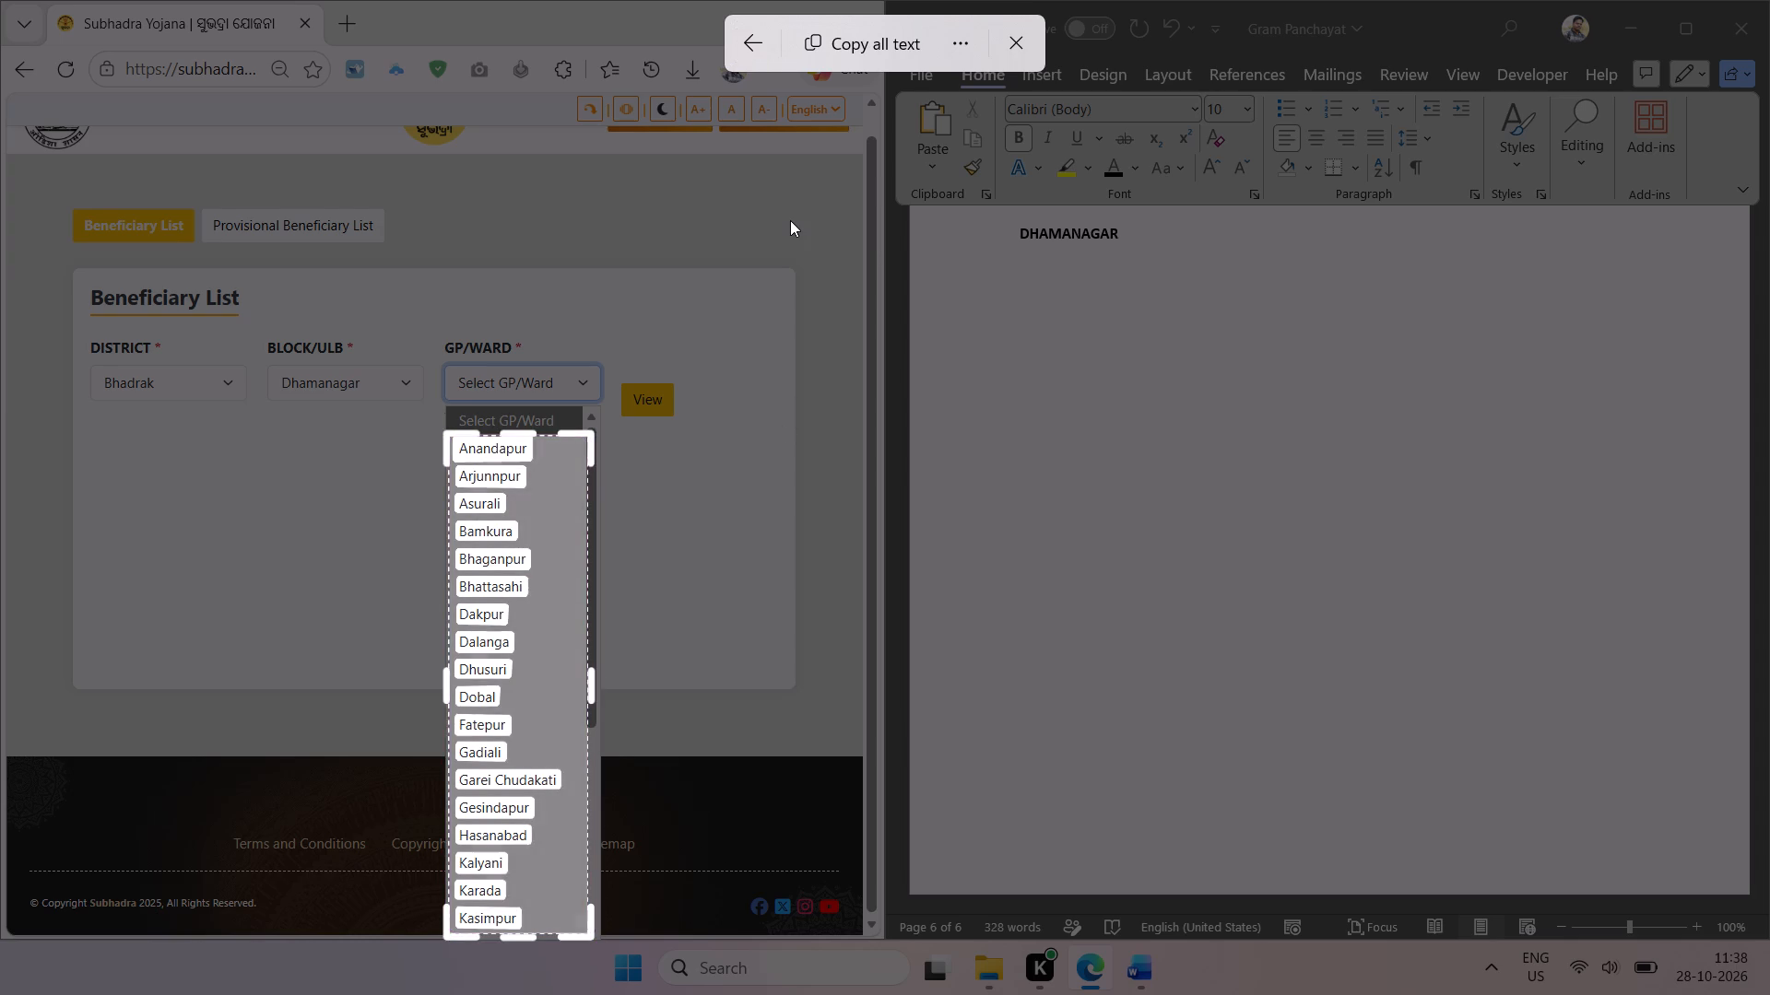
click(889, 50)
click(1069, 266)
click(1032, 272)
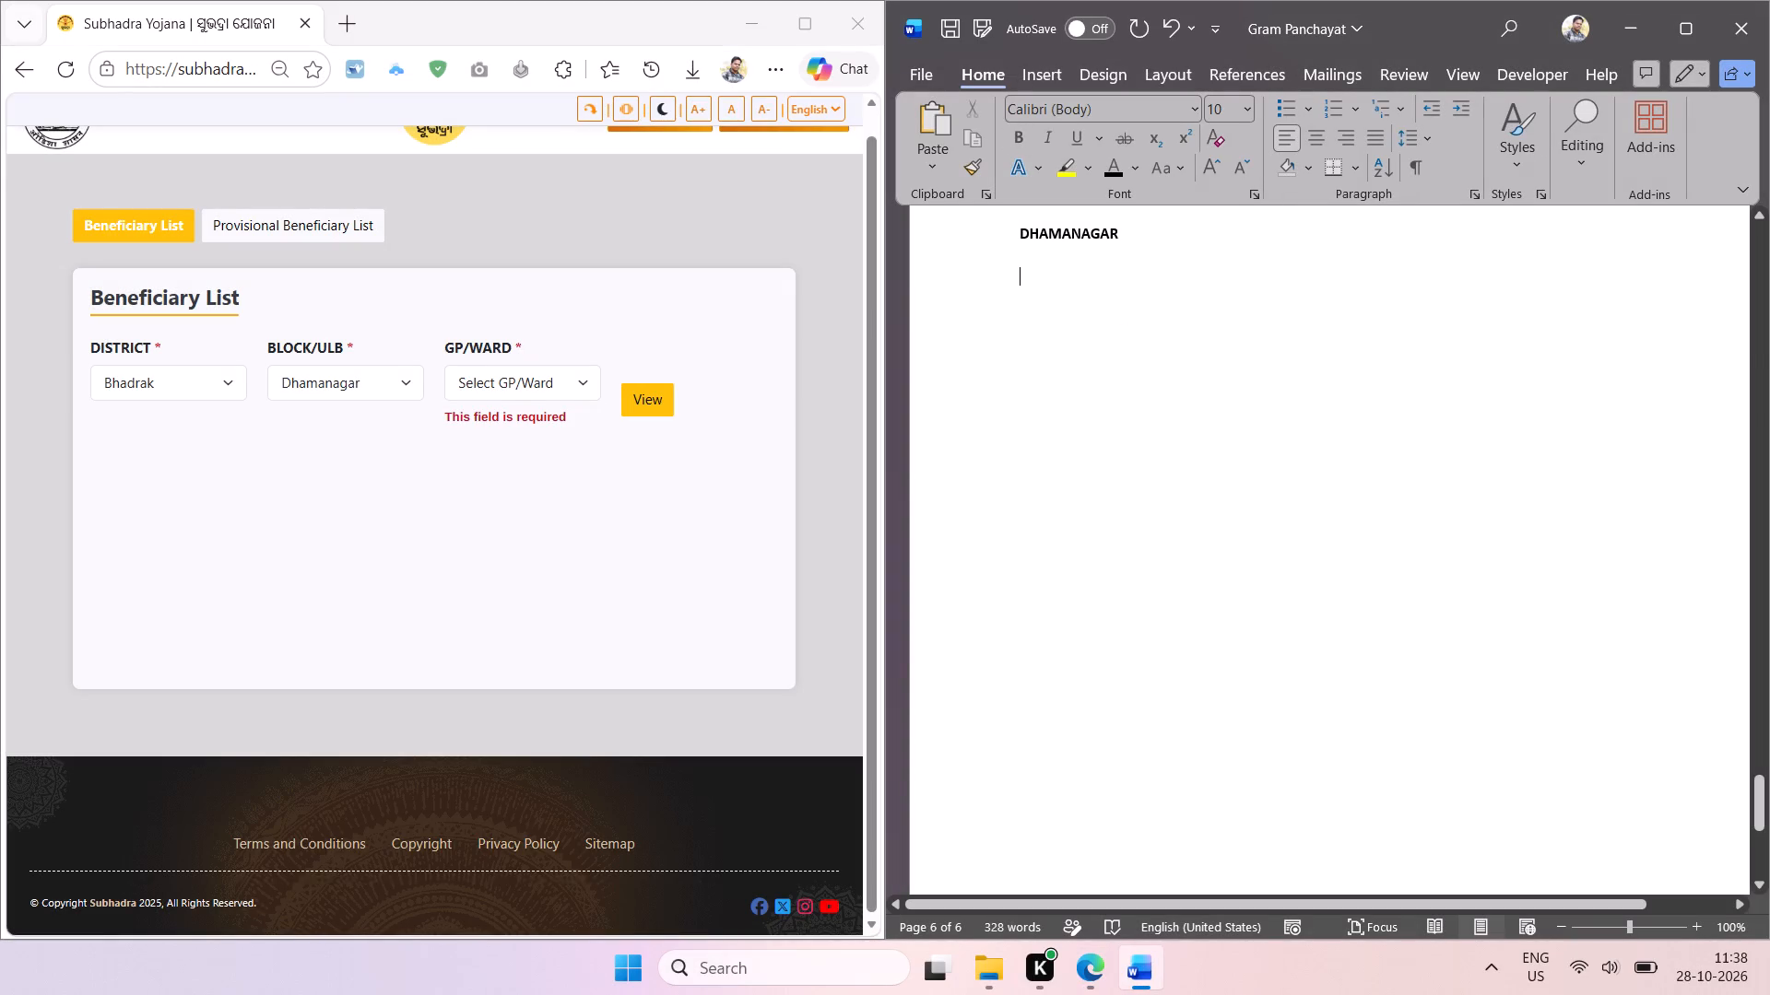
key(ctrl+v)
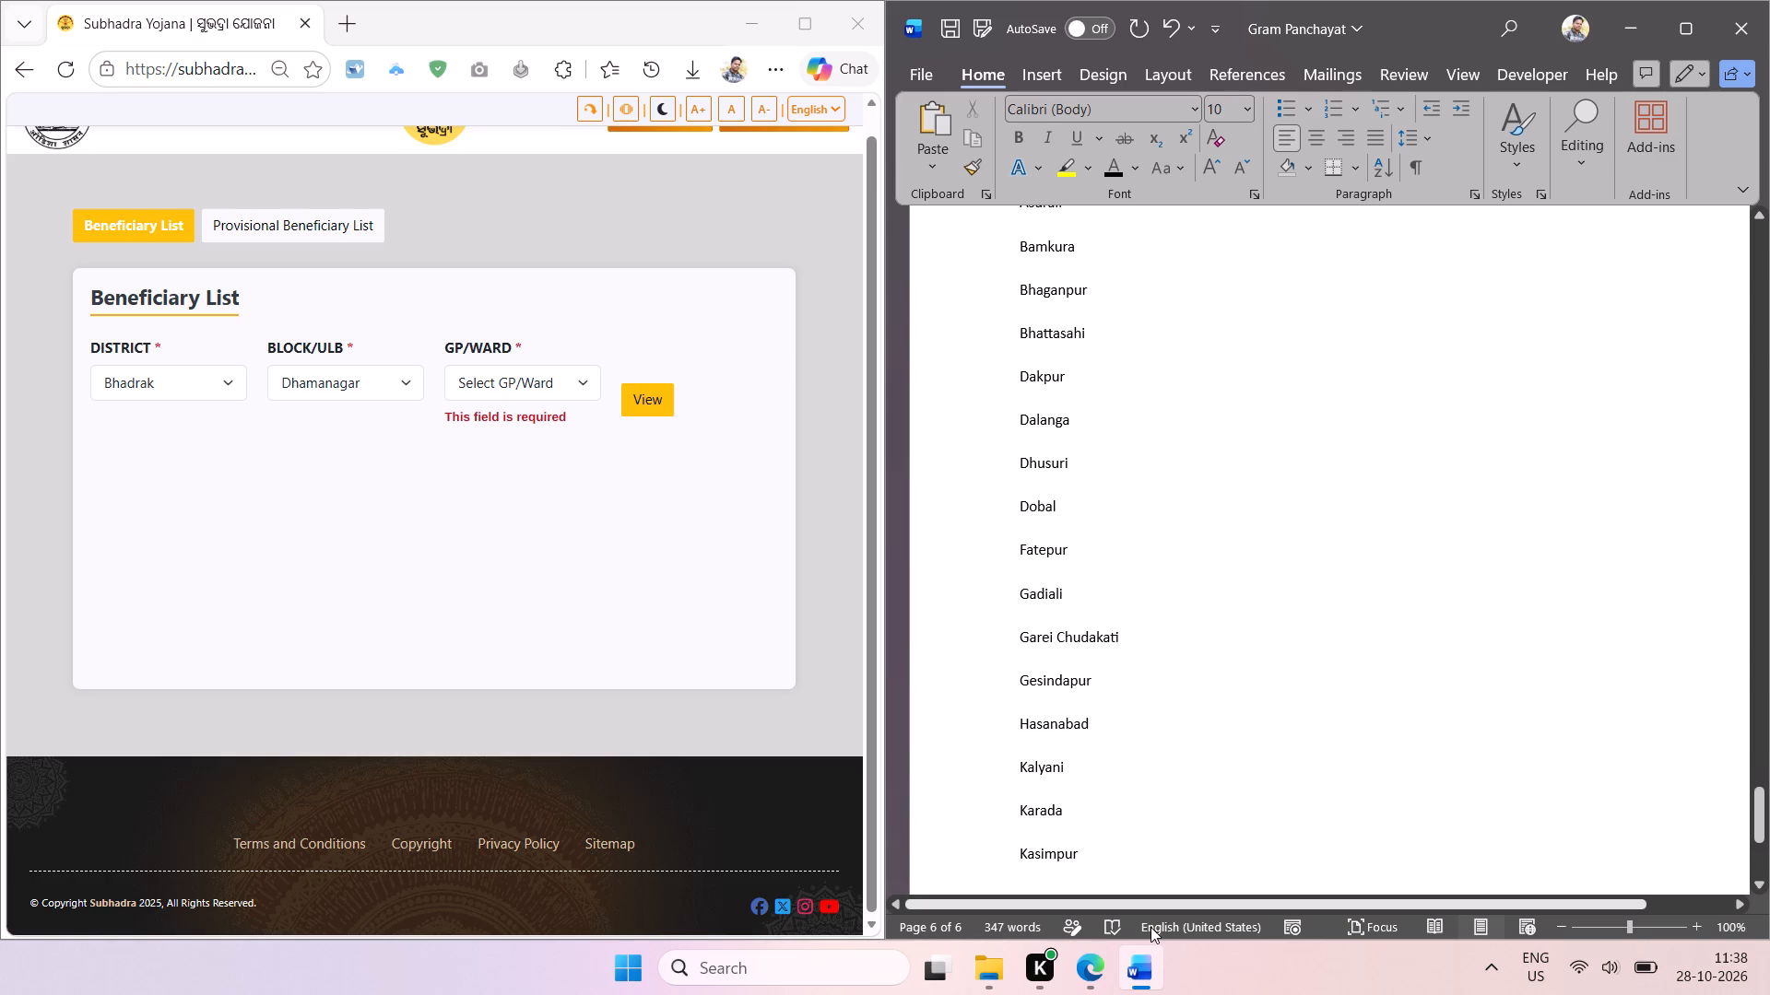
Capture the remaining Dhamanagar gram panchayat names from Kasimpur to Sahaspur as text and paste them below the first batch.
click(1111, 870)
key(Return)
key(Return)
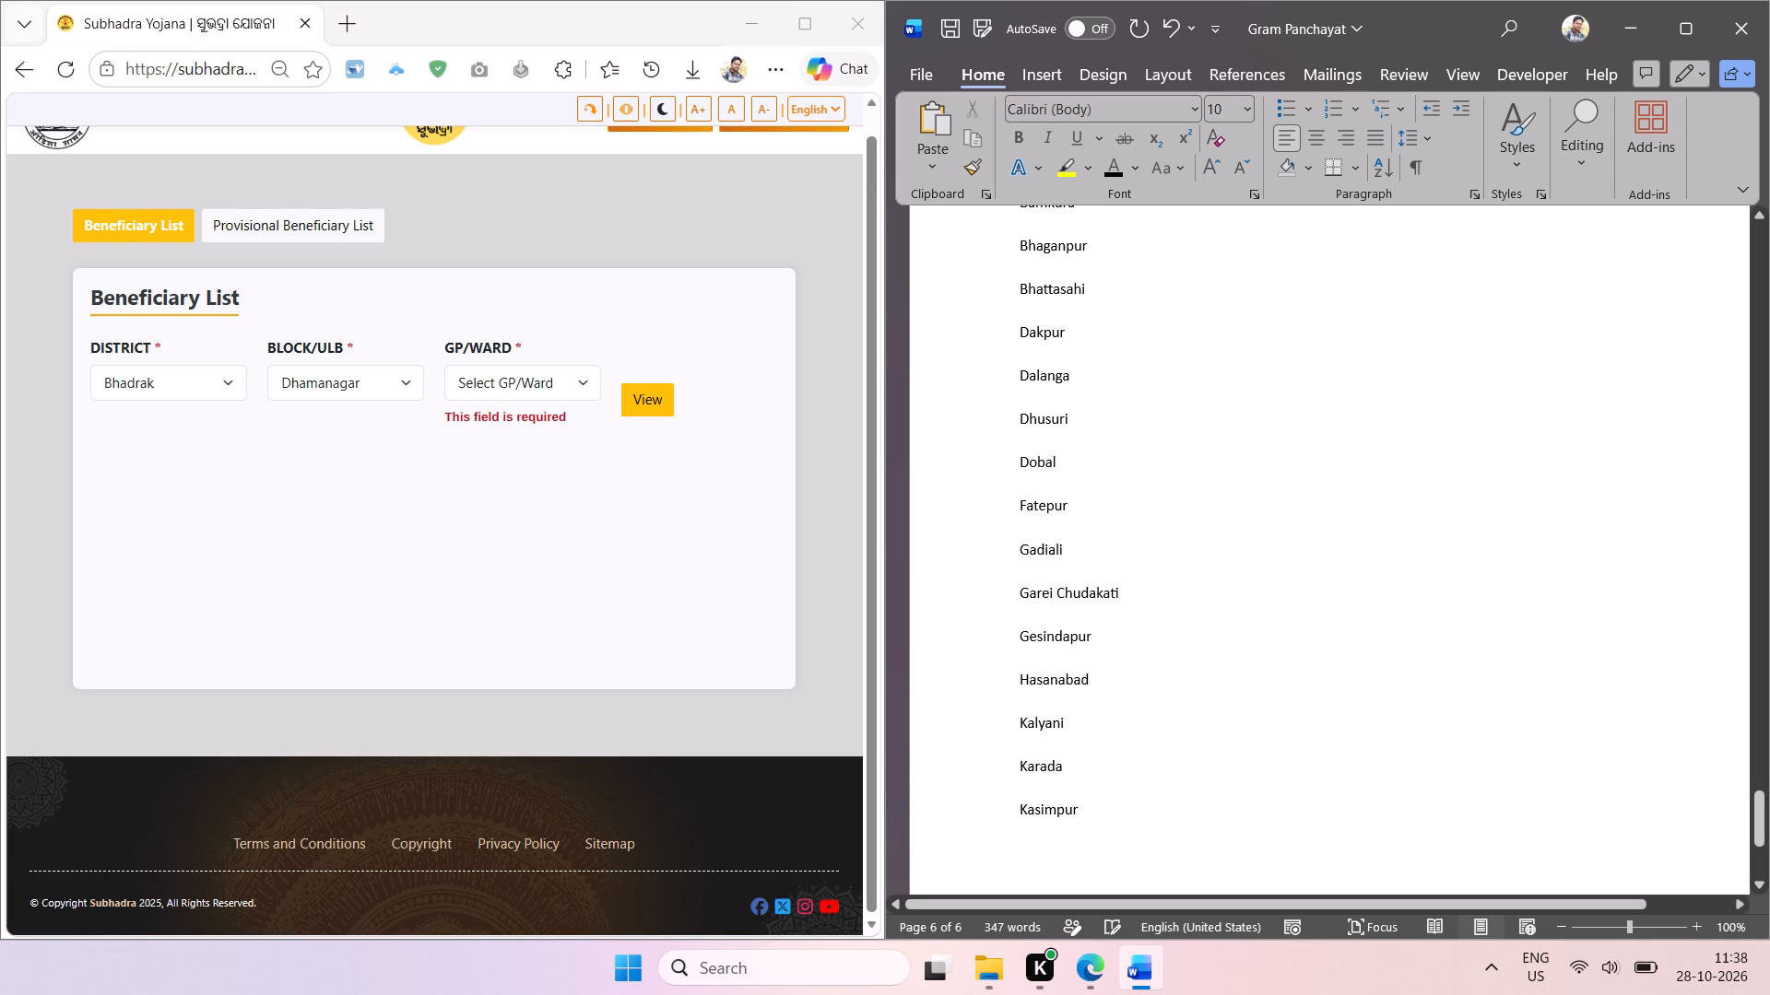
scroll(1139, 819, down, 2)
click(576, 377)
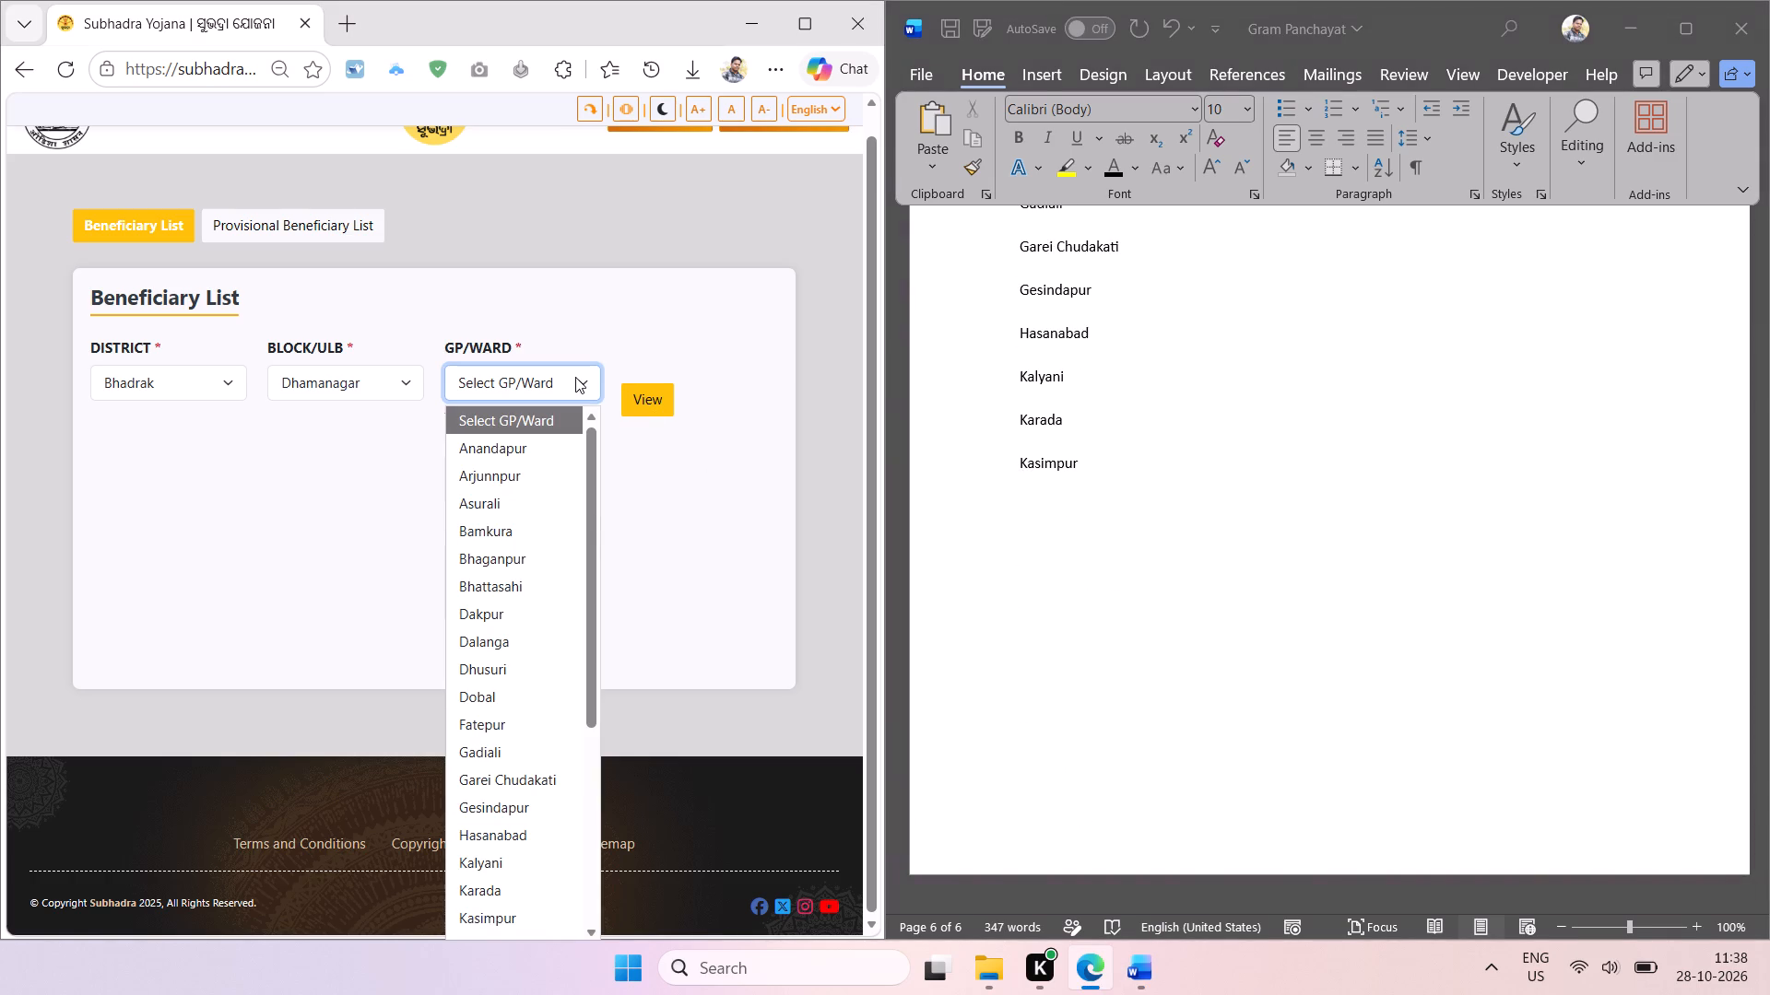
drag(590, 524, 606, 756)
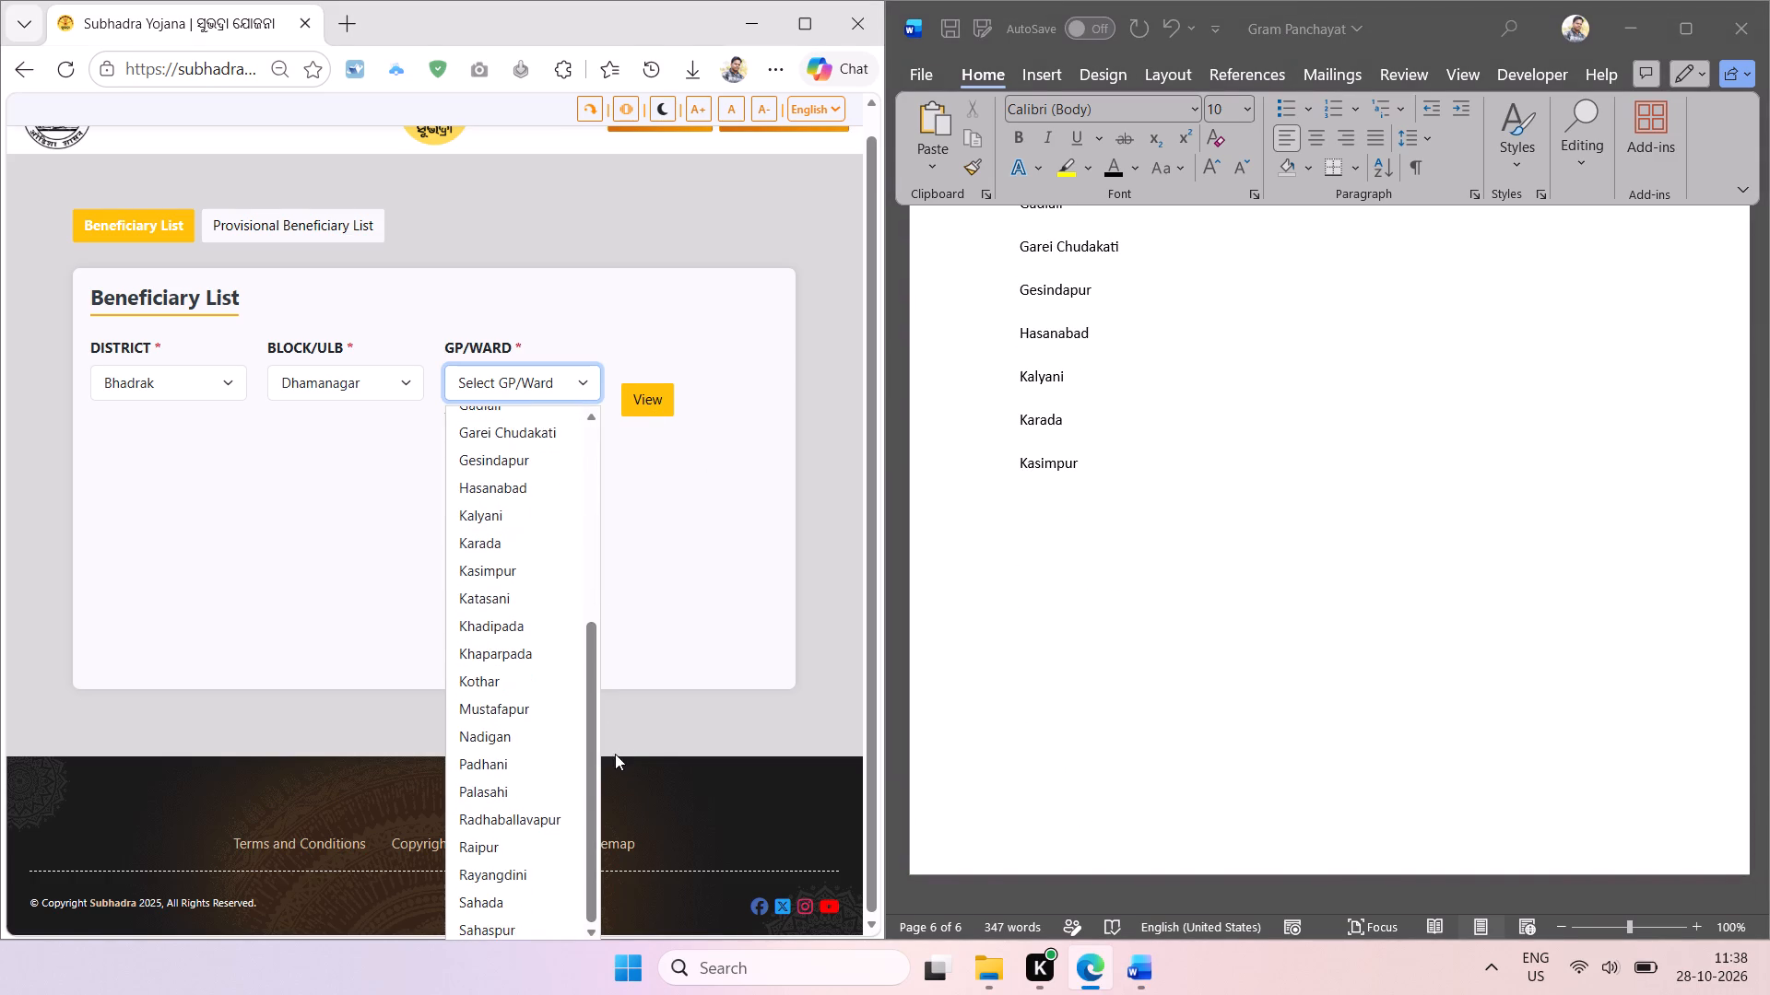
key(shift+super+t)
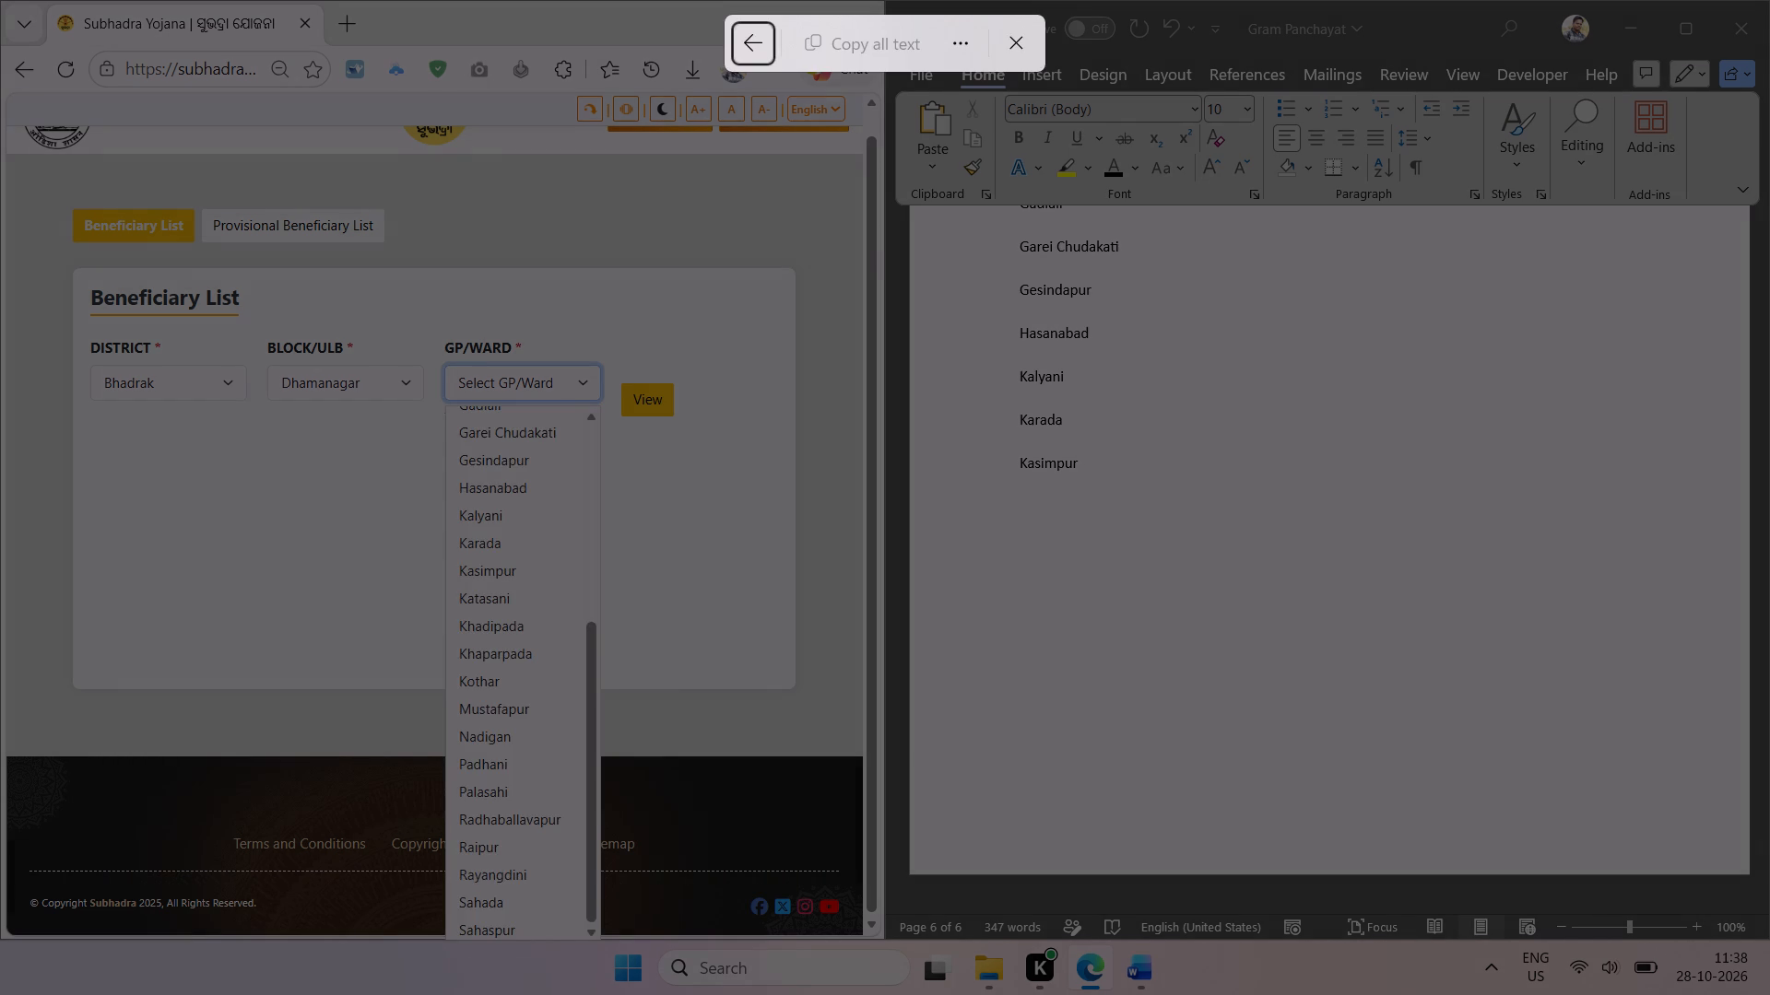
drag(450, 556, 567, 944)
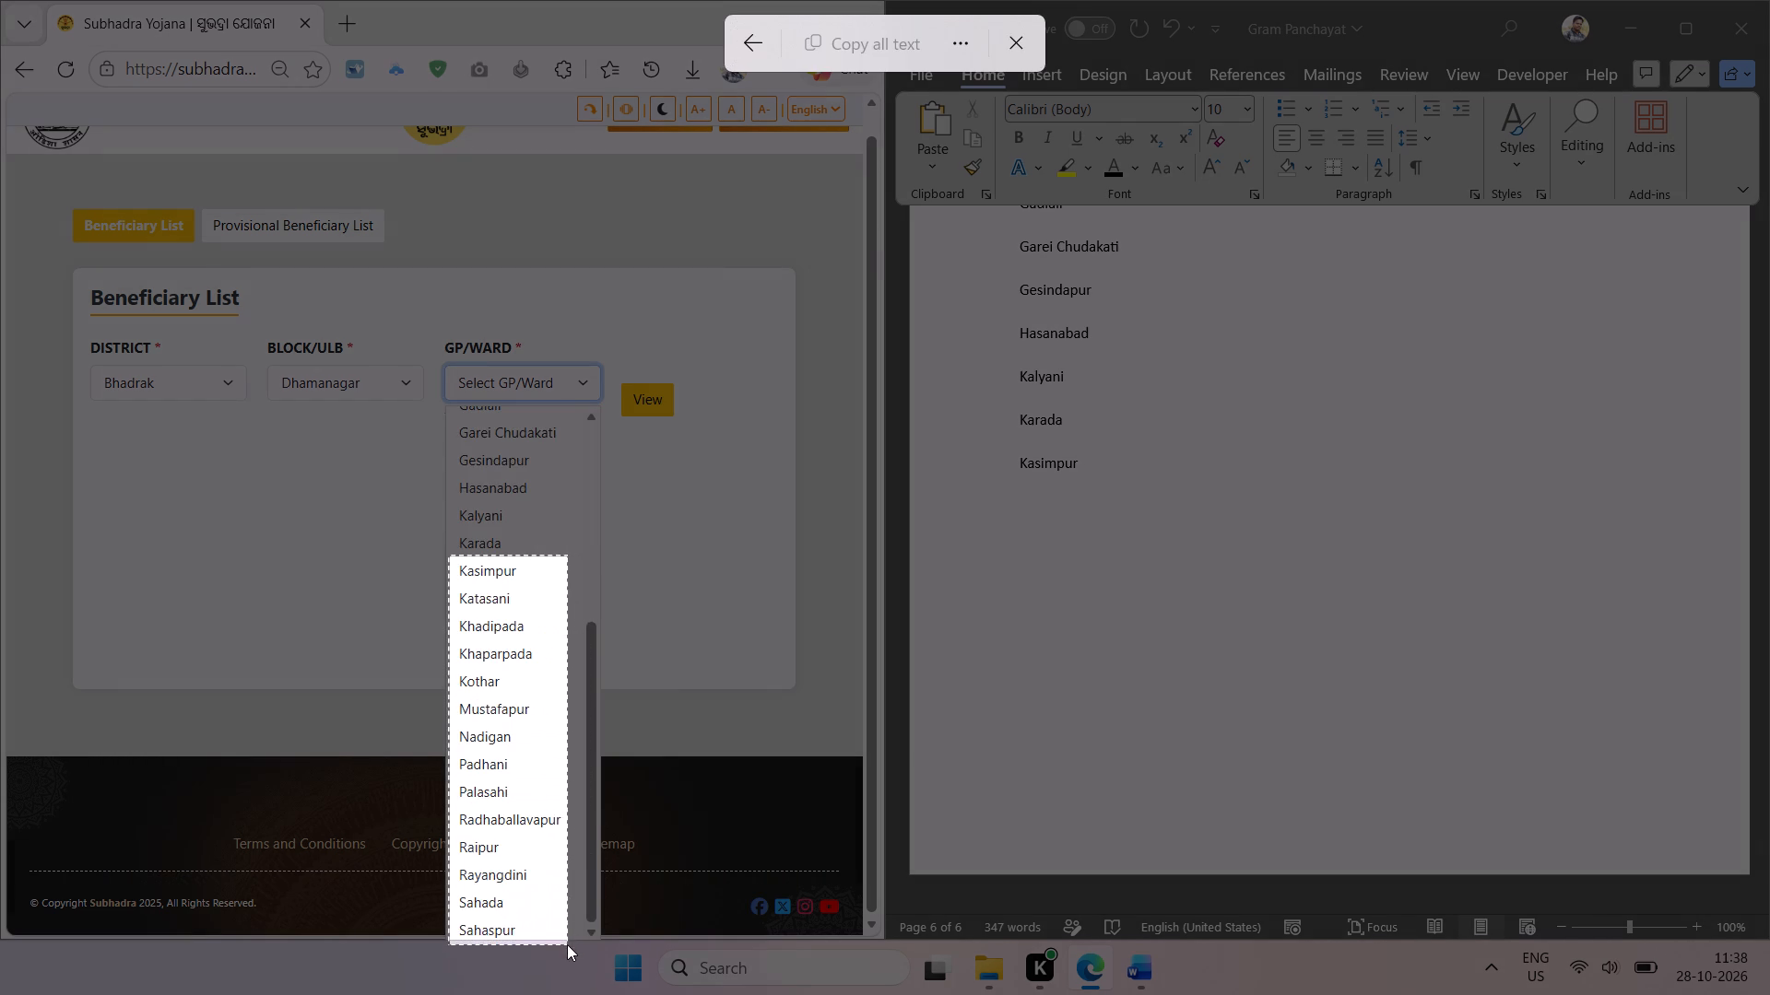
drag(567, 944, 570, 942)
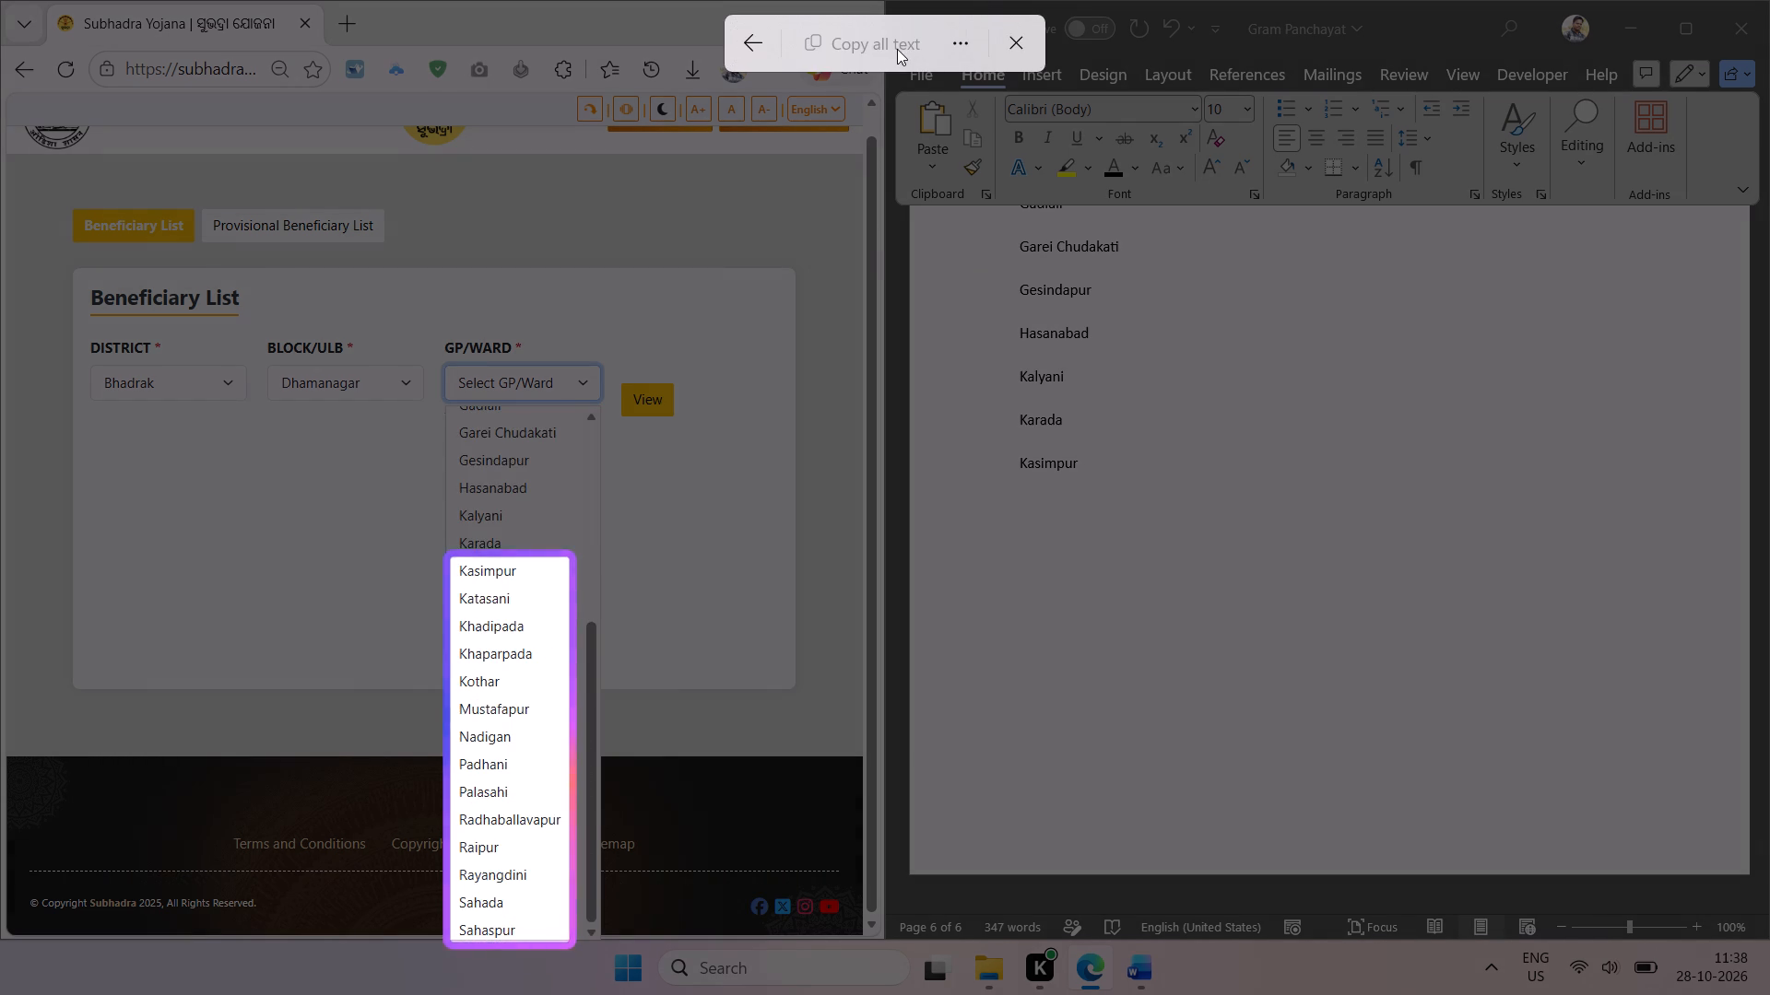
click(880, 43)
click(1070, 500)
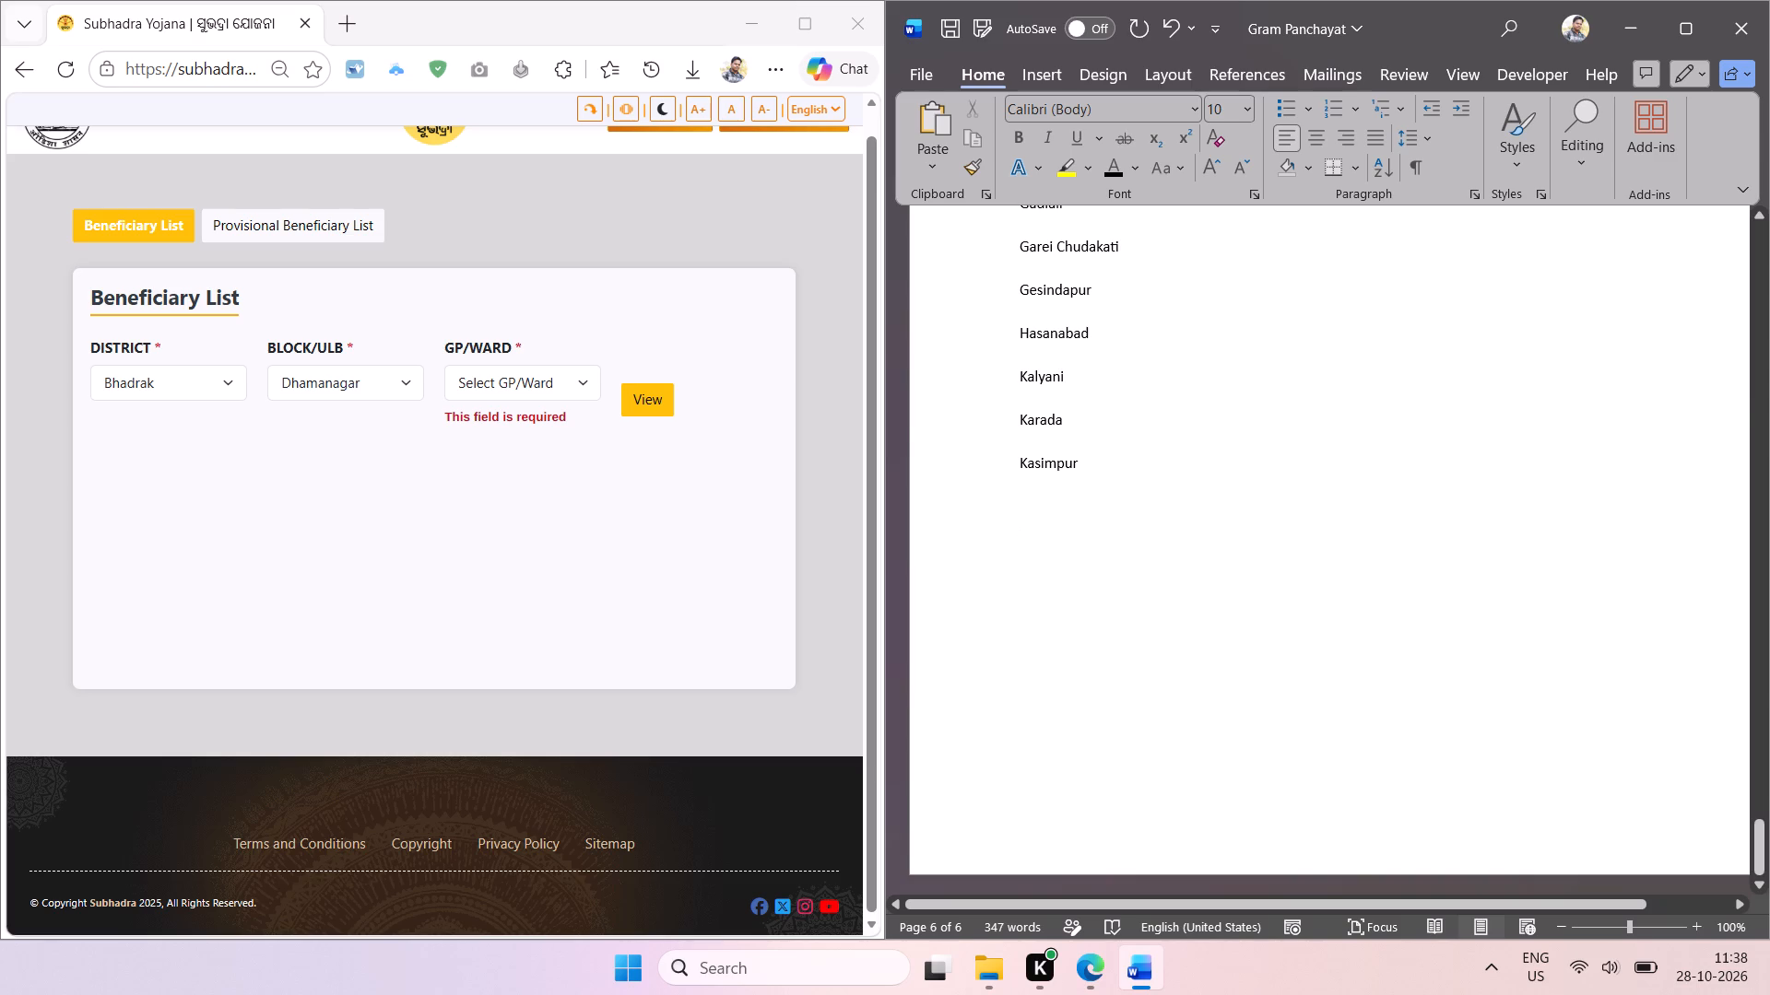
key(ctrl+v)
Delete the duplicate Kasimpur at the start of the second pasted batch in the DHAMANAGAR list.
scroll(1090, 473, up, 1)
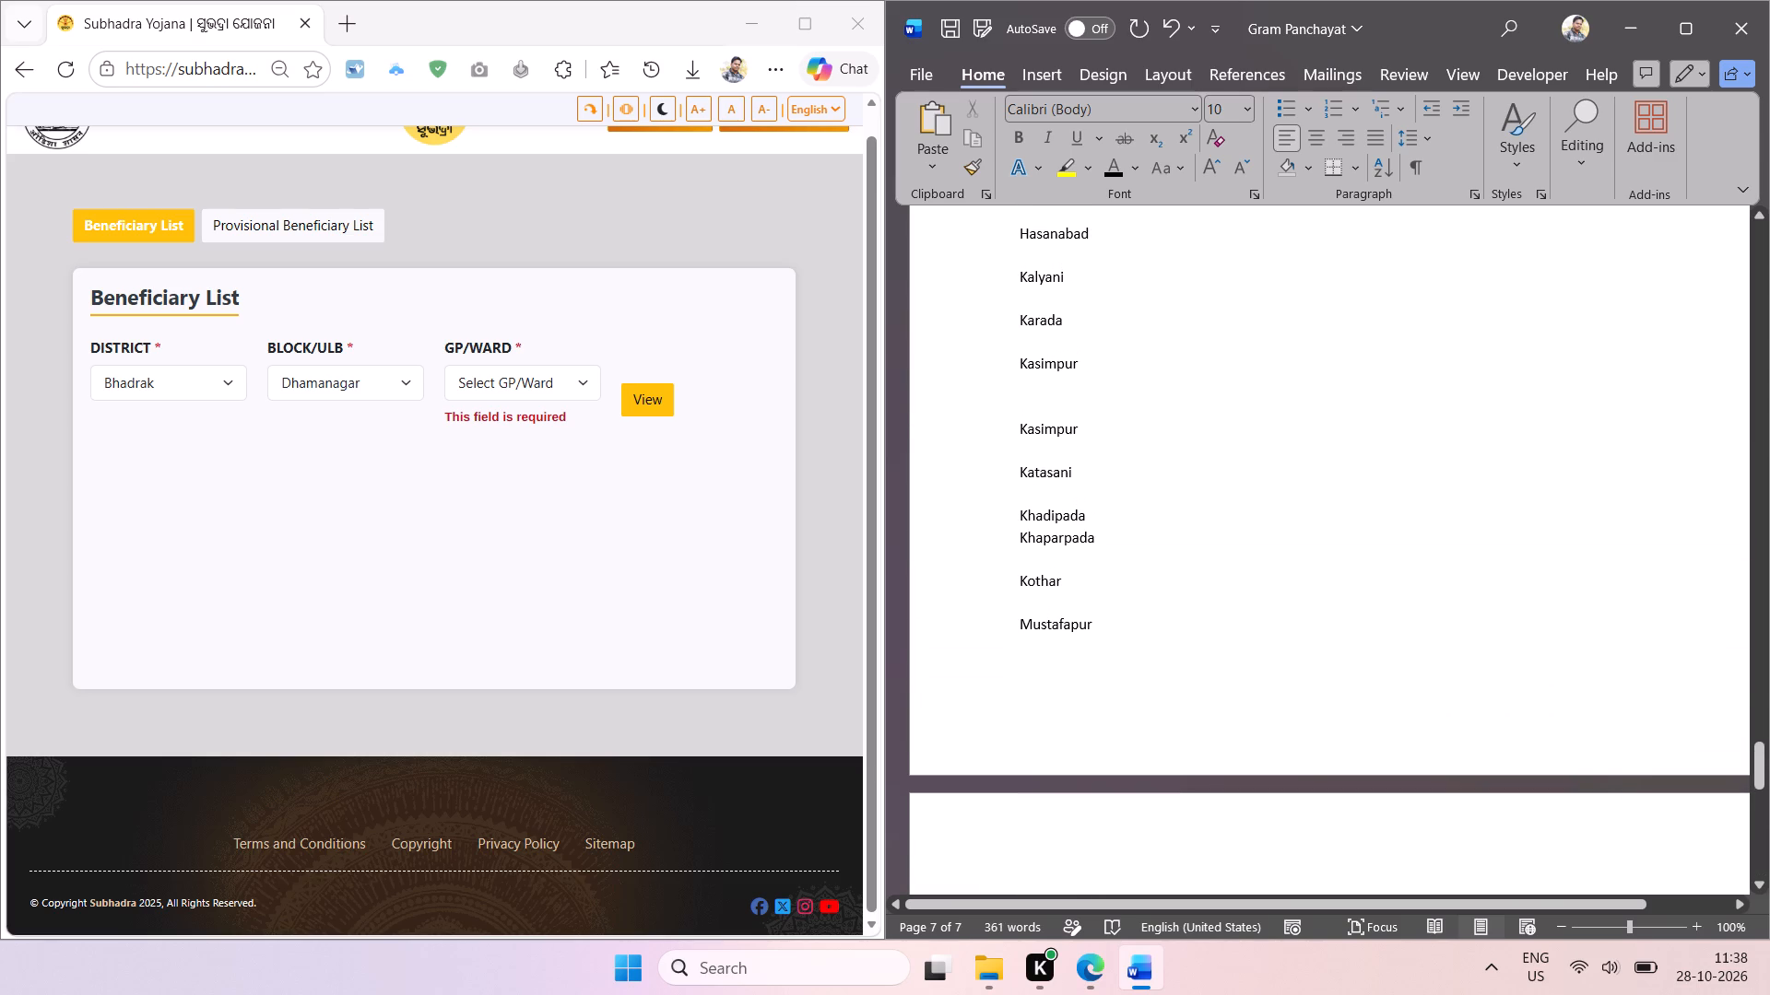
scroll(1094, 481, up, 1)
double_click(1055, 430)
key(BackSpace)
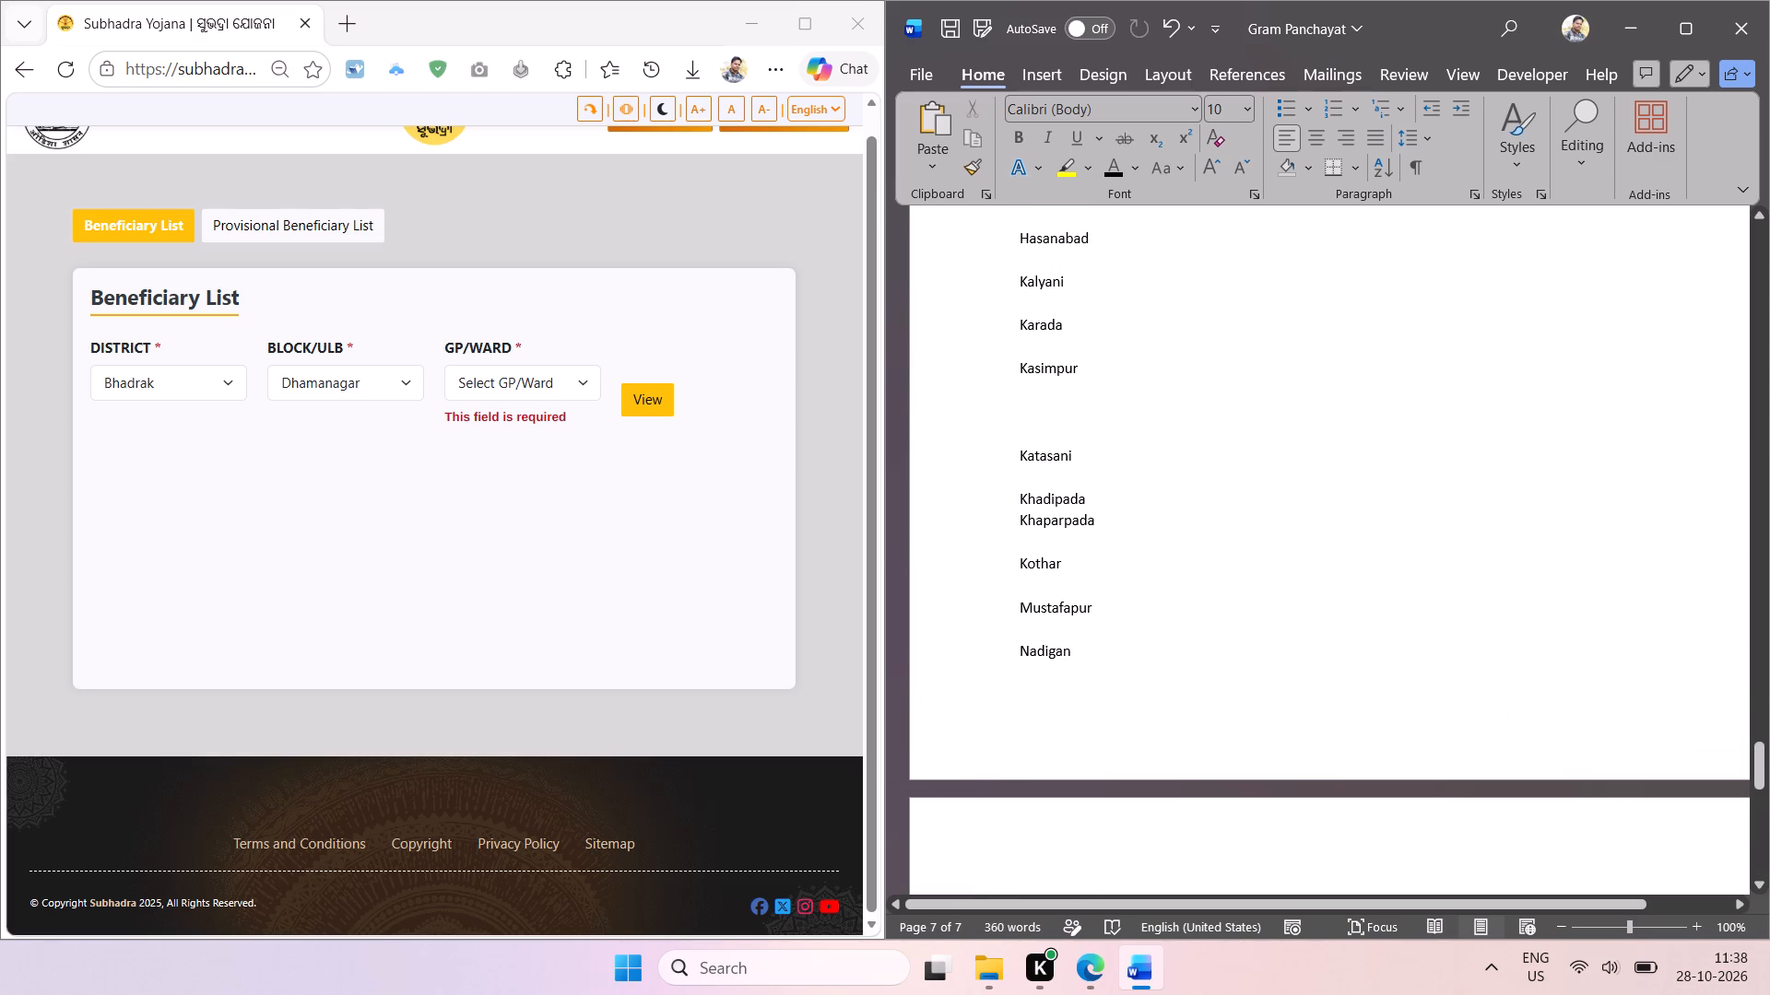
Remove the blank line between the DHAMANAGAR heading and Anandapur.
scroll(1094, 440, up, 4)
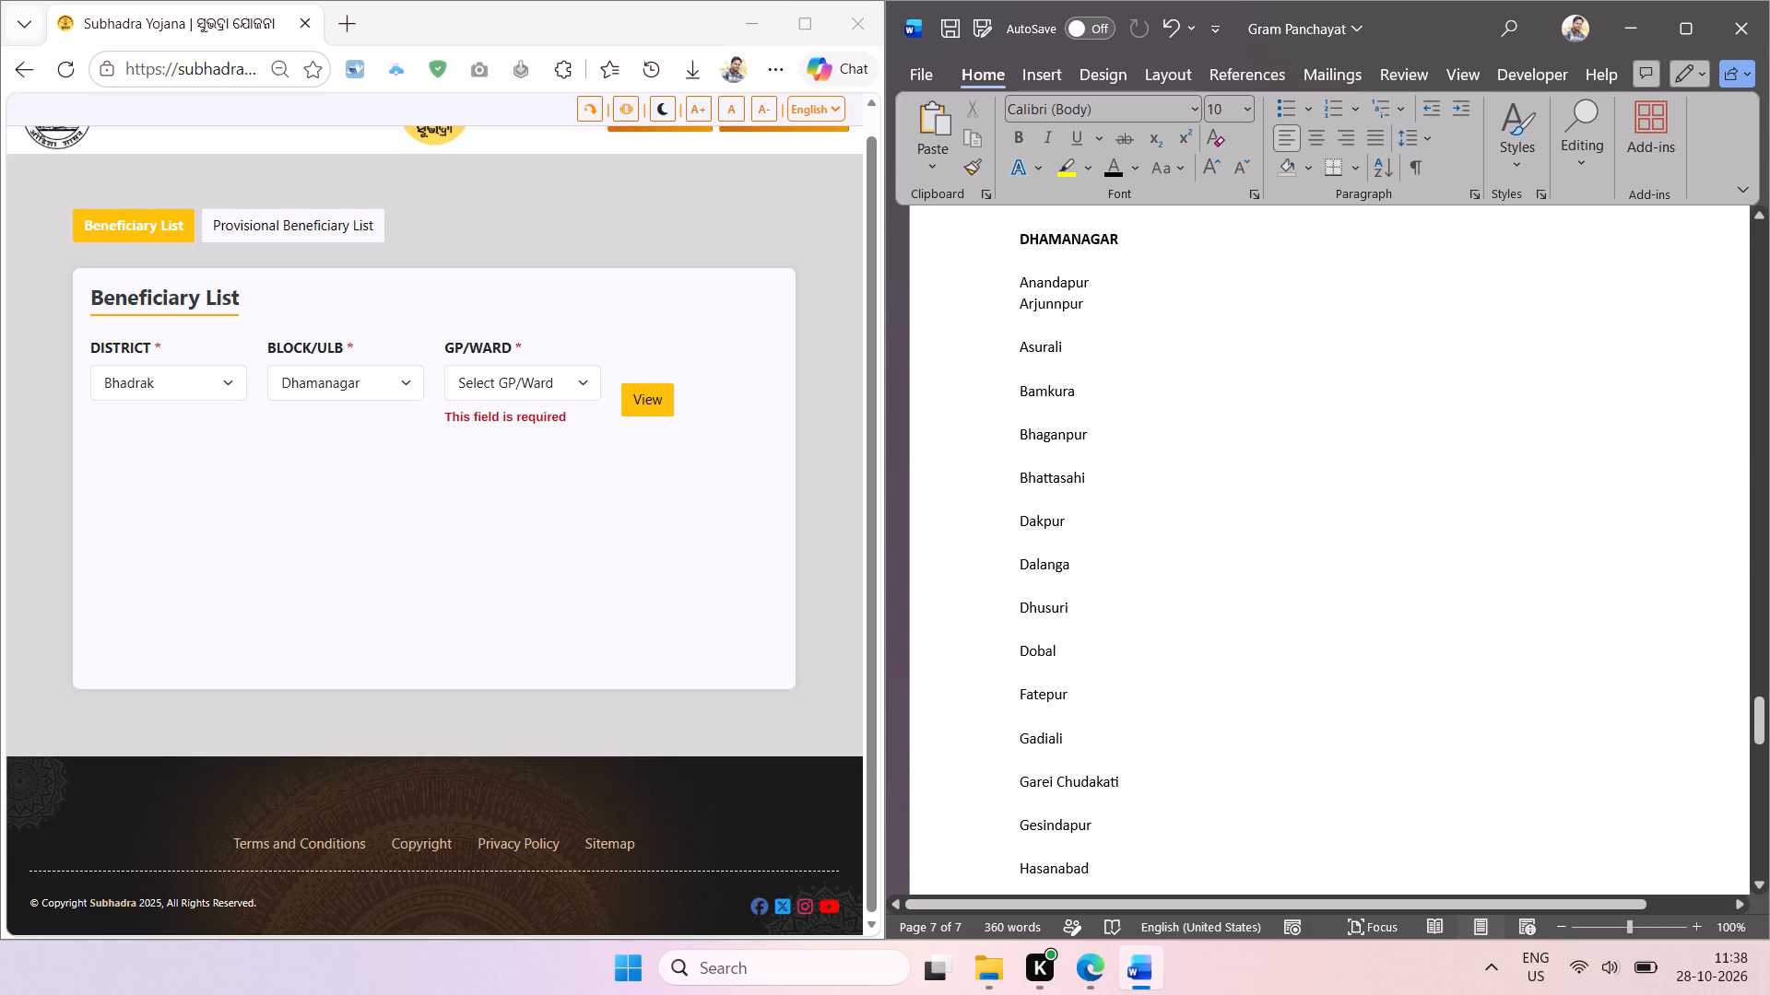
click(1037, 260)
key(BackSpace)
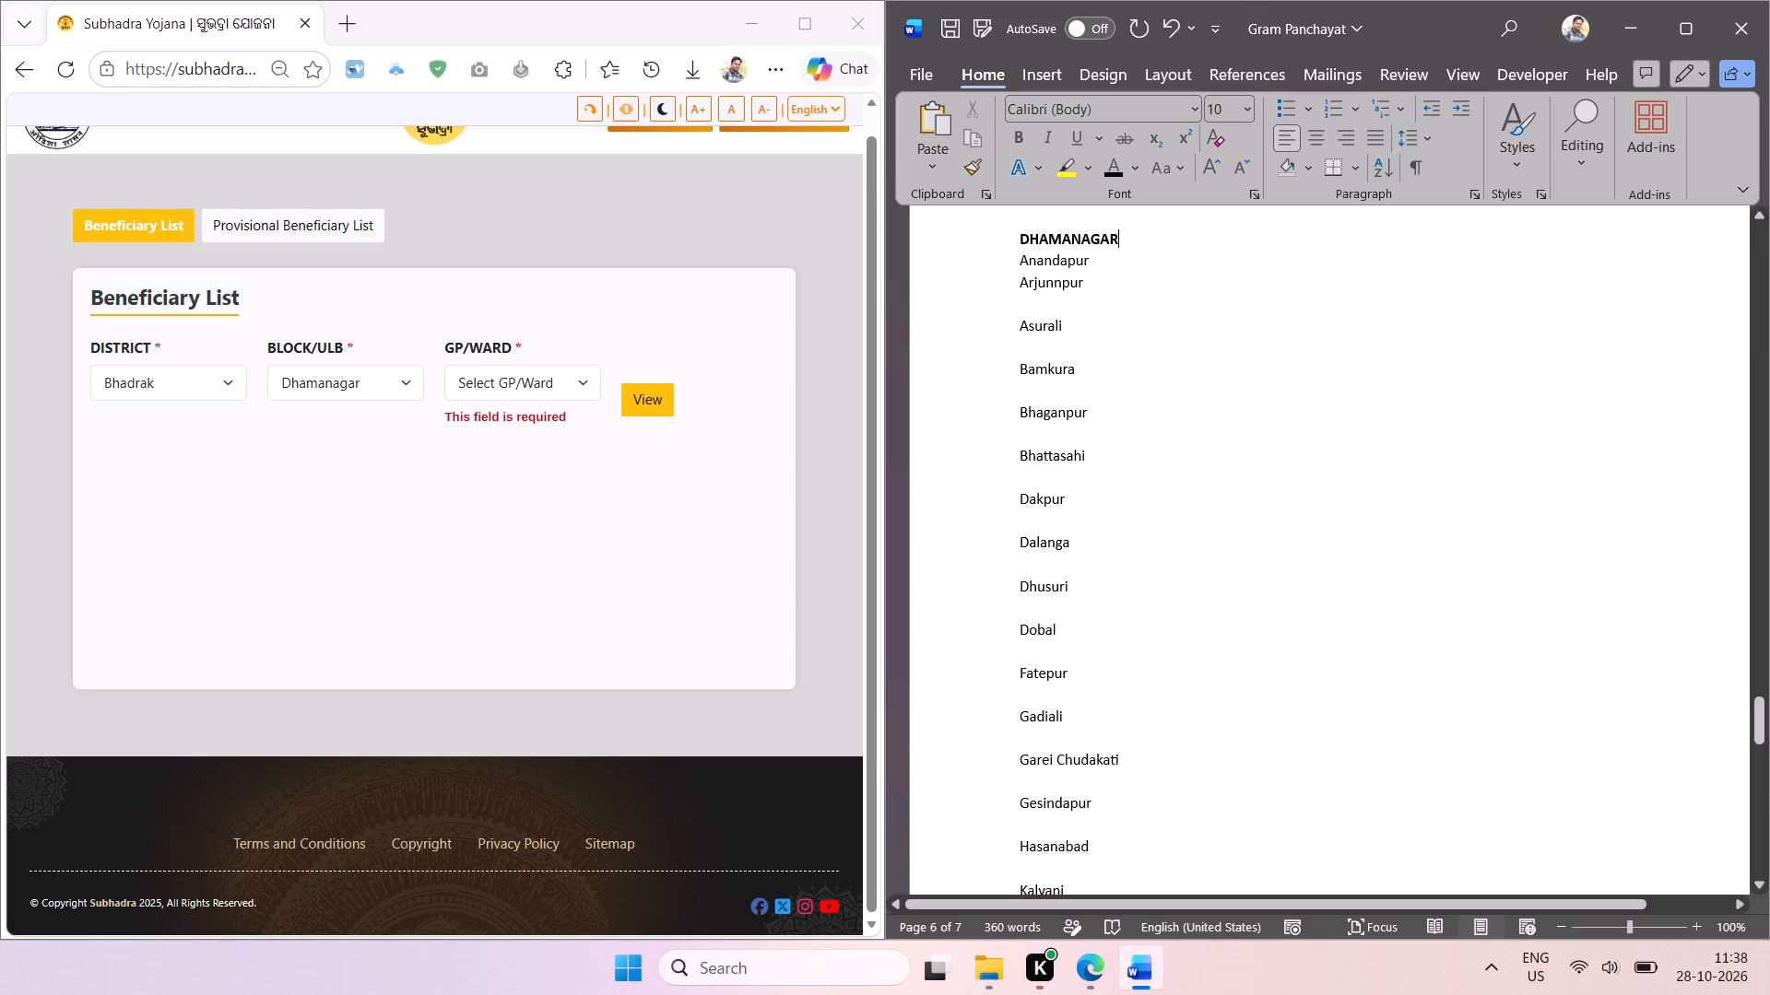
Remove the blank lines between the names from Dalanga to Gesindapur in the DHAMANAGAR list.
click(1079, 784)
key(BackSpace)
click(1064, 732)
key(BackSpace)
click(1066, 693)
key(BackSpace)
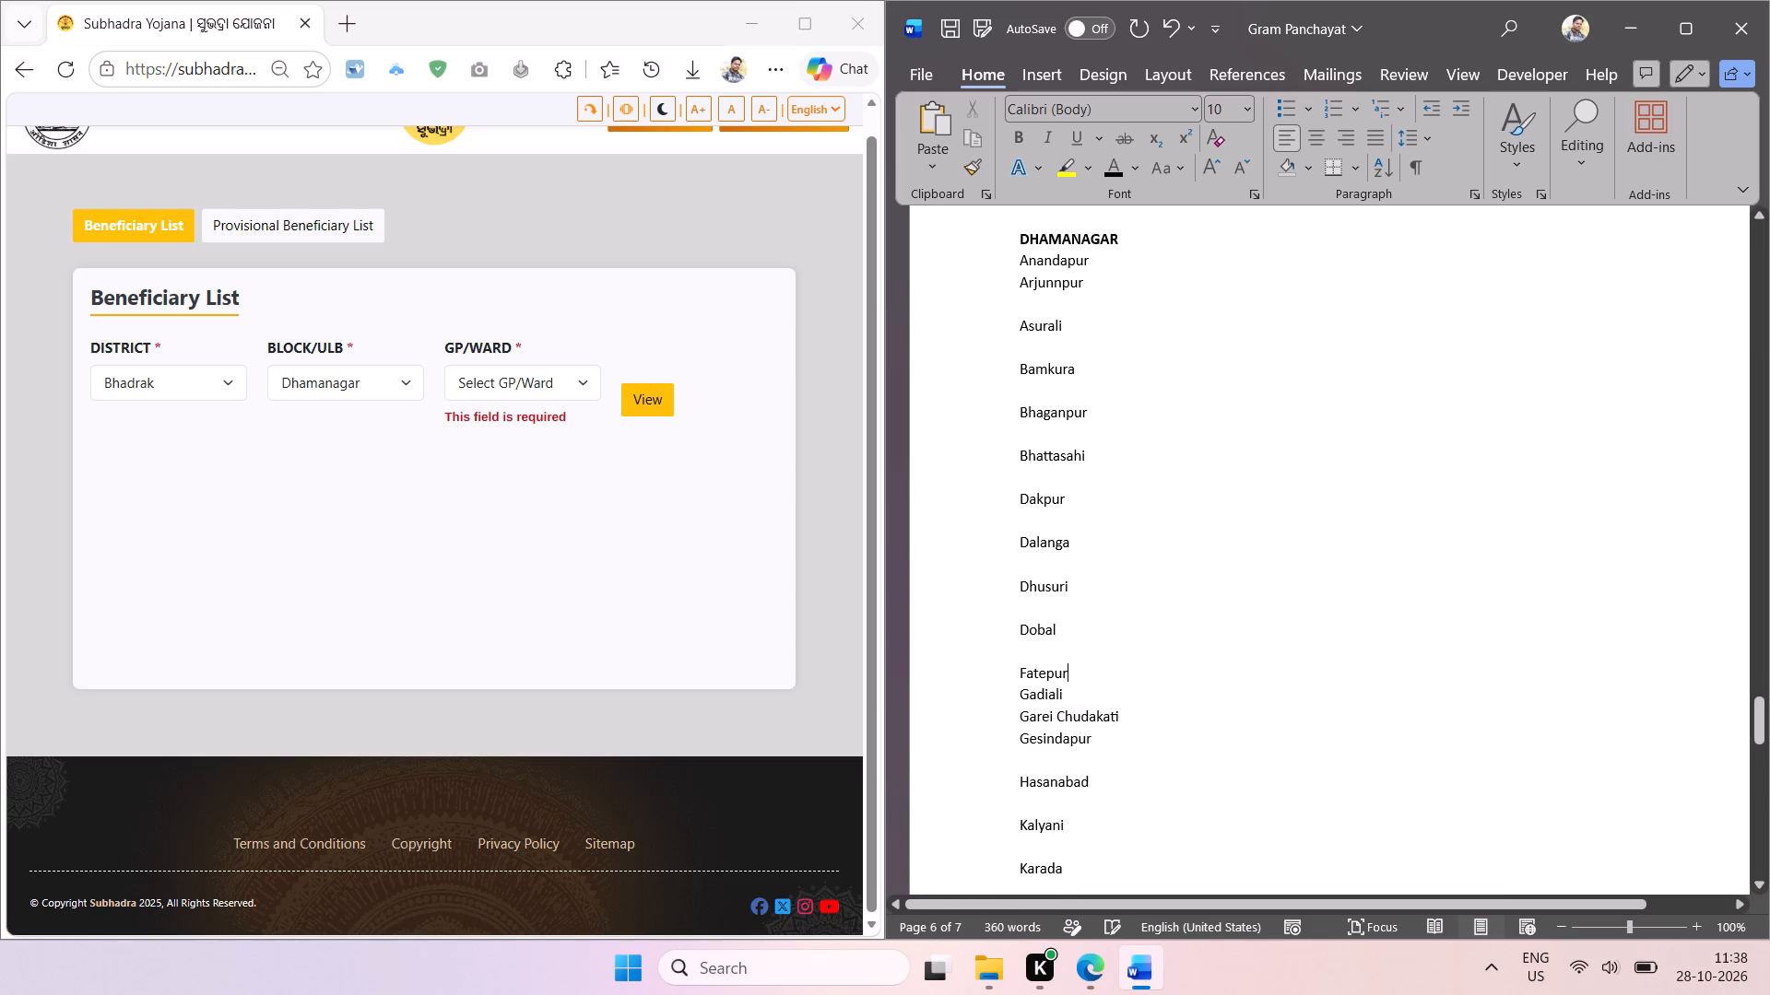
click(1059, 647)
key(BackSpace)
click(1063, 606)
key(BackSpace)
click(1058, 560)
key(BackSpace)
Remove the blank lines between the names from Arjunnpur to Dalanga in the DHAMANAGAR list.
click(1059, 519)
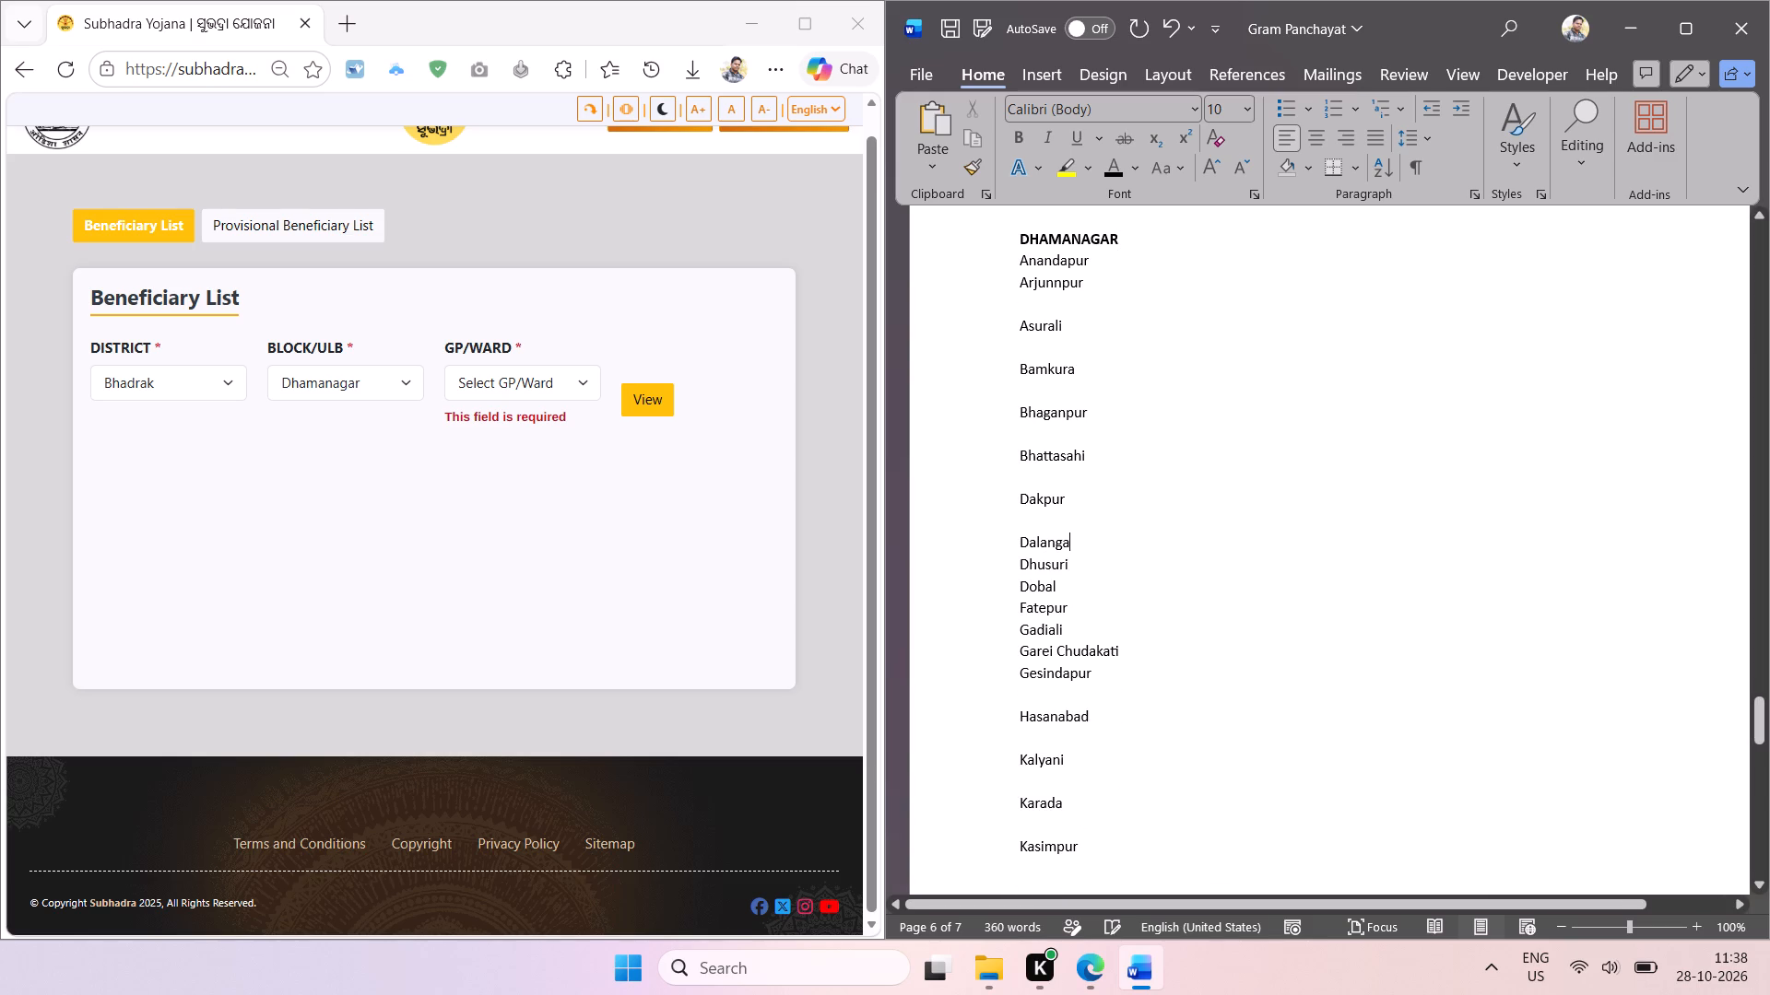
key(BackSpace)
click(1059, 462)
click(1067, 480)
key(BackSpace)
click(1066, 439)
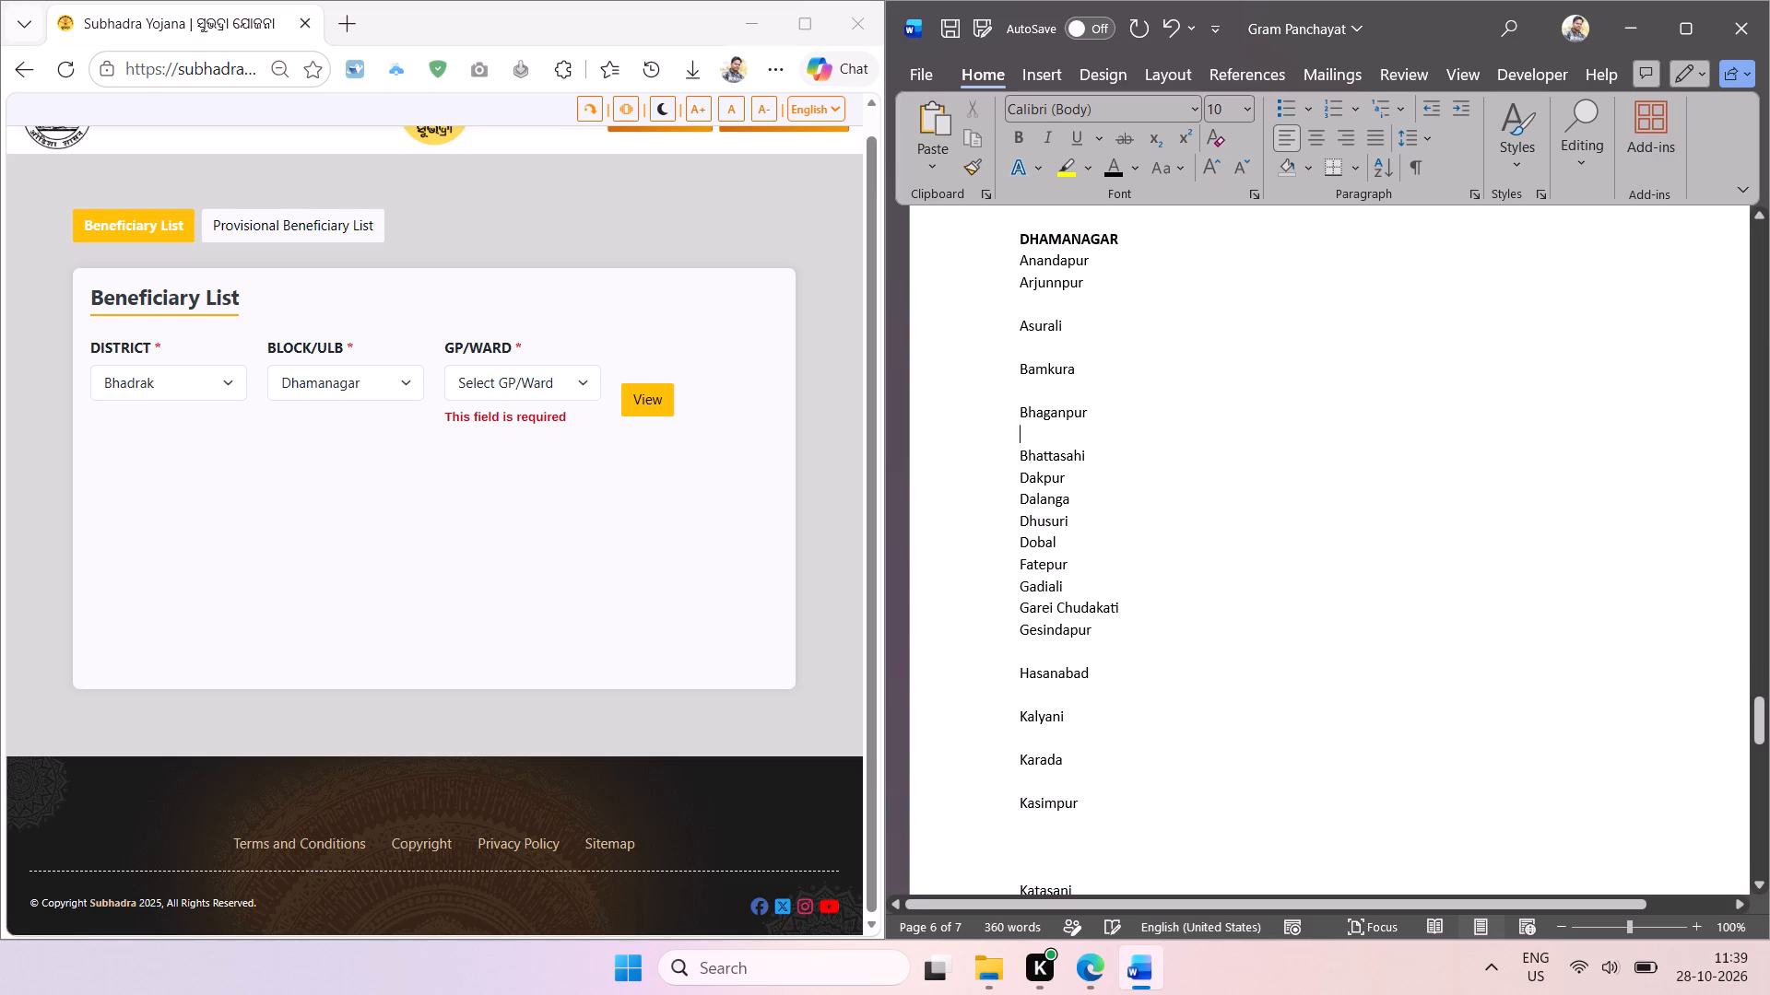
key(BackSpace)
click(1068, 391)
key(BackSpace)
click(1061, 341)
key(BackSpace)
click(1066, 298)
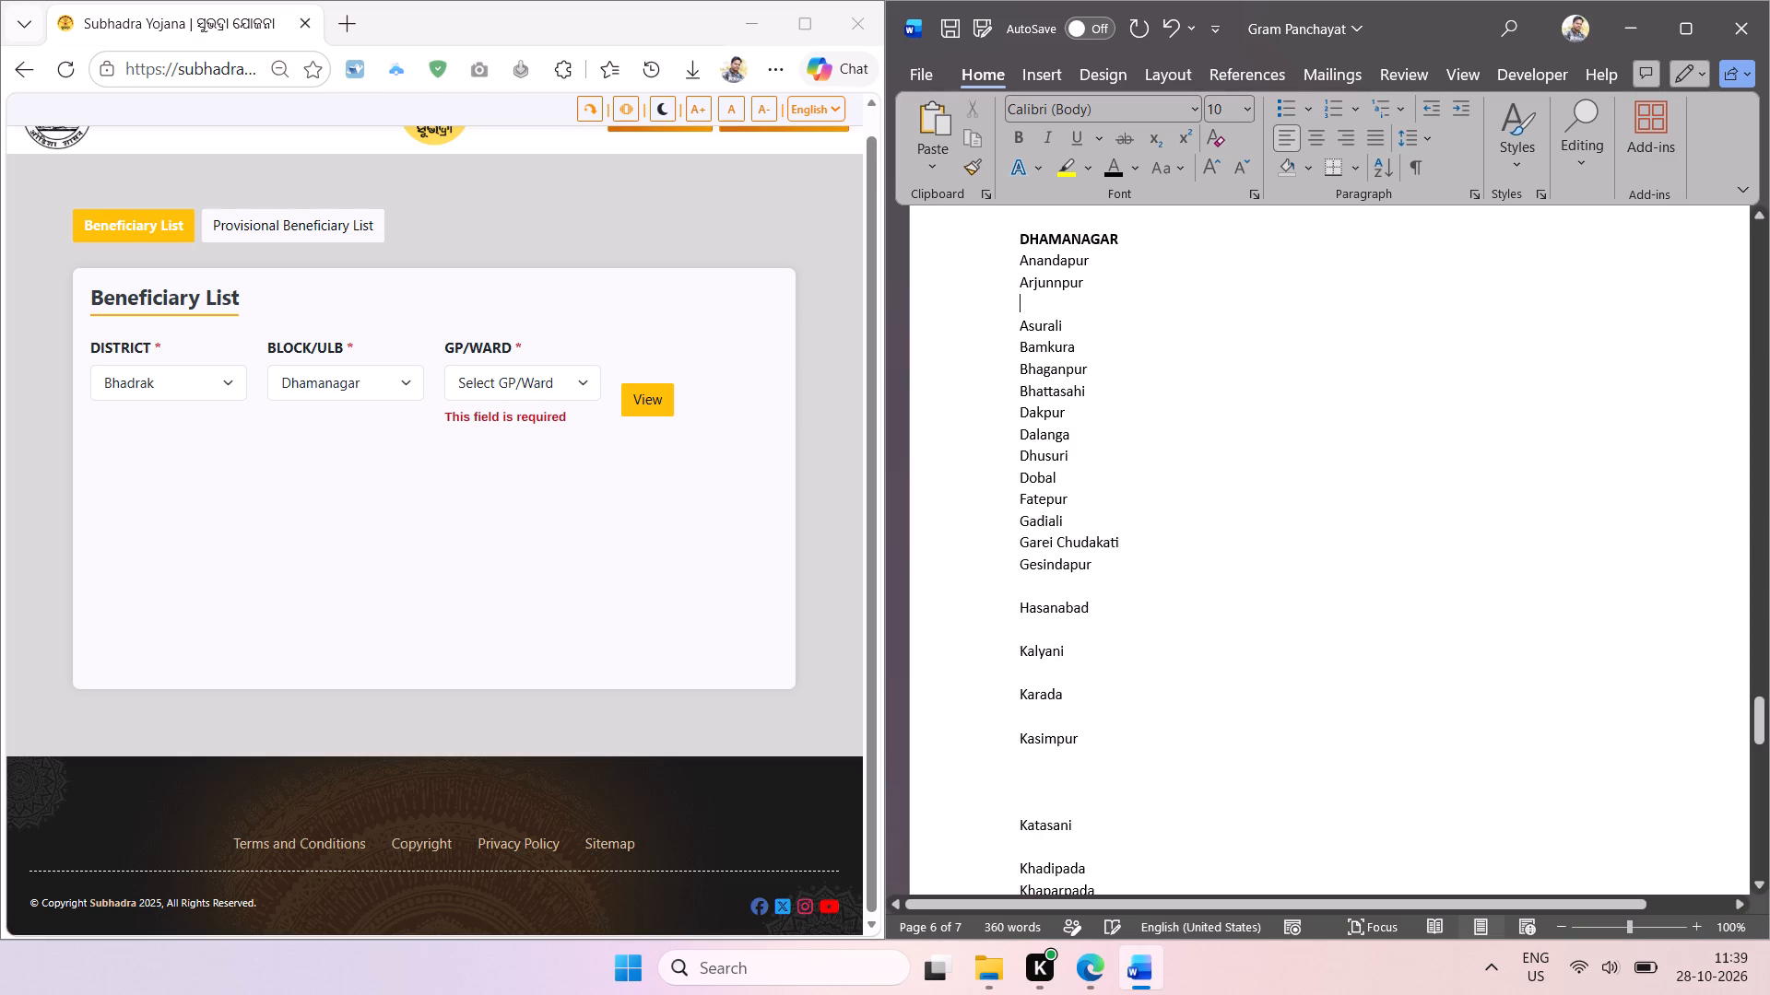
key(BackSpace)
Remove two extra blank lines below Kasimpur and the blank lines between the names from Gesindapur to Kasimpur.
click(1057, 768)
key(BackSpace)
key(BackSpace)
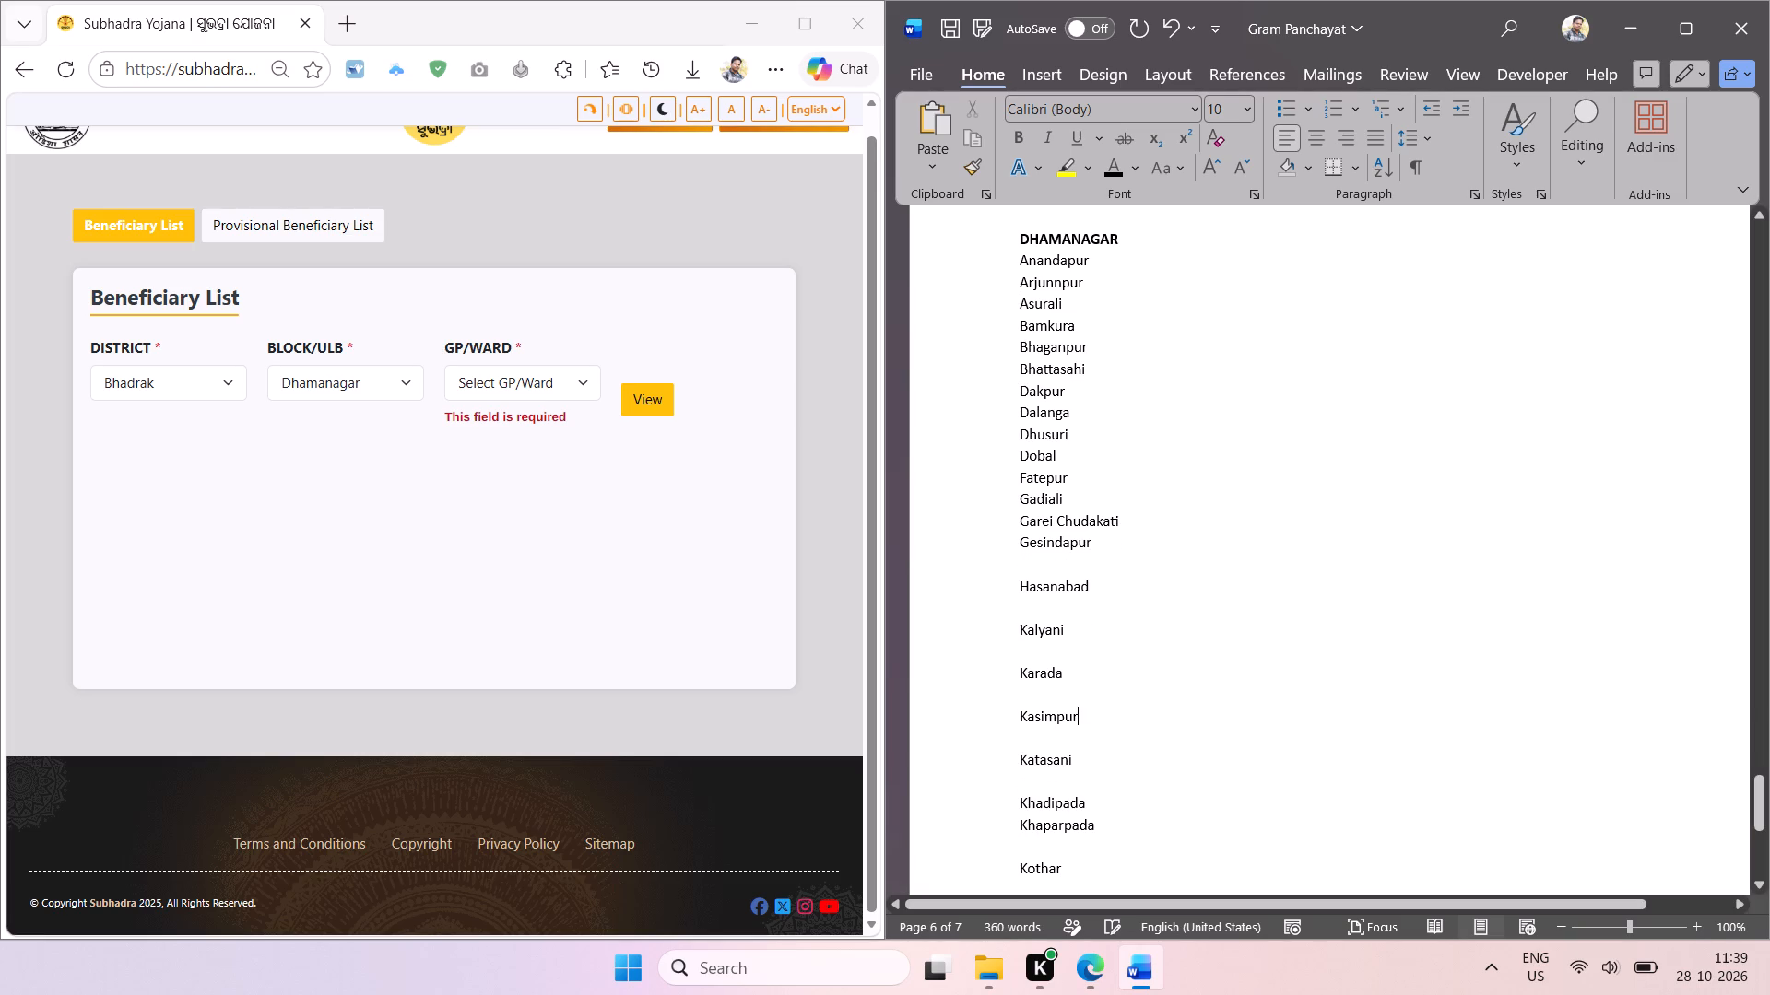
click(1068, 691)
key(BackSpace)
click(1059, 636)
click(1060, 652)
key(BackSpace)
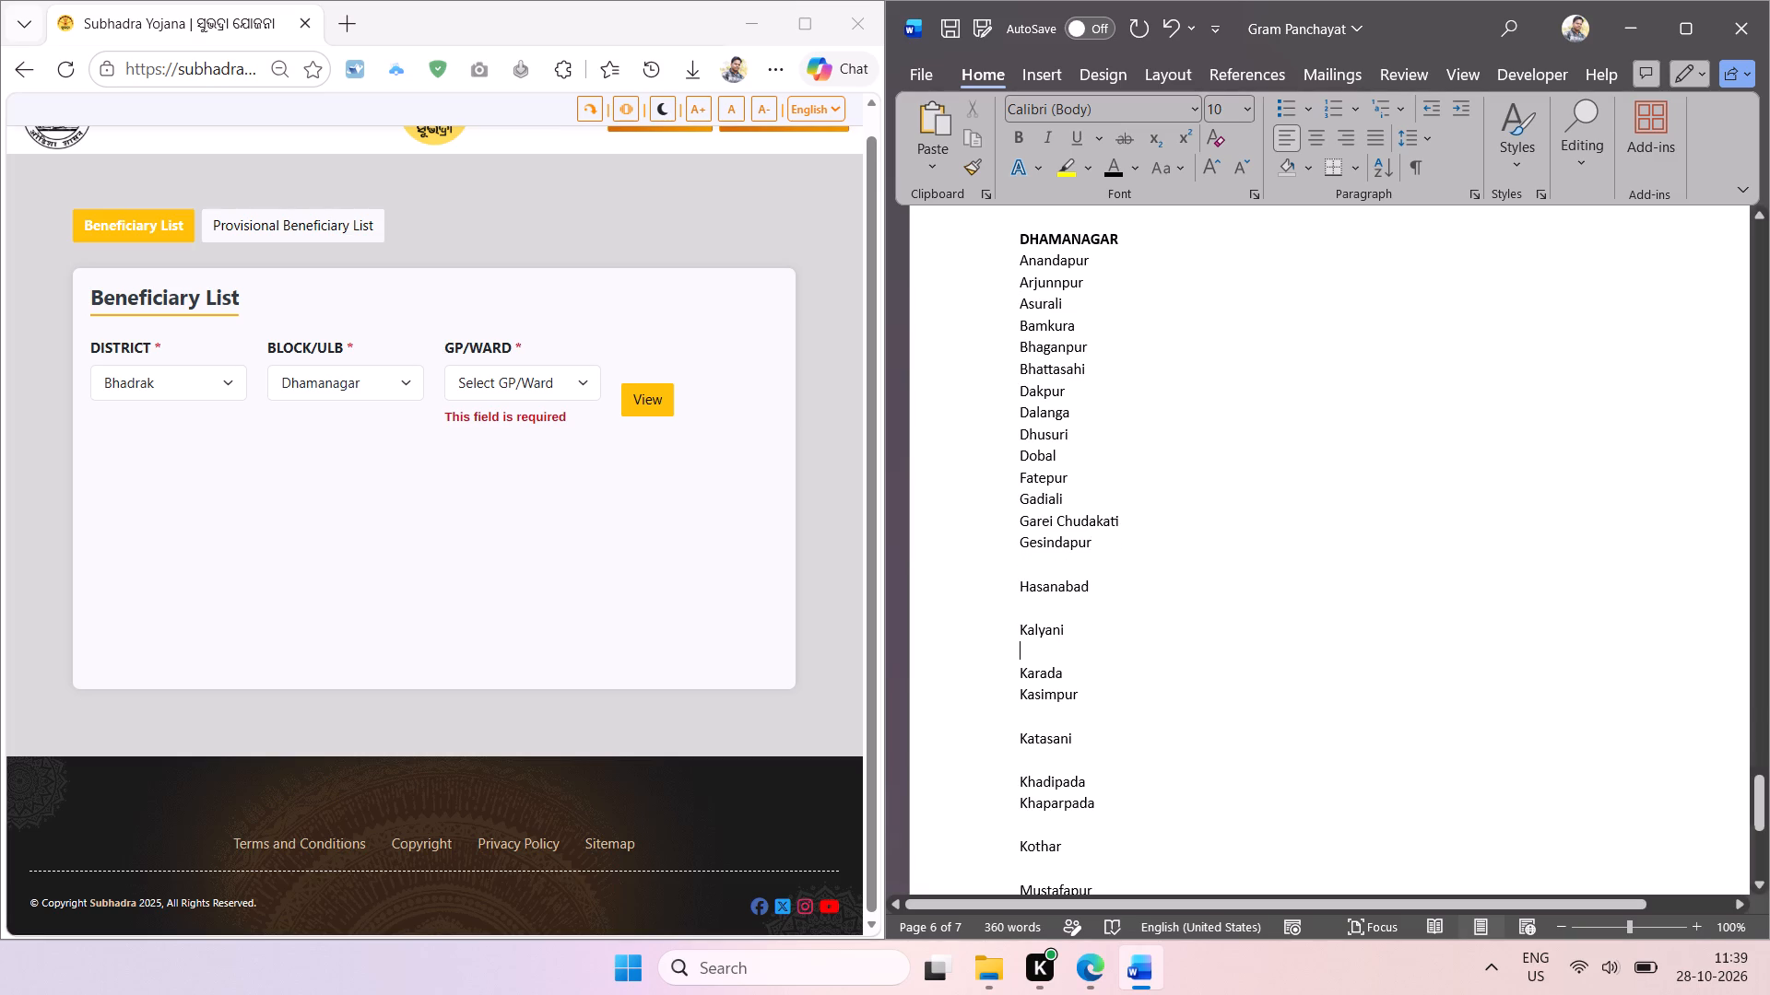
click(1067, 609)
key(BackSpace)
click(1067, 565)
key(BackSpace)
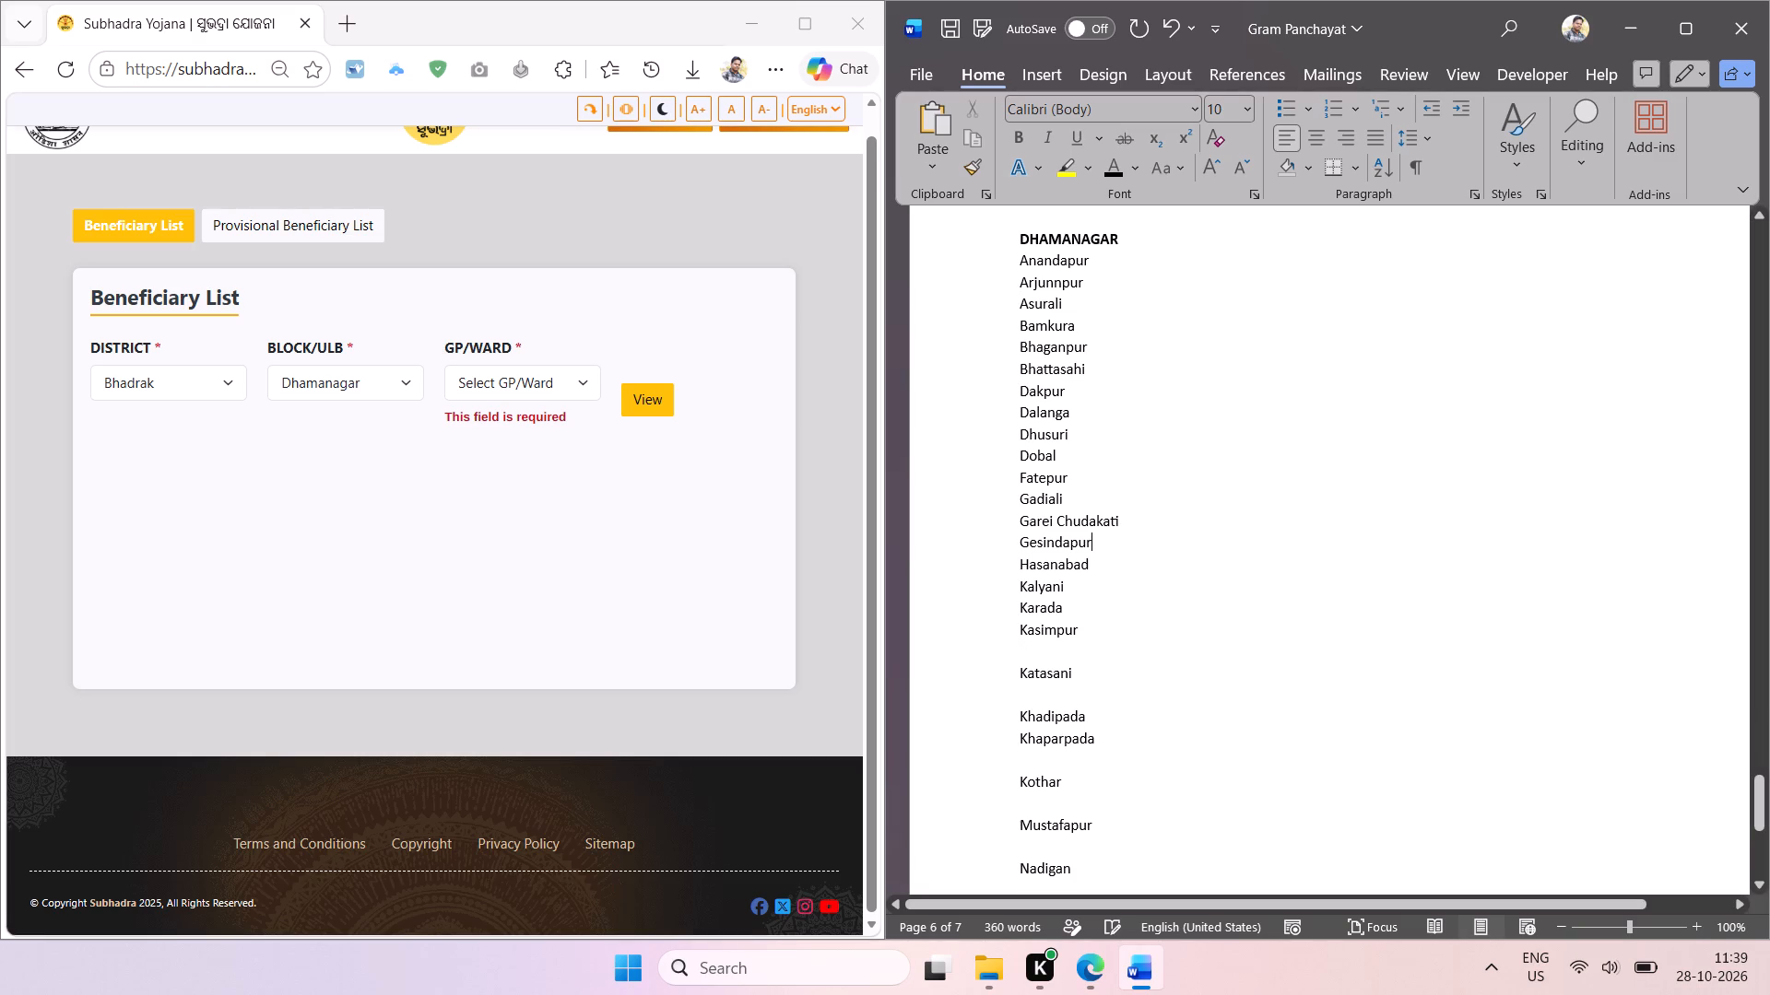
Remove the blank lines between the names from Kasimpur to Nadigan in the DHAMANAGAR list.
click(1099, 851)
key(BackSpace)
click(1086, 800)
key(BackSpace)
click(1085, 767)
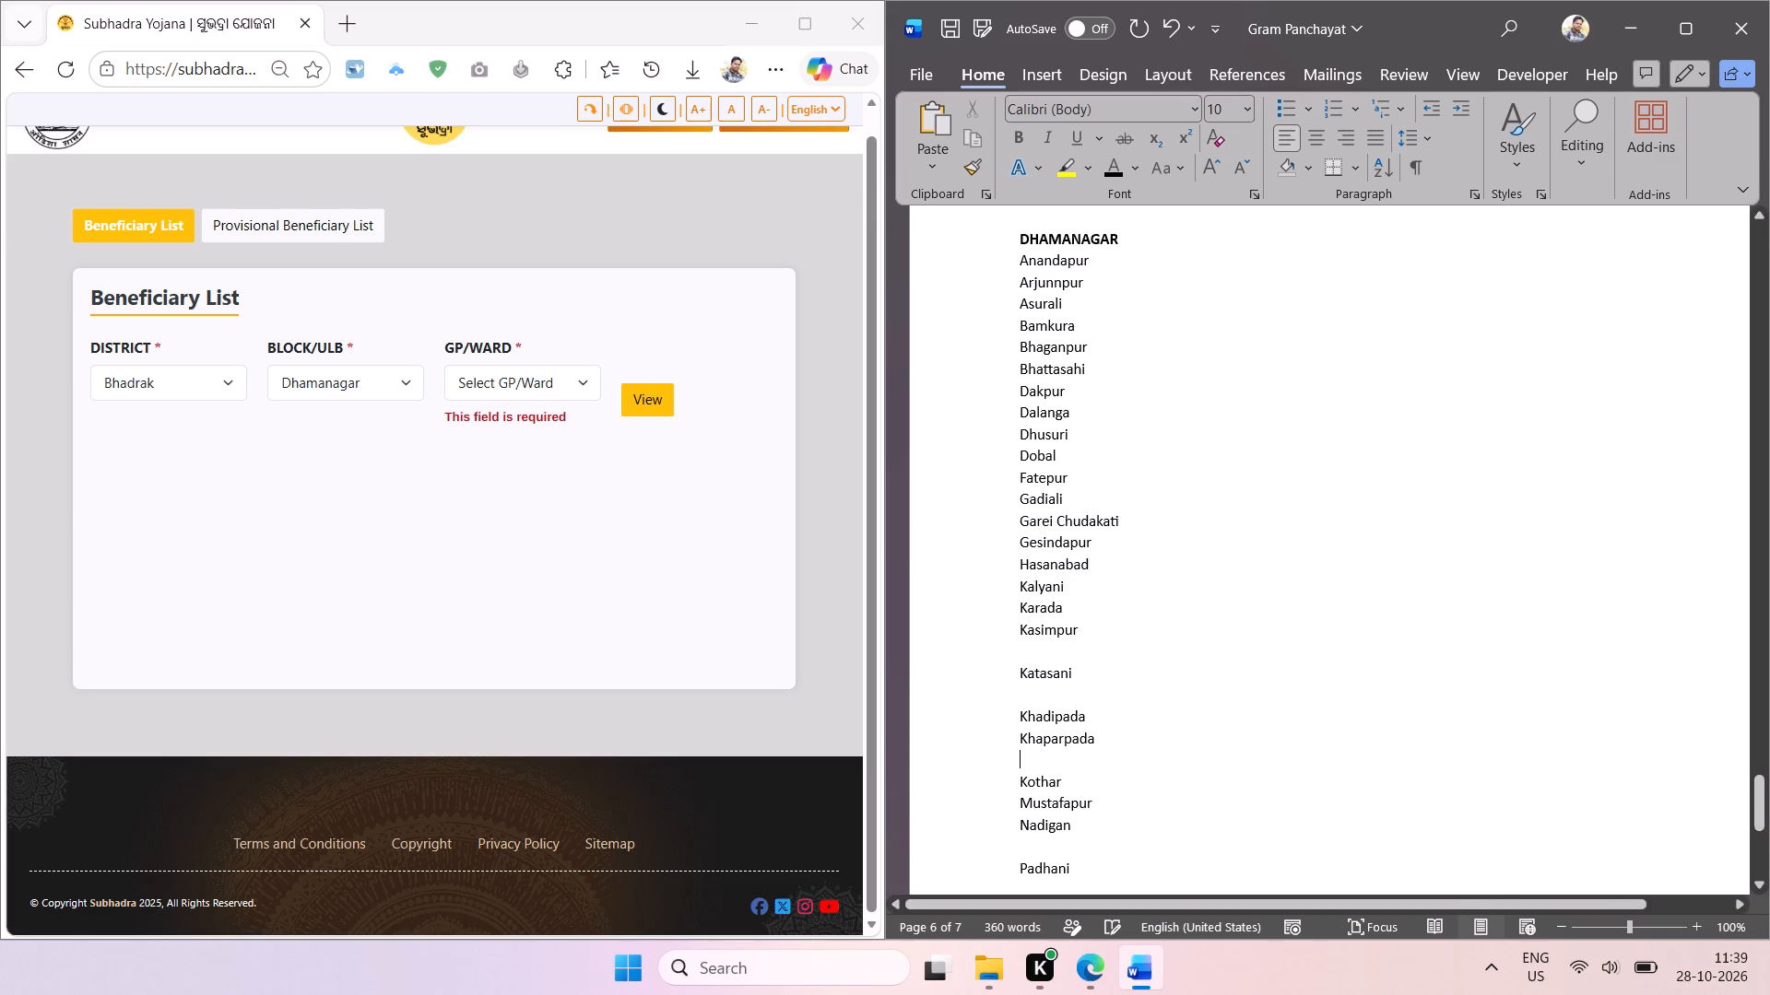
key(BackSpace)
click(1072, 700)
key(BackSpace)
click(1072, 660)
key(BackSpace)
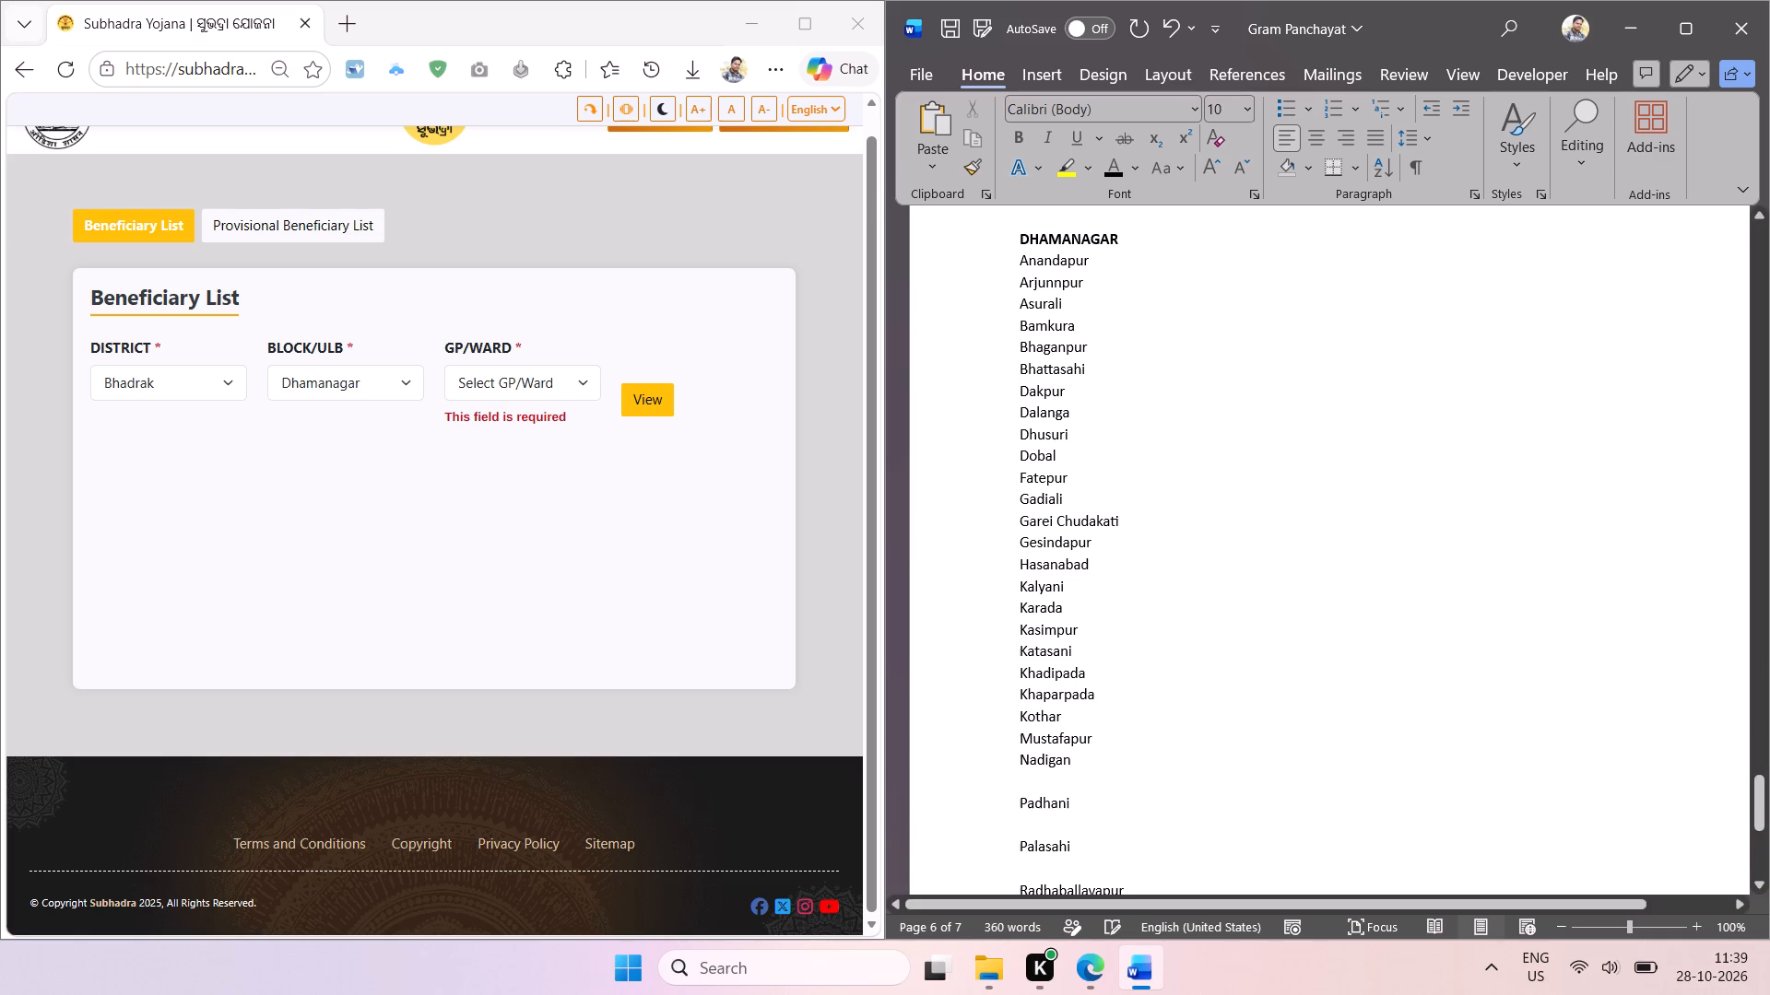
Remove the blank lines between the names from Nadigan to Sahaspur at the end of the DHAMANAGAR list.
scroll(1169, 689, down, 2)
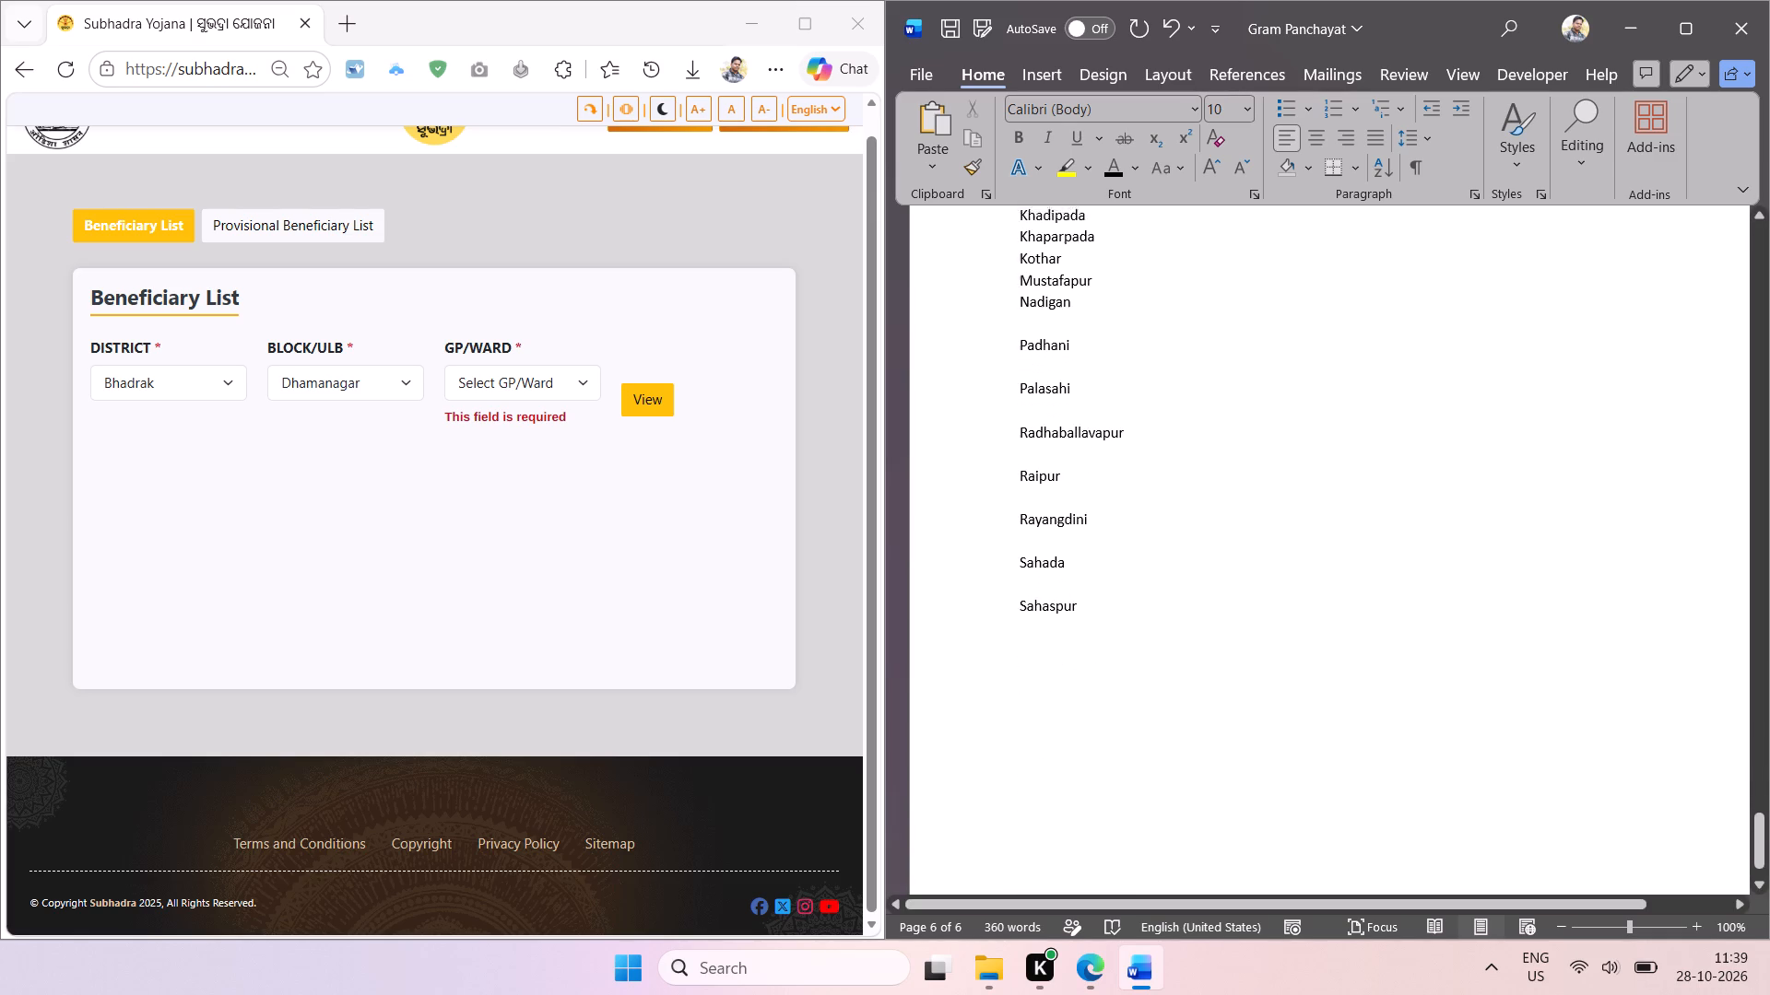
scroll(1167, 710, down, 2)
click(1049, 560)
key(BackSpace)
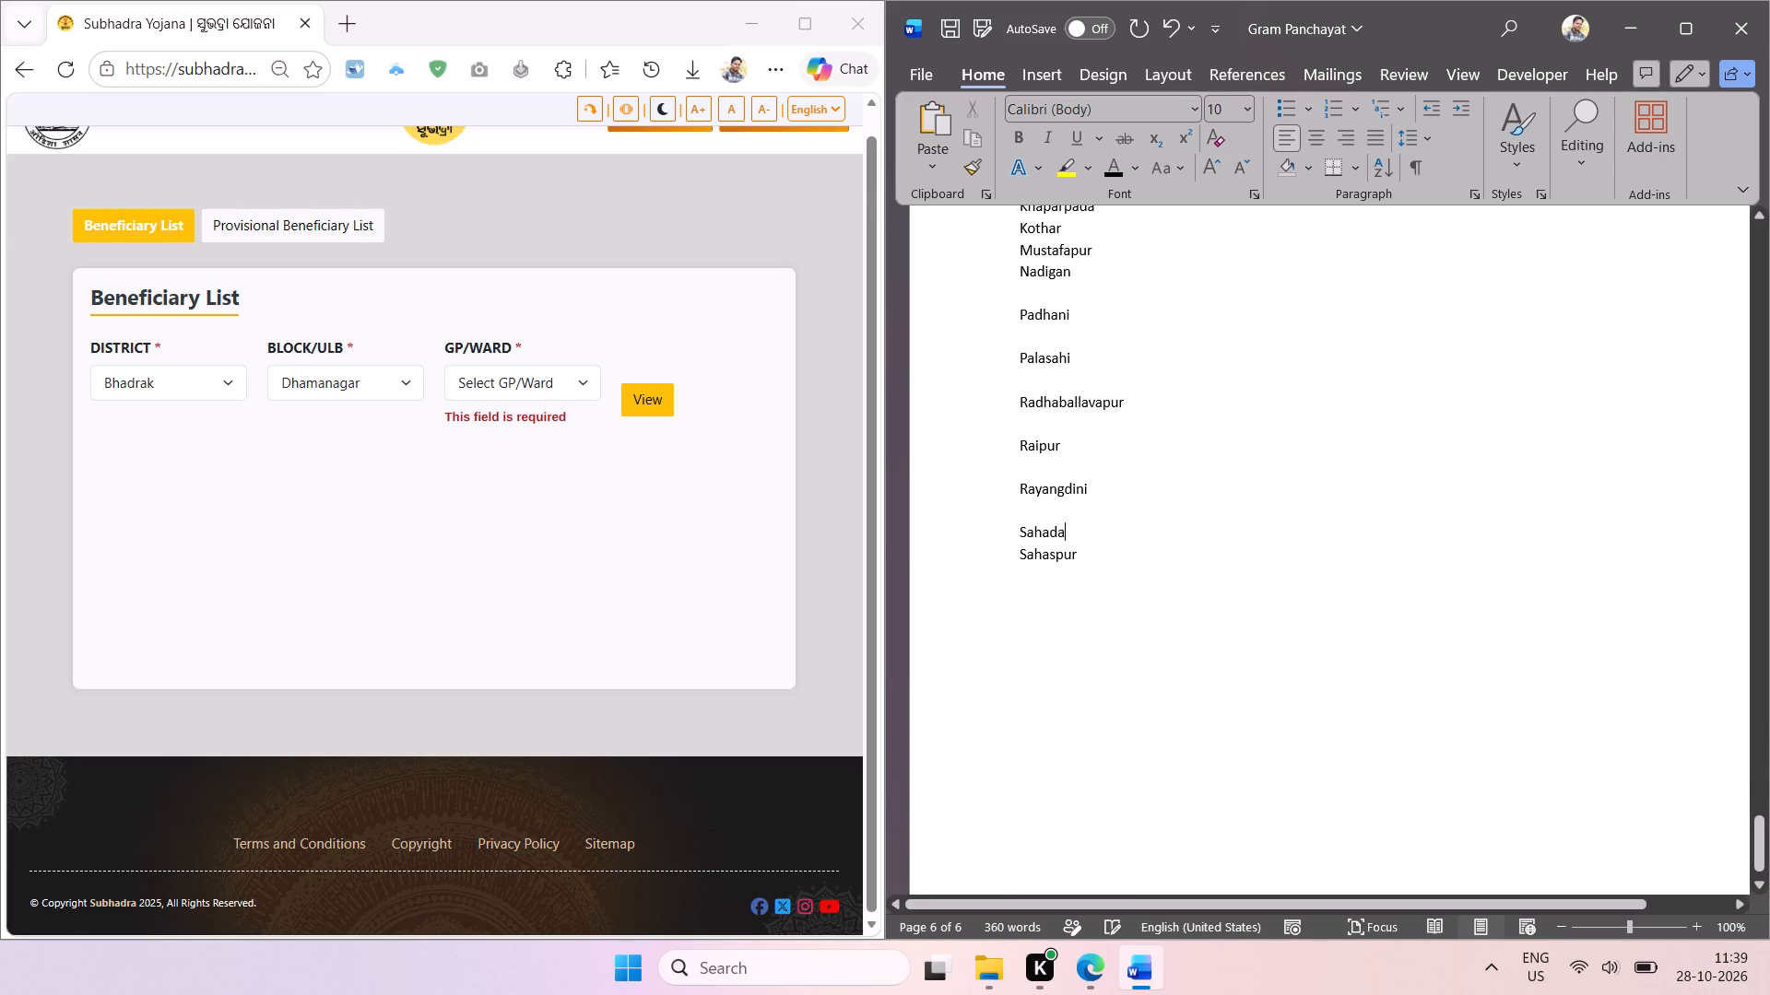
click(1072, 516)
key(BackSpace)
click(1072, 464)
key(BackSpace)
click(1074, 429)
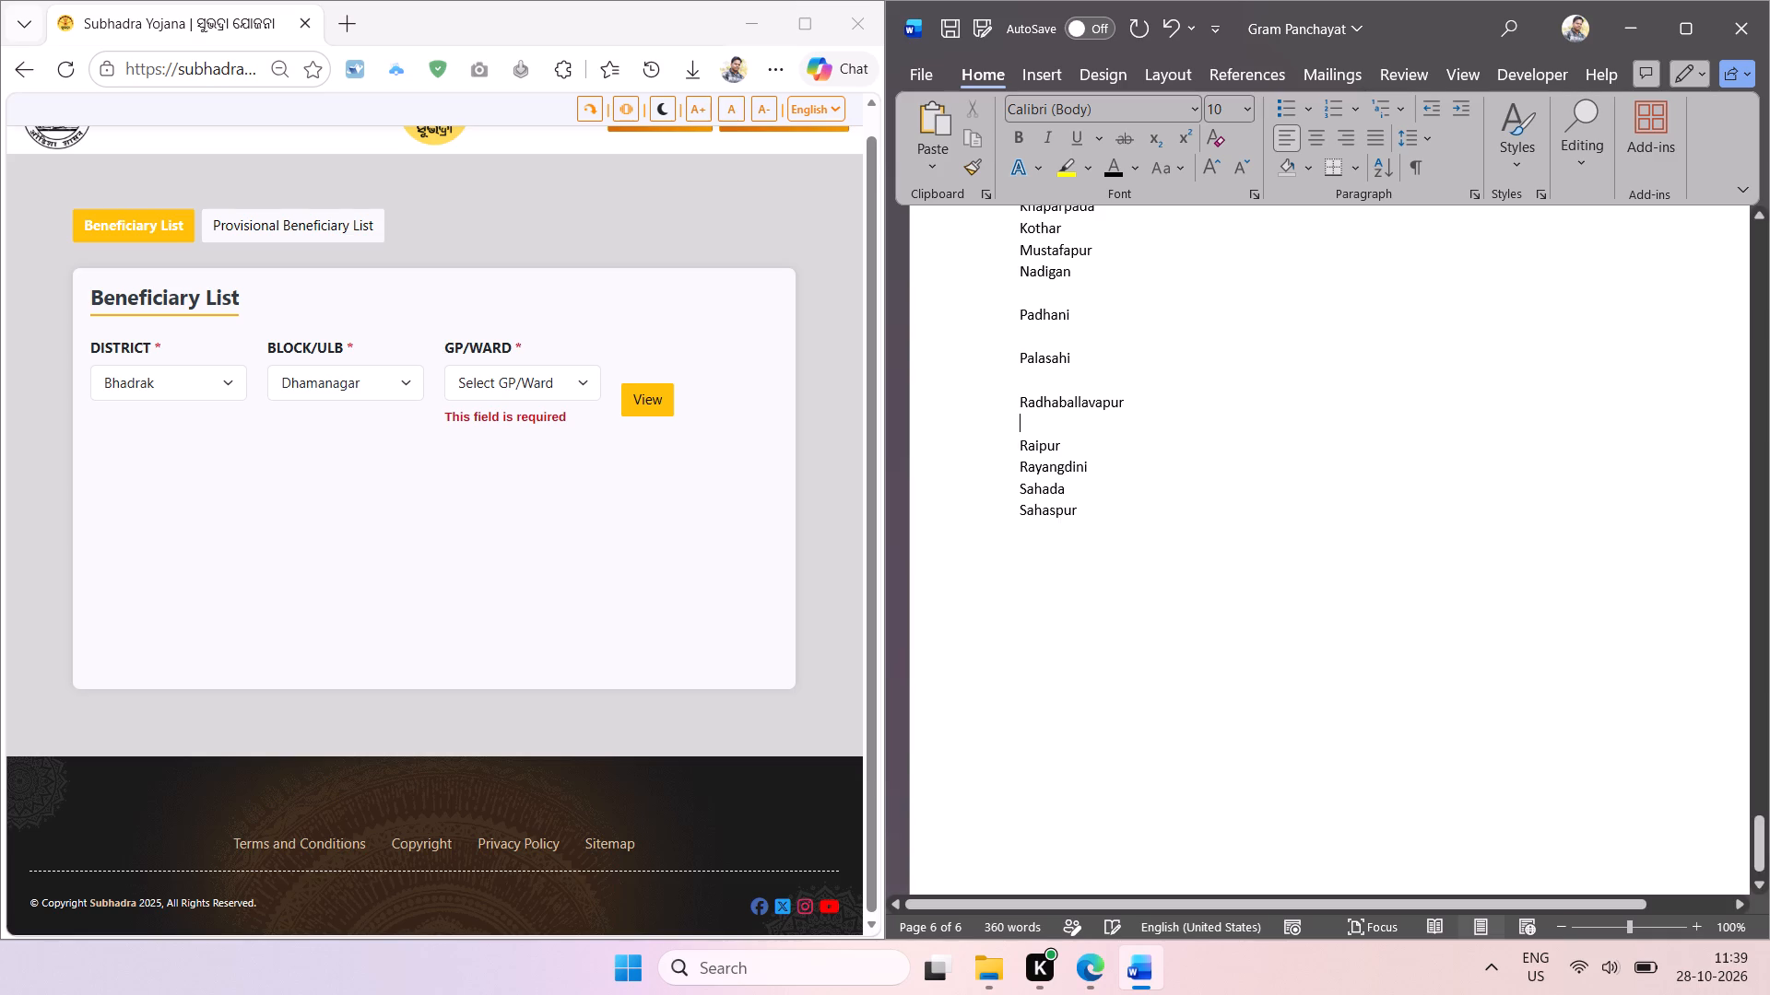
key(BackSpace)
click(1069, 377)
key(BackSpace)
click(1069, 335)
key(BackSpace)
click(1067, 294)
key(BackSpace)
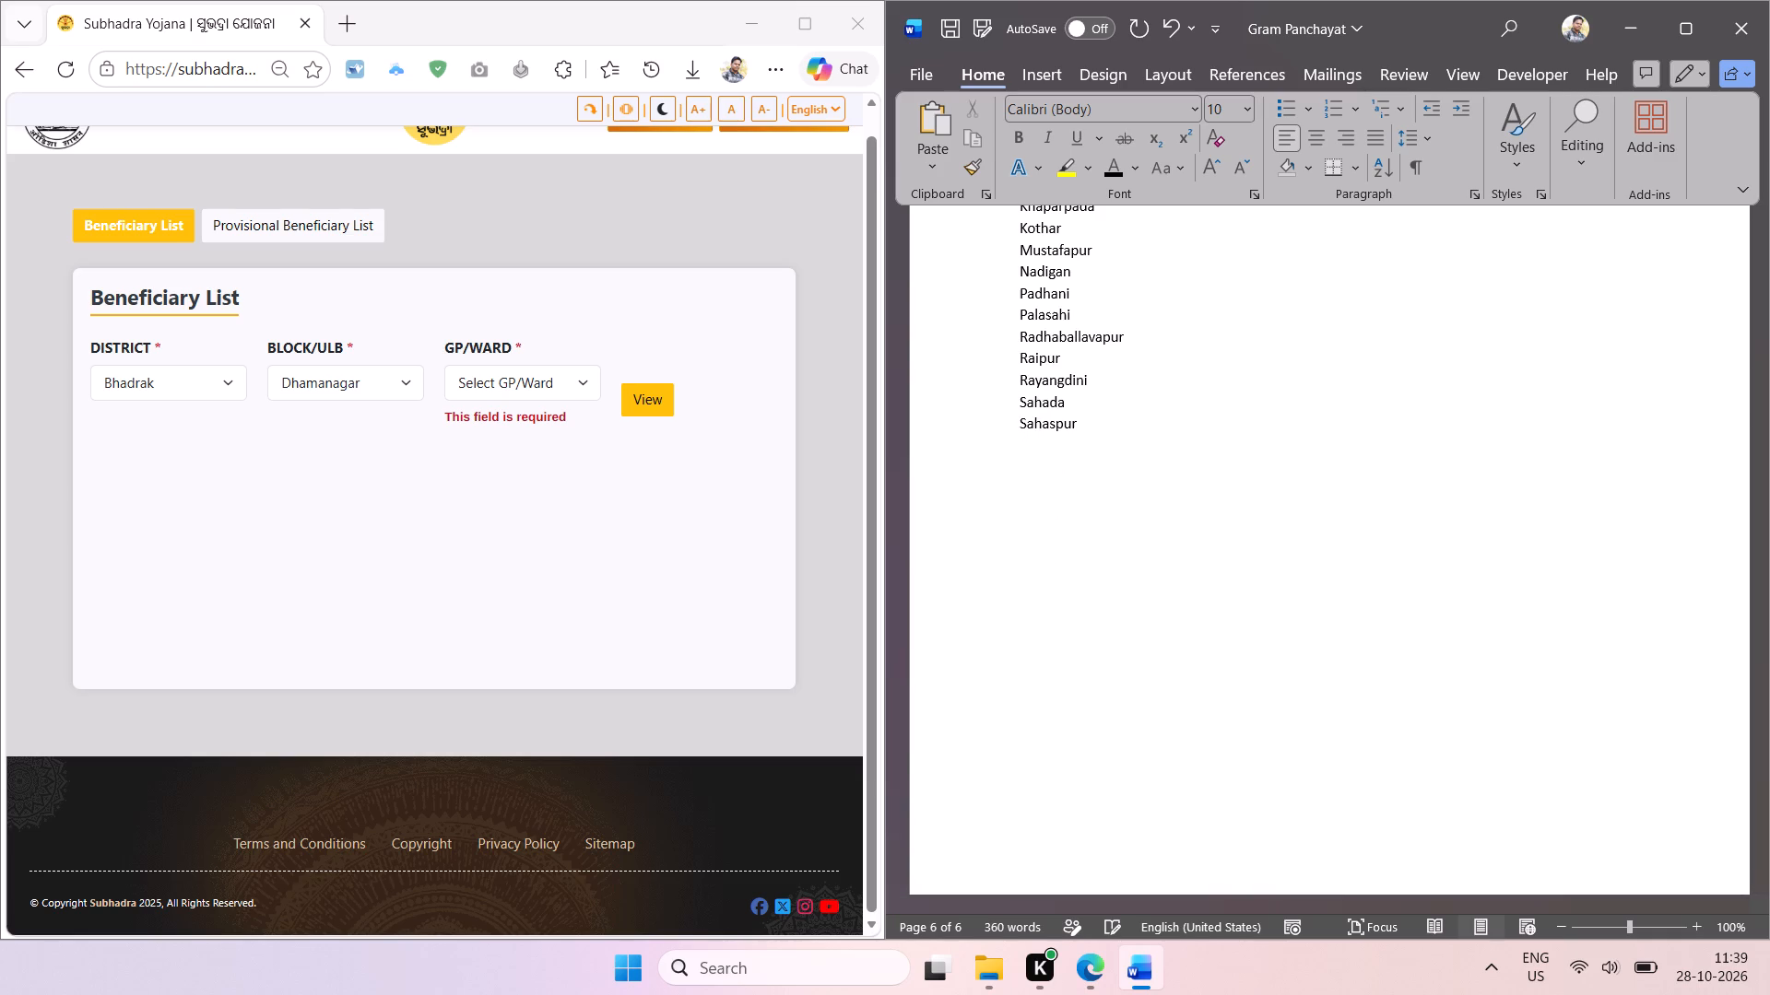
Sort the Dhamanagar gram panchayat names from Anandapur to Sahaspur alphabetically.
click(1087, 422)
scroll(1097, 441, up, 4)
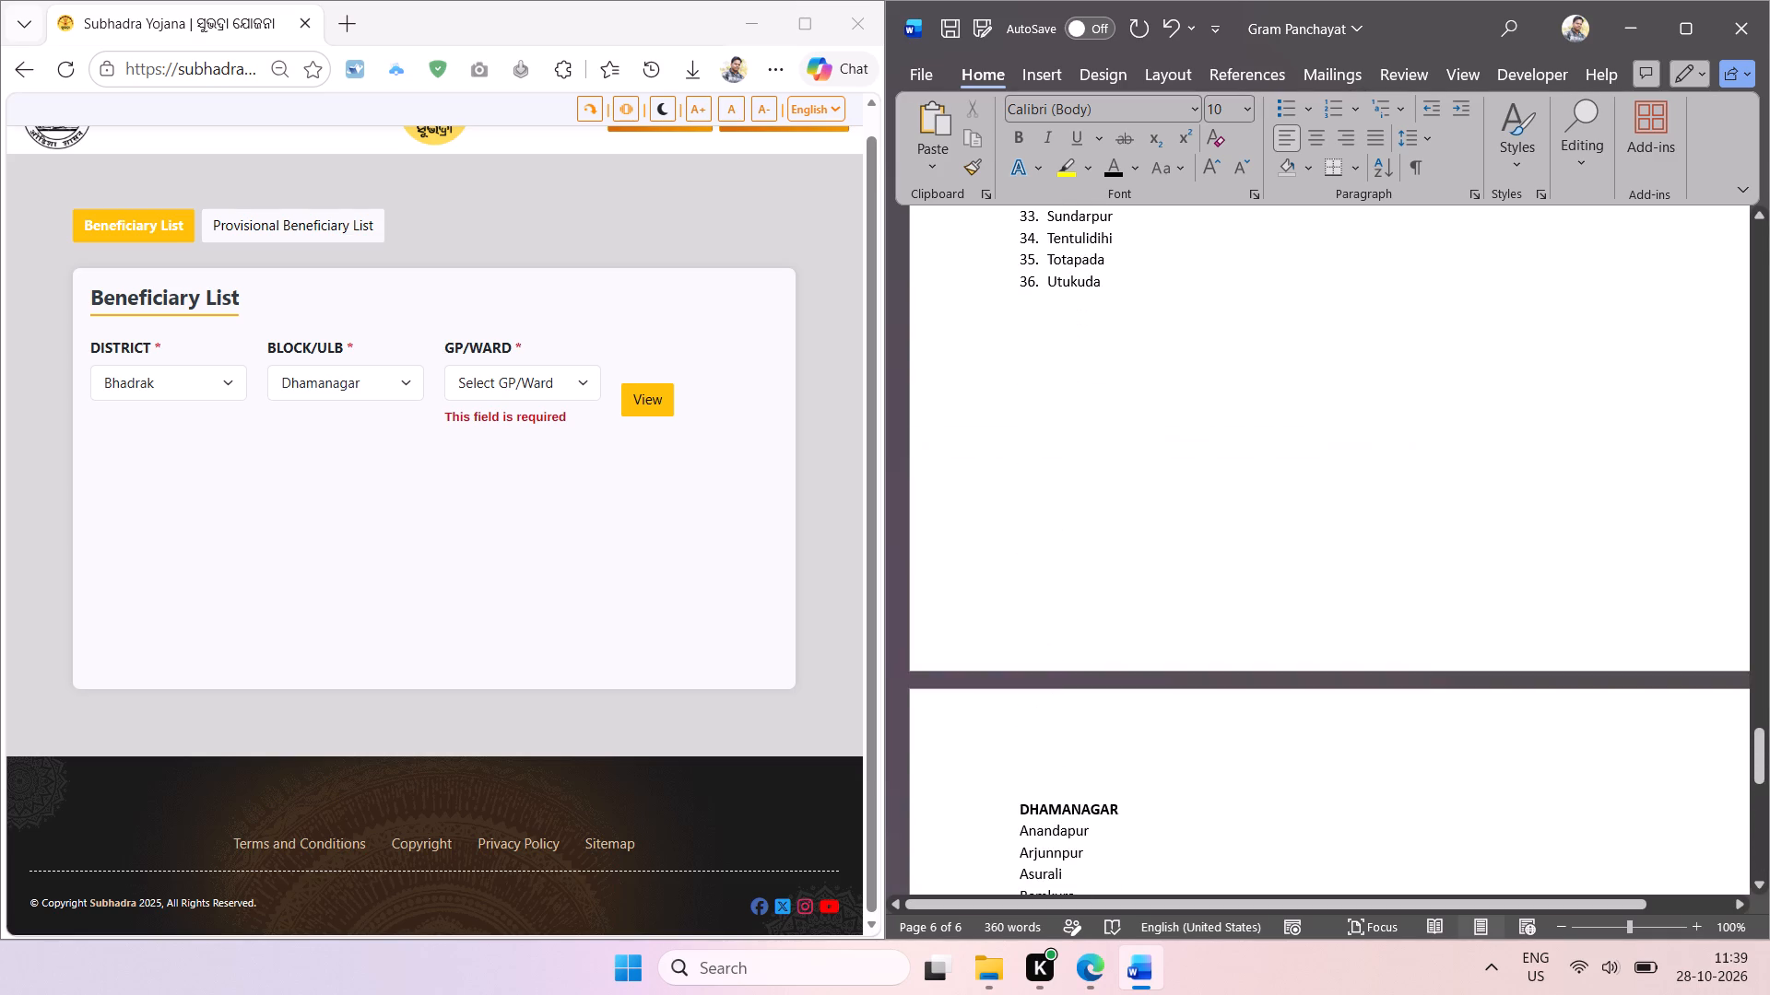
scroll(1074, 531, down, 2)
shift+click(1020, 545)
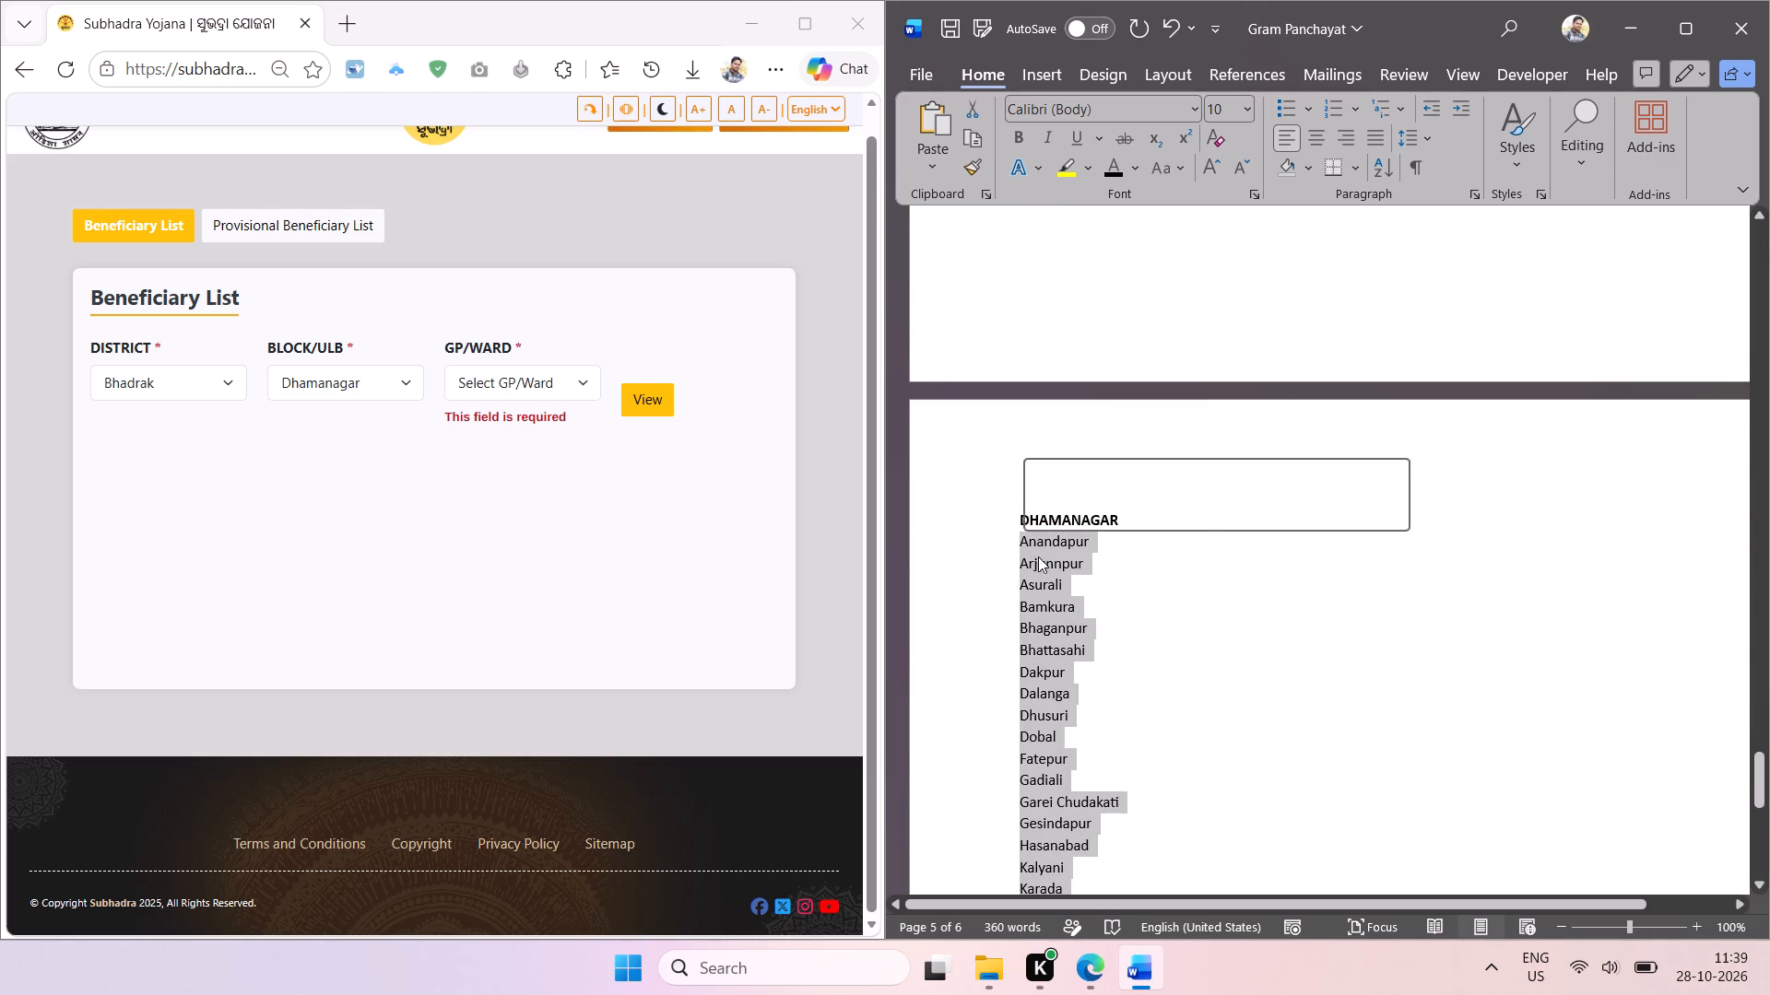
click(1379, 175)
key(Return)
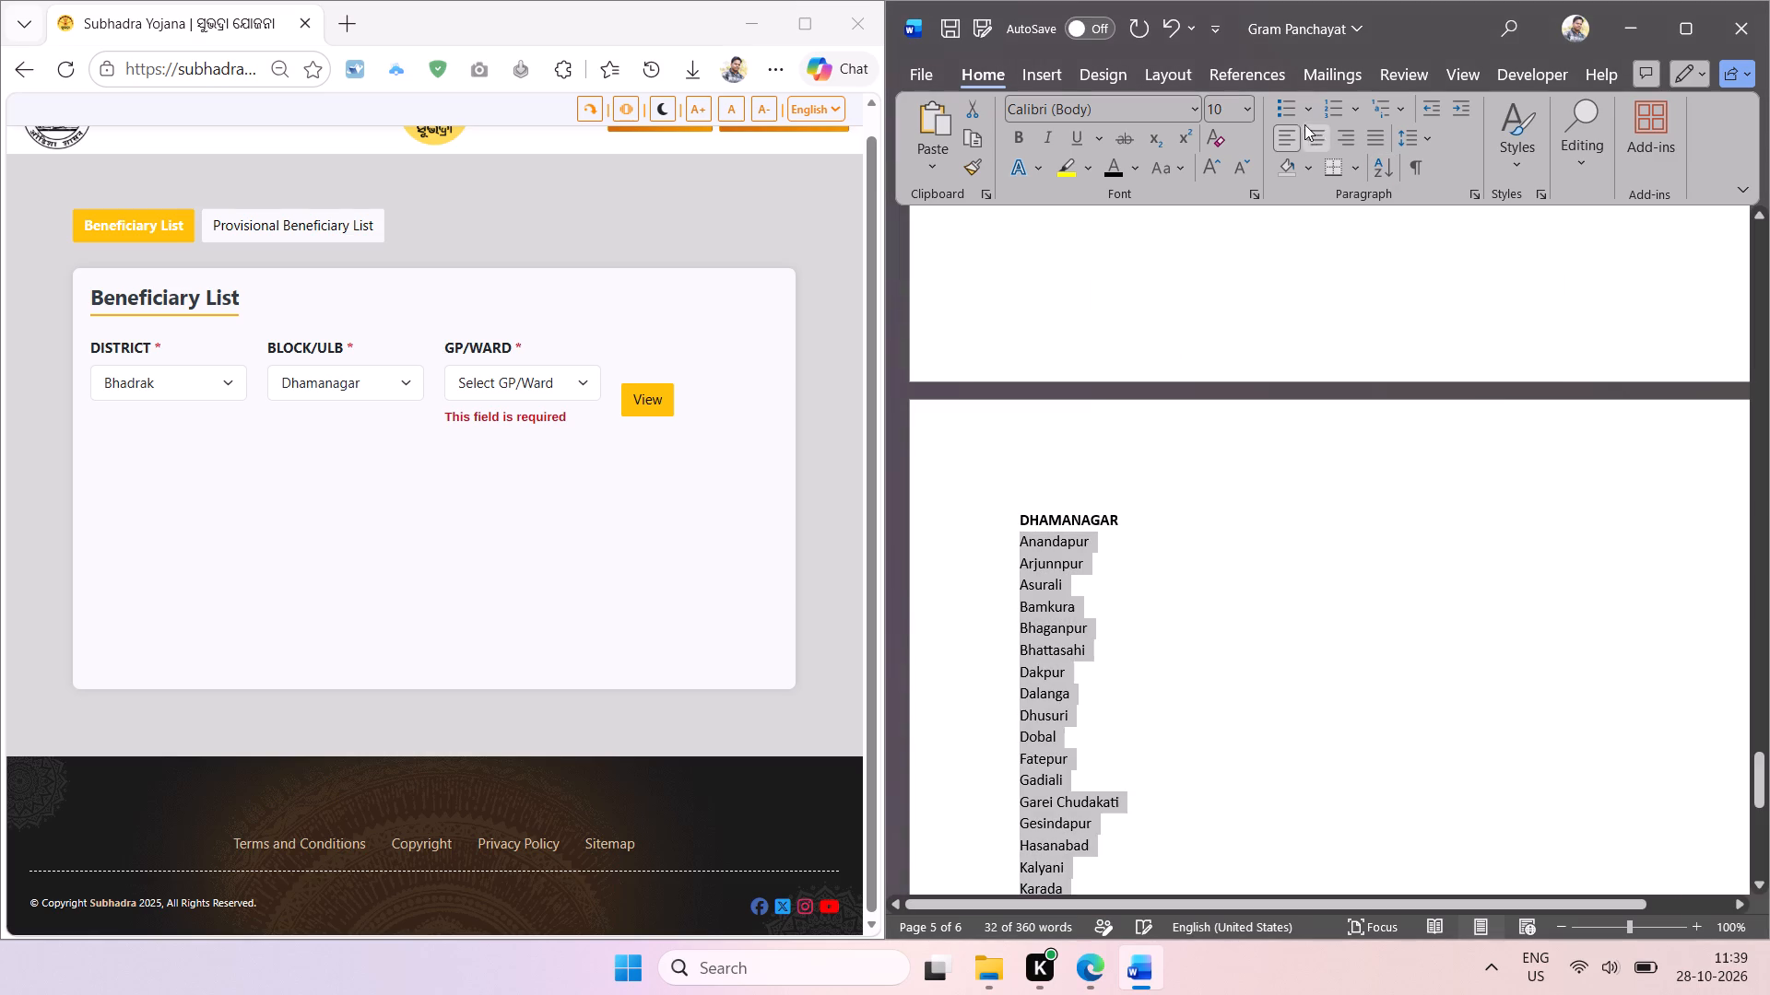
Format the sorted Dhamanagar names as a numbered list and decrease its indent to the left margin.
click(1324, 118)
click(1427, 118)
click(1428, 118)
click(1120, 562)
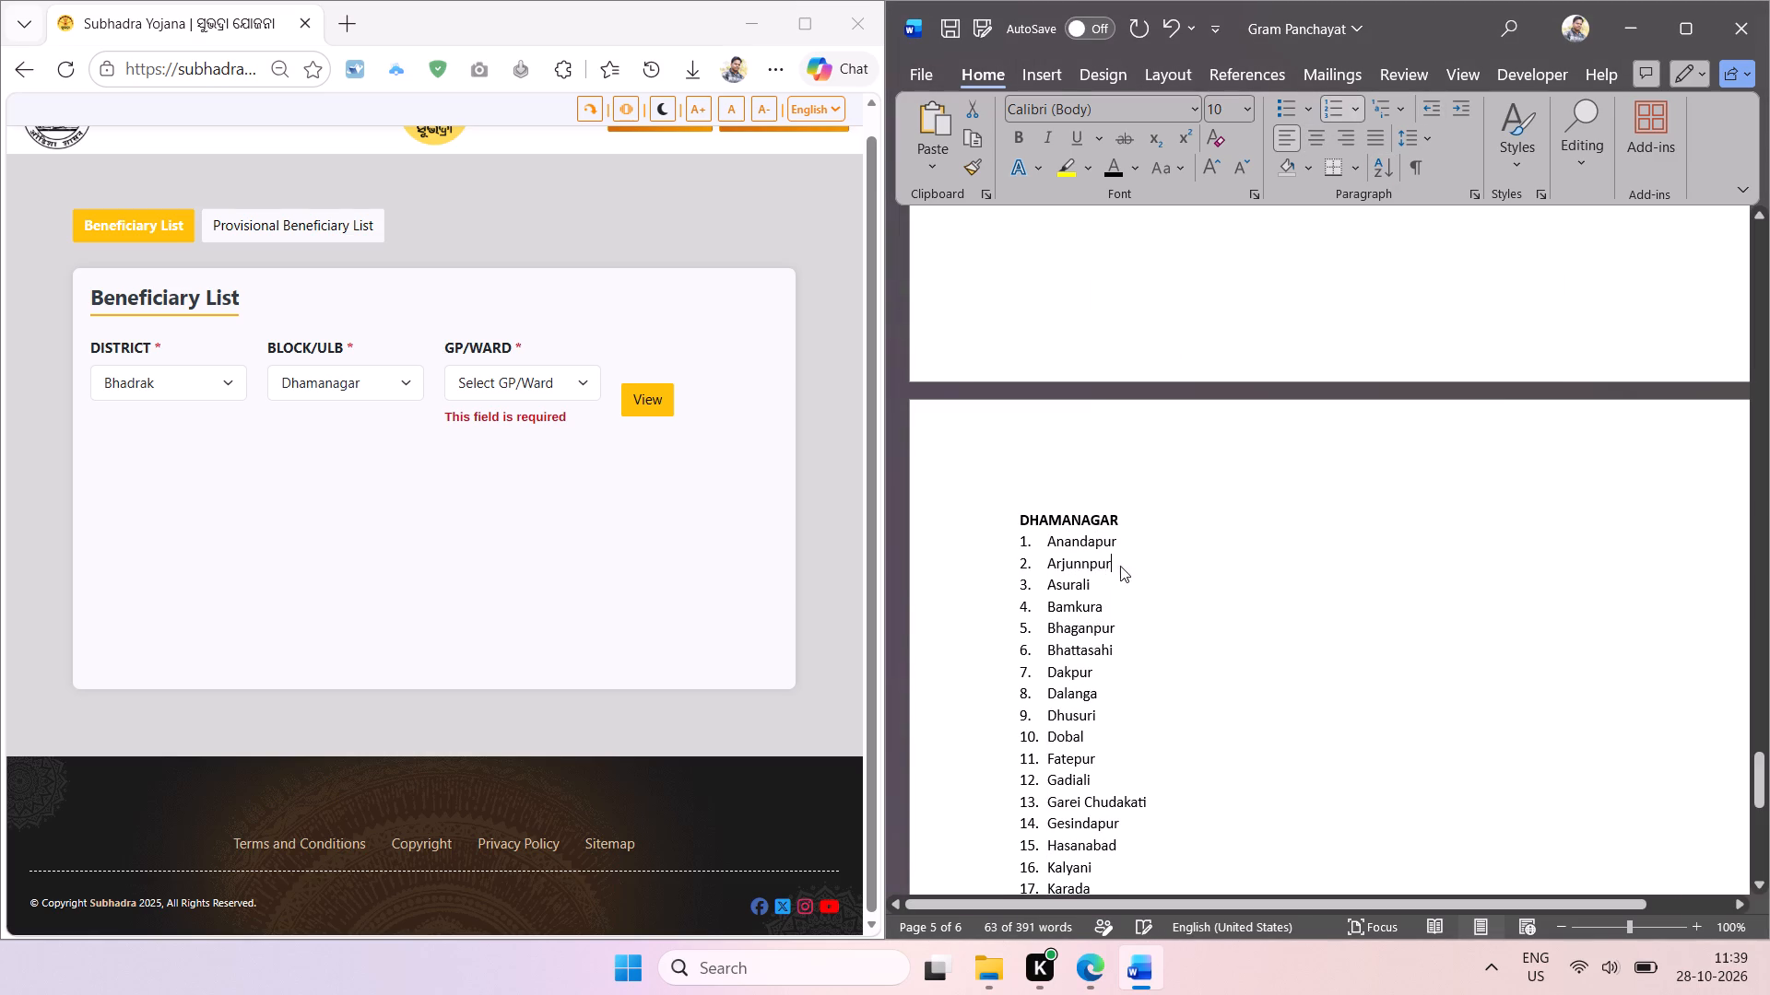
Copy the DHAMANAGAR heading below Sahaspur as the next block's heading, leaving one blank line above it, and save the document.
click(1107, 509)
double_click(1095, 521)
key(ctrl+c)
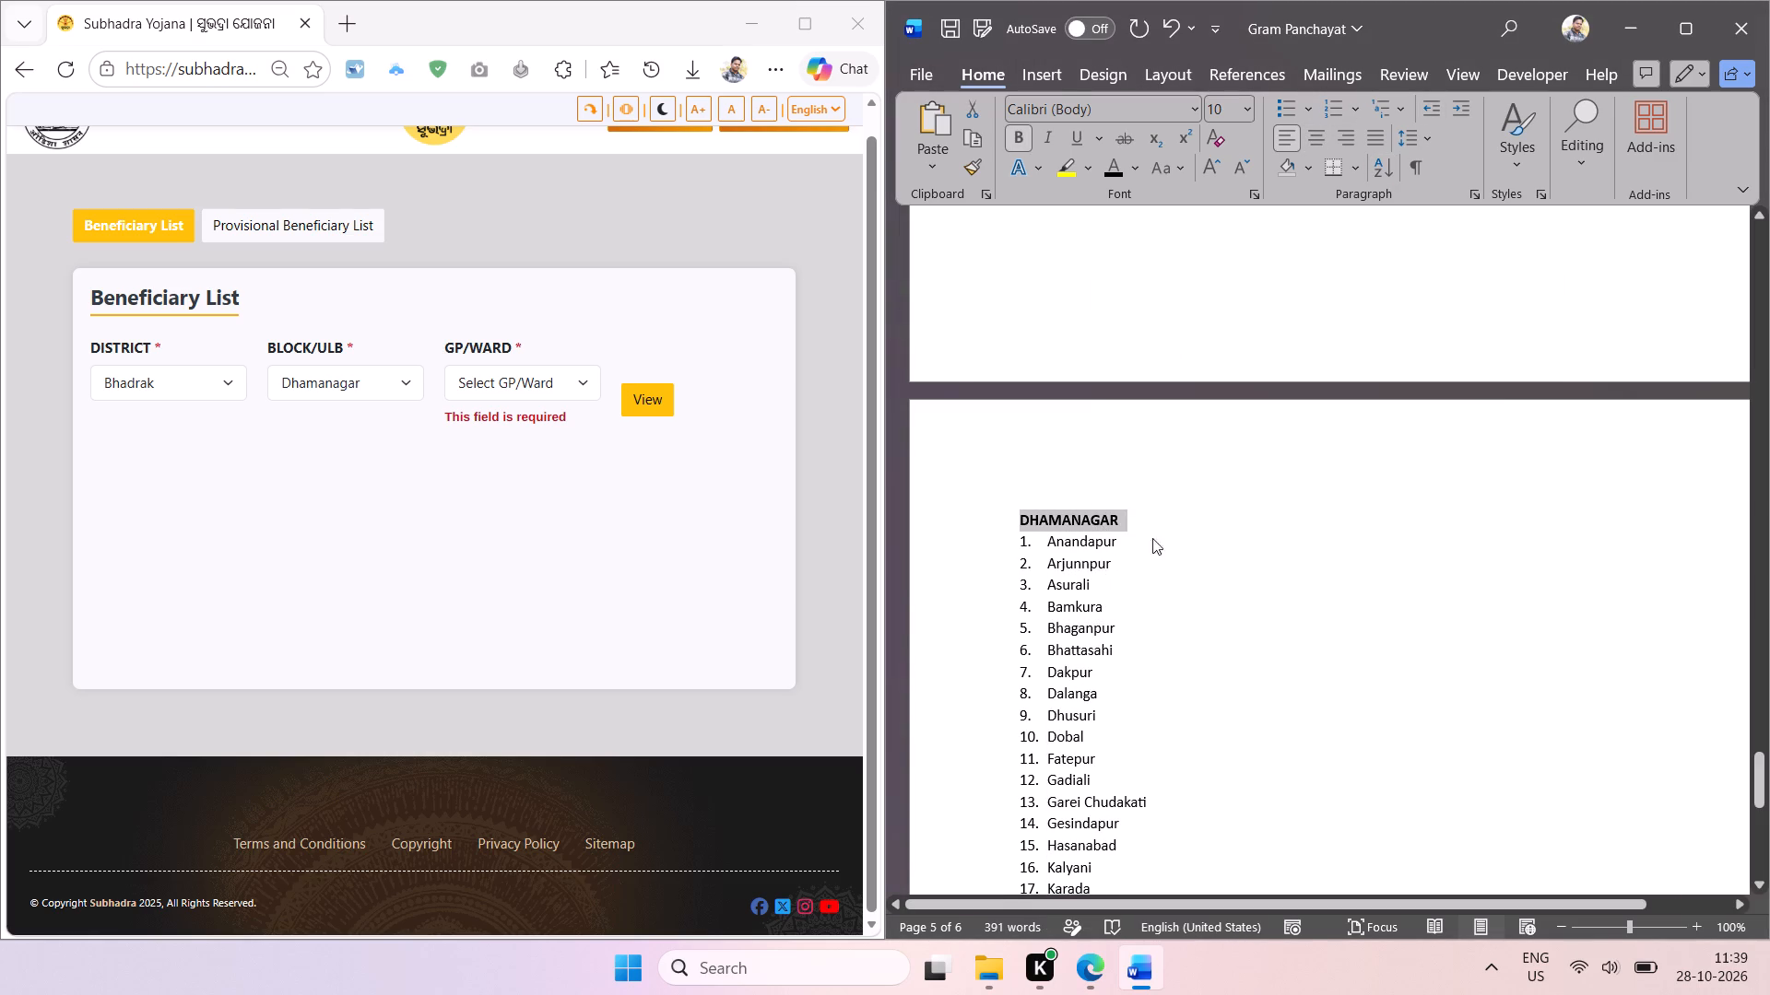
click(1196, 713)
scroll(1192, 712, down, 5)
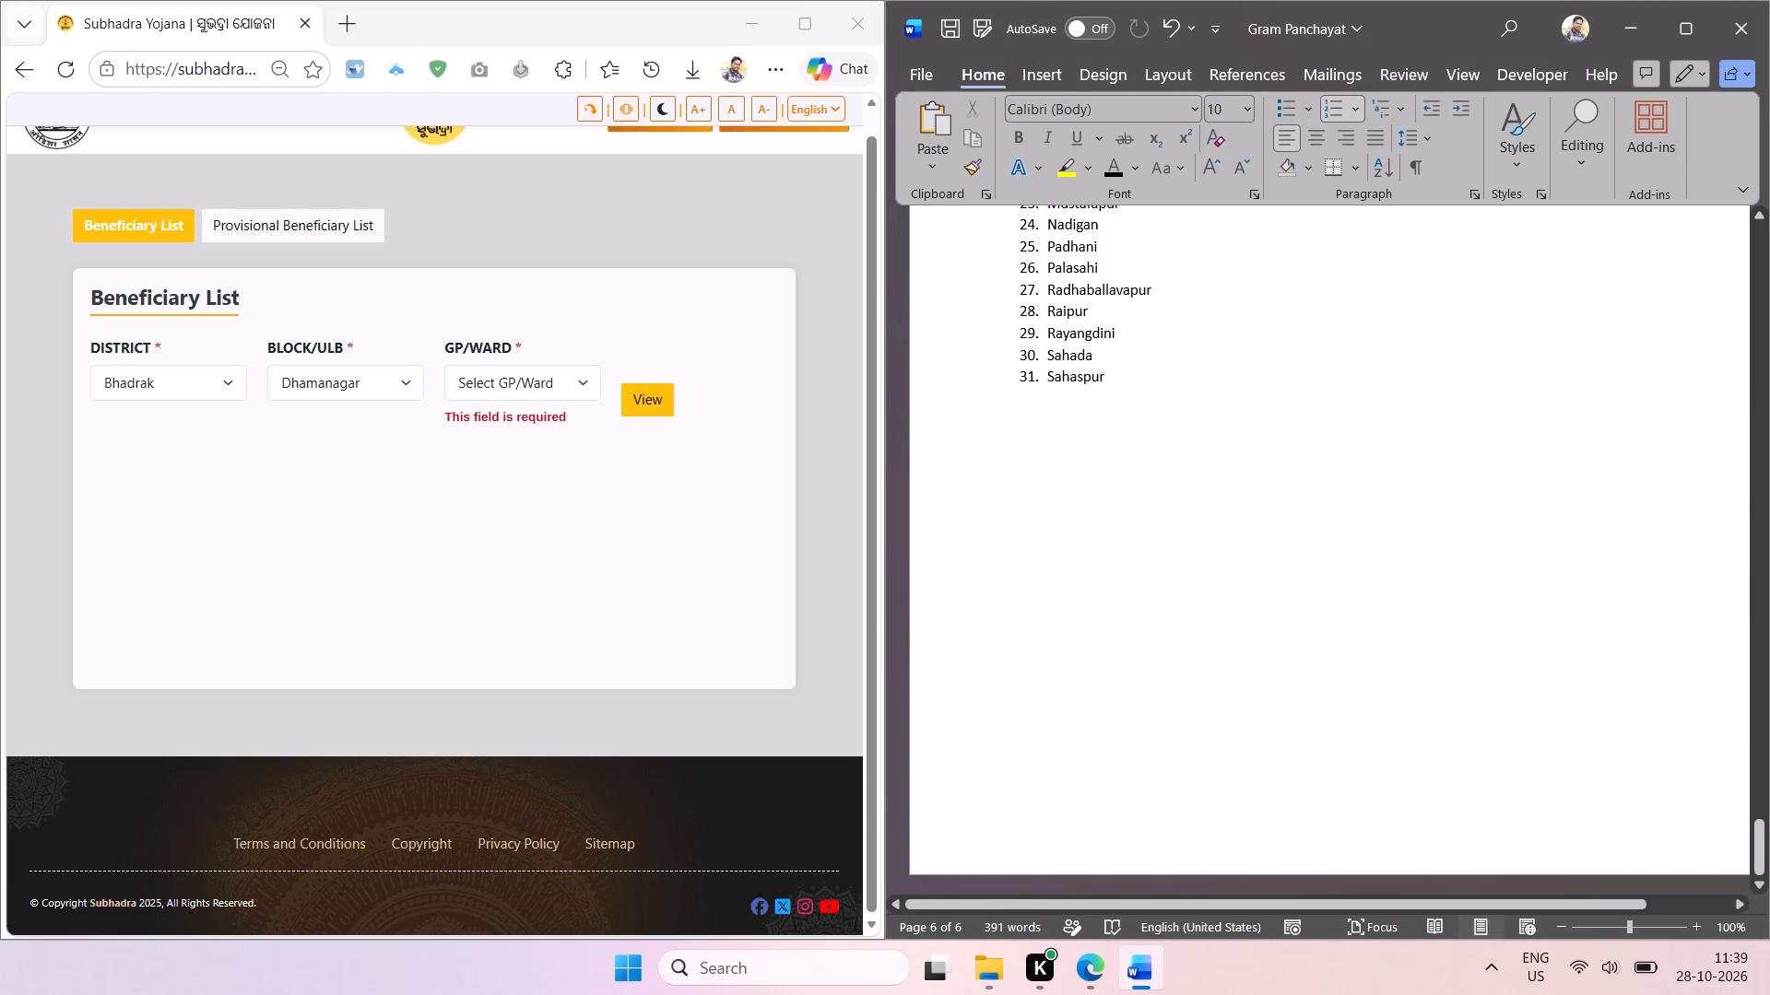
click(1121, 374)
key(Return)
key(Return)
key(Return)
key(Return)
key(ctrl+v)
click(1062, 413)
key(BackSpace)
key(ctrl+s)
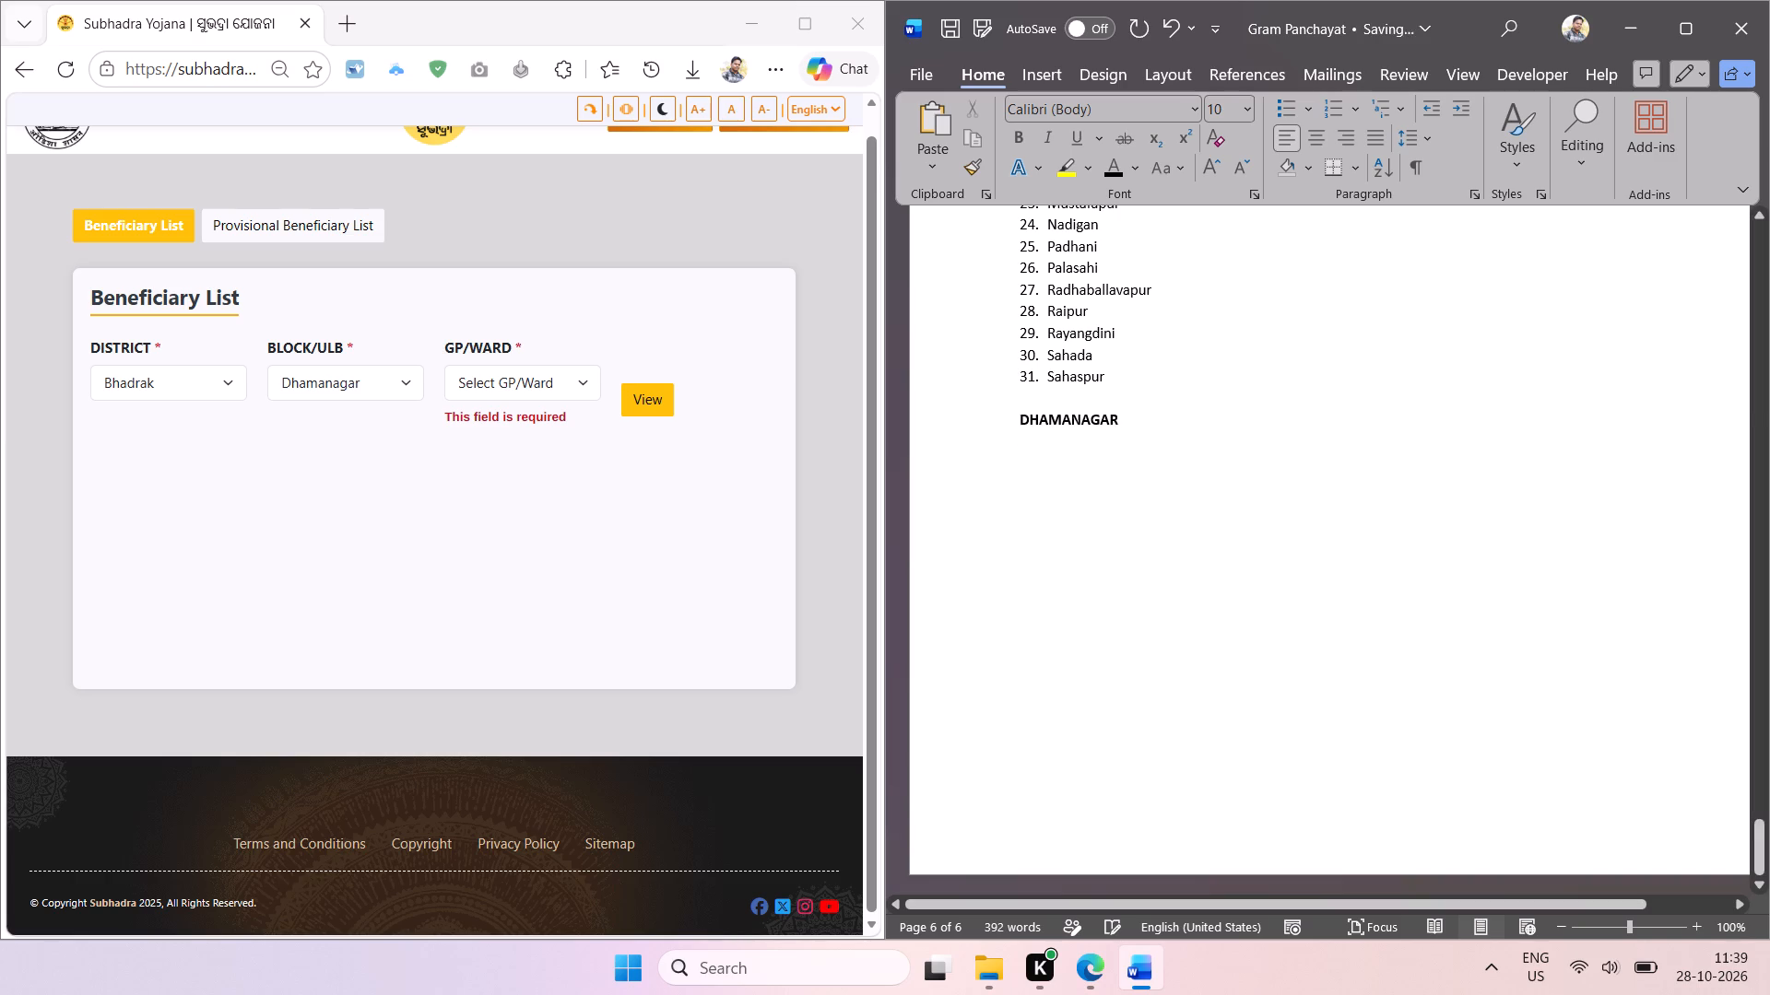
Choose Tihidi as the block on the Beneficiary List page and capture its name as text.
click(399, 387)
click(361, 646)
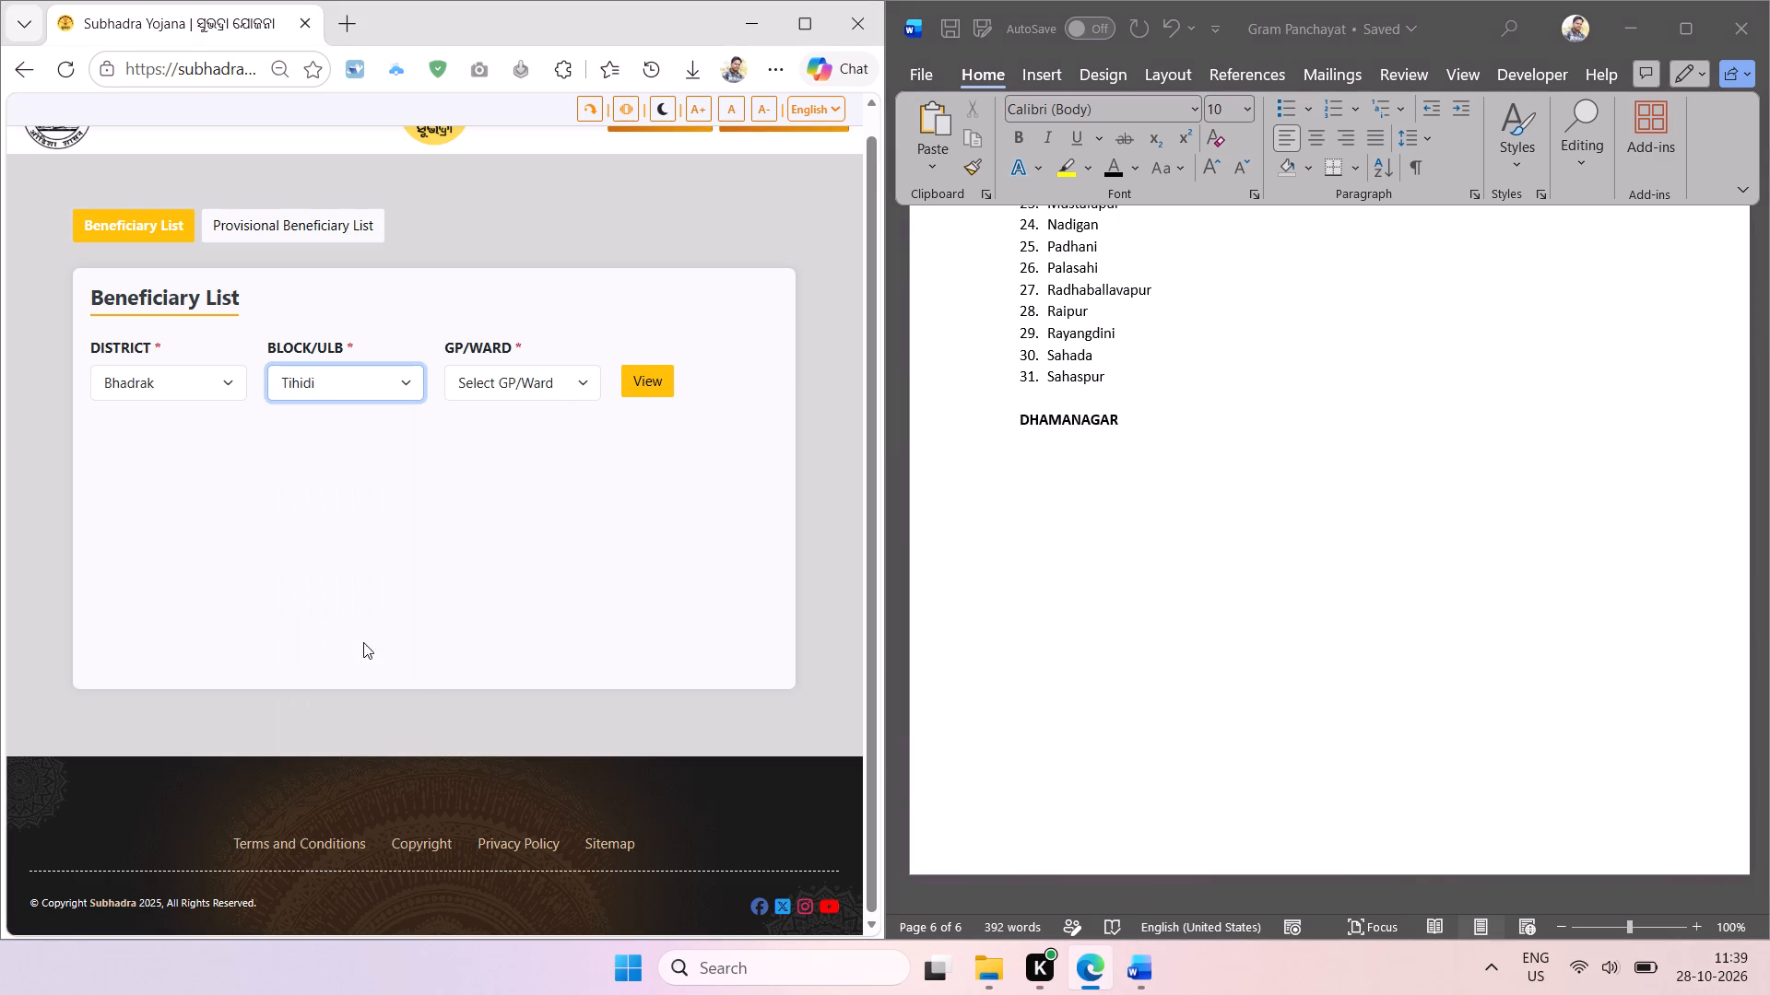
click(493, 553)
key(shift+super+t)
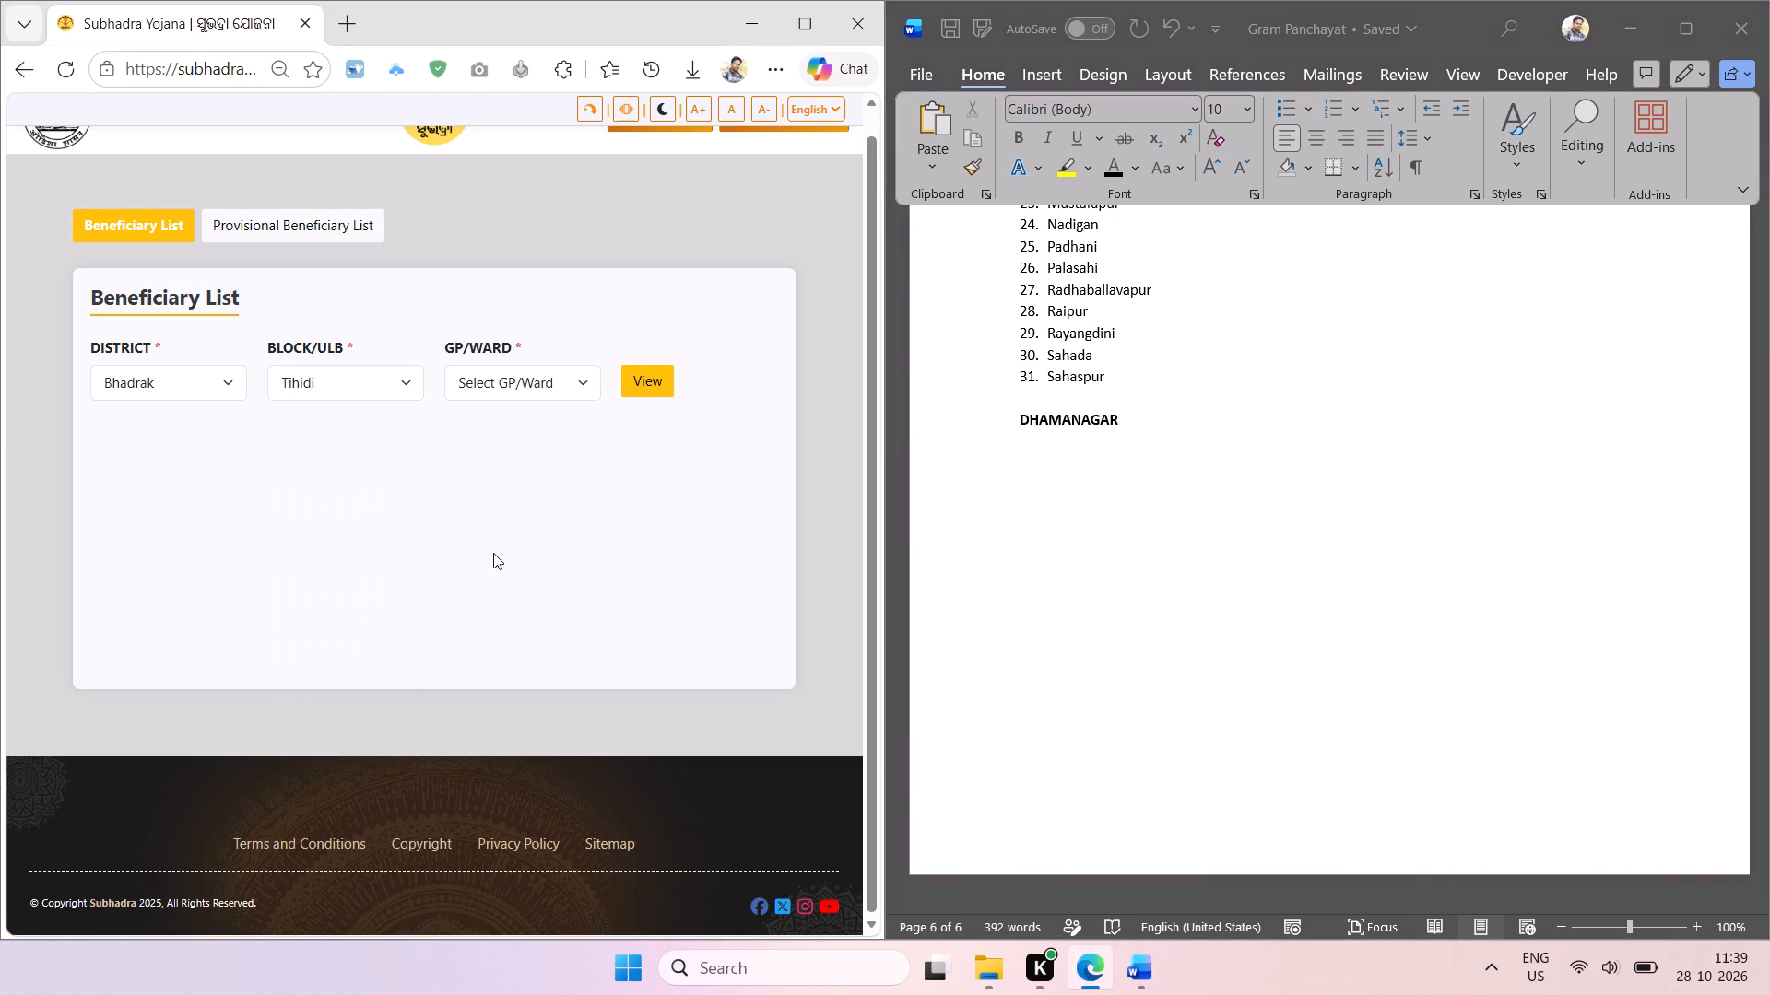
drag(276, 369, 384, 594)
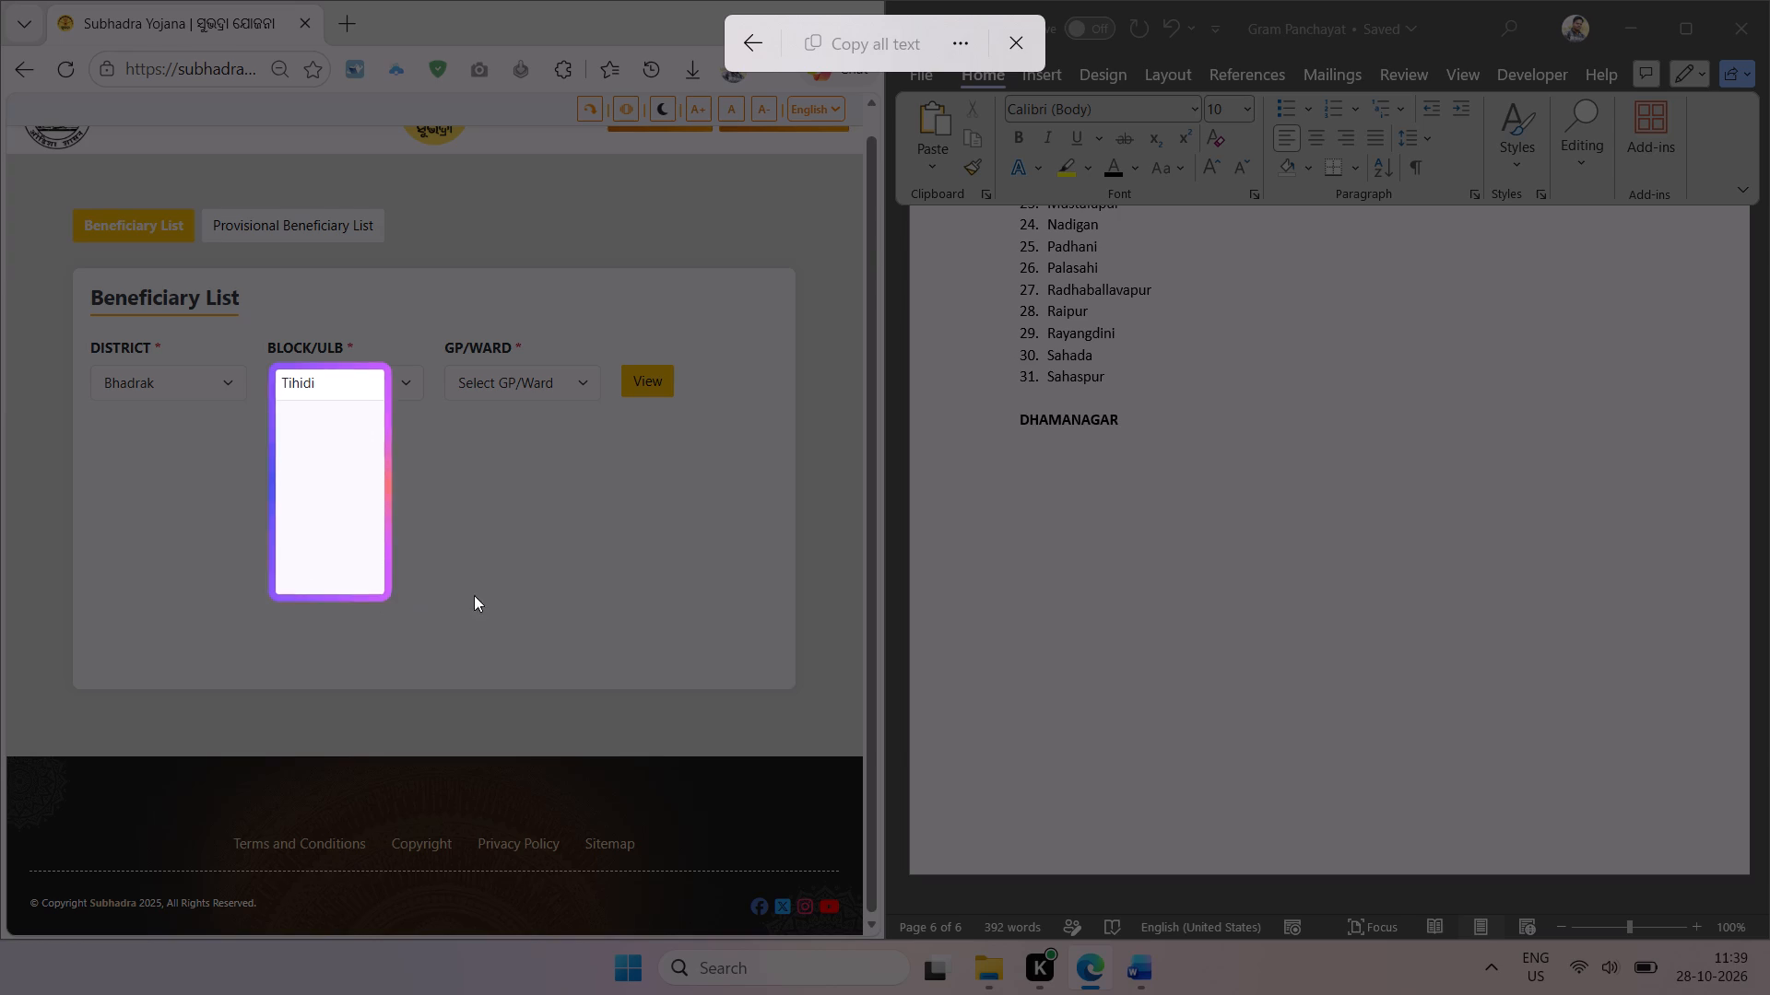
click(881, 42)
Replace the copied DHAMANAGAR heading below Sahaspur with TIHIDI in capitals, start a new line below it, and save the document.
click(1083, 428)
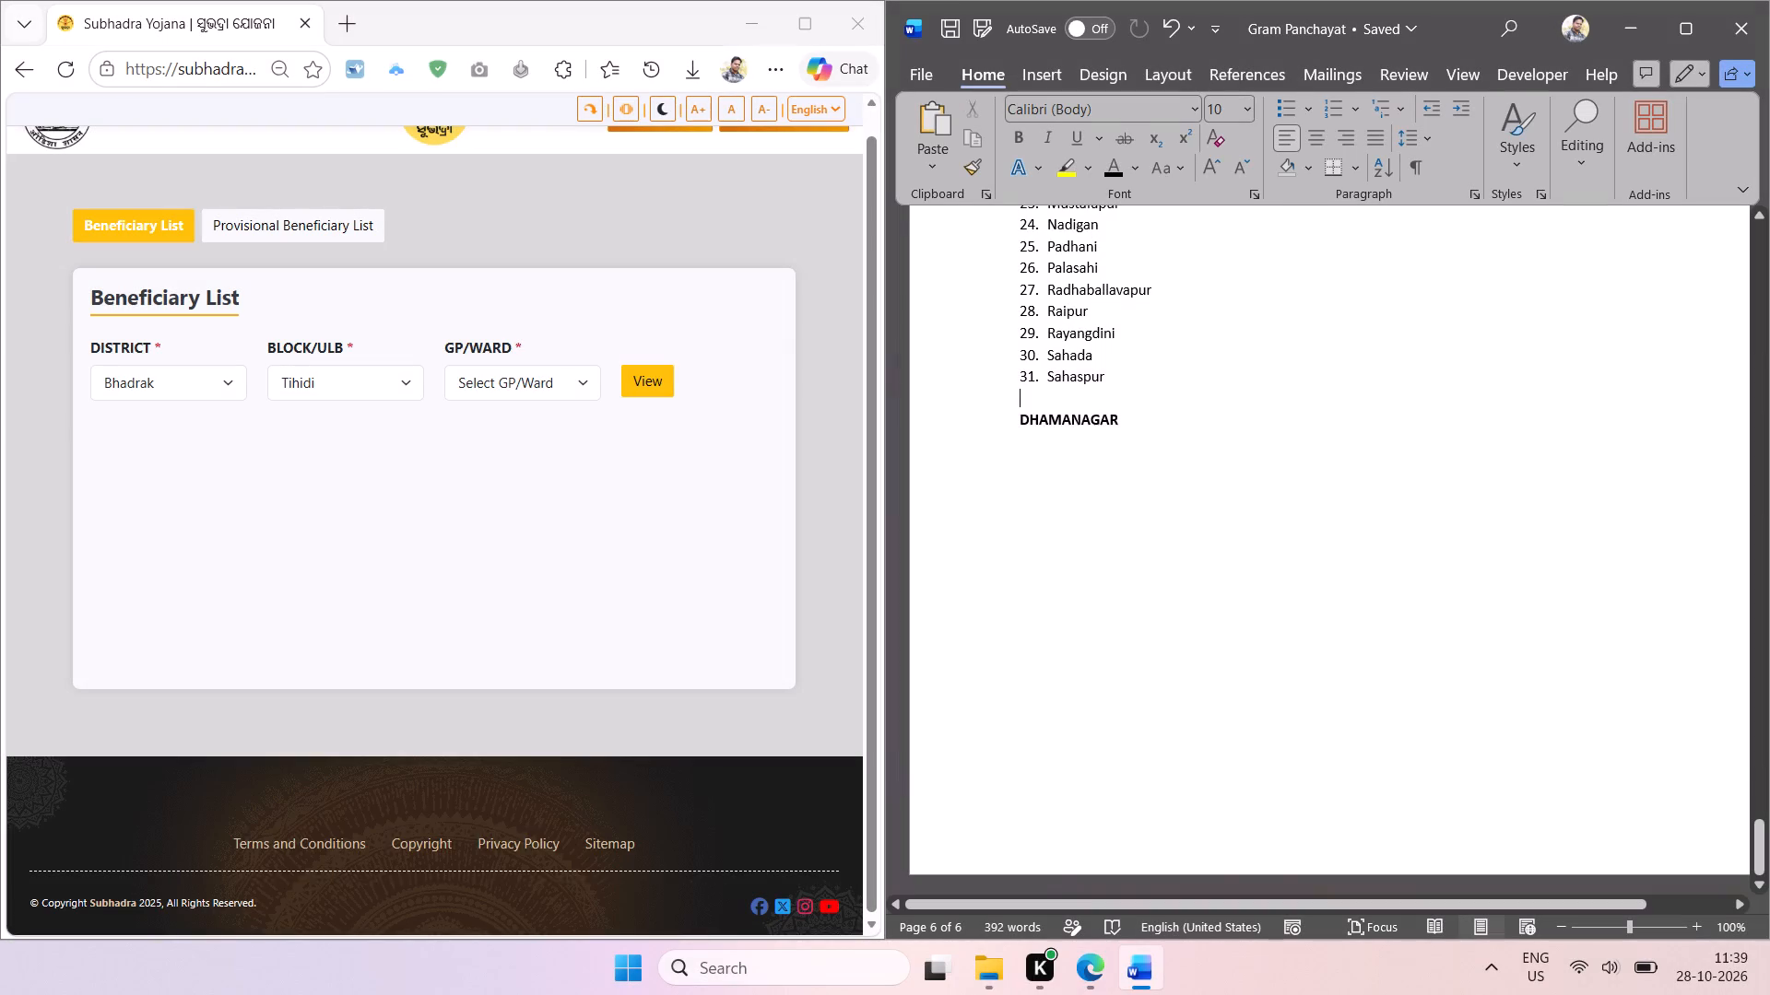
double_click(1085, 417)
key(ctrl+v)
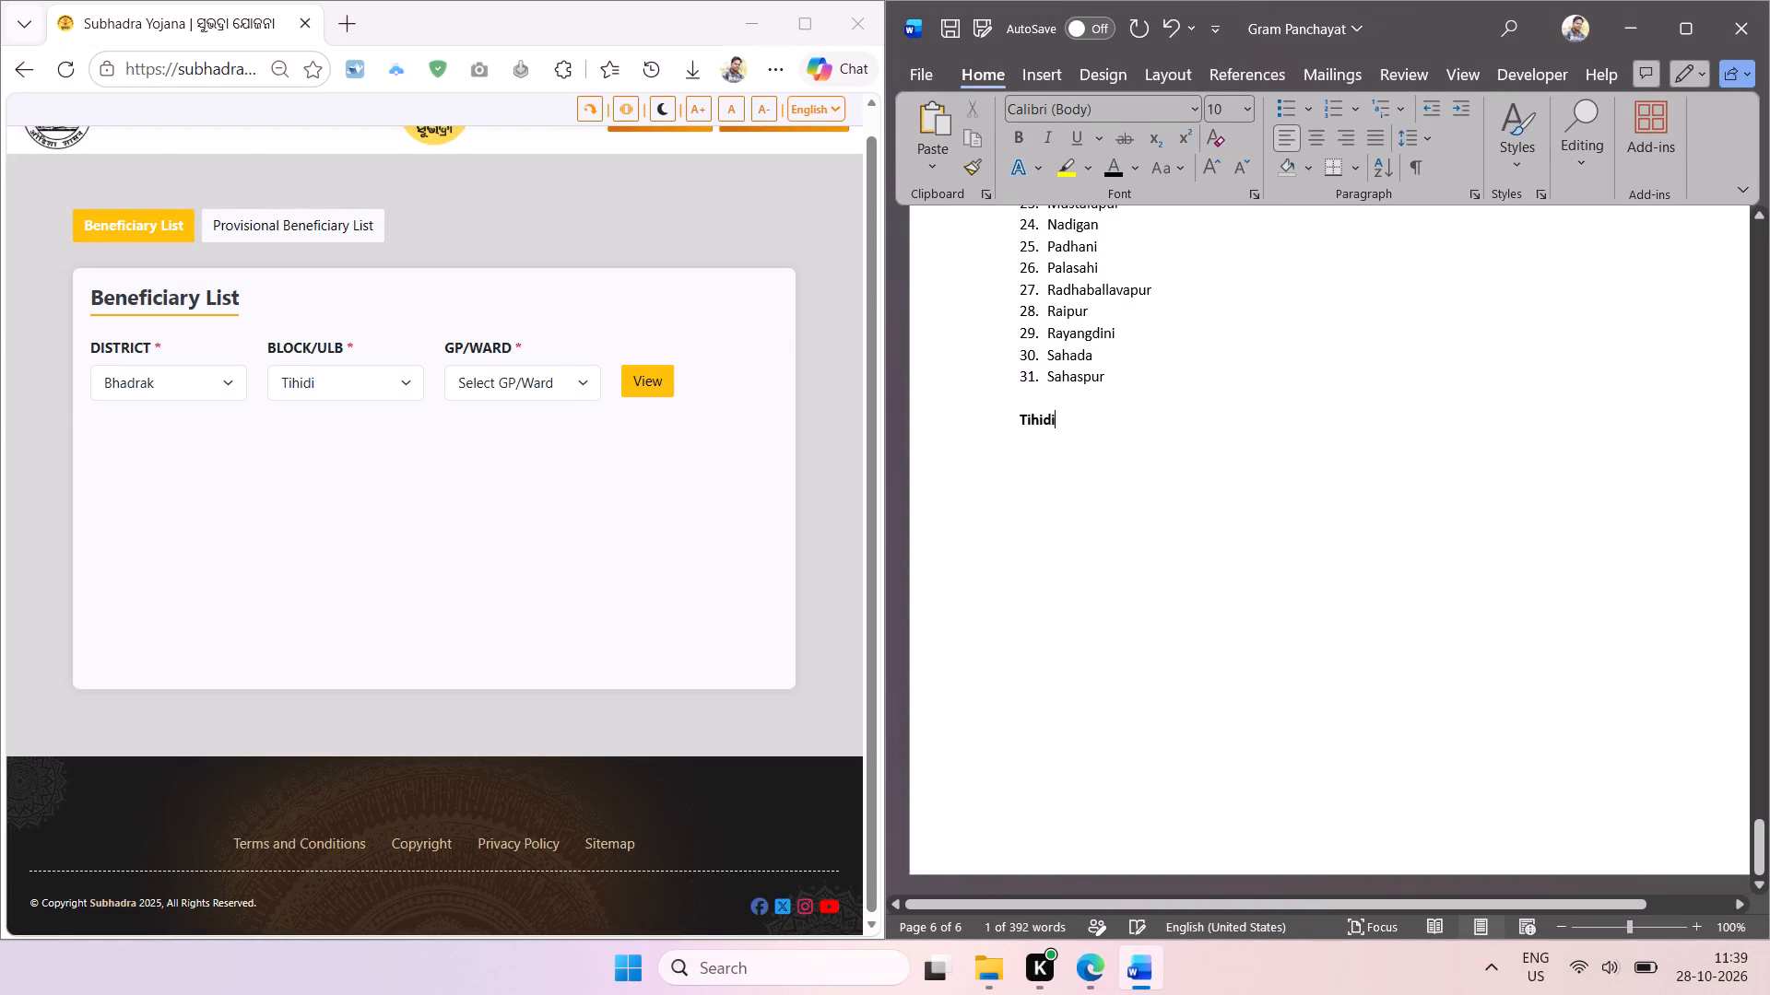
key(shift+F3)
key(Return)
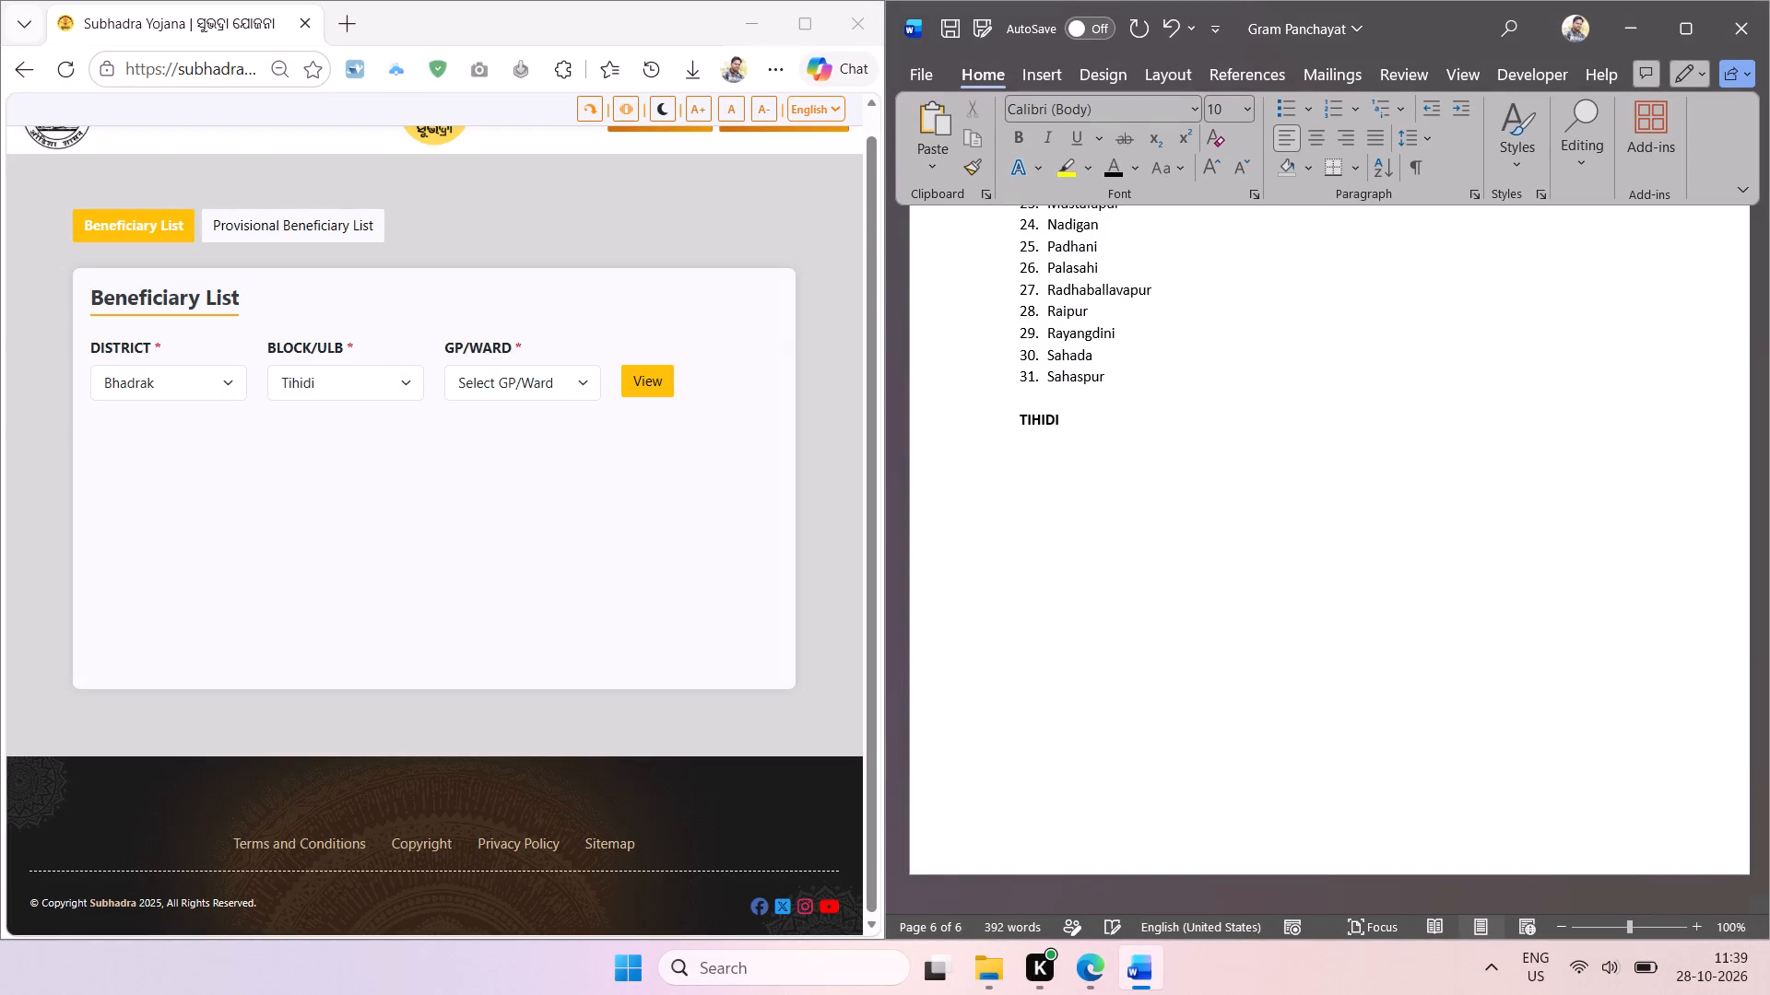
key(ctrl+s)
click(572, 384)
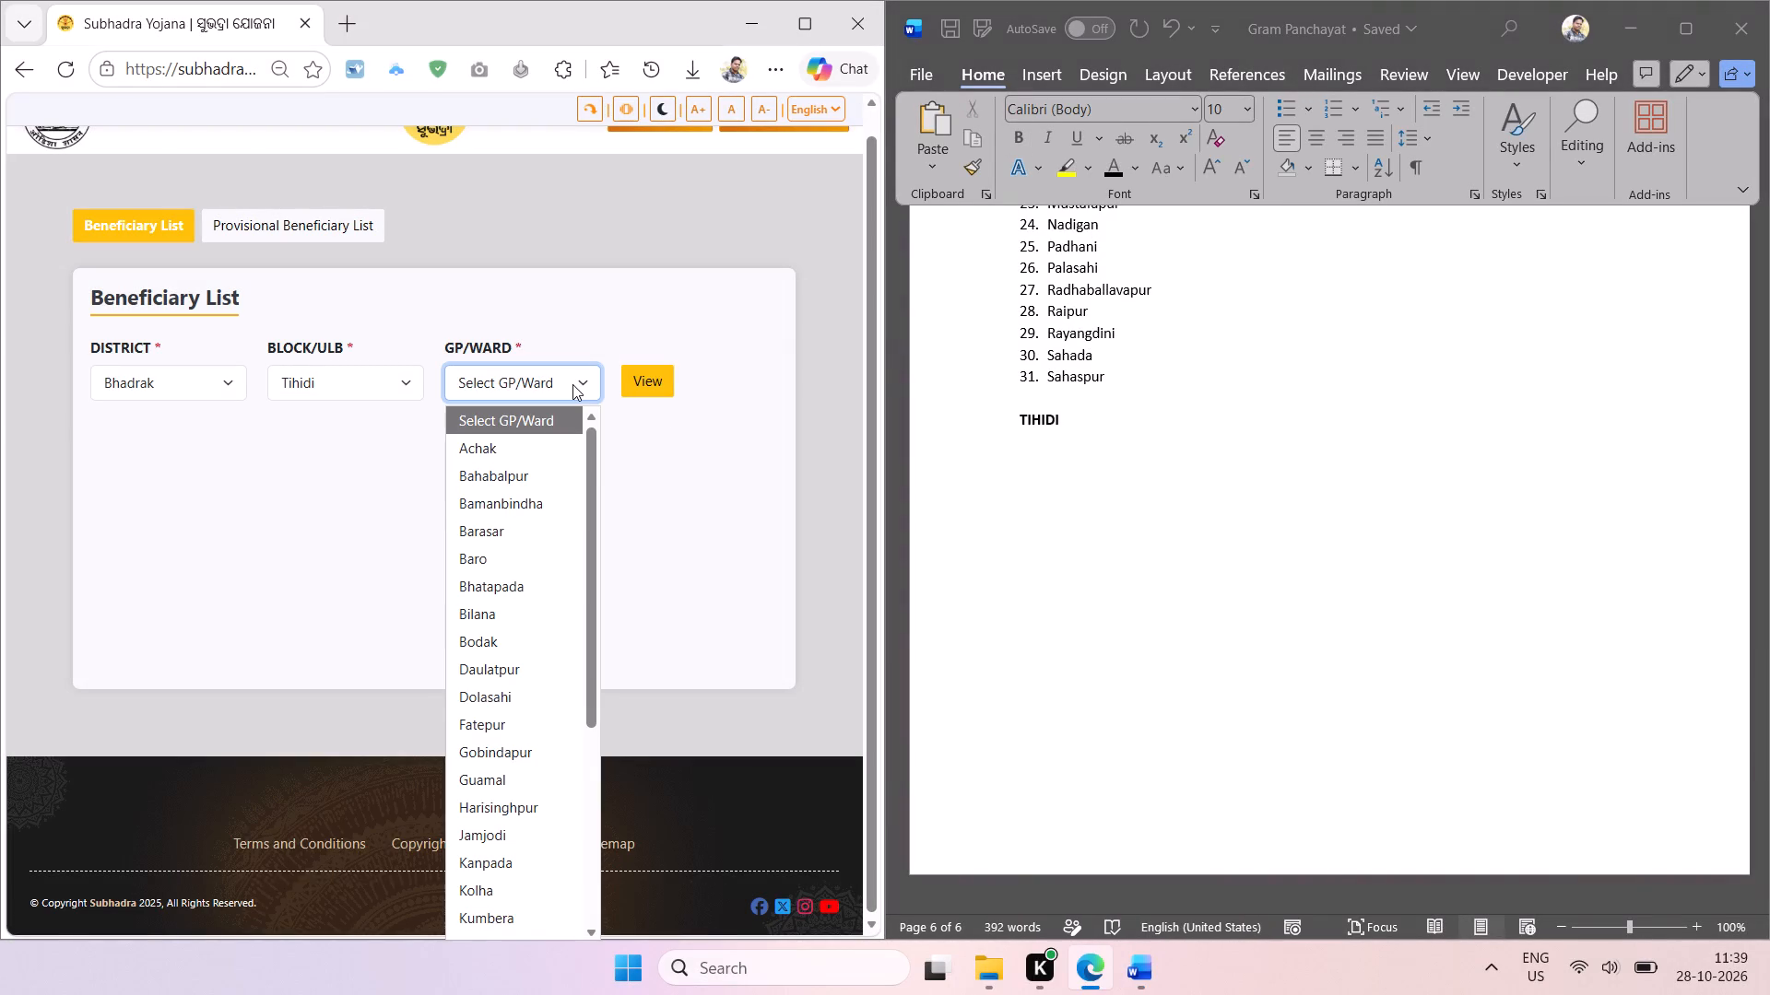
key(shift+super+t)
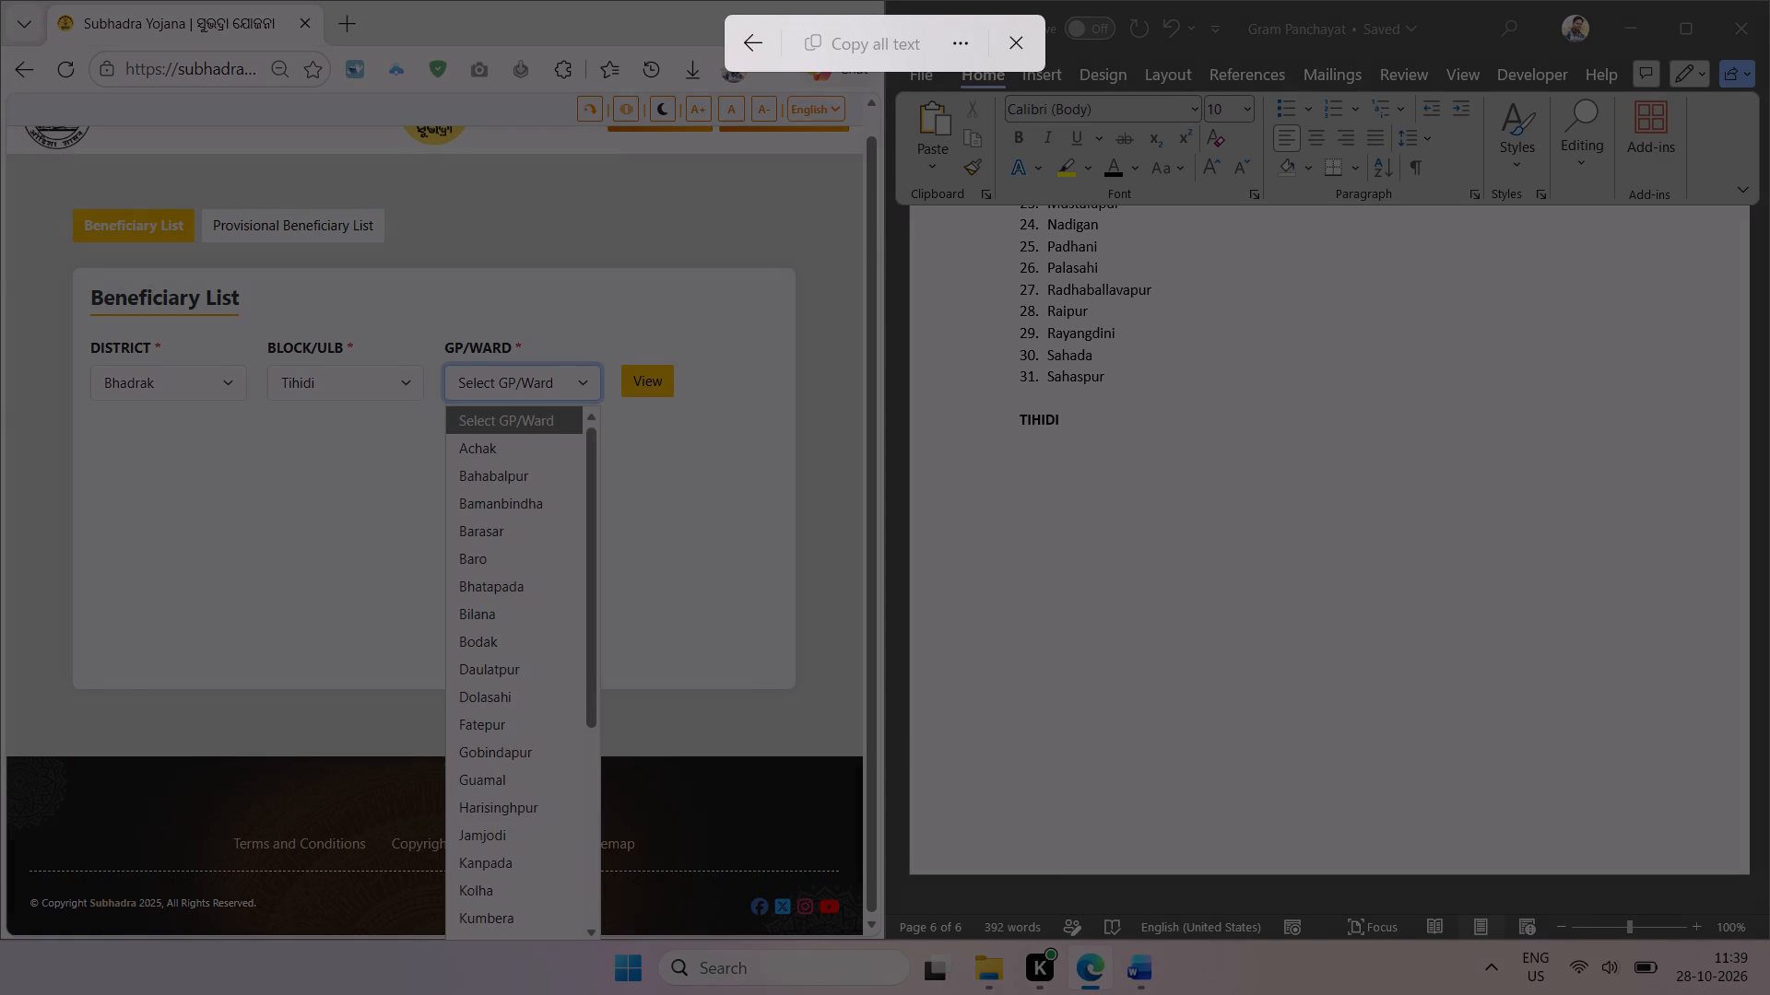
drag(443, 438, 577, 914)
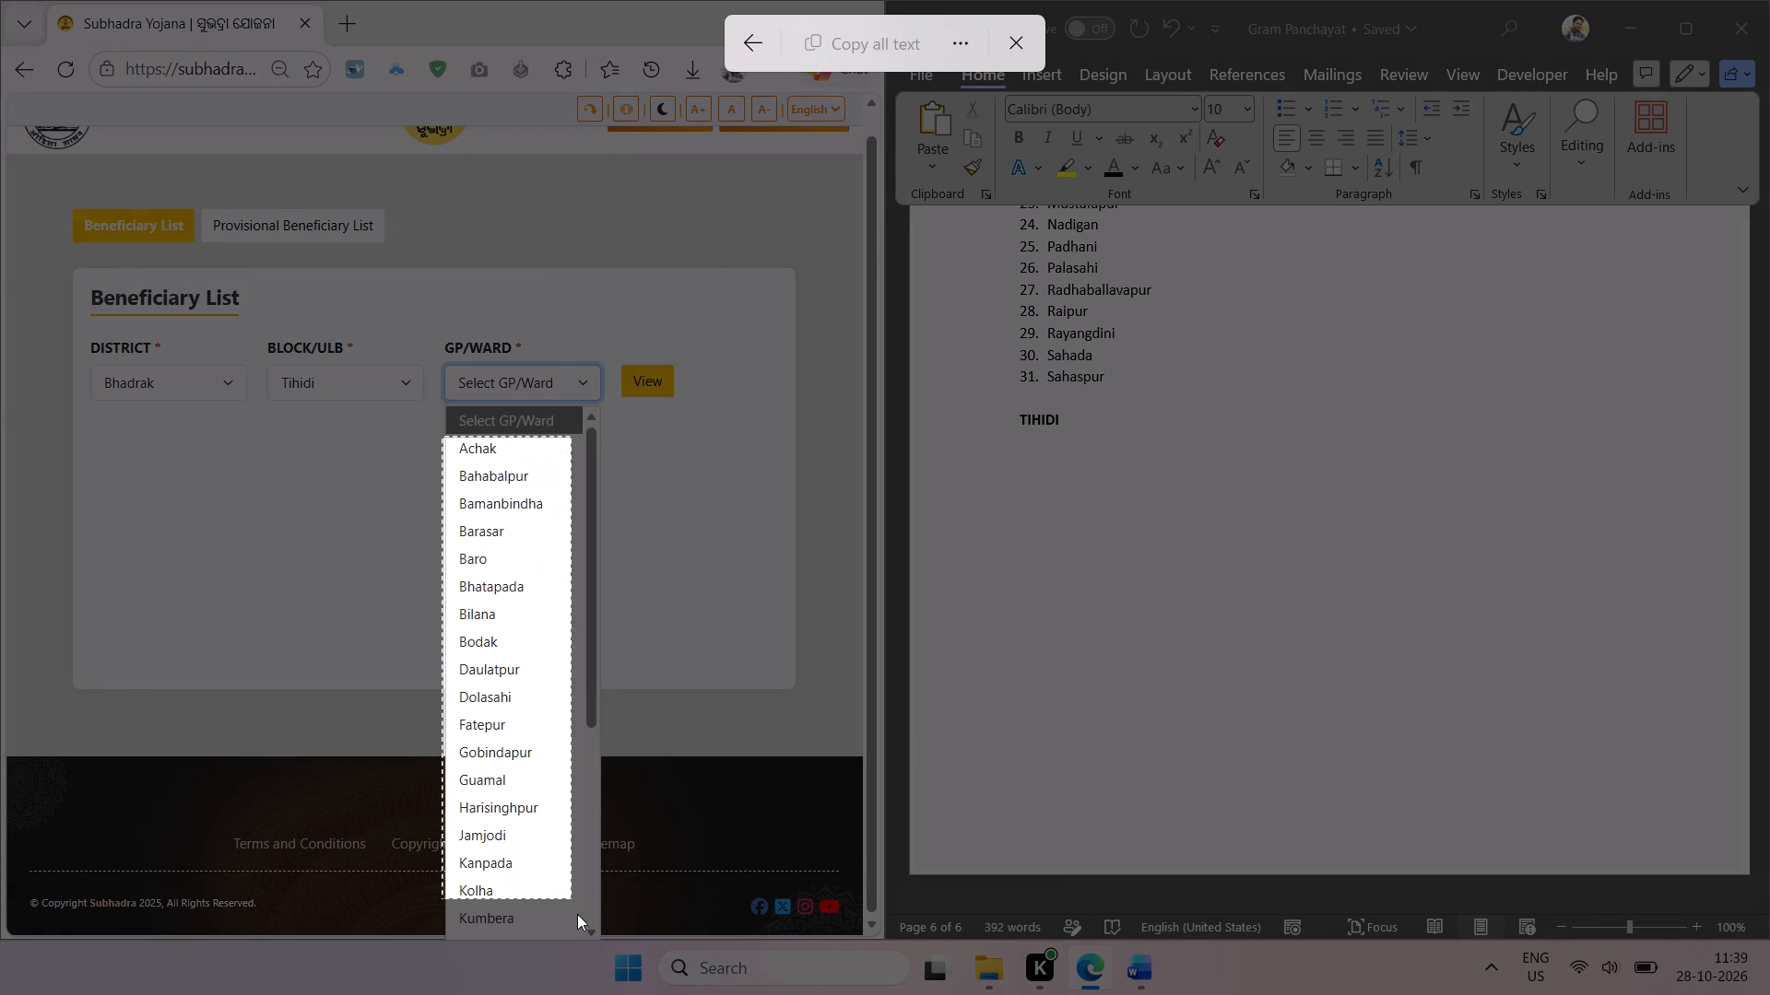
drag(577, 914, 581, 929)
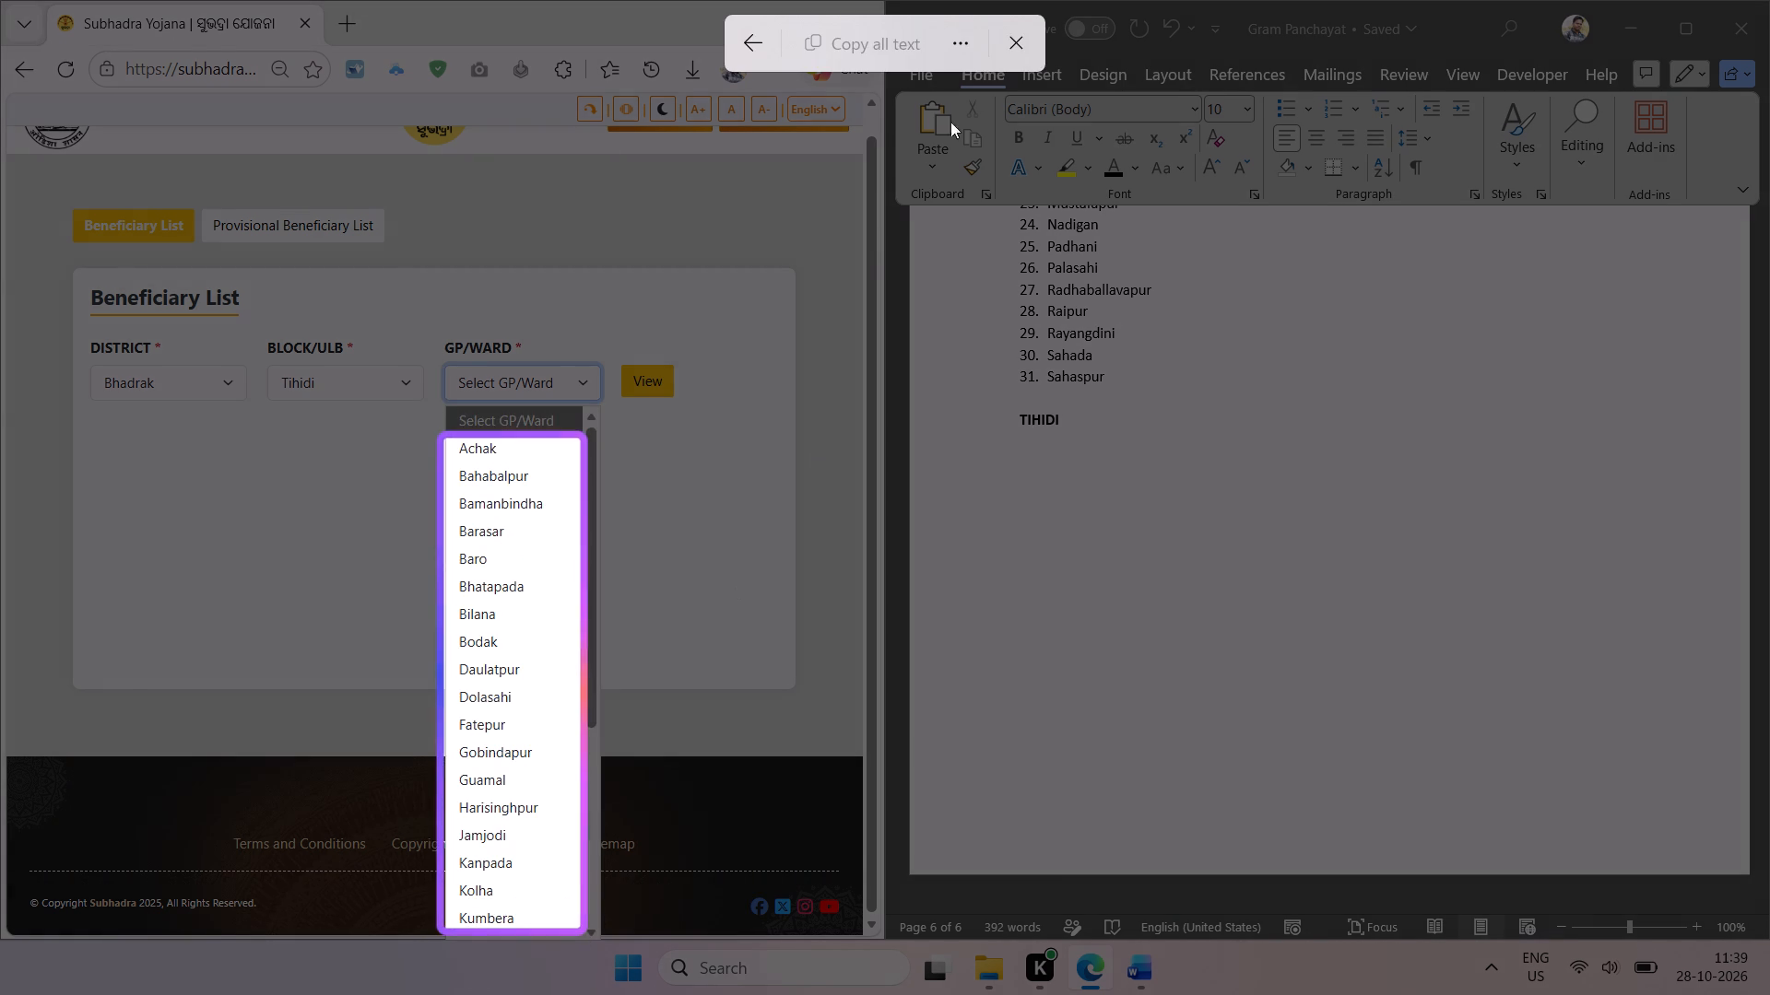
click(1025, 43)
Capture Tihidi's GP/Ward names from Achak to Kumbera as text and paste them below the TIHIDI heading in the Word document.
click(578, 386)
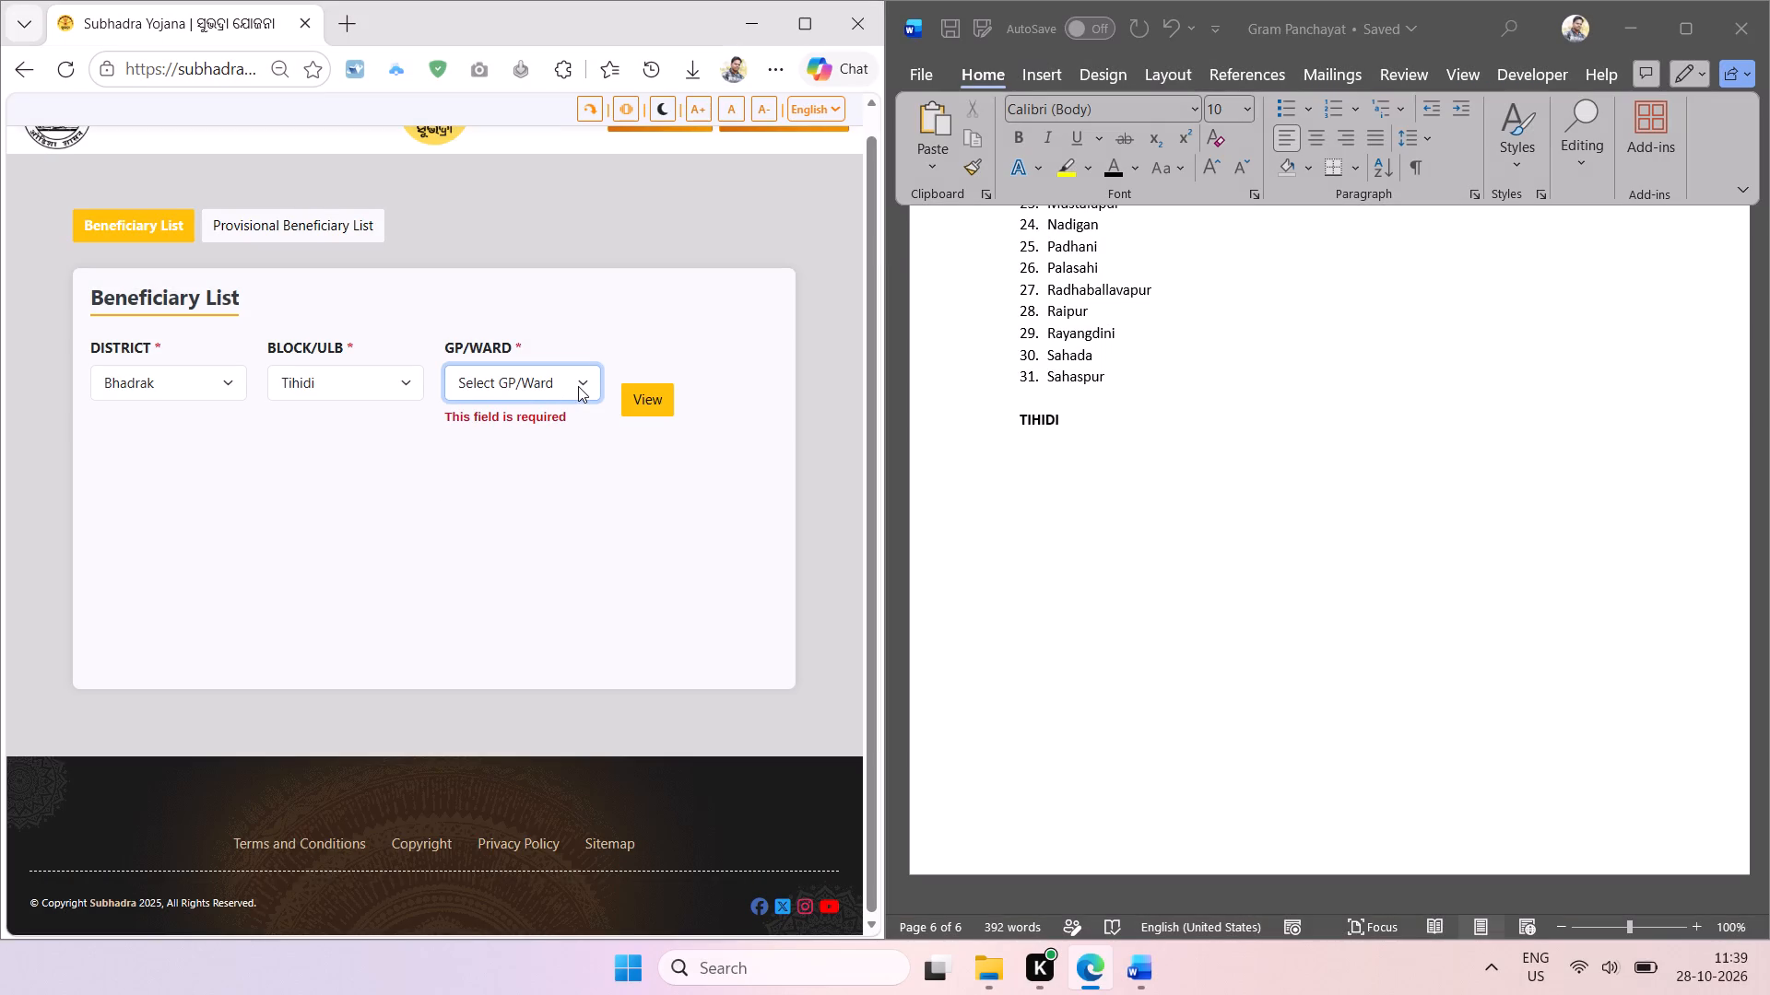
key(shift+super+t)
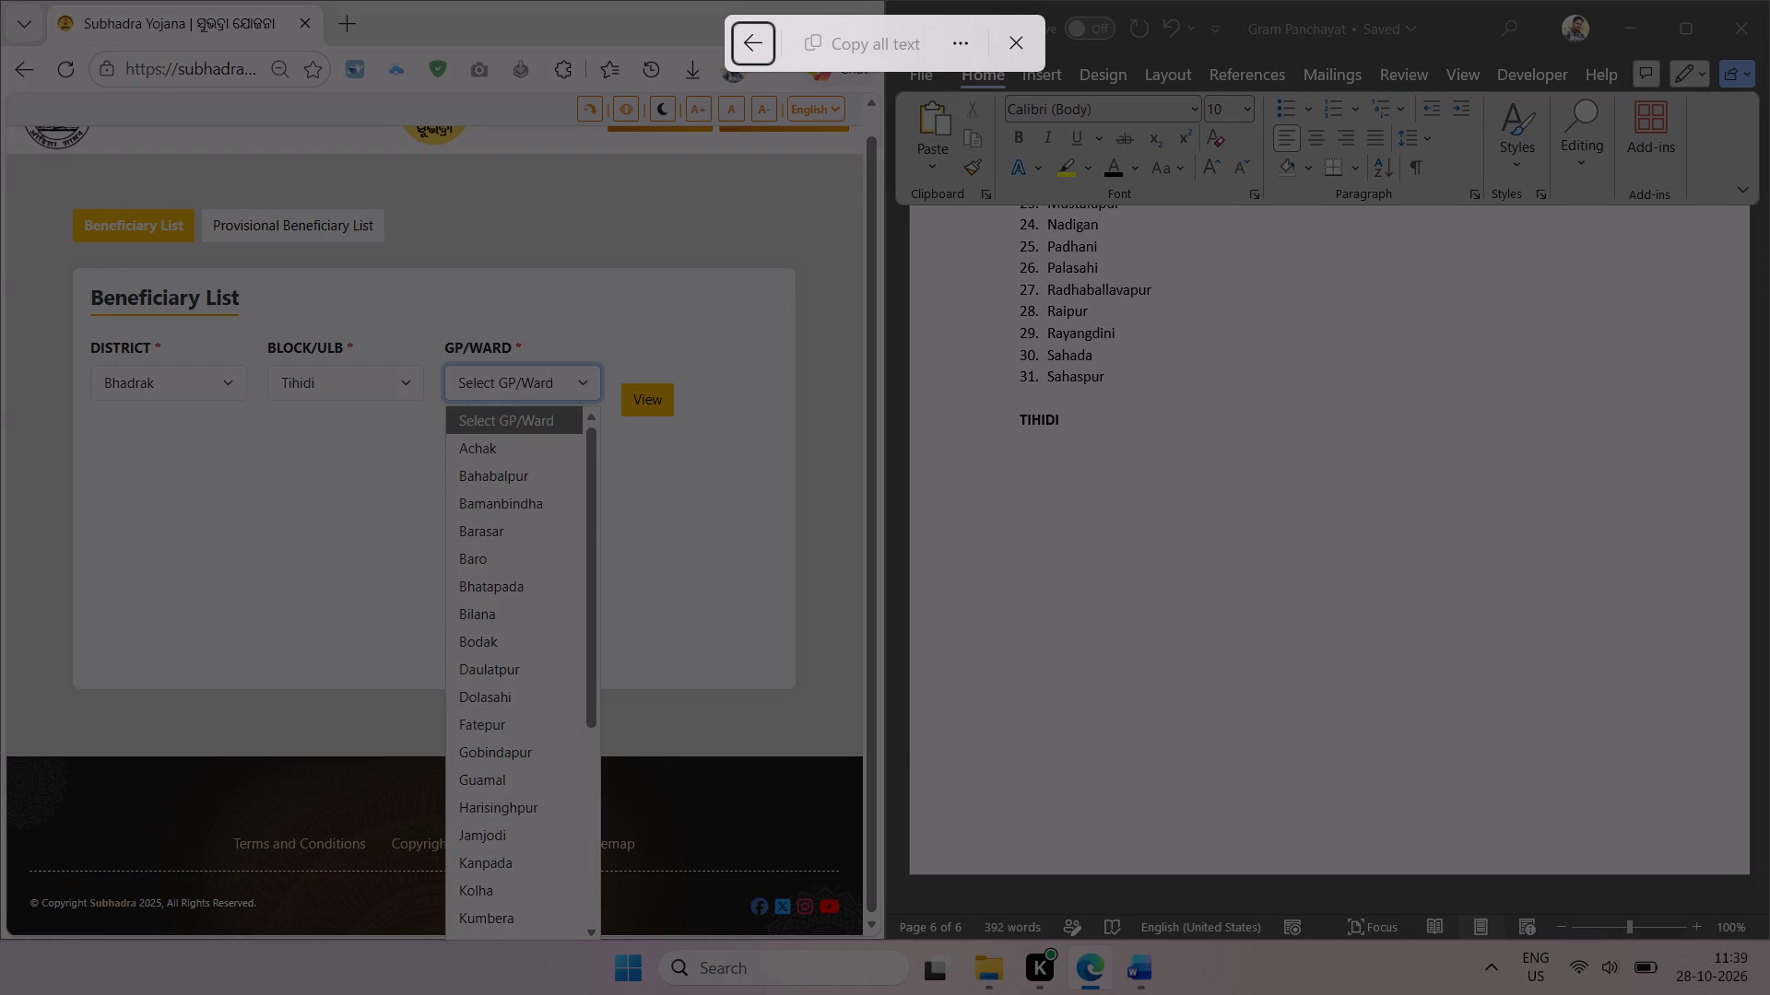
drag(450, 436, 577, 901)
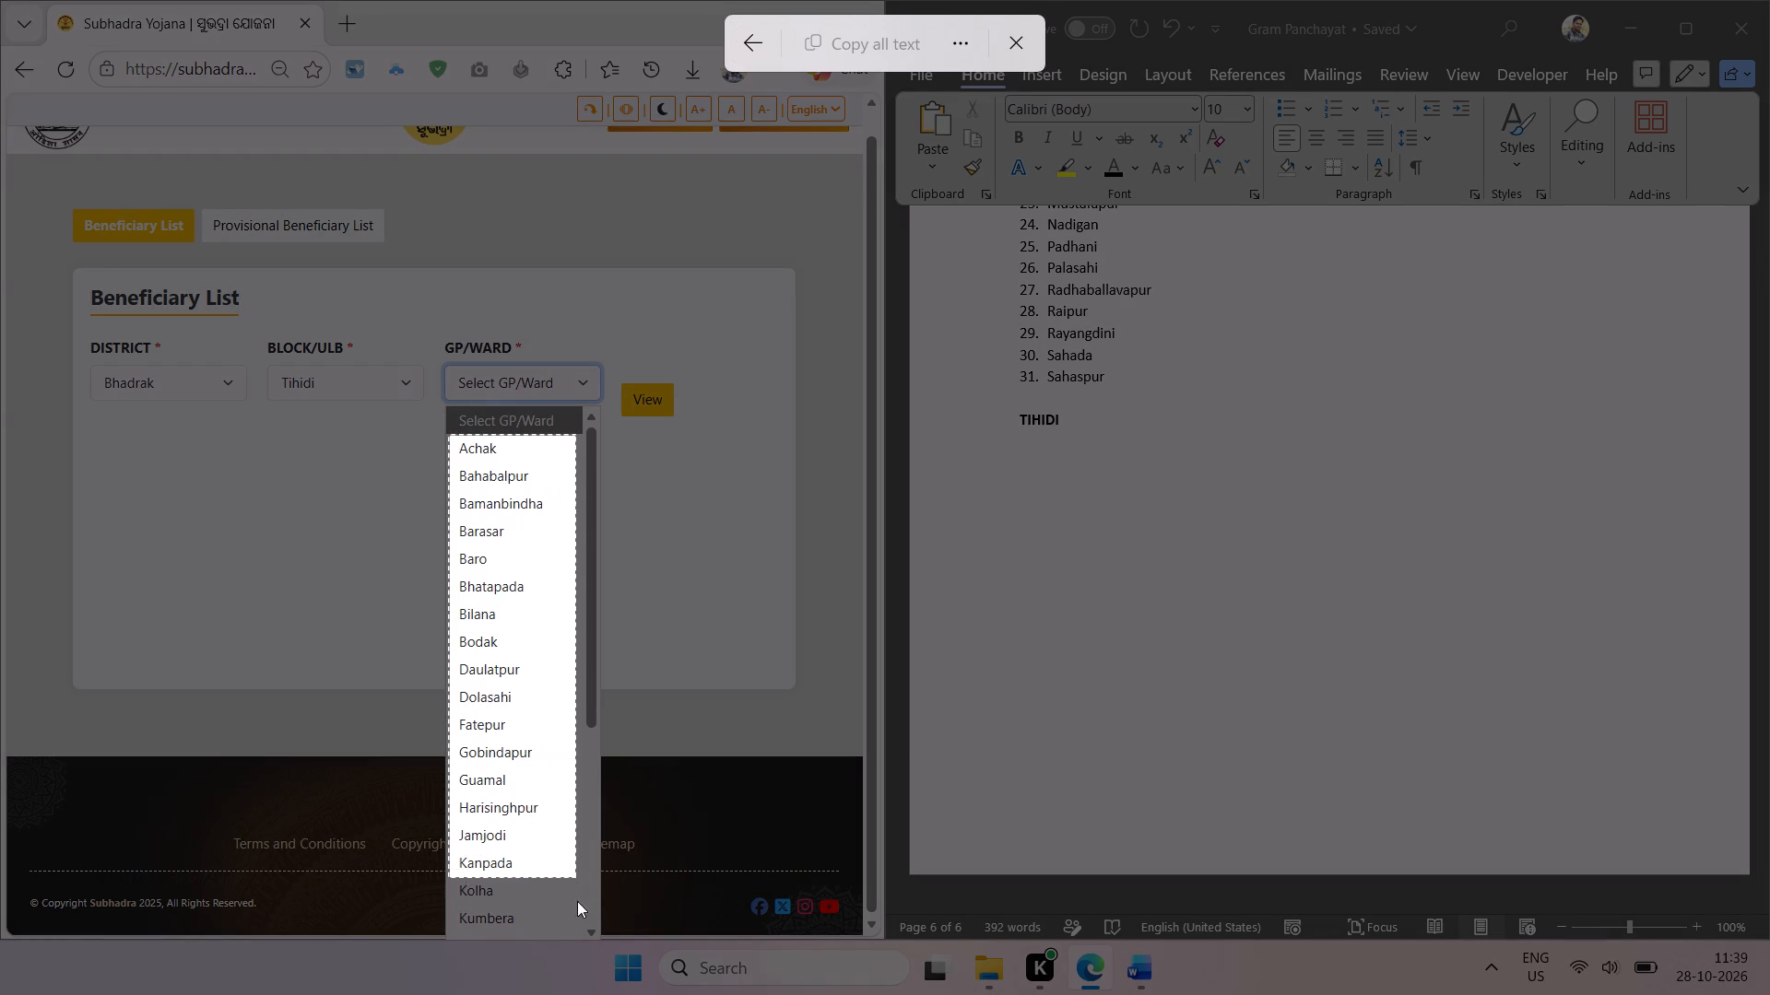
drag(577, 901, 577, 934)
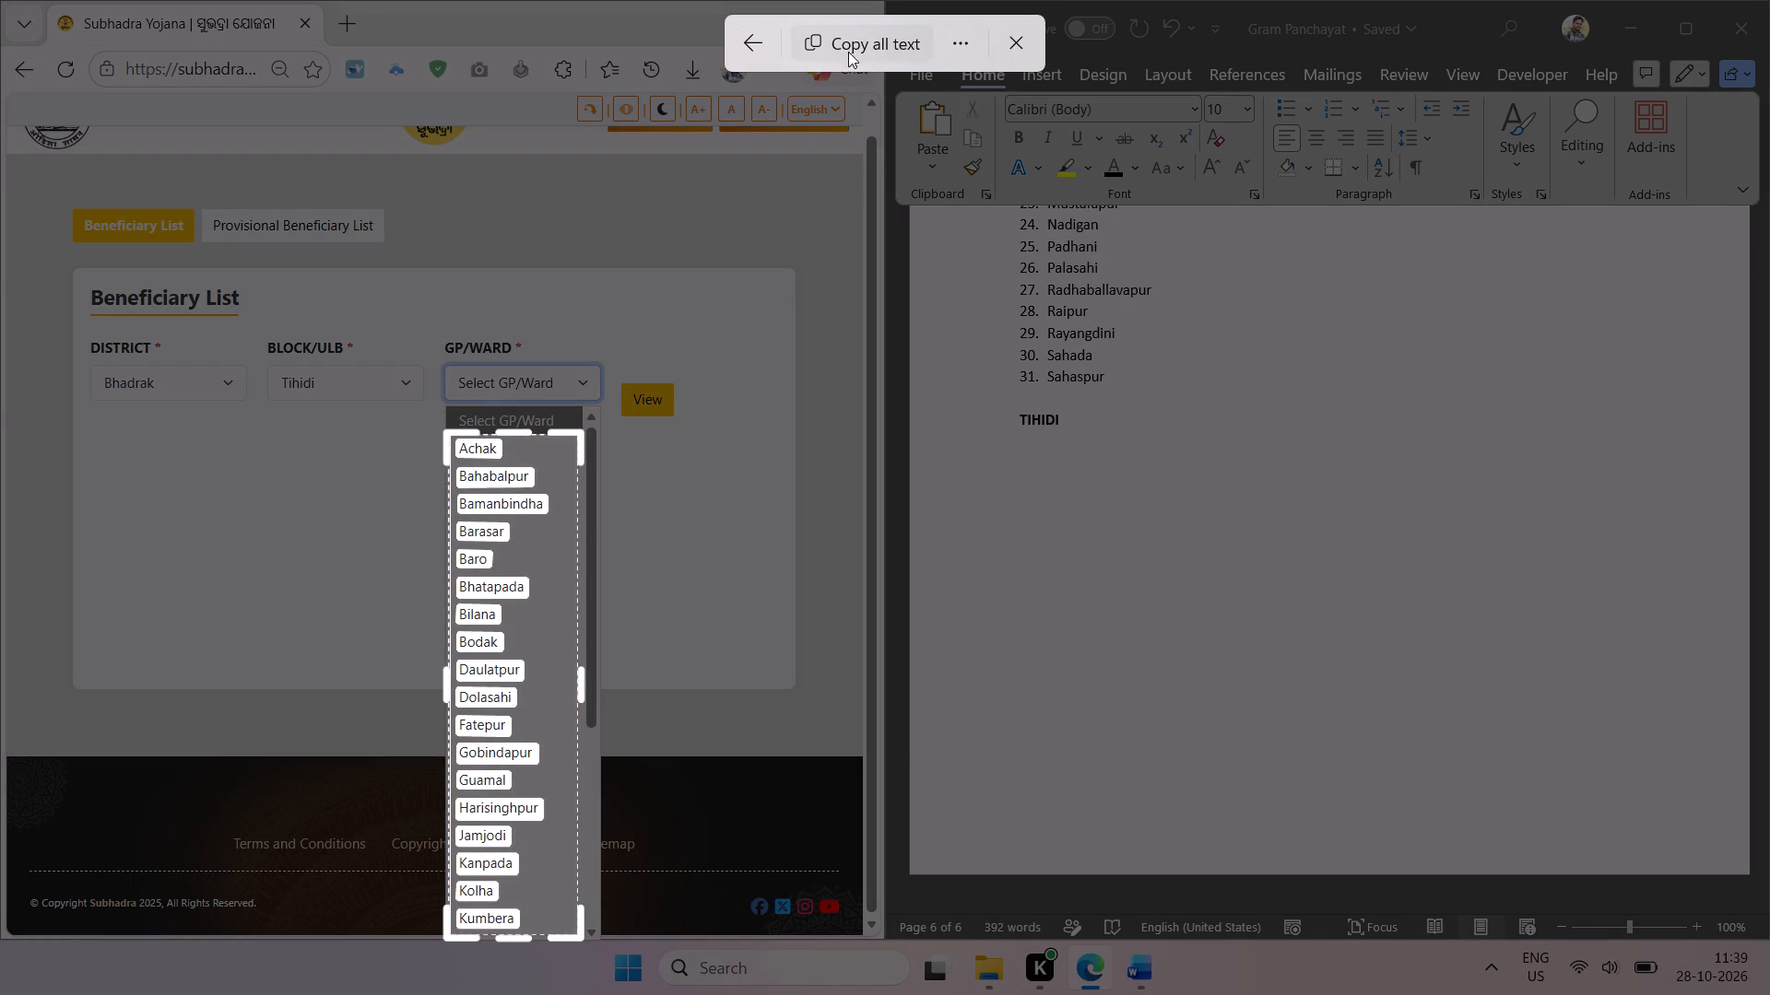
click(849, 51)
click(1058, 445)
key(ctrl+v)
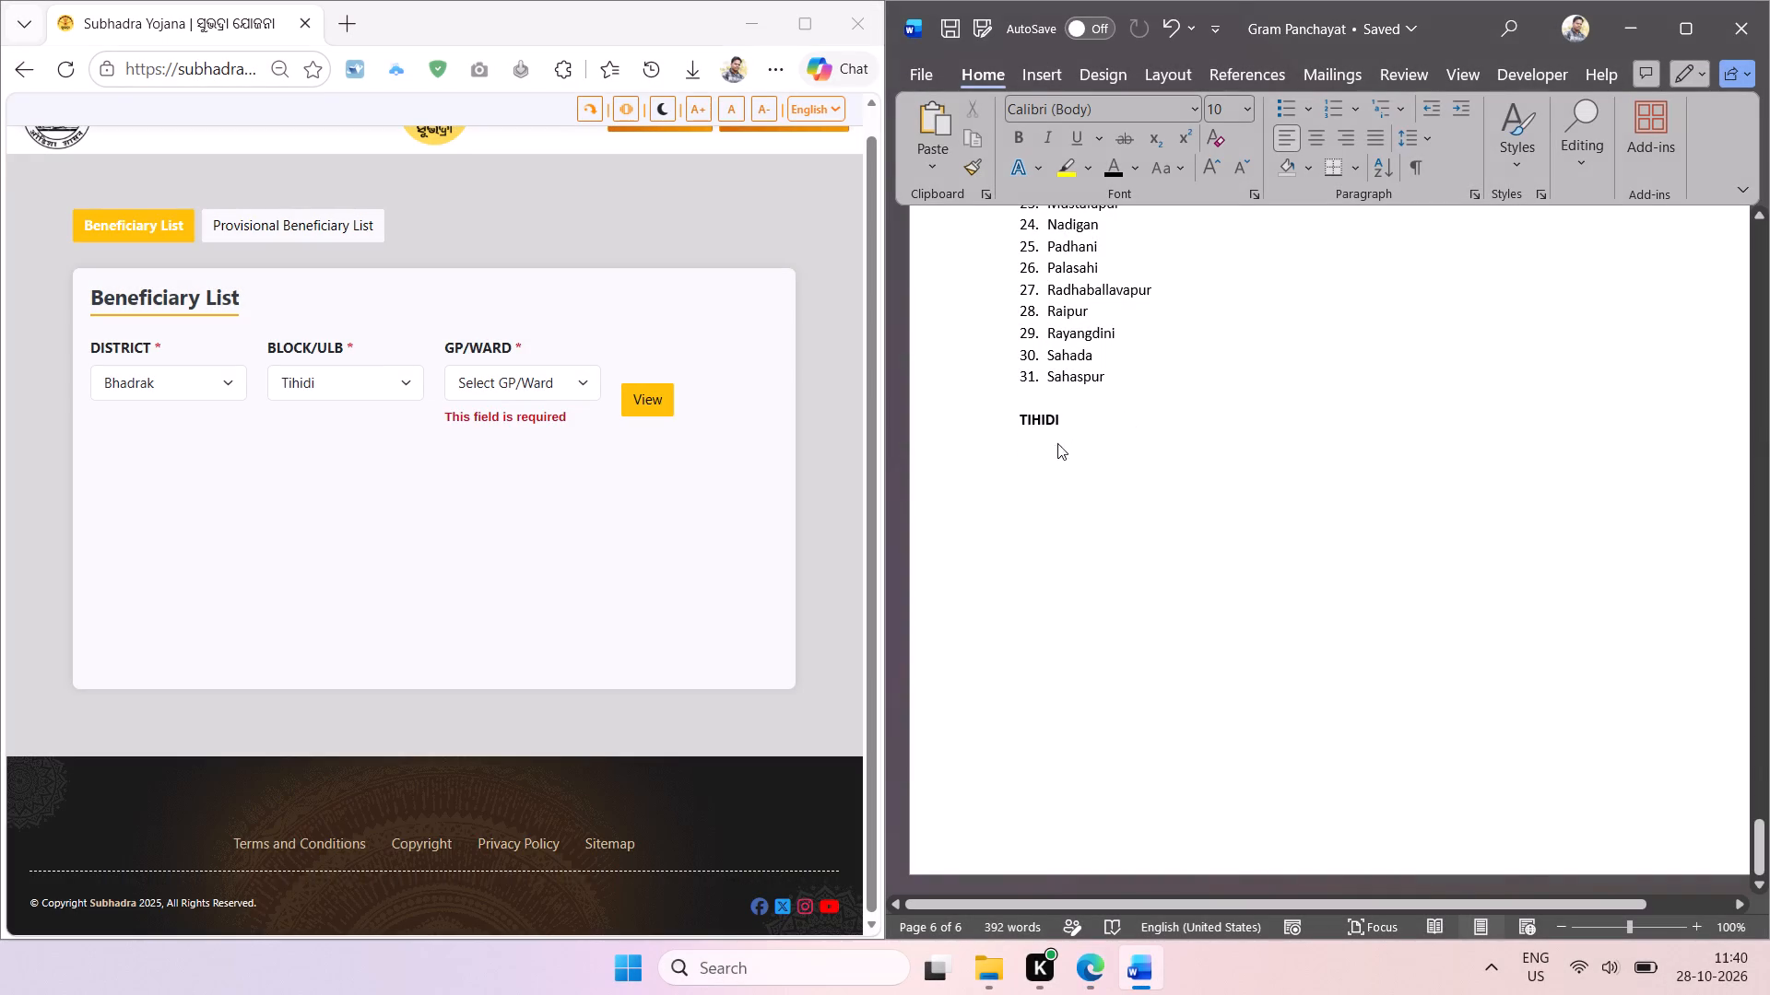
Capture the remaining Tihidi GP/Ward names from Kumbera to Talapada as text and paste them on a new line below the pasted names.
scroll(1057, 443, down, 2)
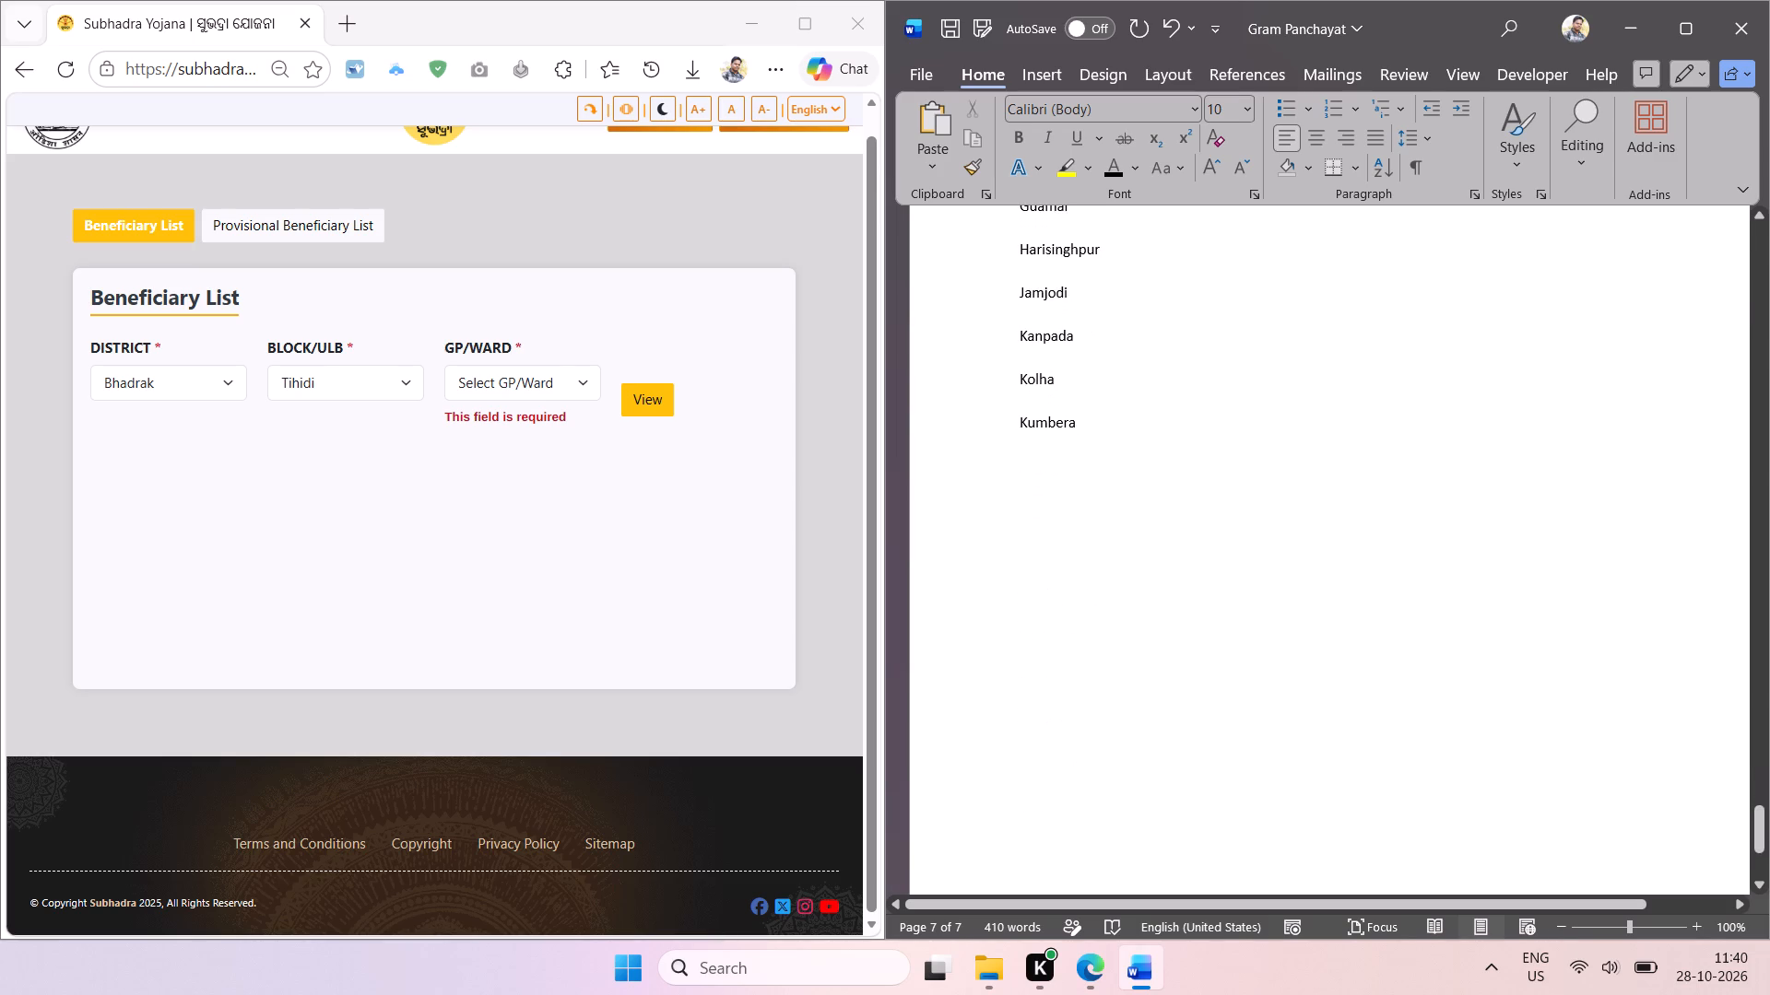
click(1121, 431)
key(Return)
key(Return)
click(586, 390)
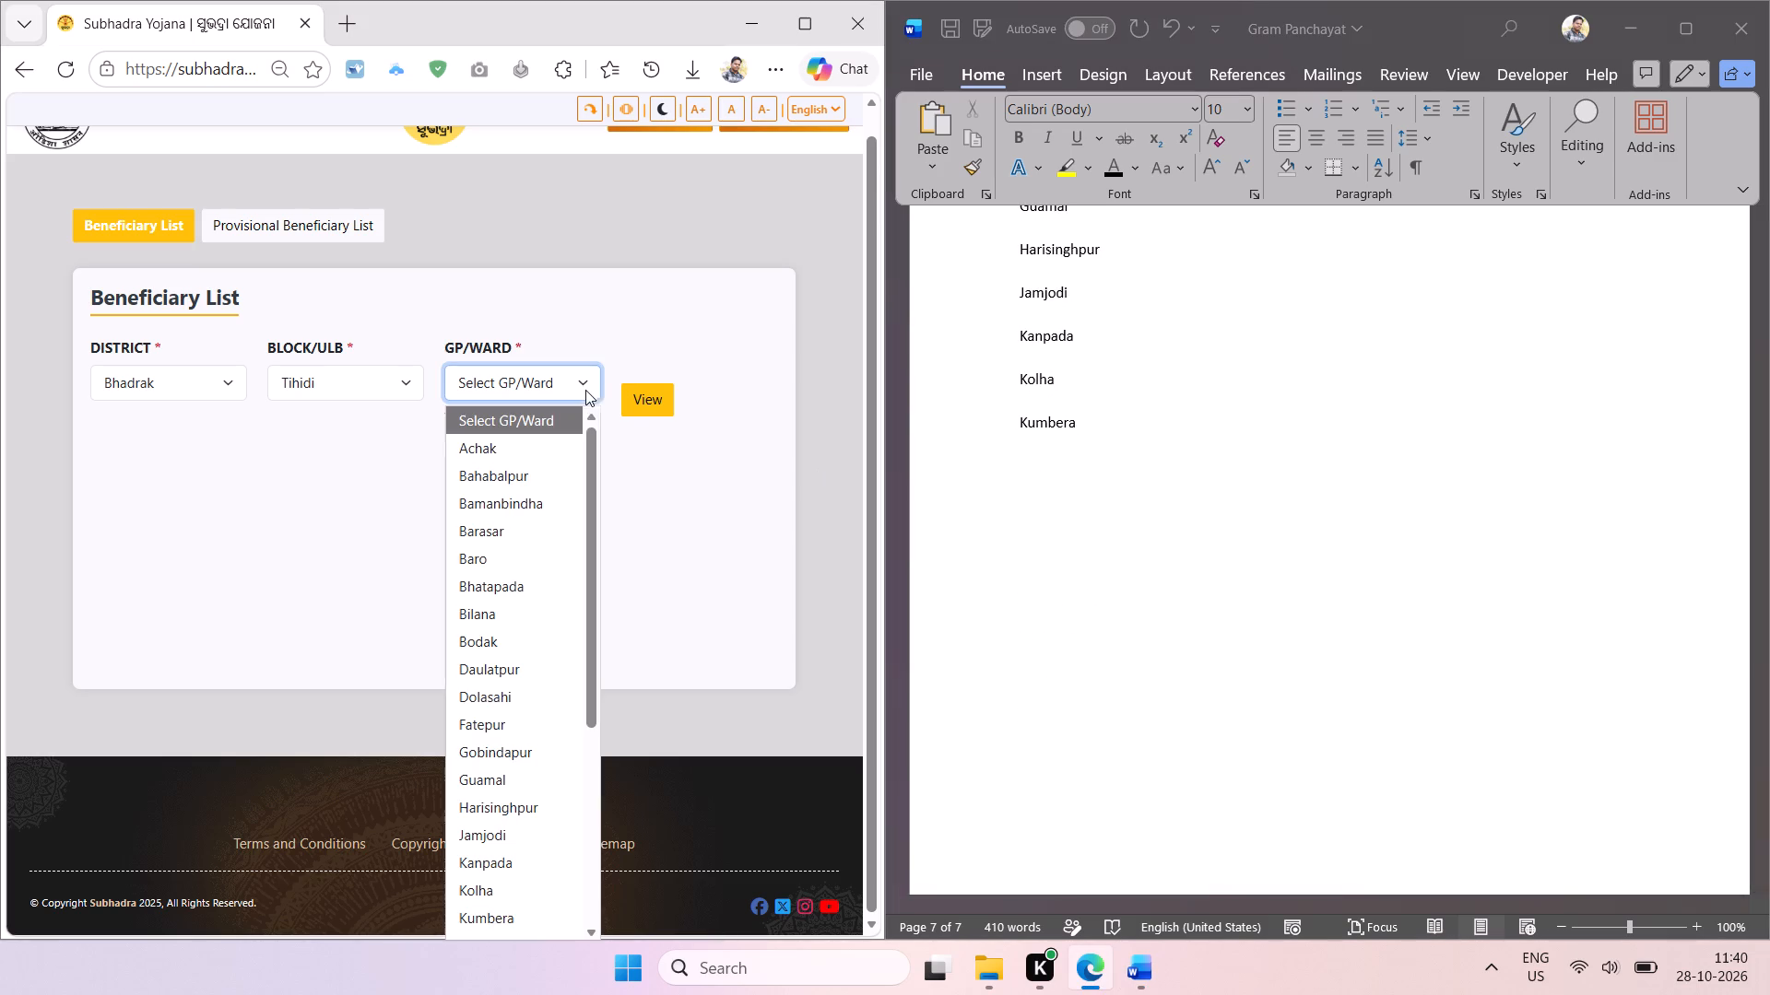
drag(593, 587, 602, 791)
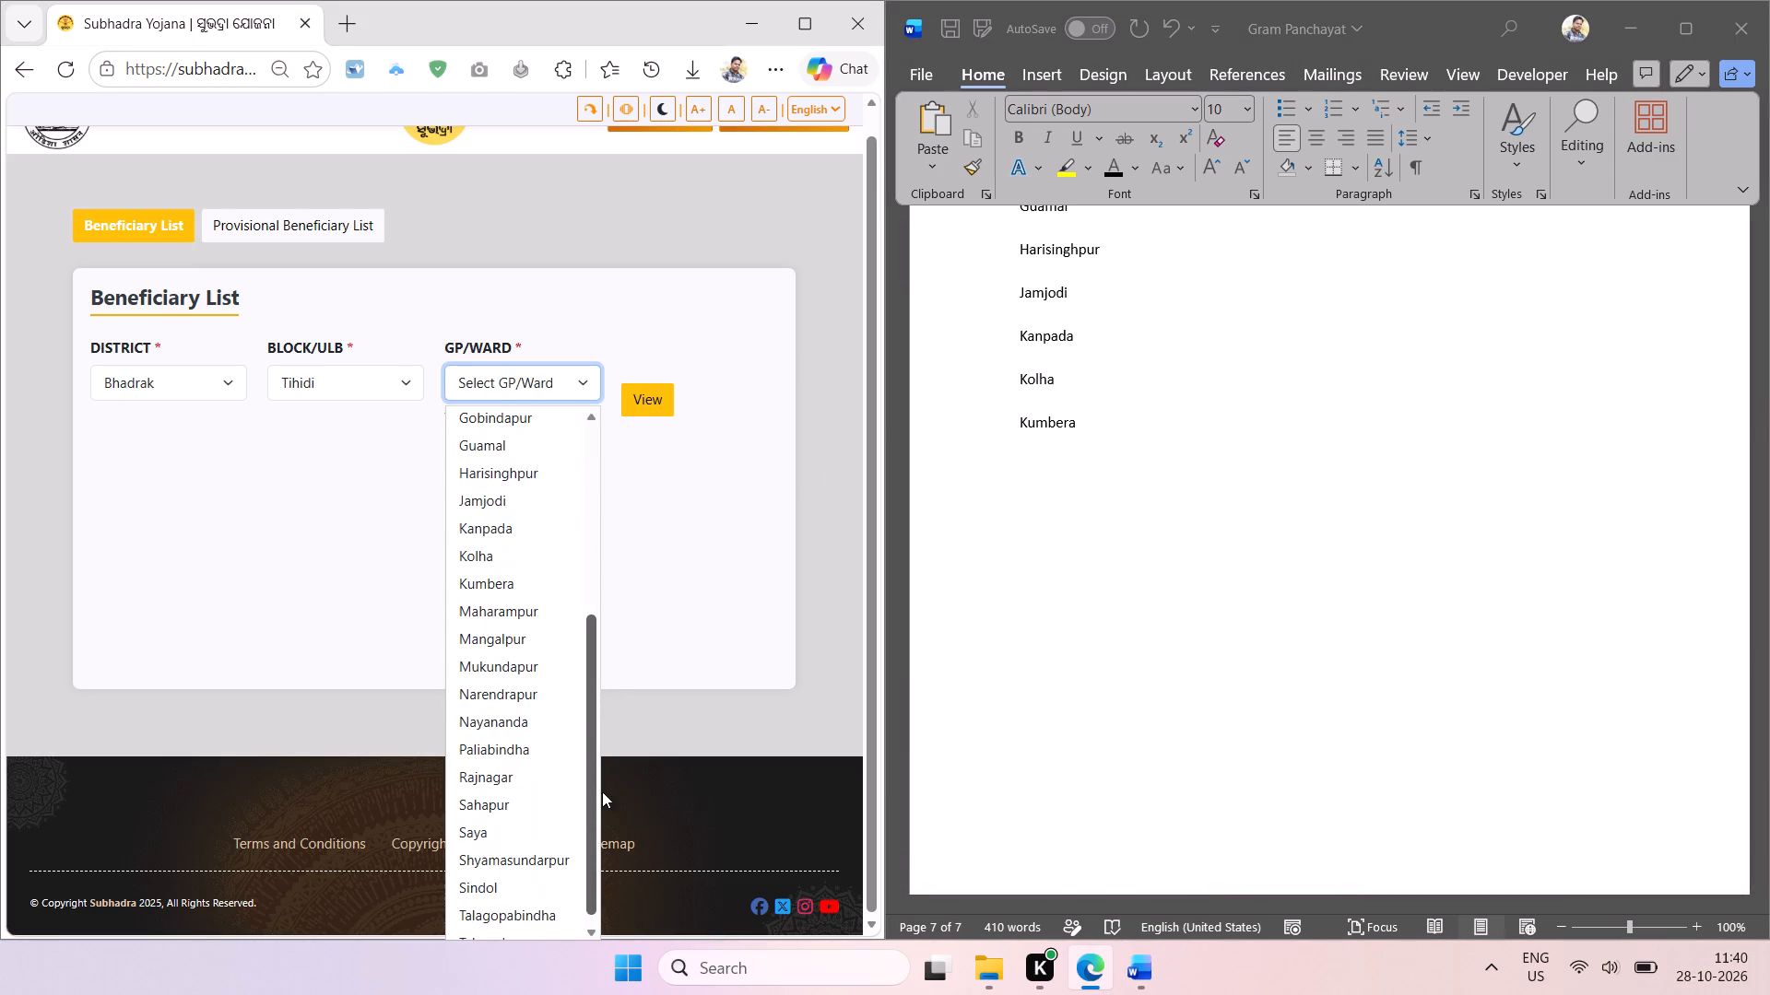
drag(602, 791, 607, 843)
key(shift+super+t)
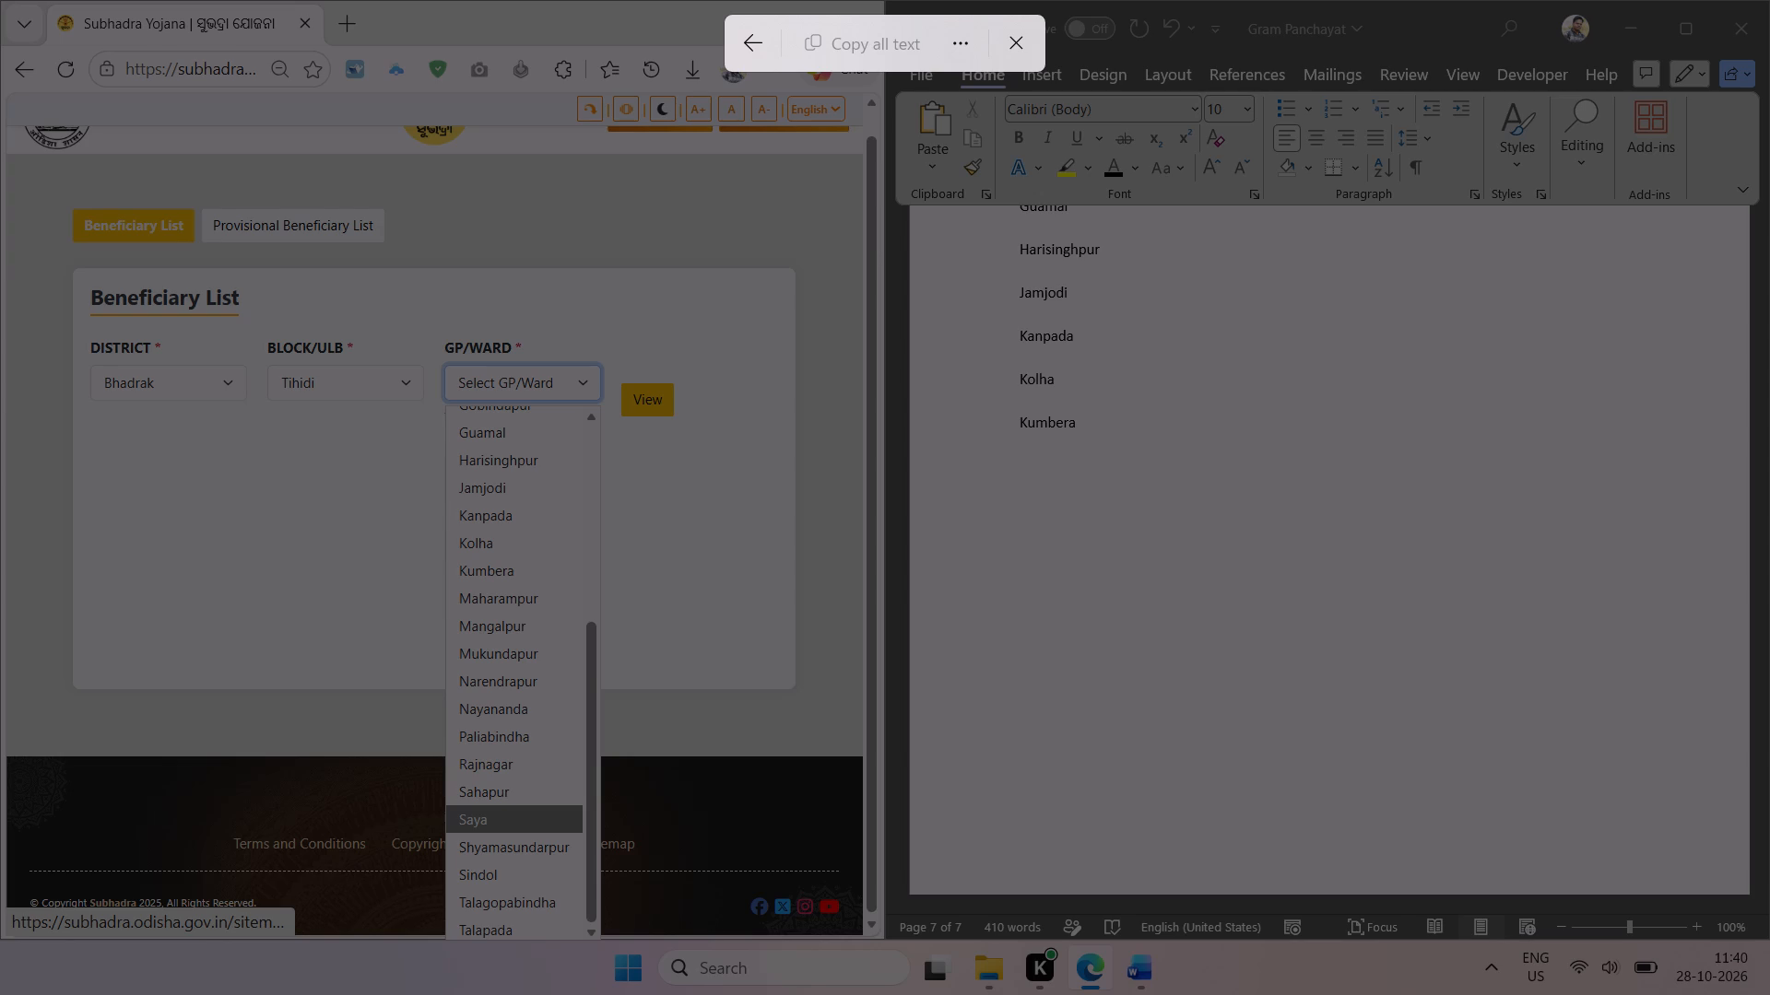
drag(452, 552, 576, 956)
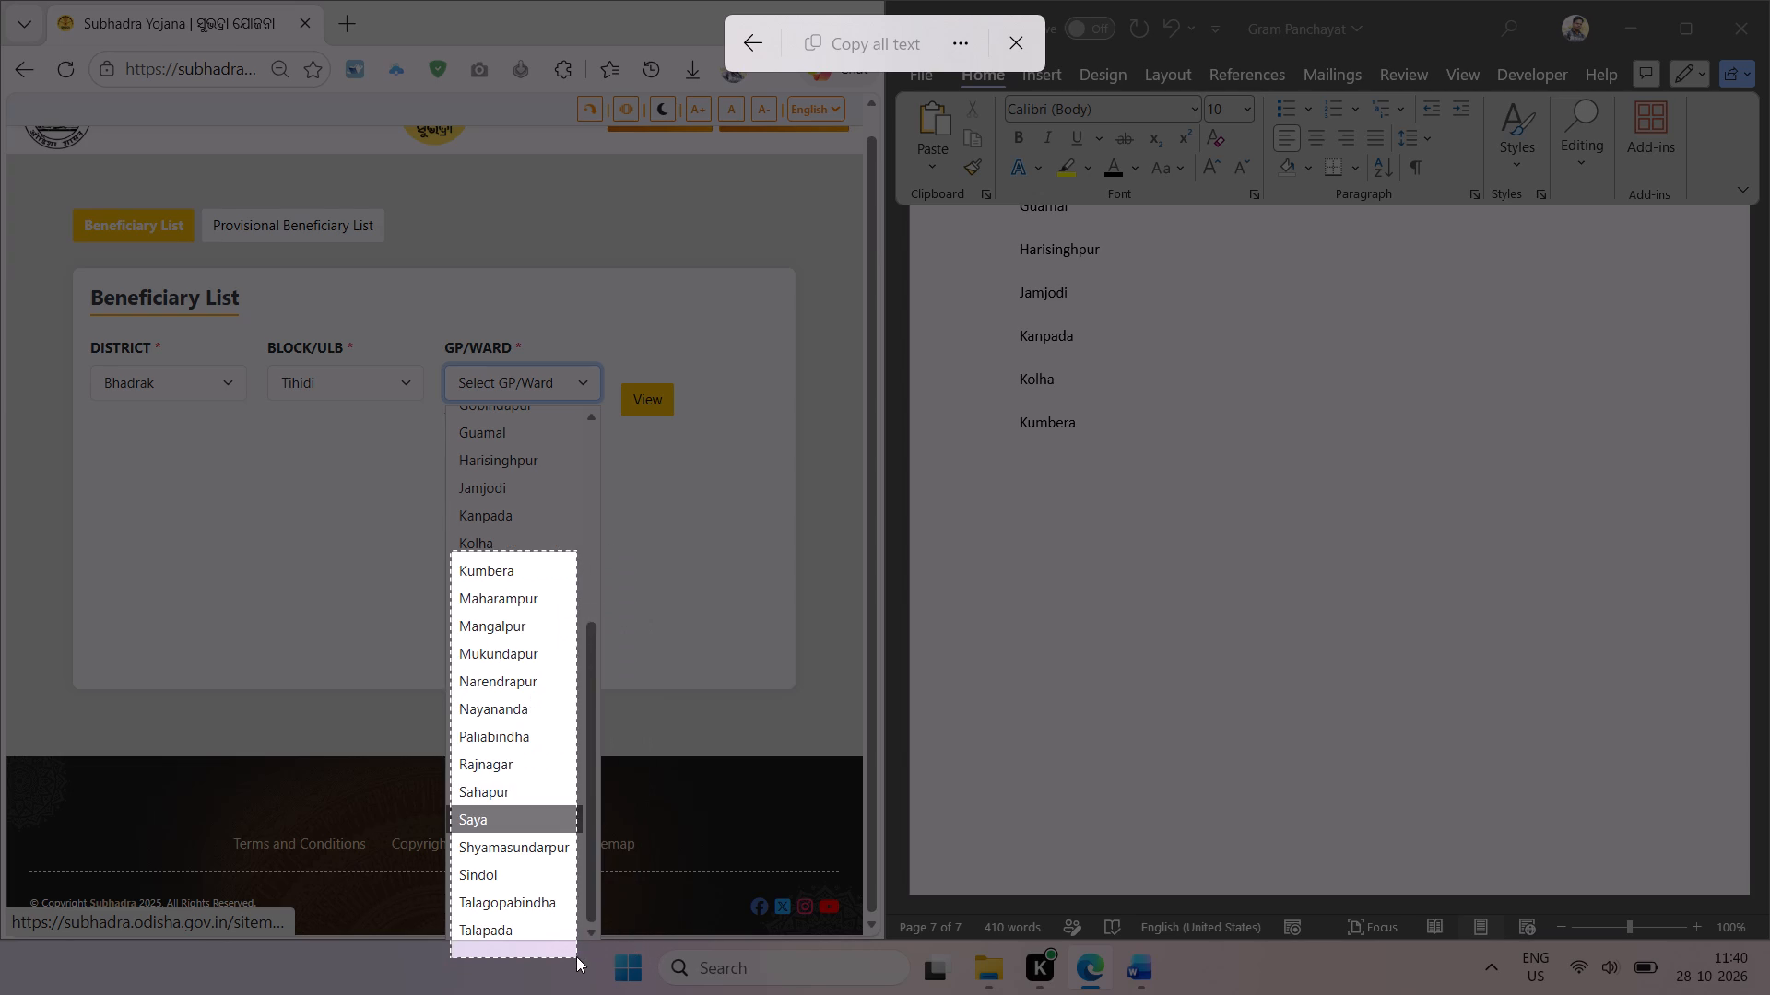
drag(576, 956, 582, 956)
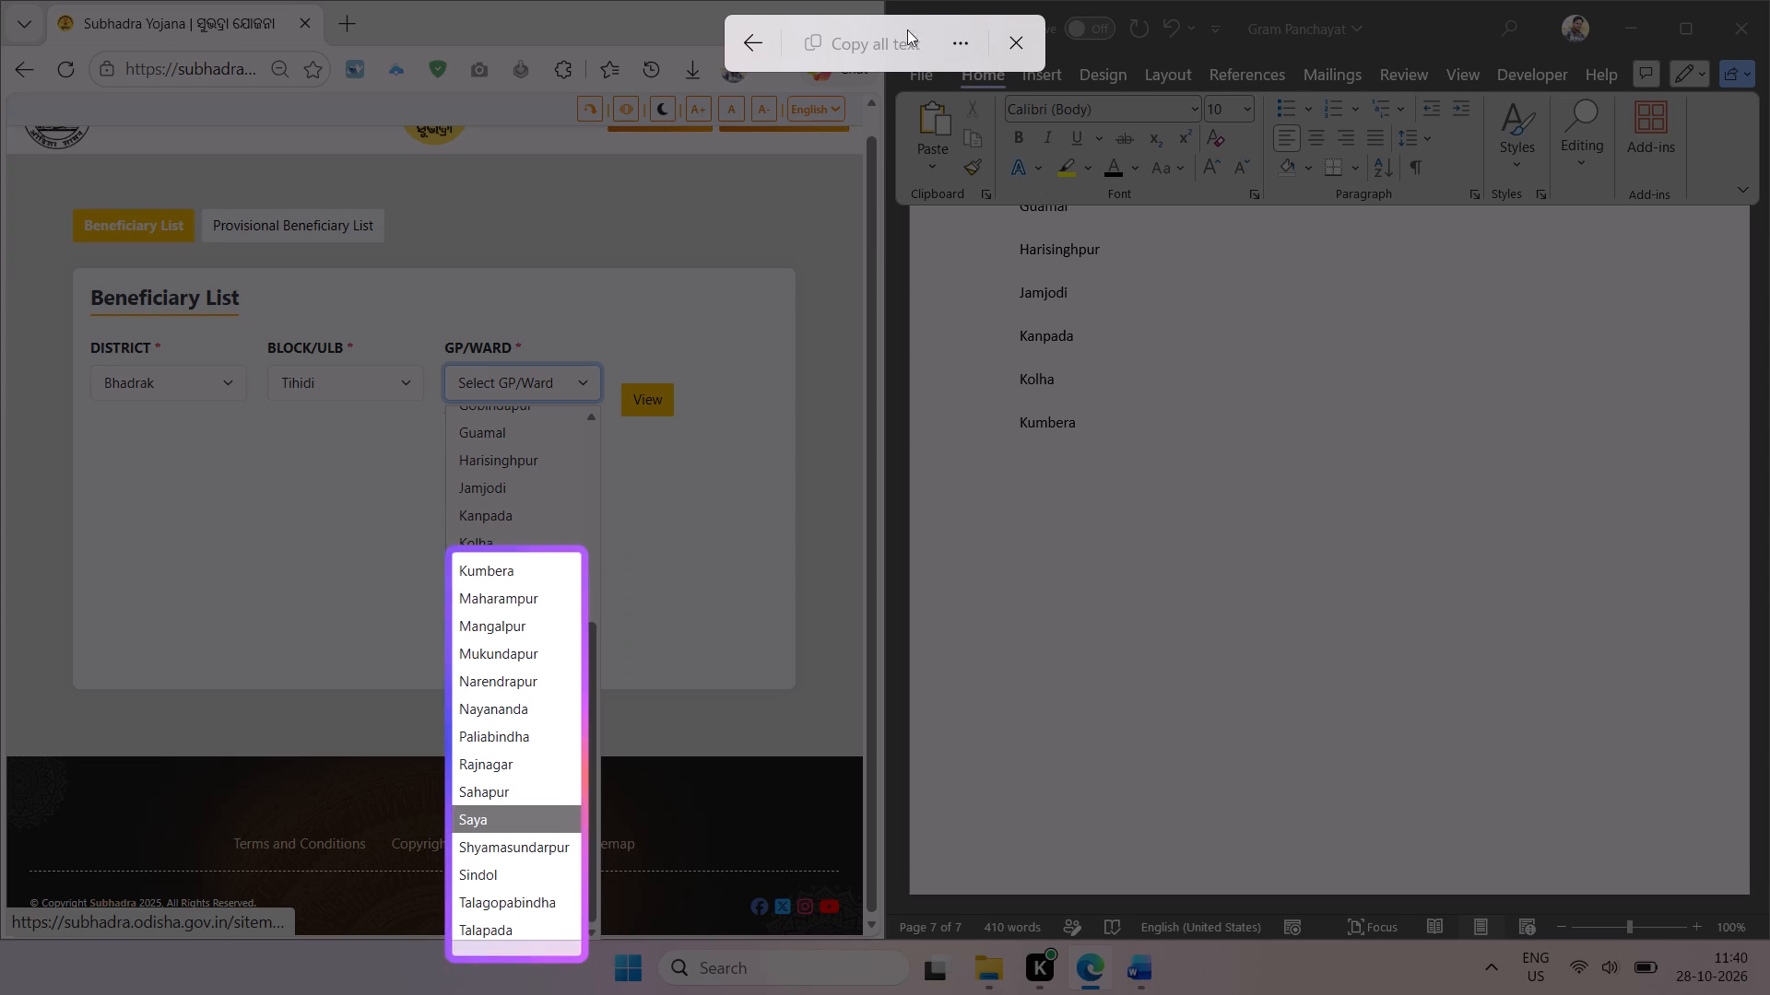
click(865, 46)
click(1054, 437)
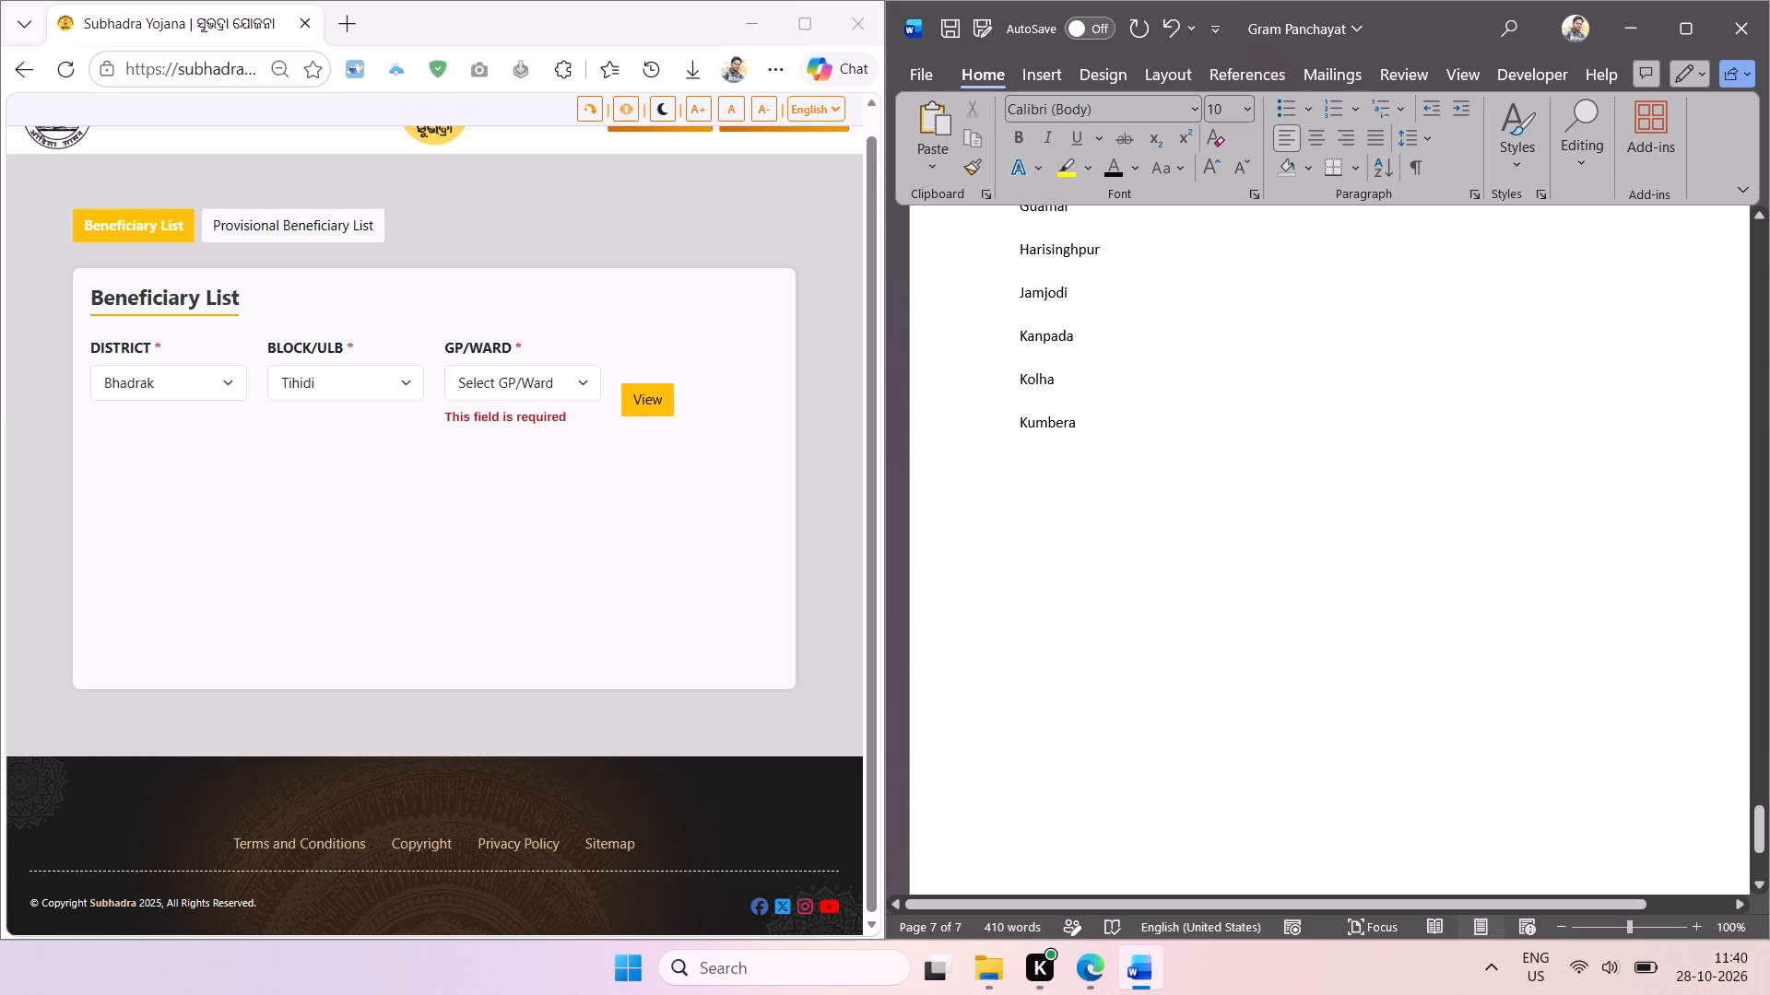
key(ctrl+v)
Delete the first of the two duplicate Kumbera entries in the Tihidi names.
scroll(1089, 461, up, 1)
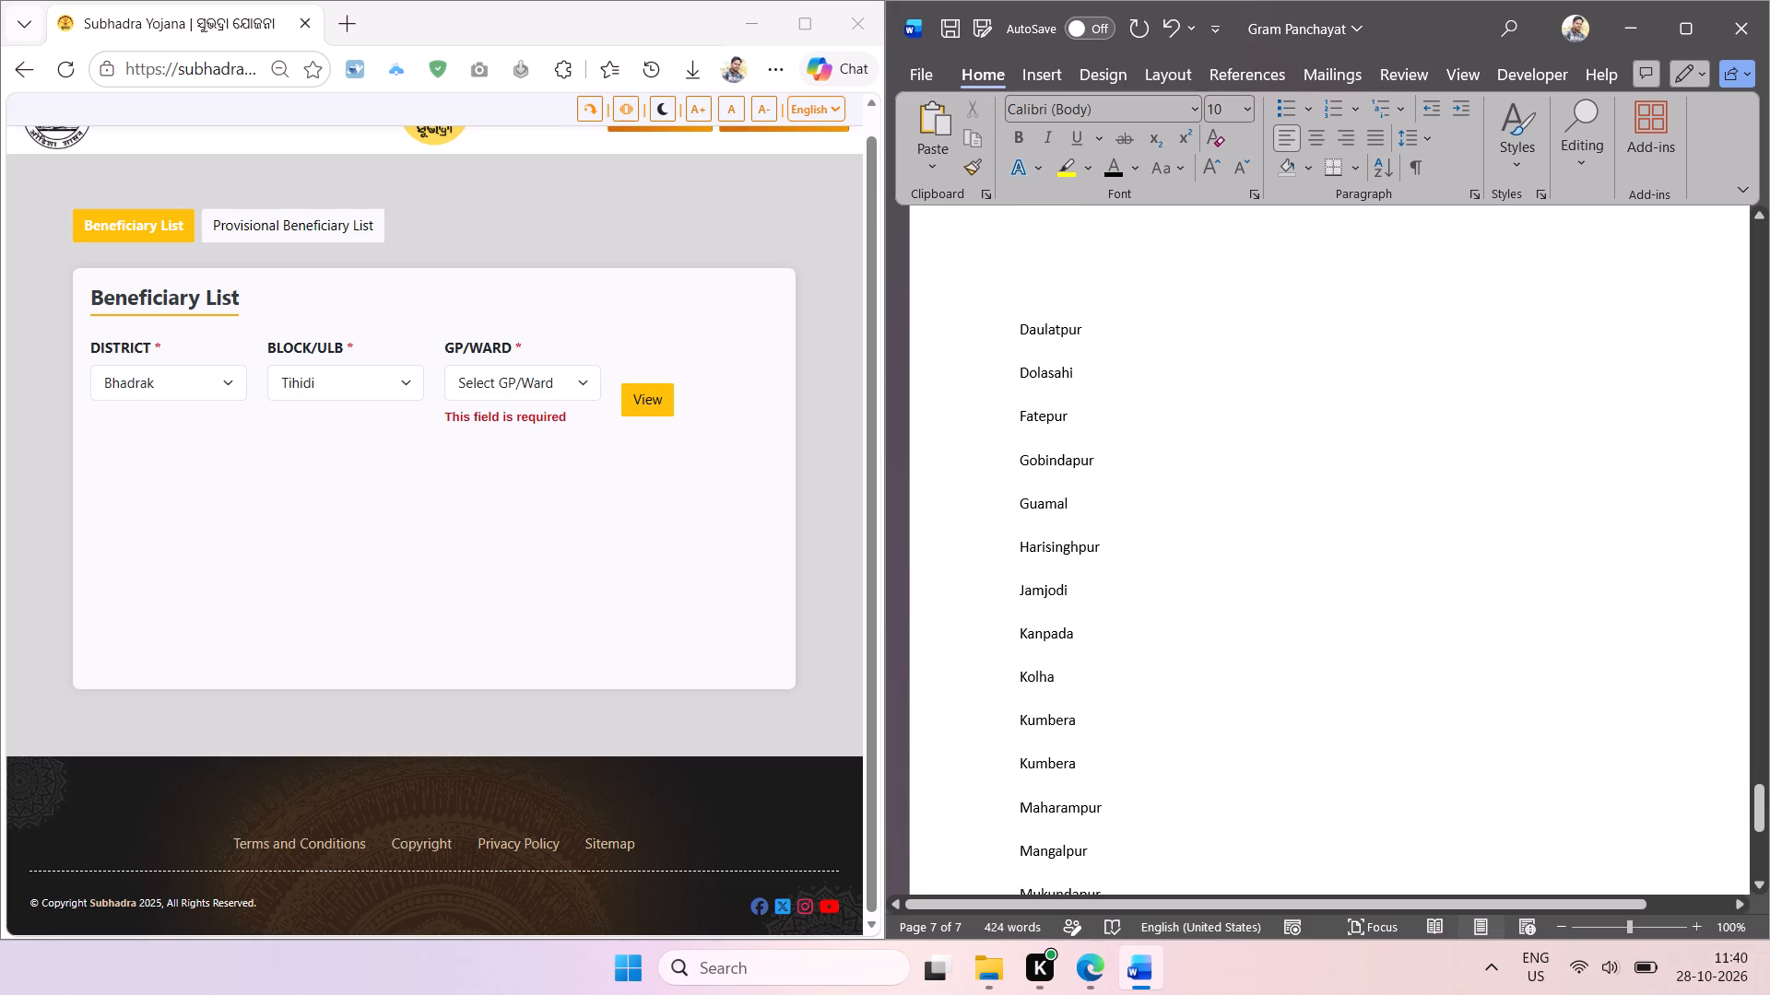
scroll(1091, 474, up, 1)
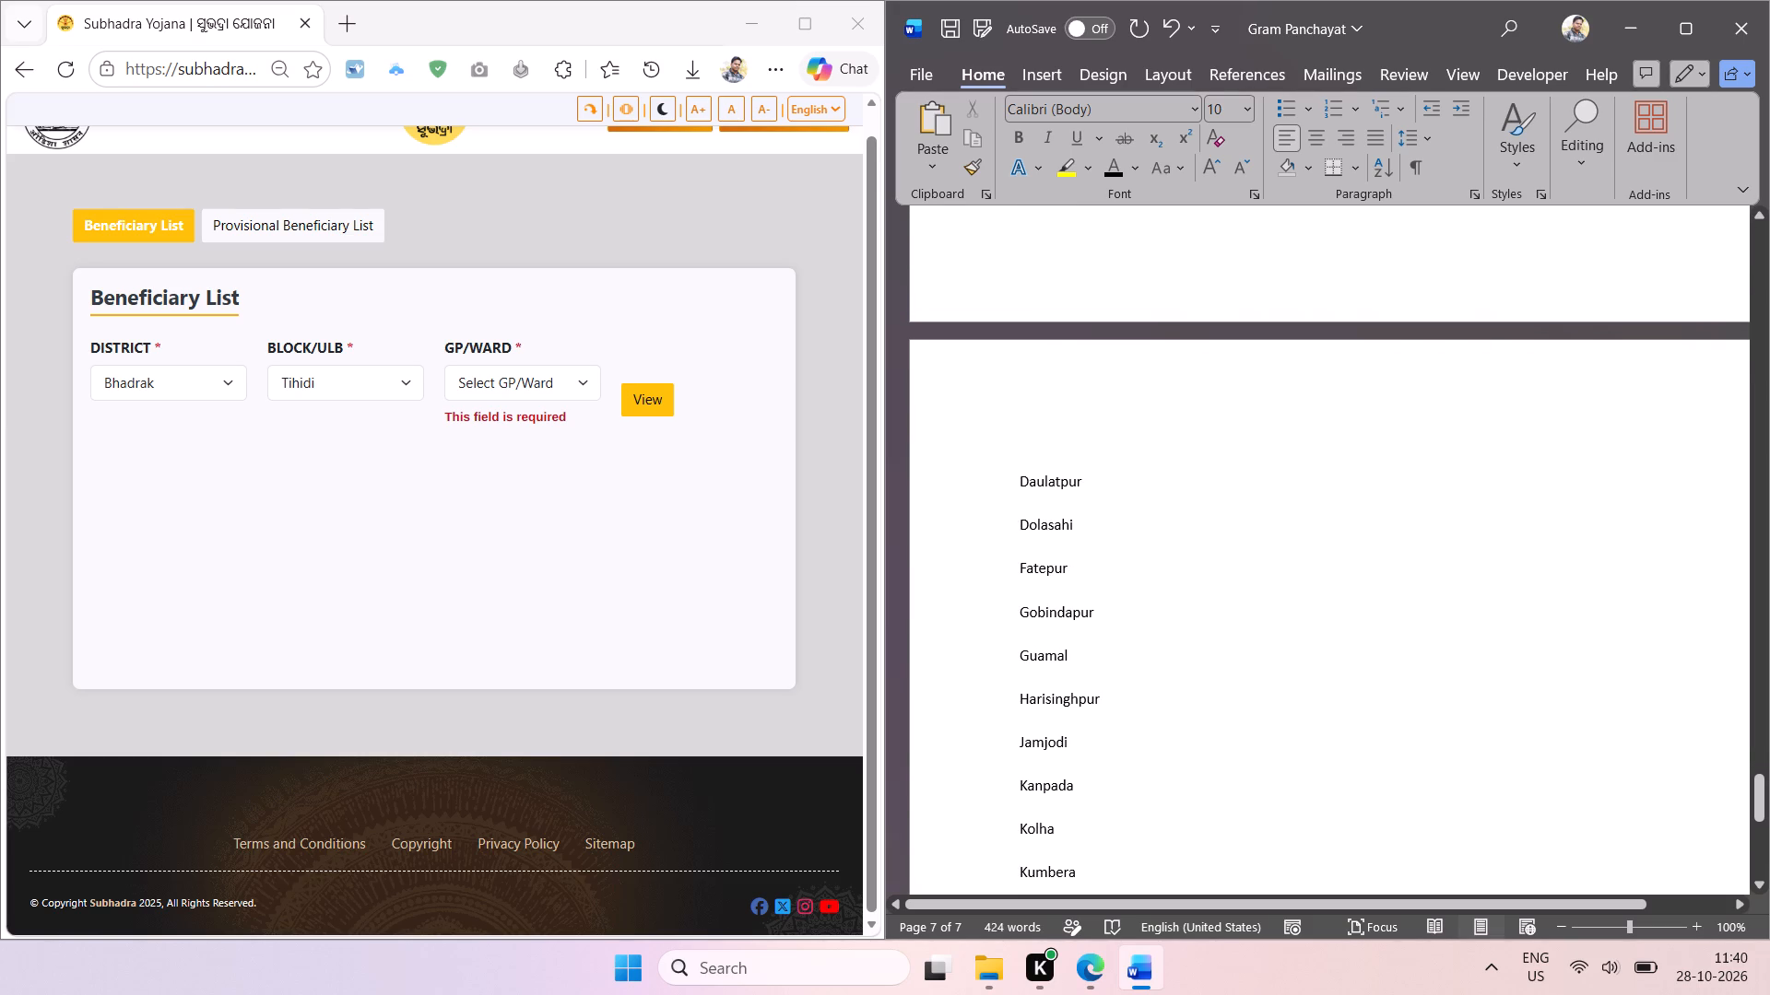
scroll(1091, 474, up, 1)
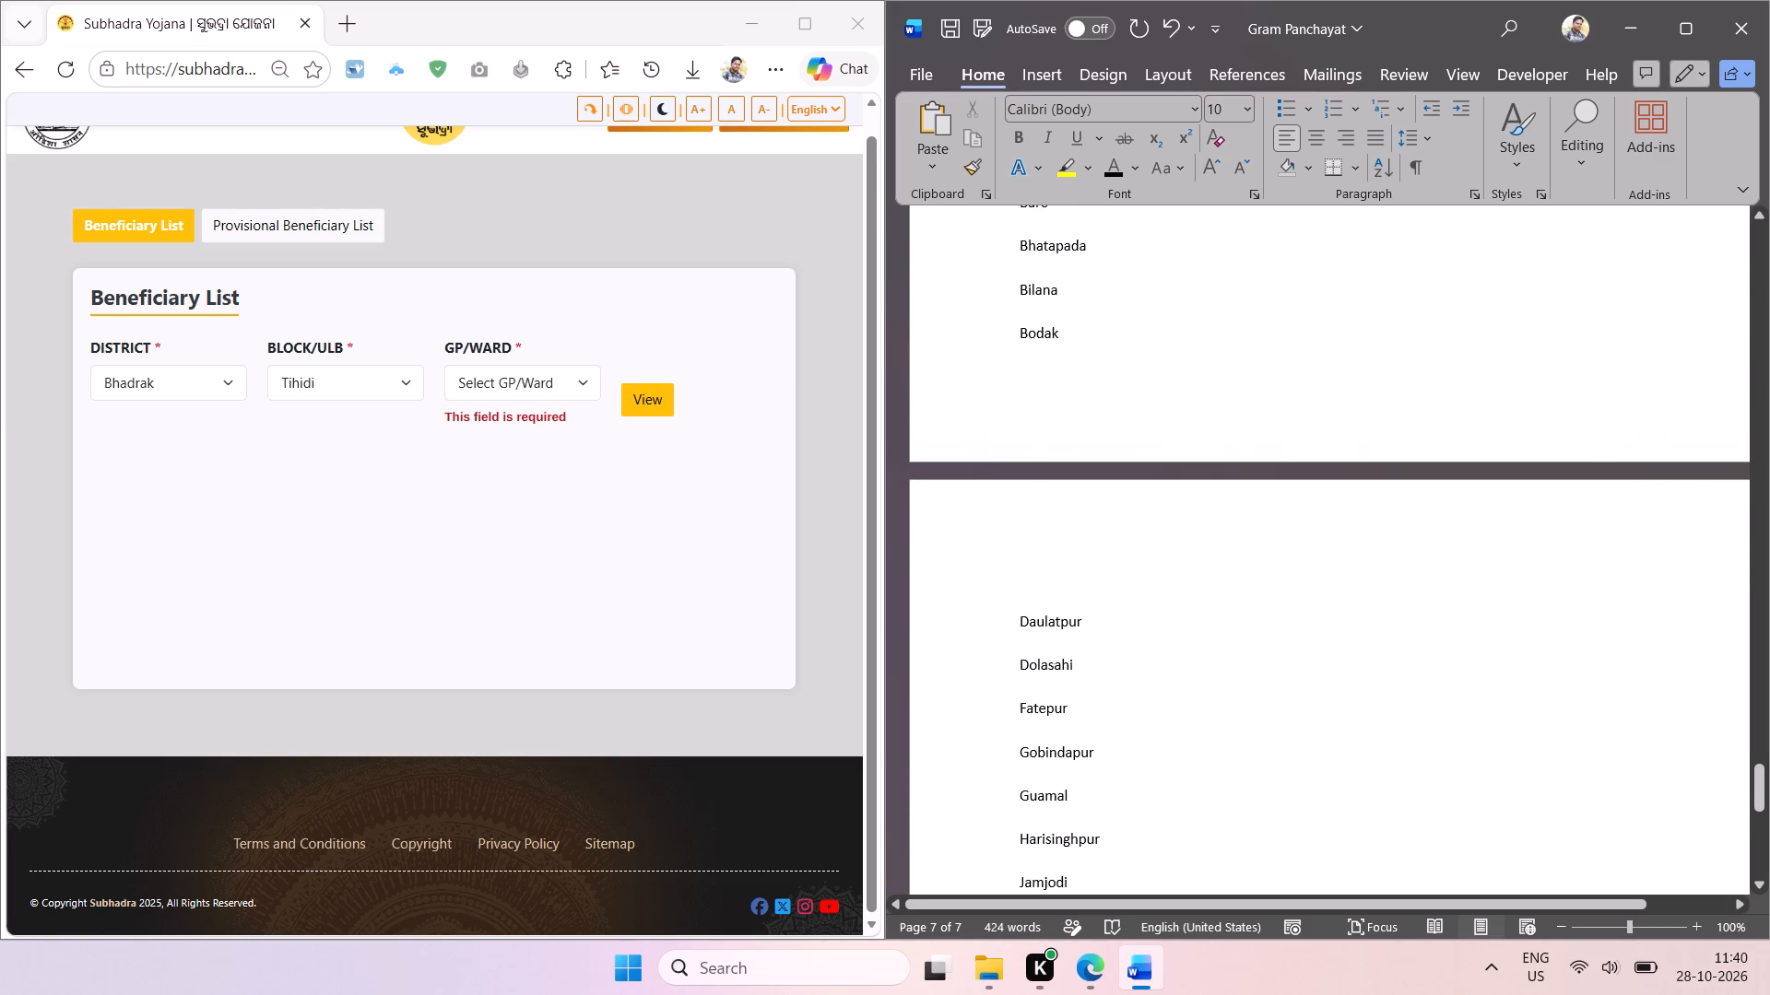
scroll(1091, 474, up, 1)
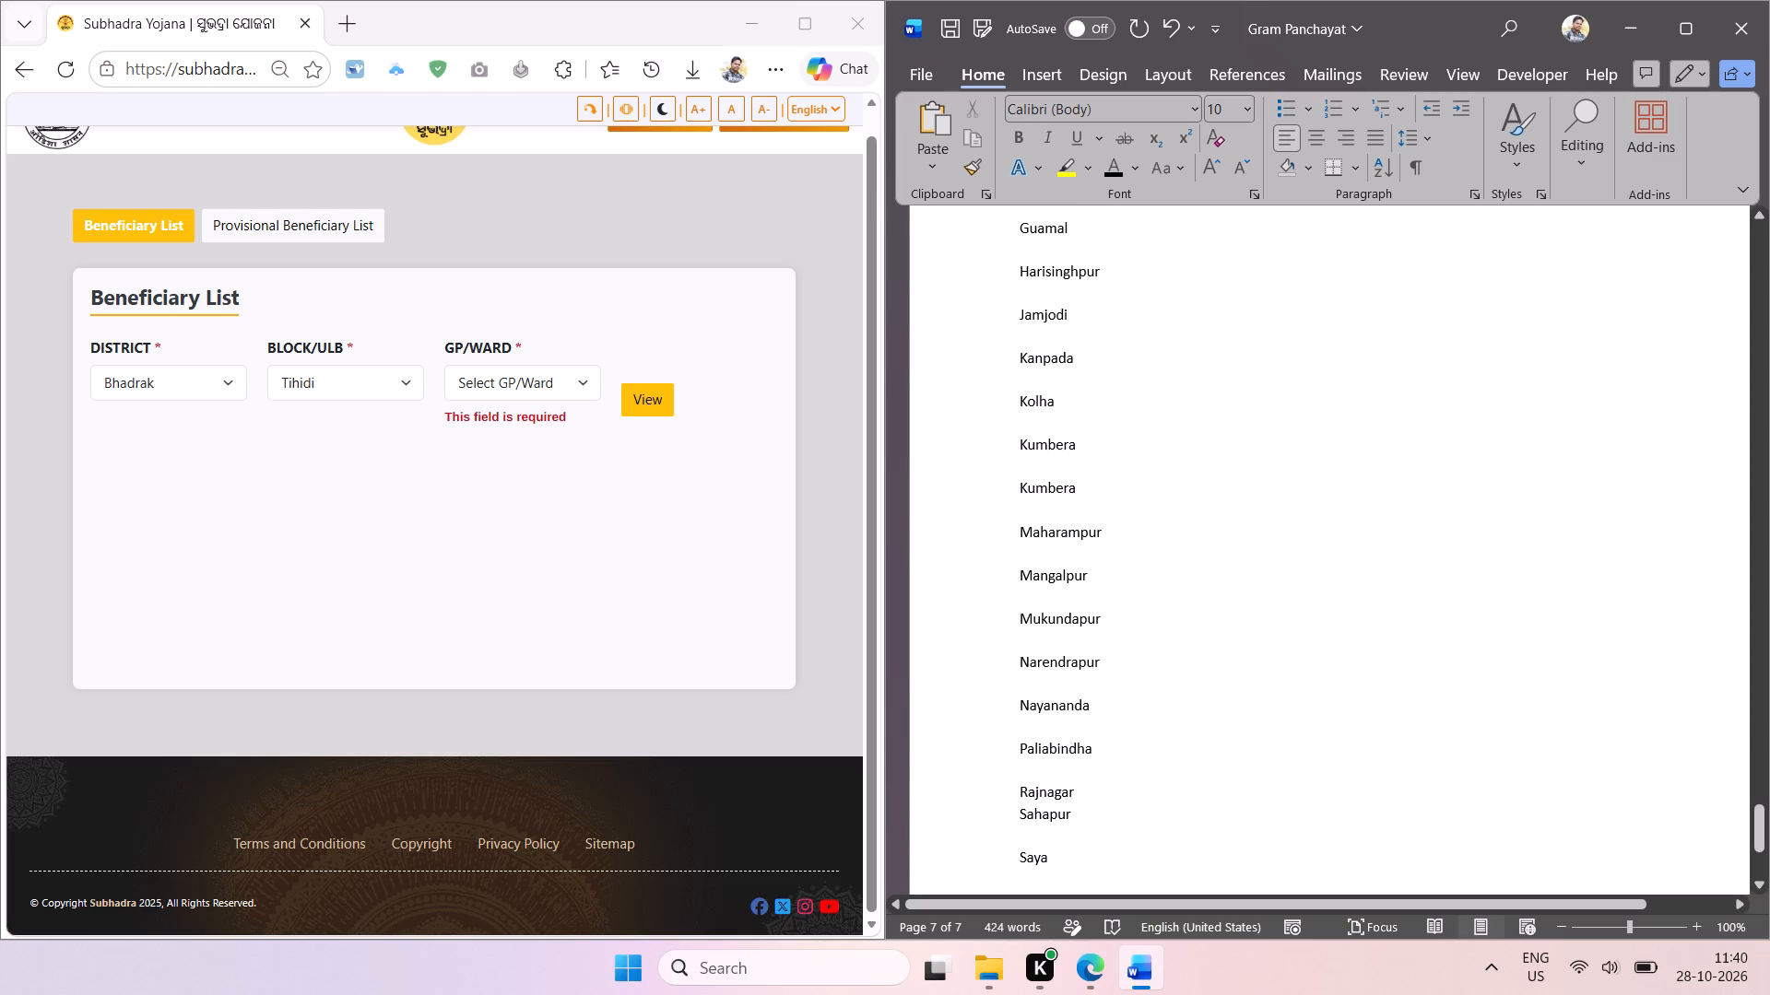
double_click(1056, 444)
key(BackSpace)
Insert a page break before the TIHIDI heading so the block starts on a new page.
scroll(1111, 480, up, 2)
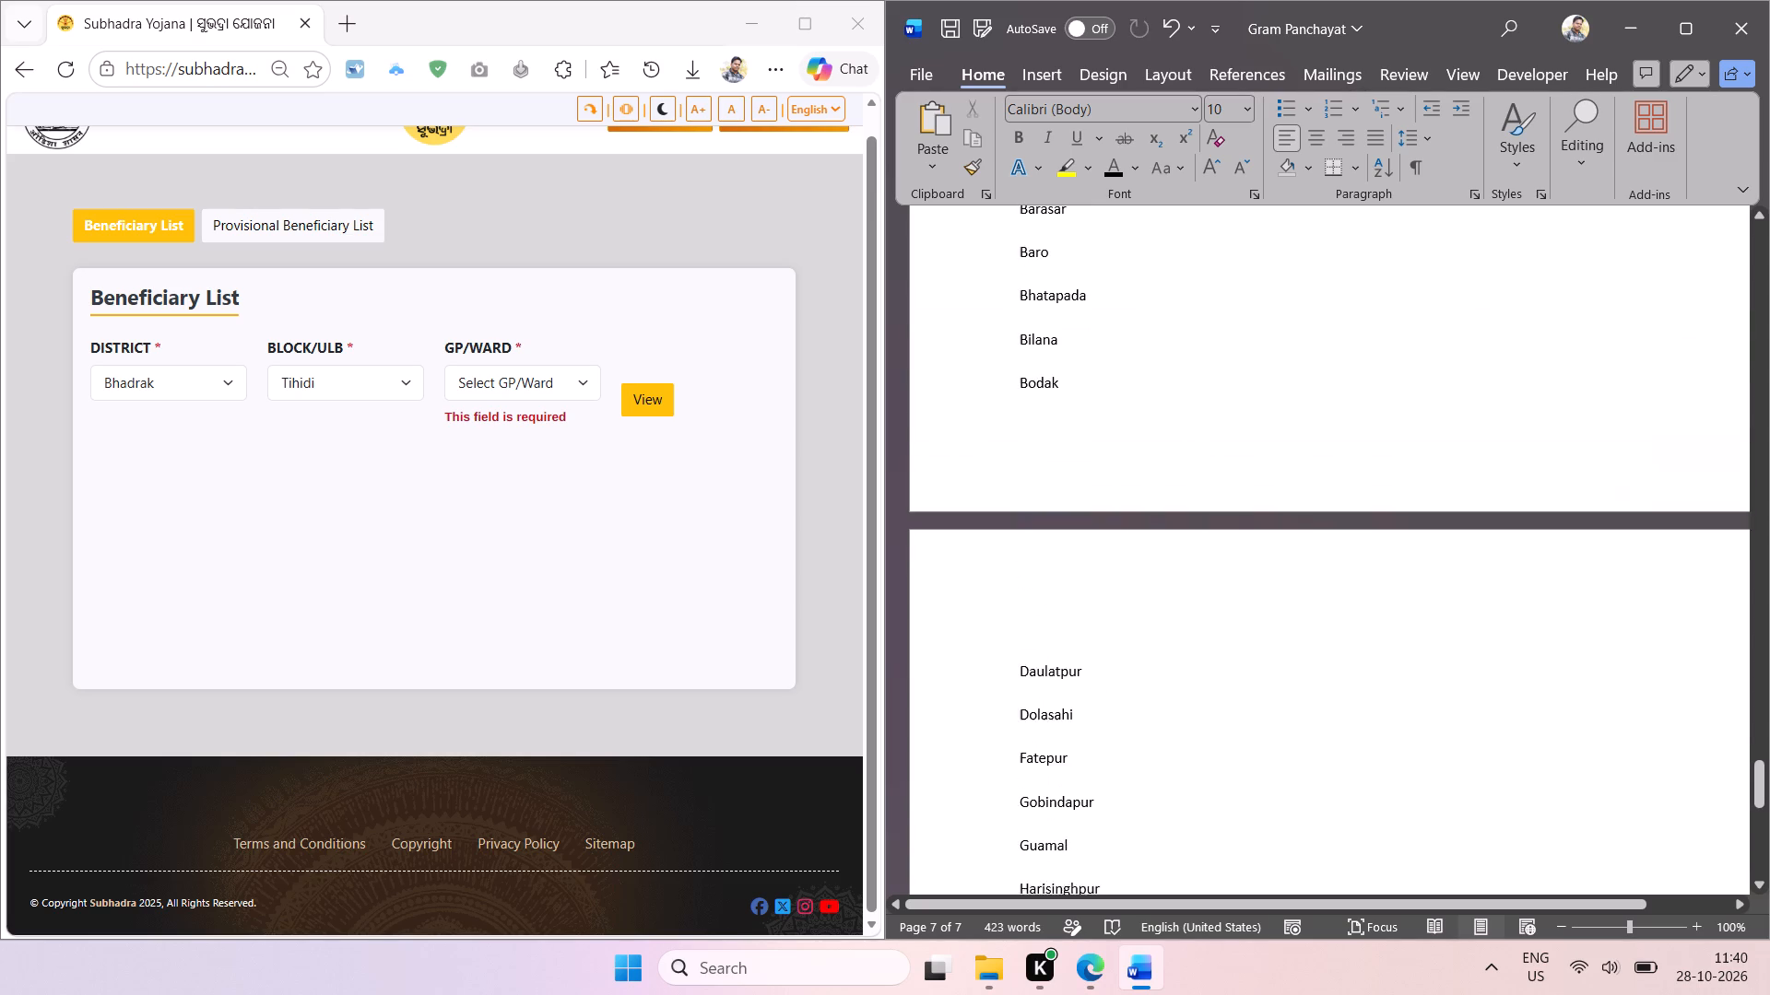
scroll(1111, 480, up, 2)
click(1021, 226)
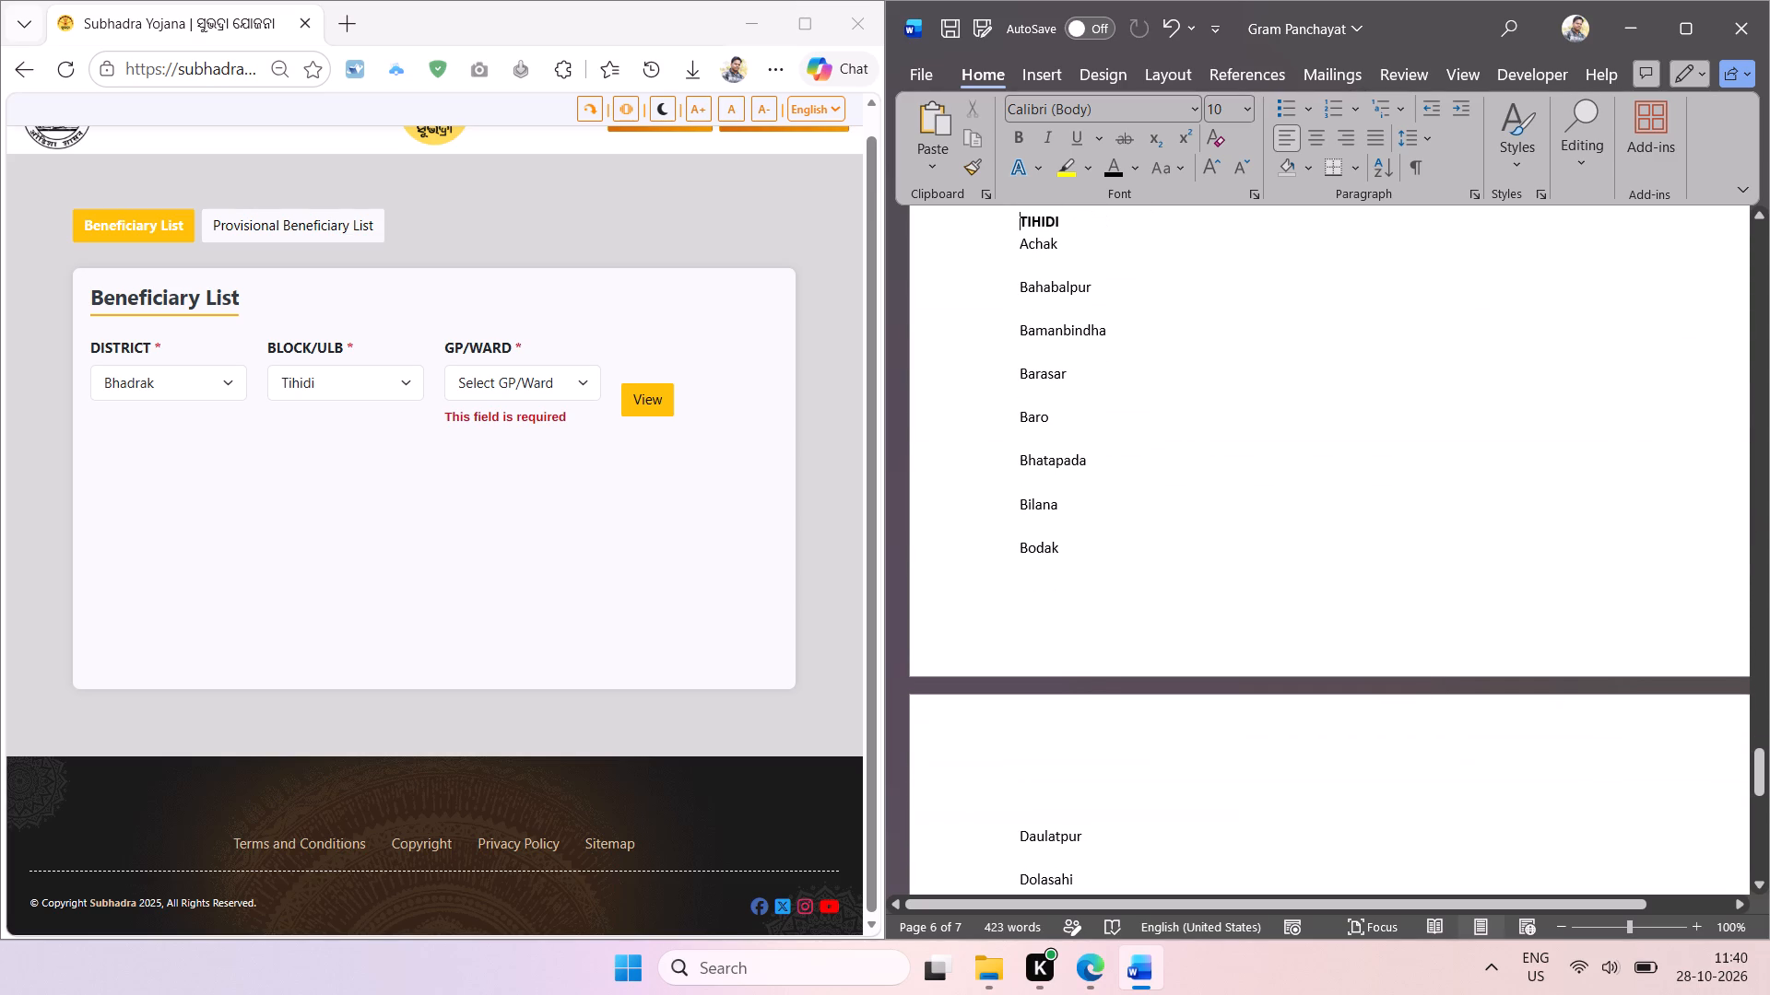
key(ctrl+Return)
drag(1101, 88, 1076, 87)
scroll(1076, 86, down, 1)
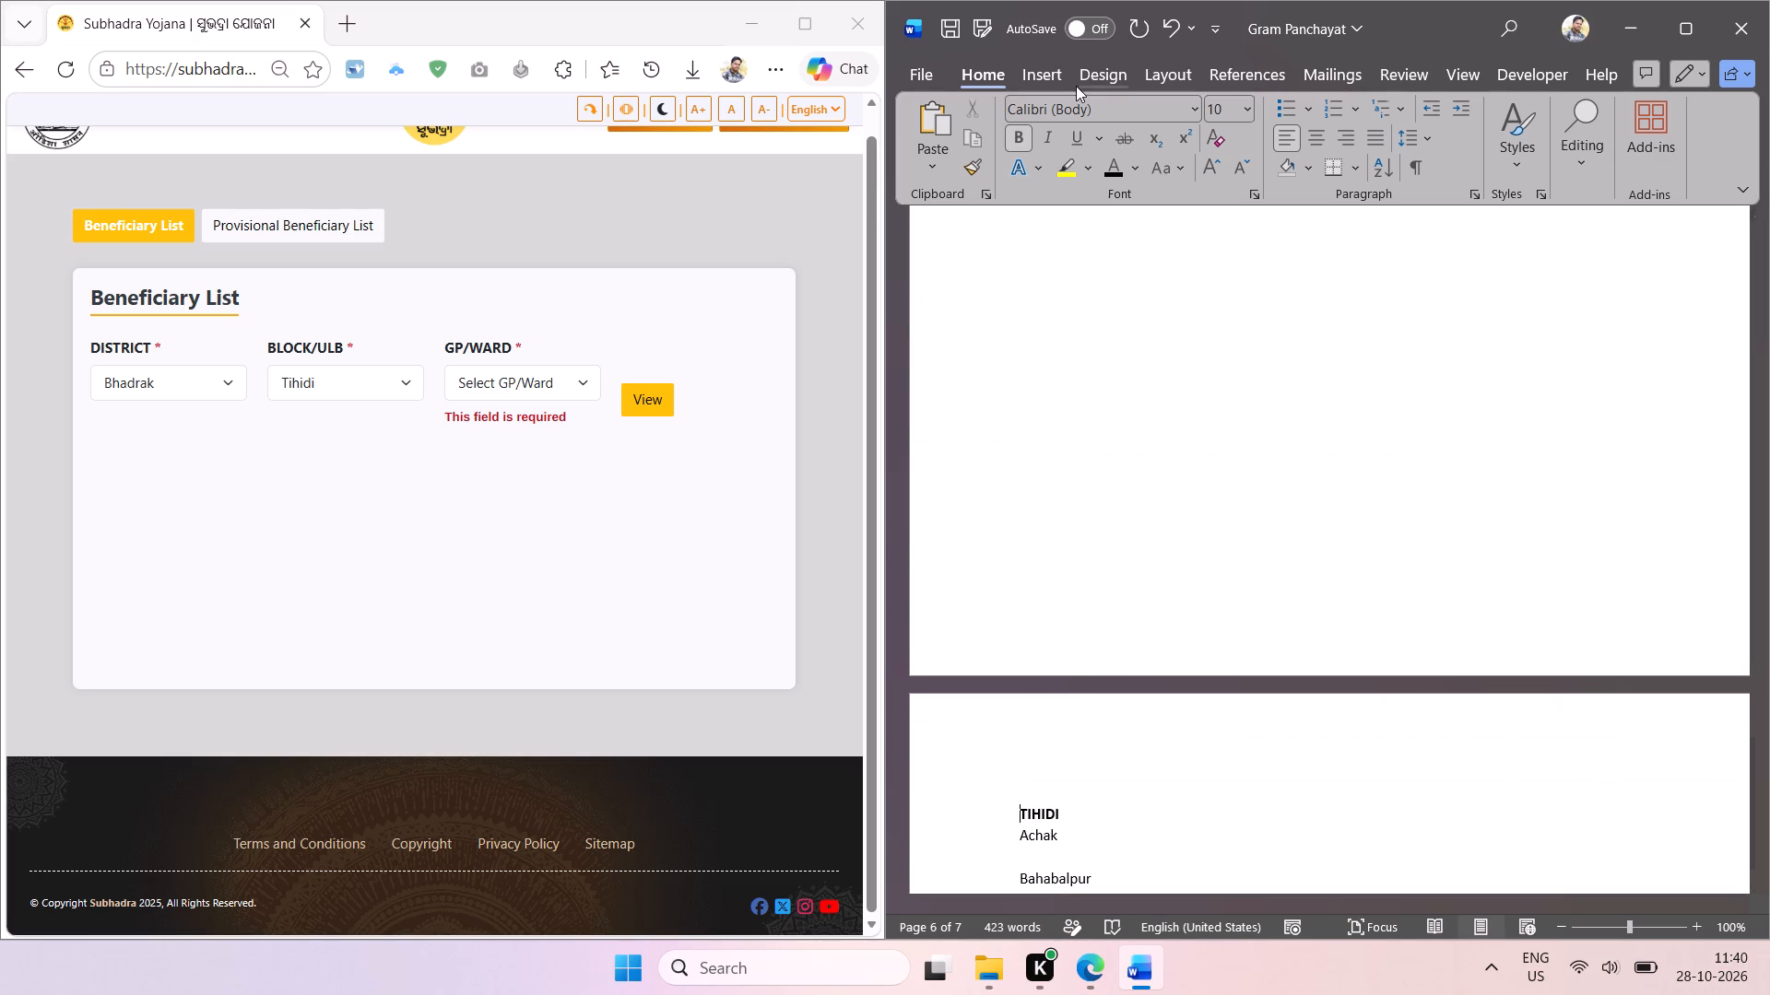
scroll(1076, 86, down, 3)
click(979, 71)
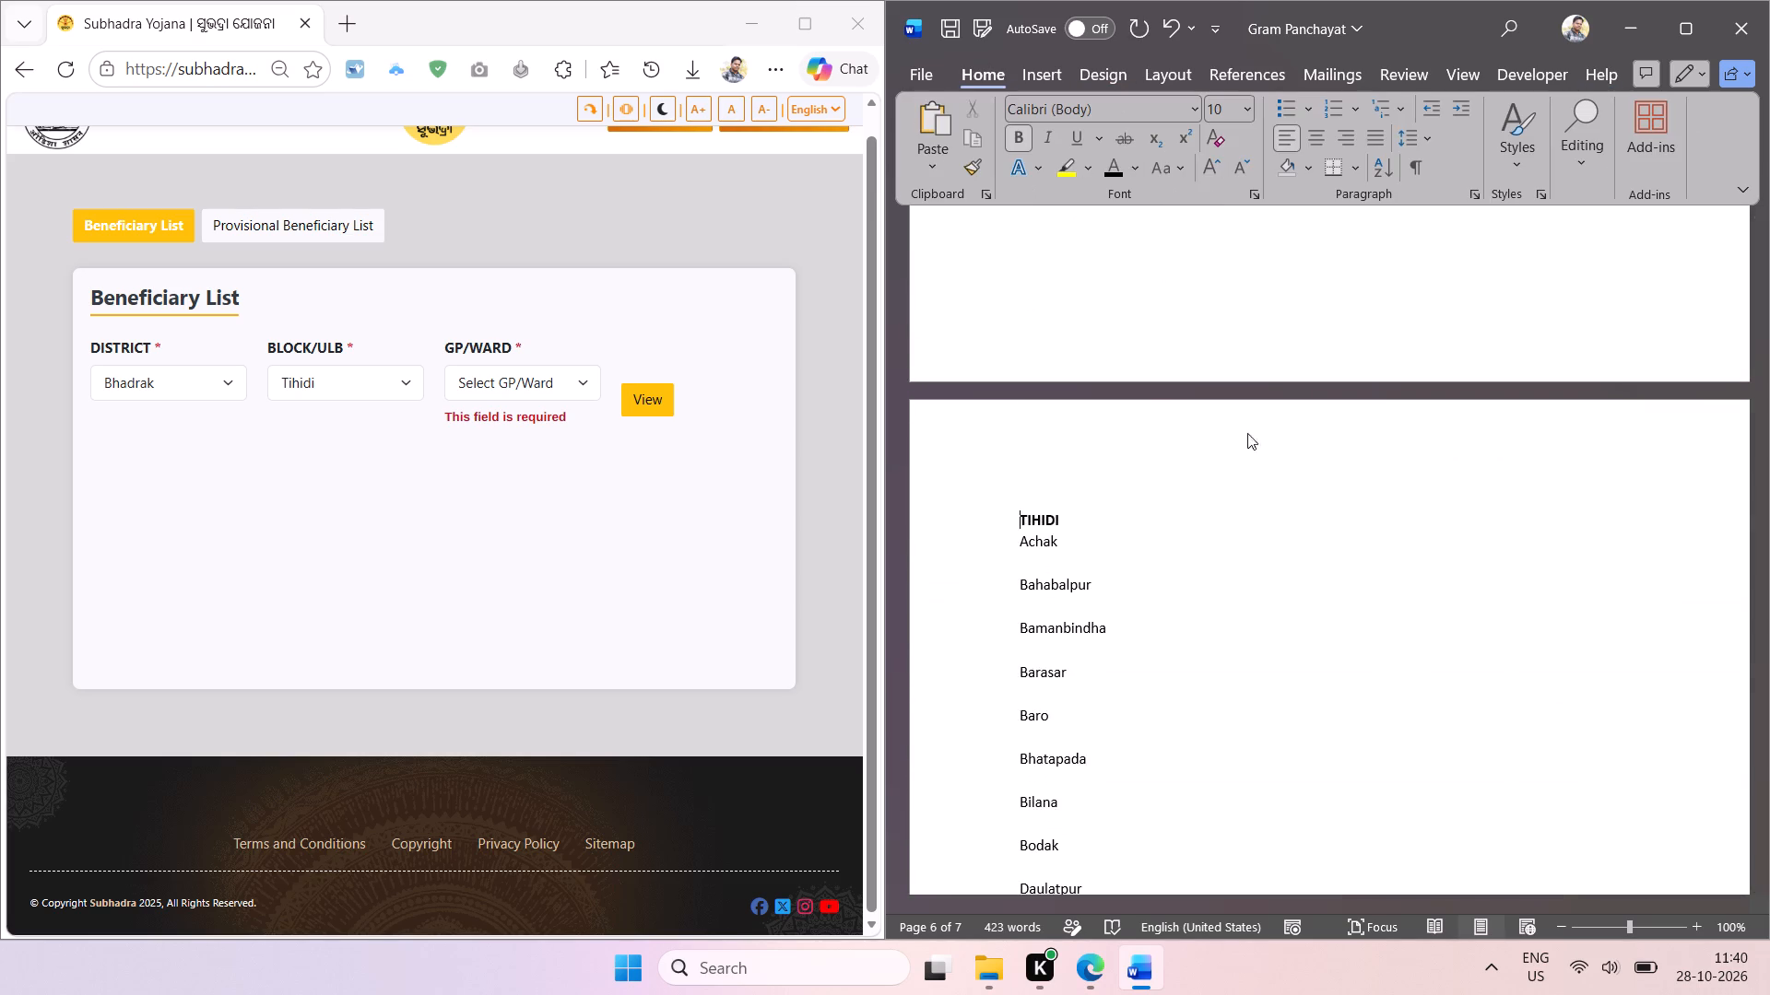
Remove the blank lines between the names from Bodak to Guamal in the Tihidi list.
scroll(1225, 488, down, 2)
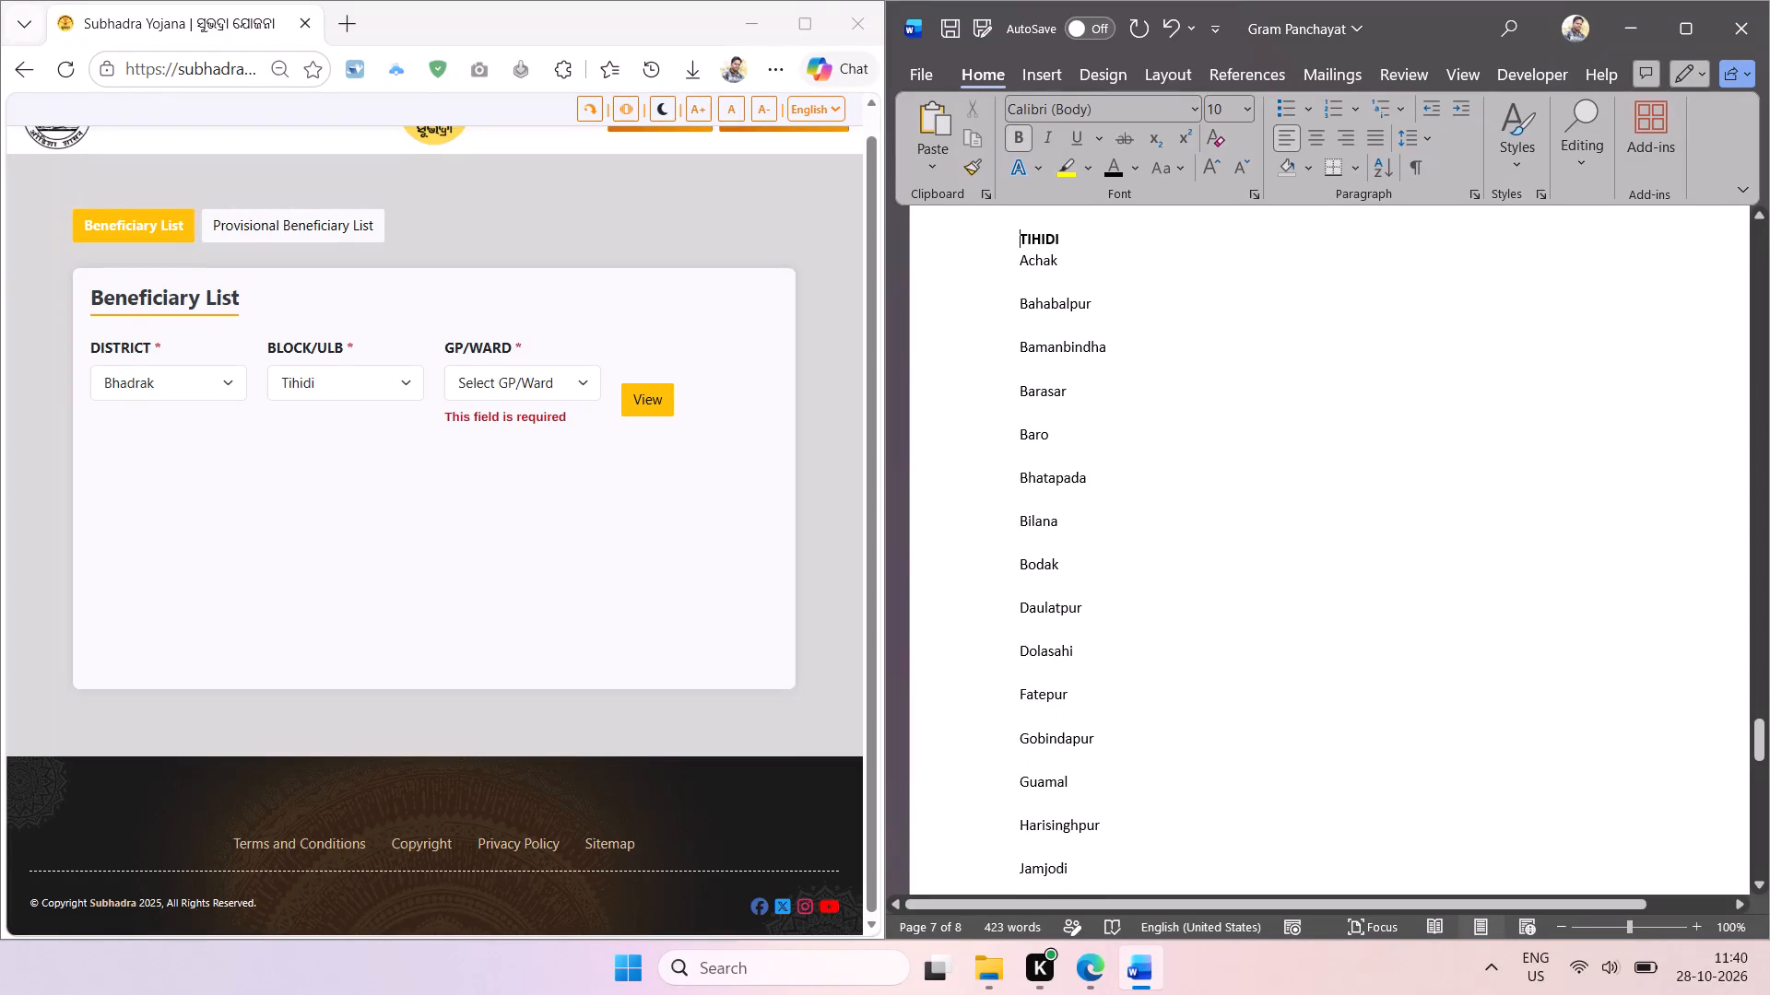
click(1065, 764)
key(BackSpace)
click(1061, 714)
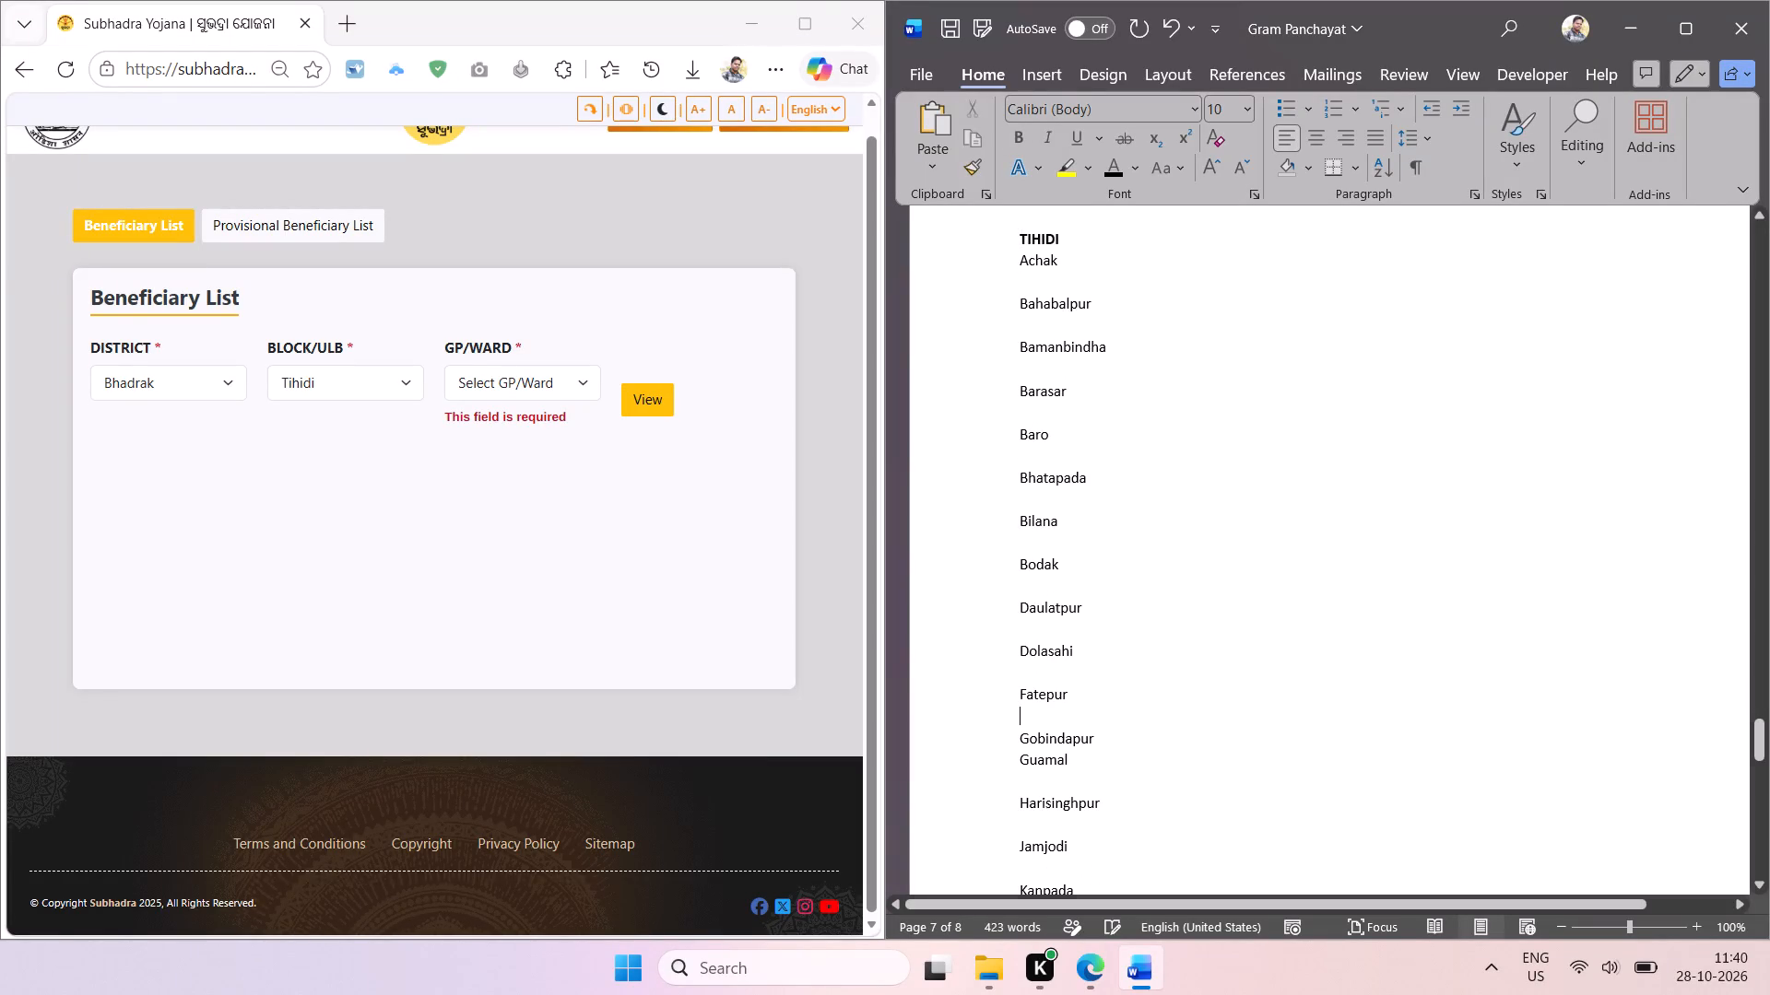
key(BackSpace)
click(1055, 667)
key(BackSpace)
click(1051, 624)
key(BackSpace)
click(1053, 578)
key(BackSpace)
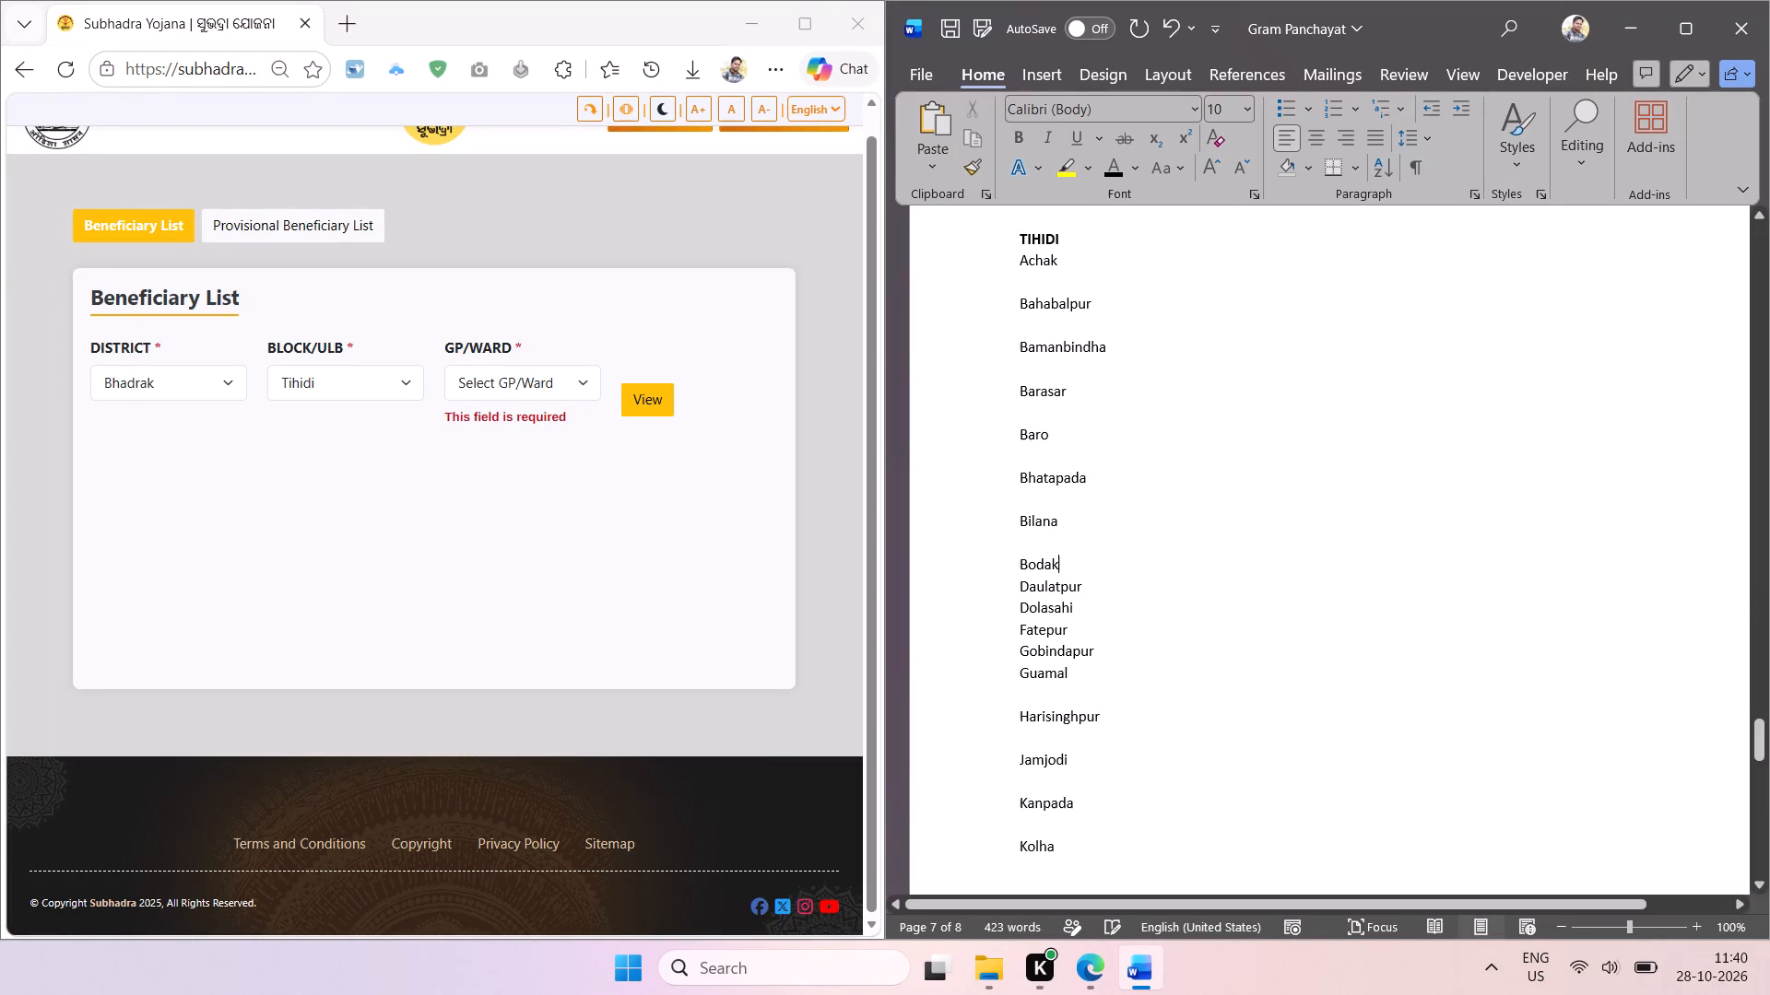
Remove the blank lines between the names from Achak to Bodak in the Tihidi list.
click(1055, 543)
key(BackSpace)
click(1058, 489)
key(BackSpace)
click(1062, 441)
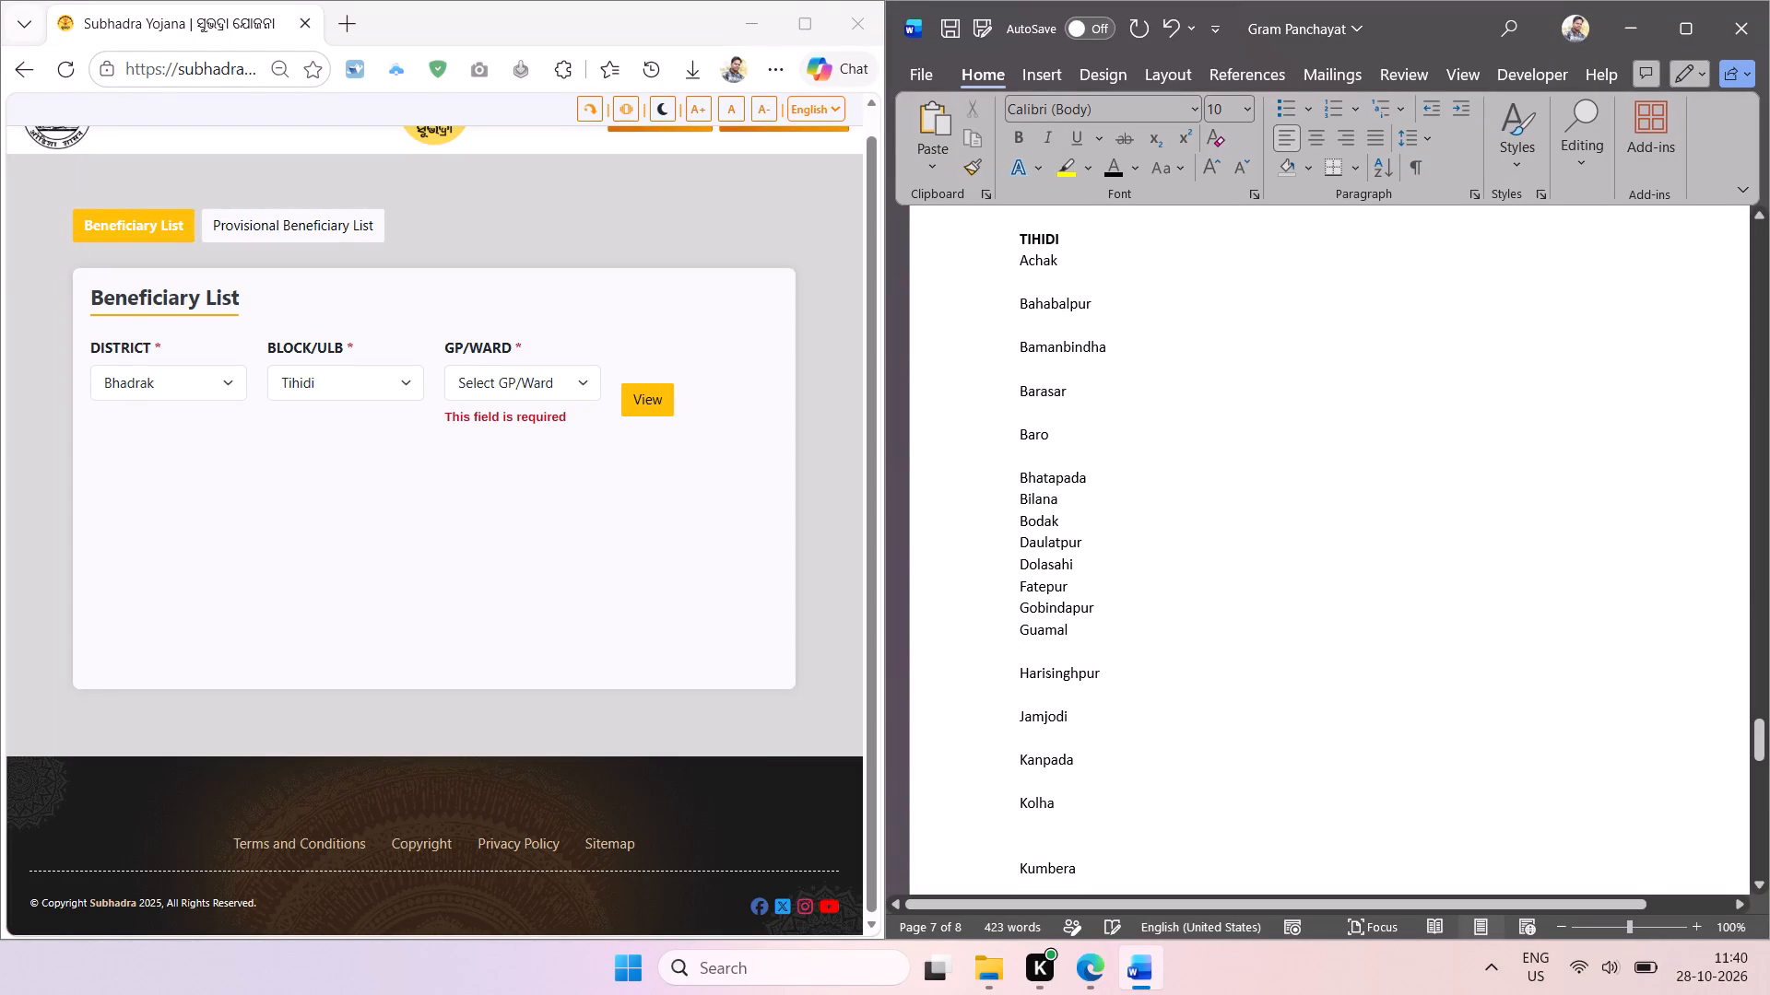
click(1062, 451)
key(BackSpace)
click(1057, 419)
key(BackSpace)
click(1070, 380)
click(1068, 369)
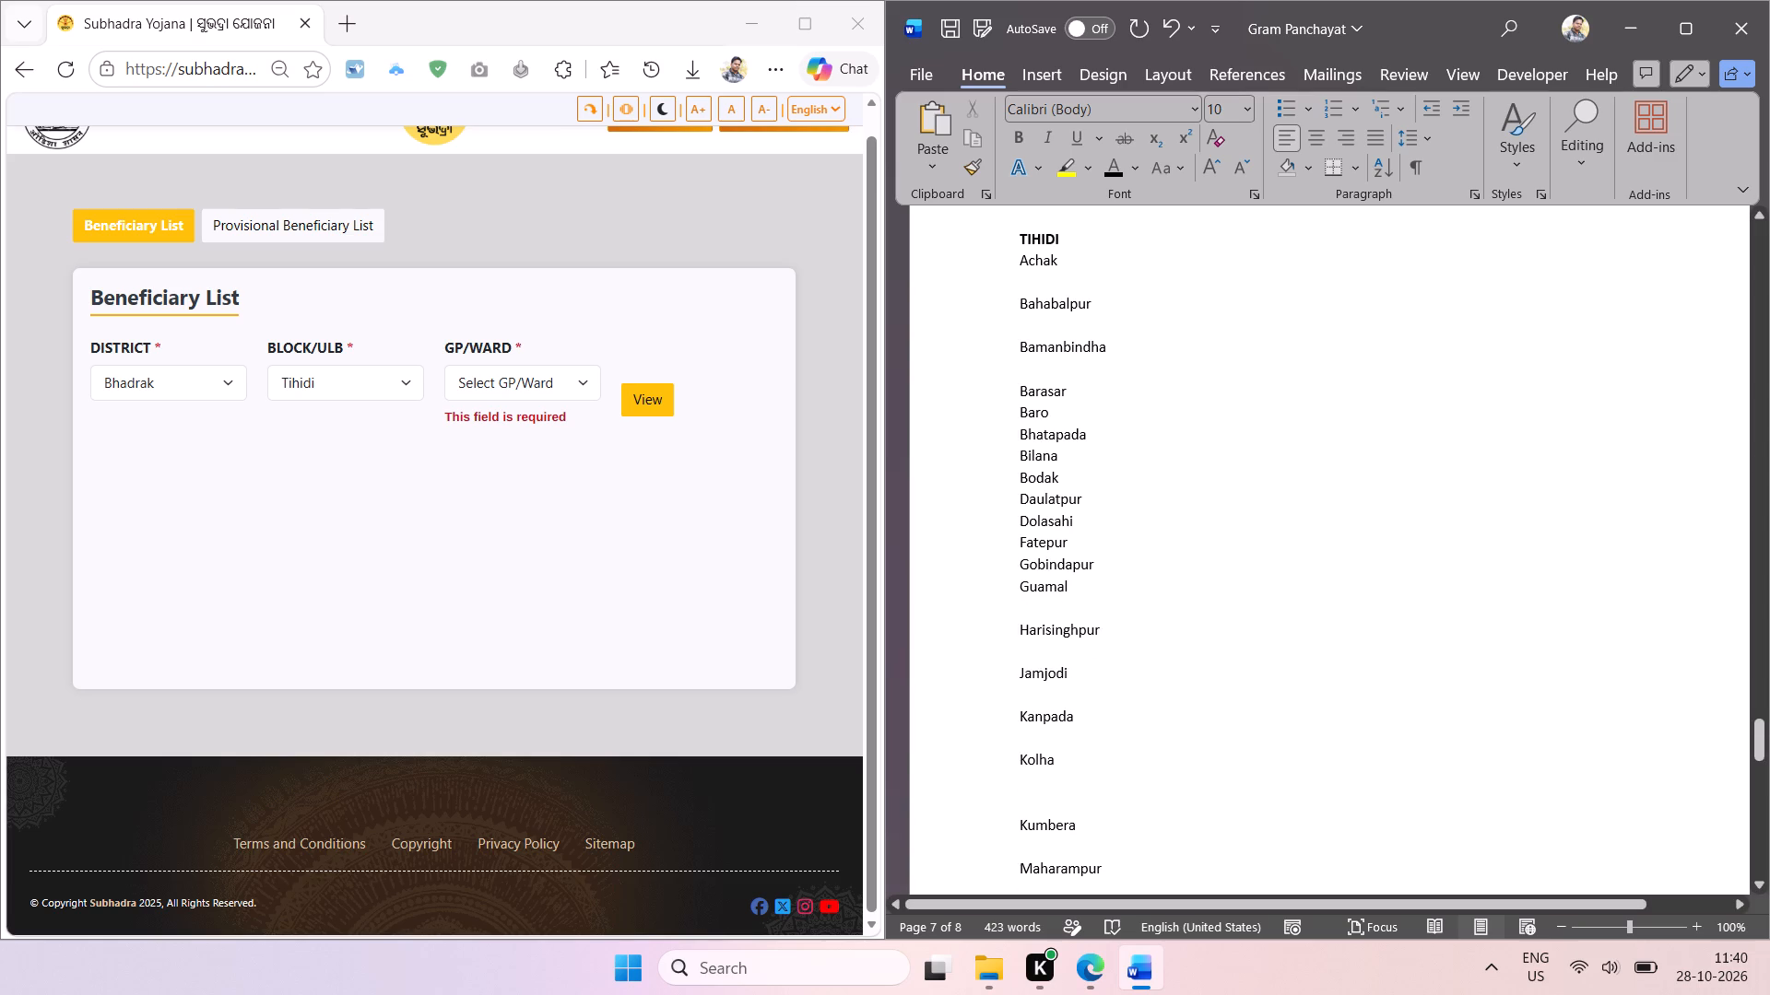
key(BackSpace)
click(1060, 324)
key(BackSpace)
click(1057, 285)
key(BackSpace)
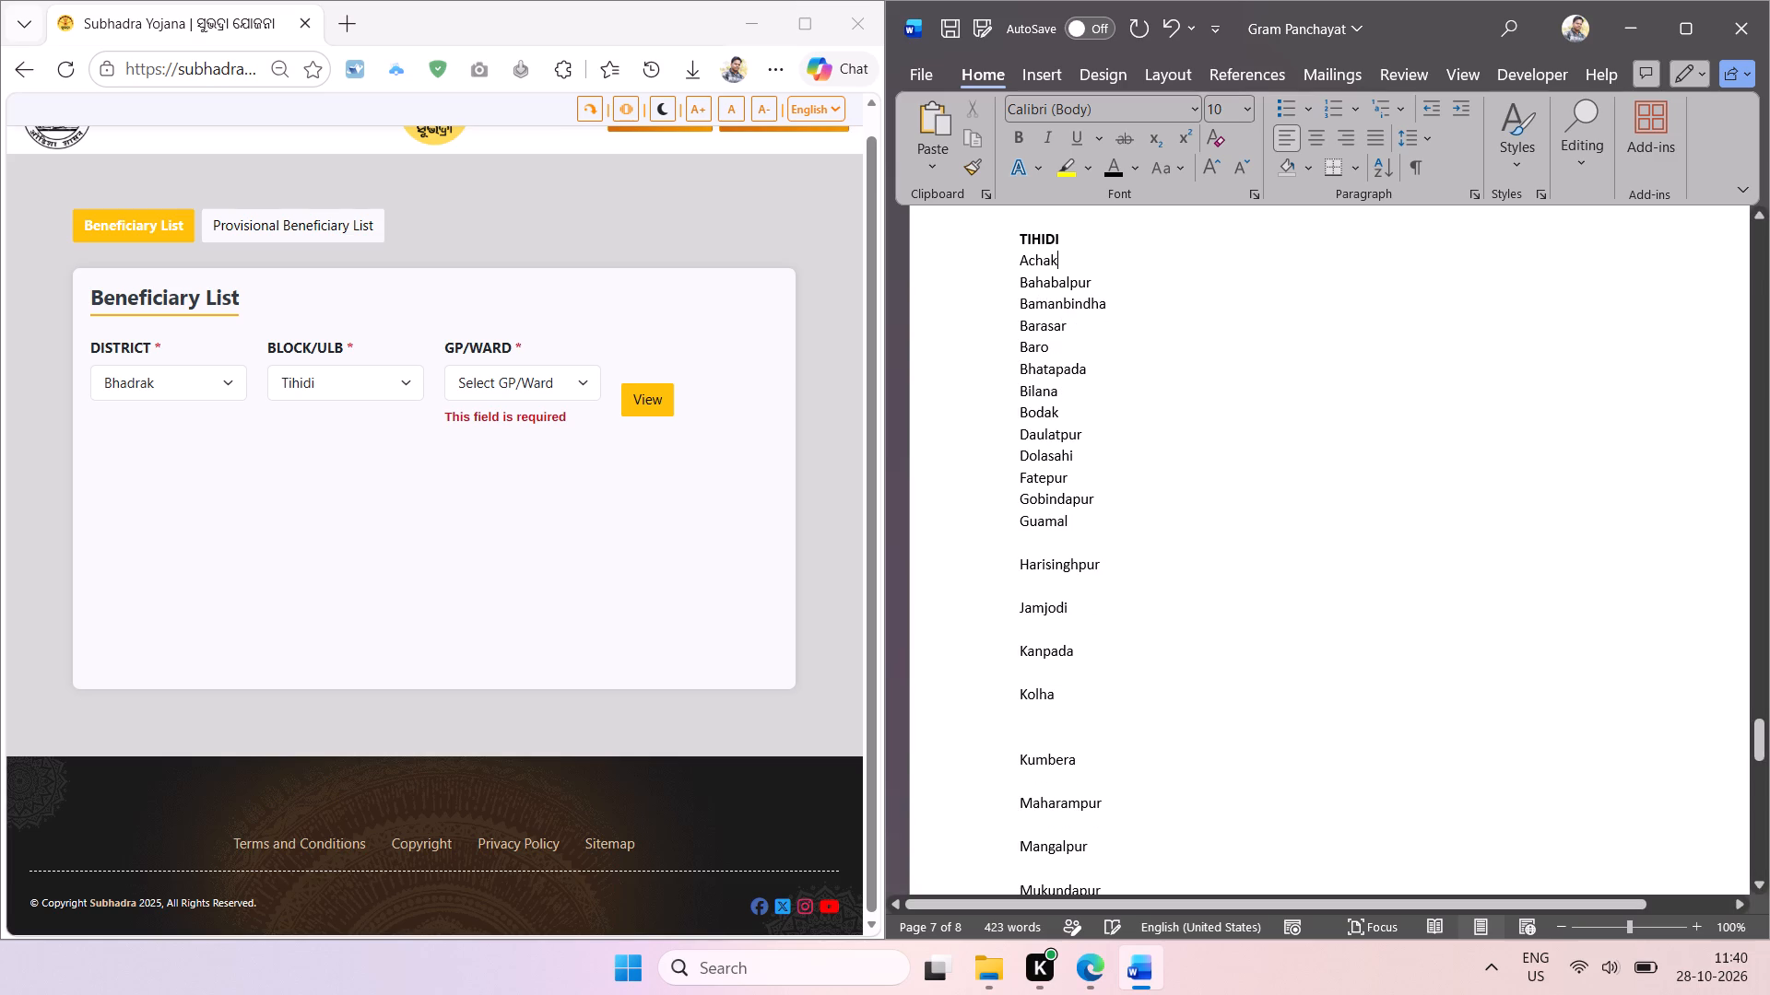
Remove the blank lines between the names from Mangalpur to Saya in the Tihidi list.
scroll(1152, 392, down, 2)
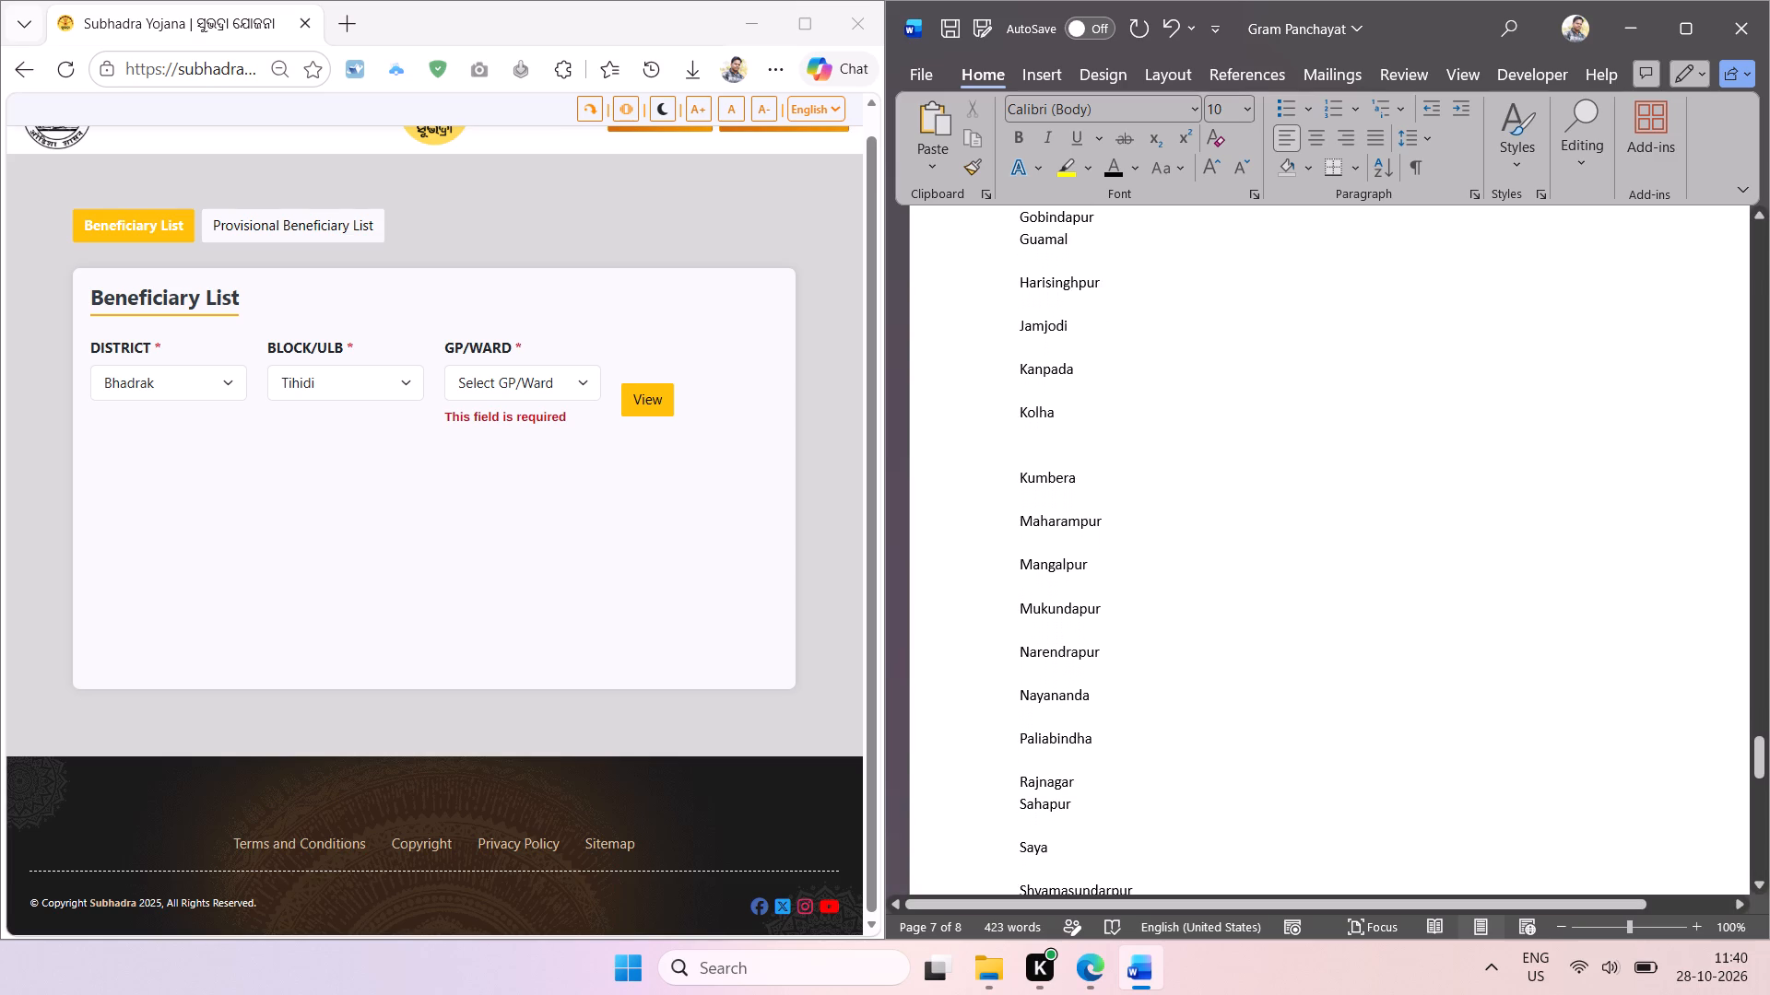
scroll(1152, 392, down, 1)
click(1056, 808)
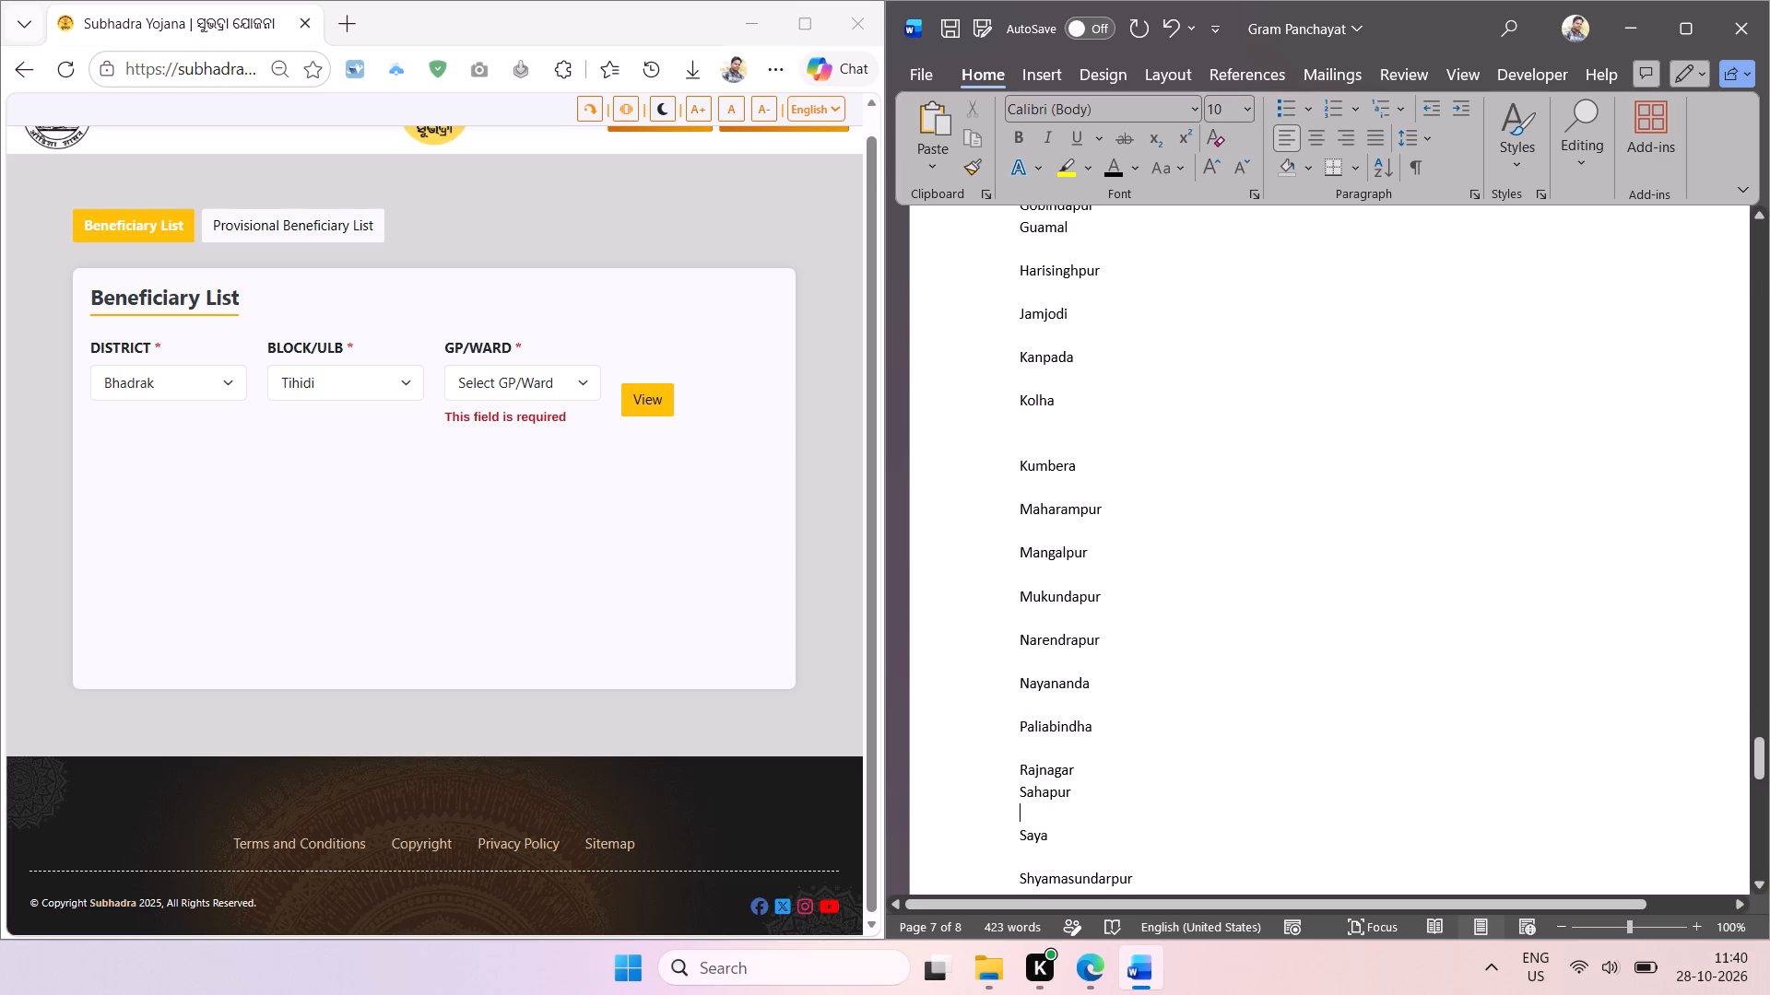
key(BackSpace)
click(1060, 756)
key(BackSpace)
click(1065, 709)
key(BackSpace)
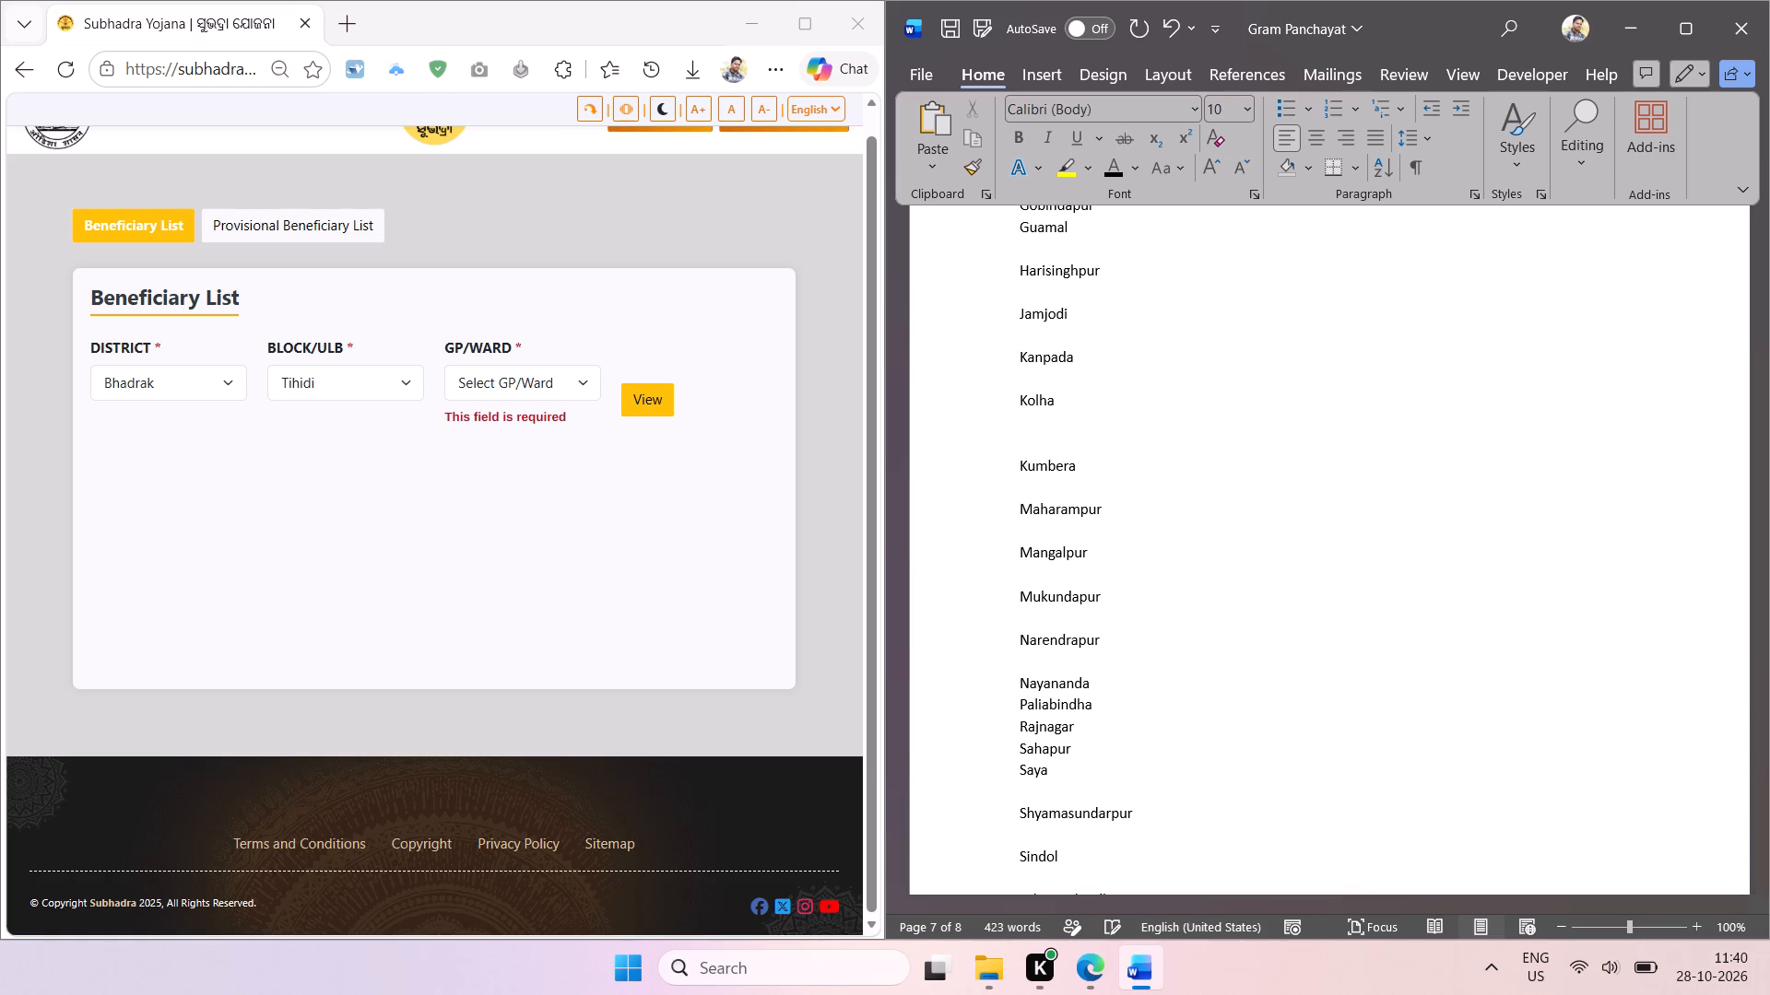
click(1066, 664)
key(BackSpace)
click(1066, 622)
key(BackSpace)
click(1061, 580)
key(BackSpace)
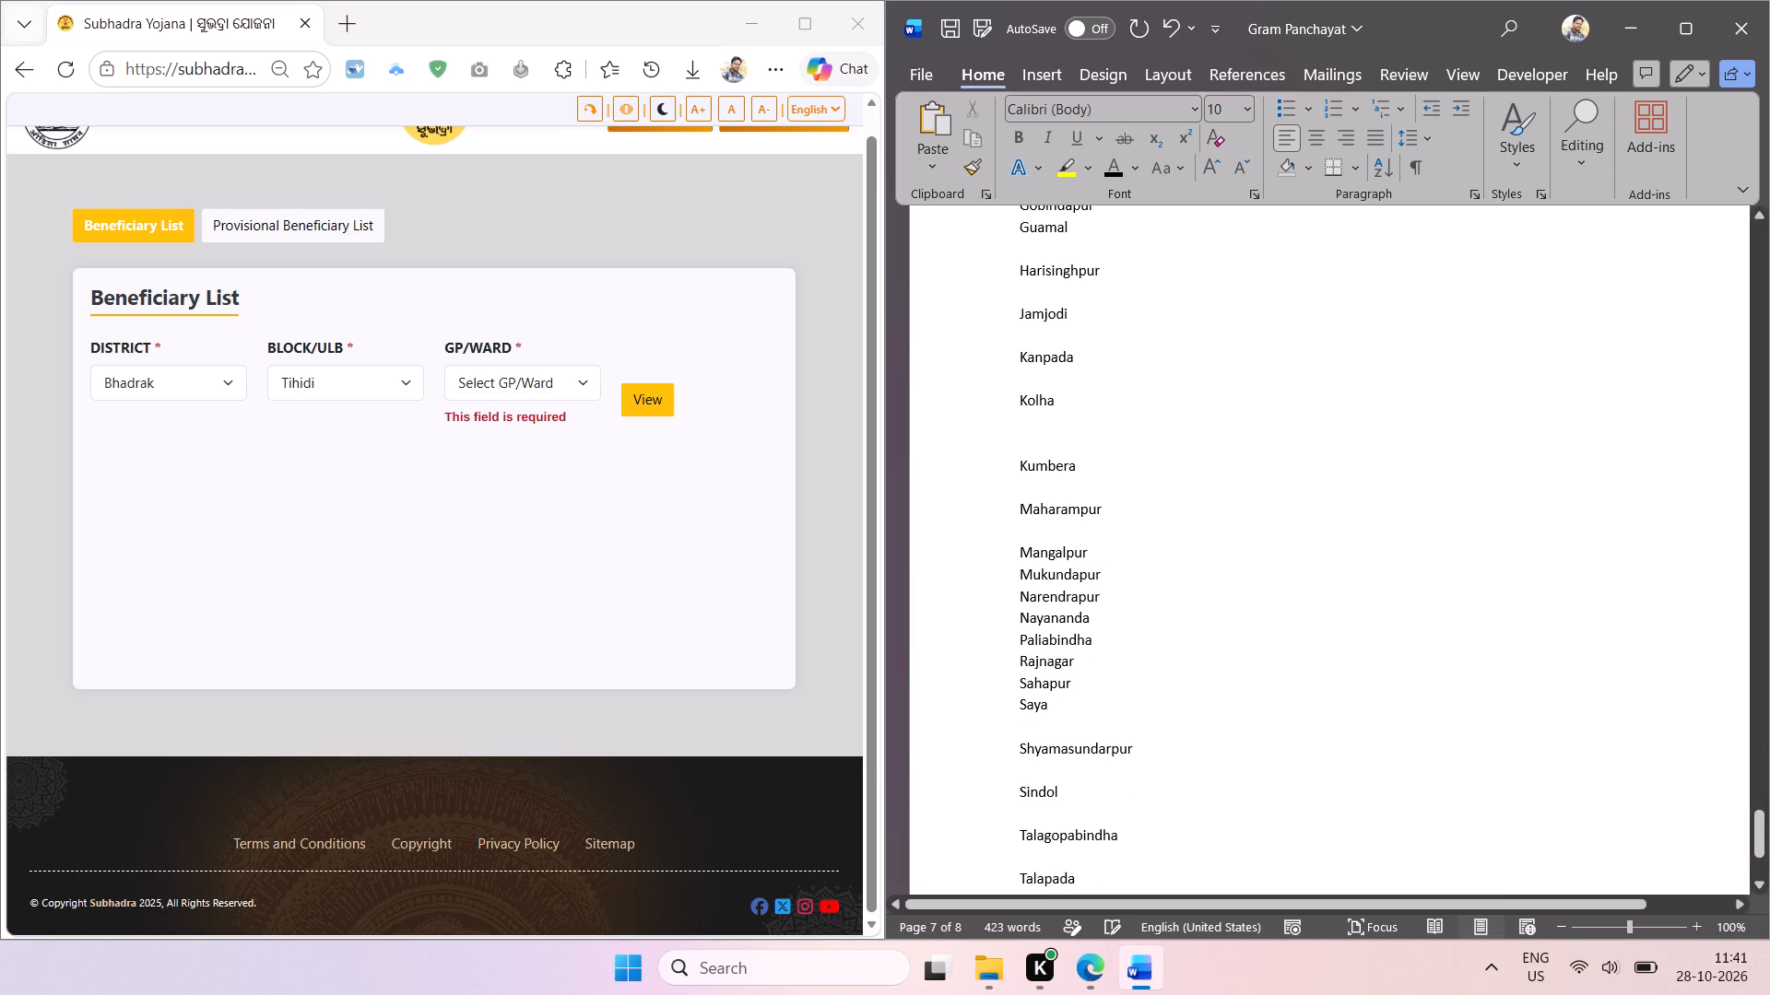
Remove the blank lines between the names from Guamal to Mangalpur in the Tihidi list.
click(1060, 533)
key(BackSpace)
click(1065, 489)
key(BackSpace)
click(1050, 439)
key(BackSpace)
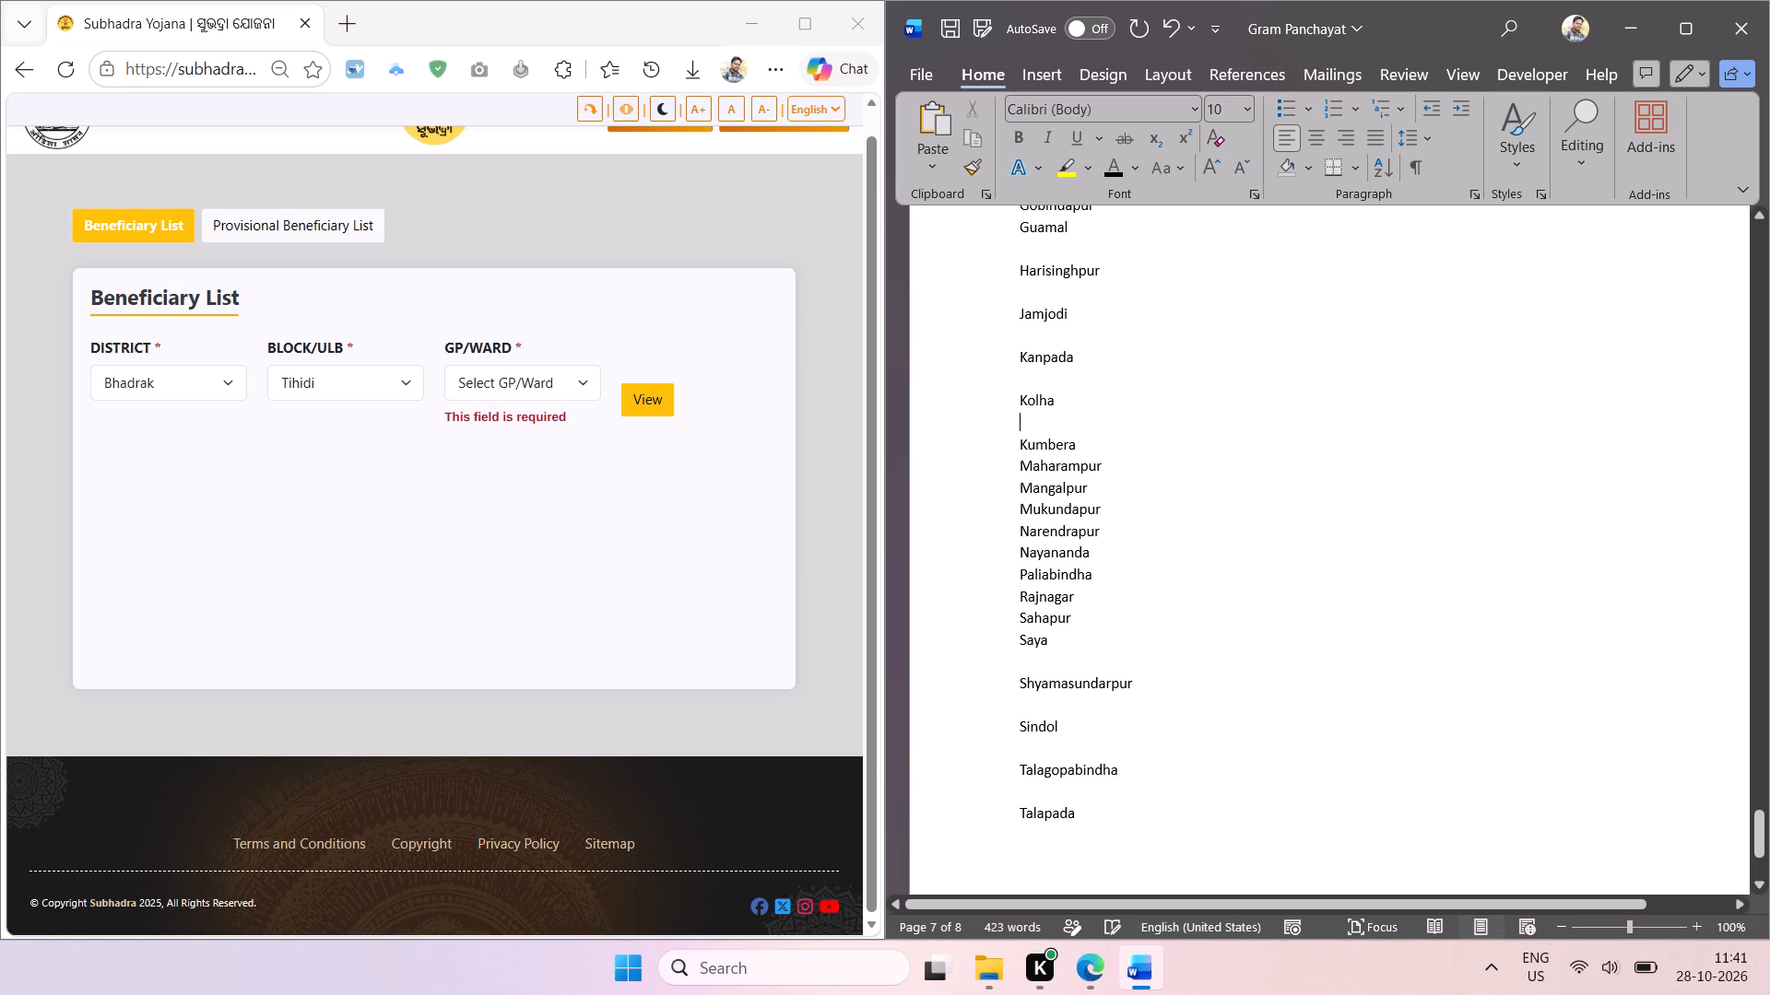
click(1055, 376)
click(1043, 427)
key(BackSpace)
click(1045, 386)
key(BackSpace)
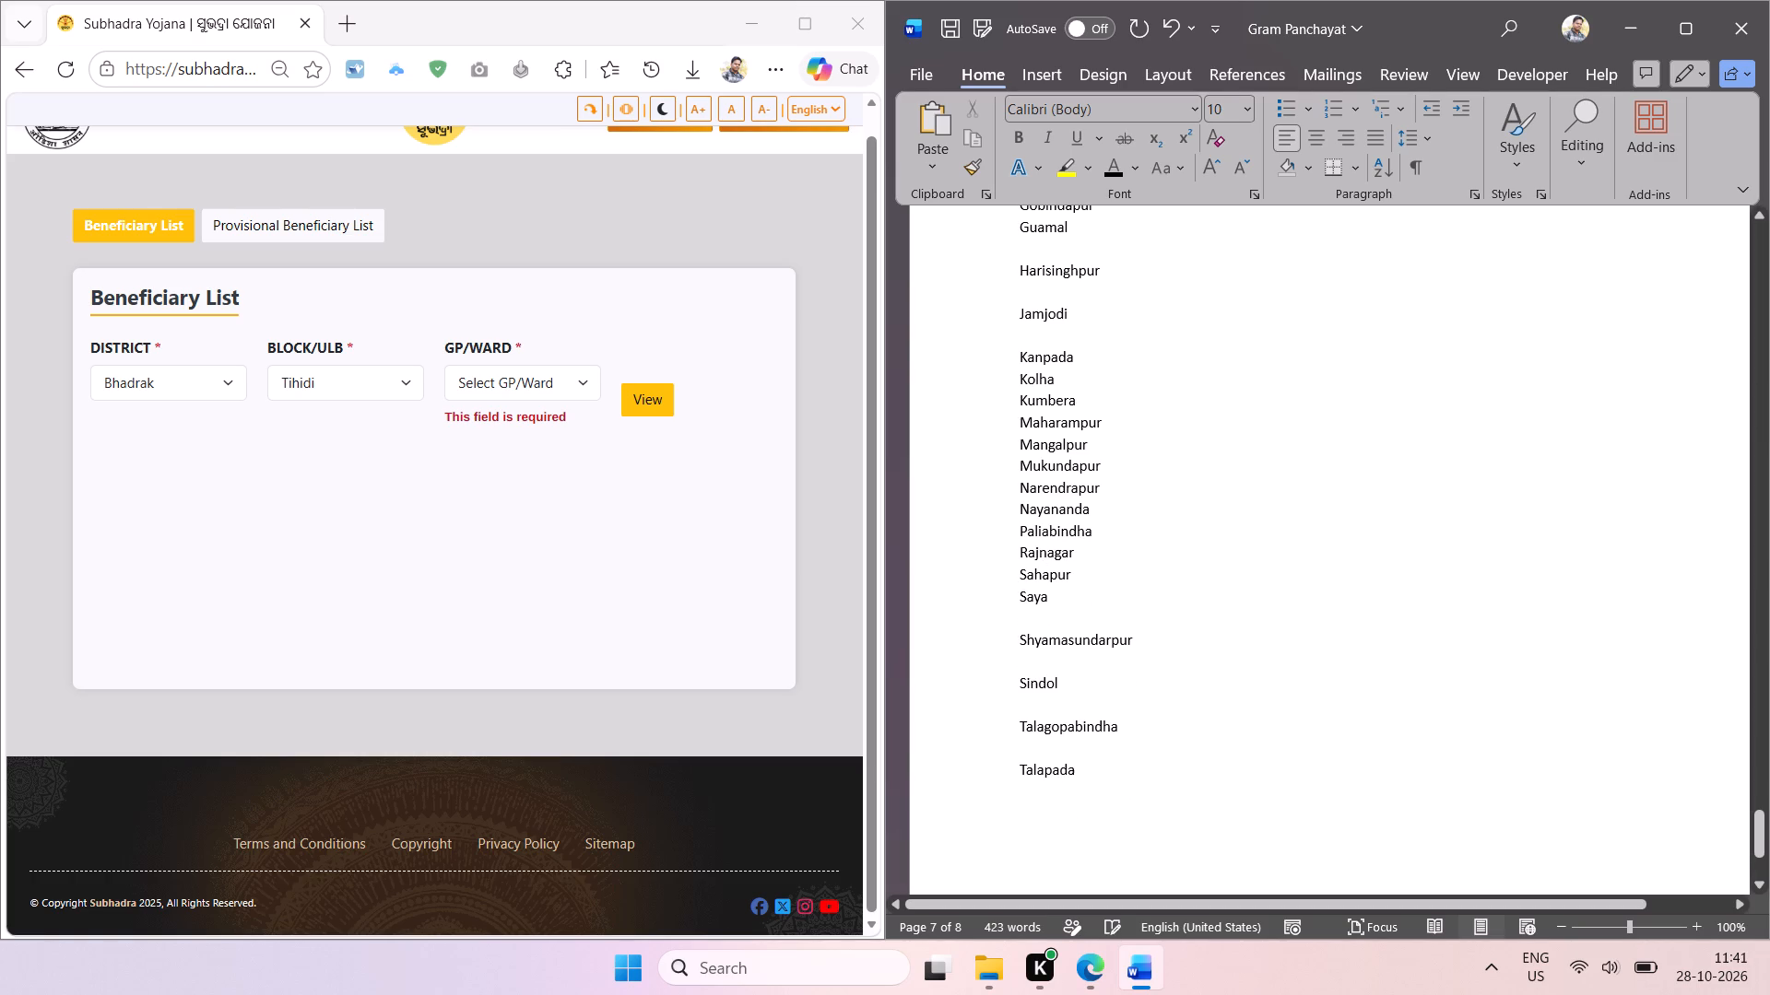
click(1044, 337)
key(BackSpace)
click(1056, 291)
key(BackSpace)
click(1055, 251)
key(BackSpace)
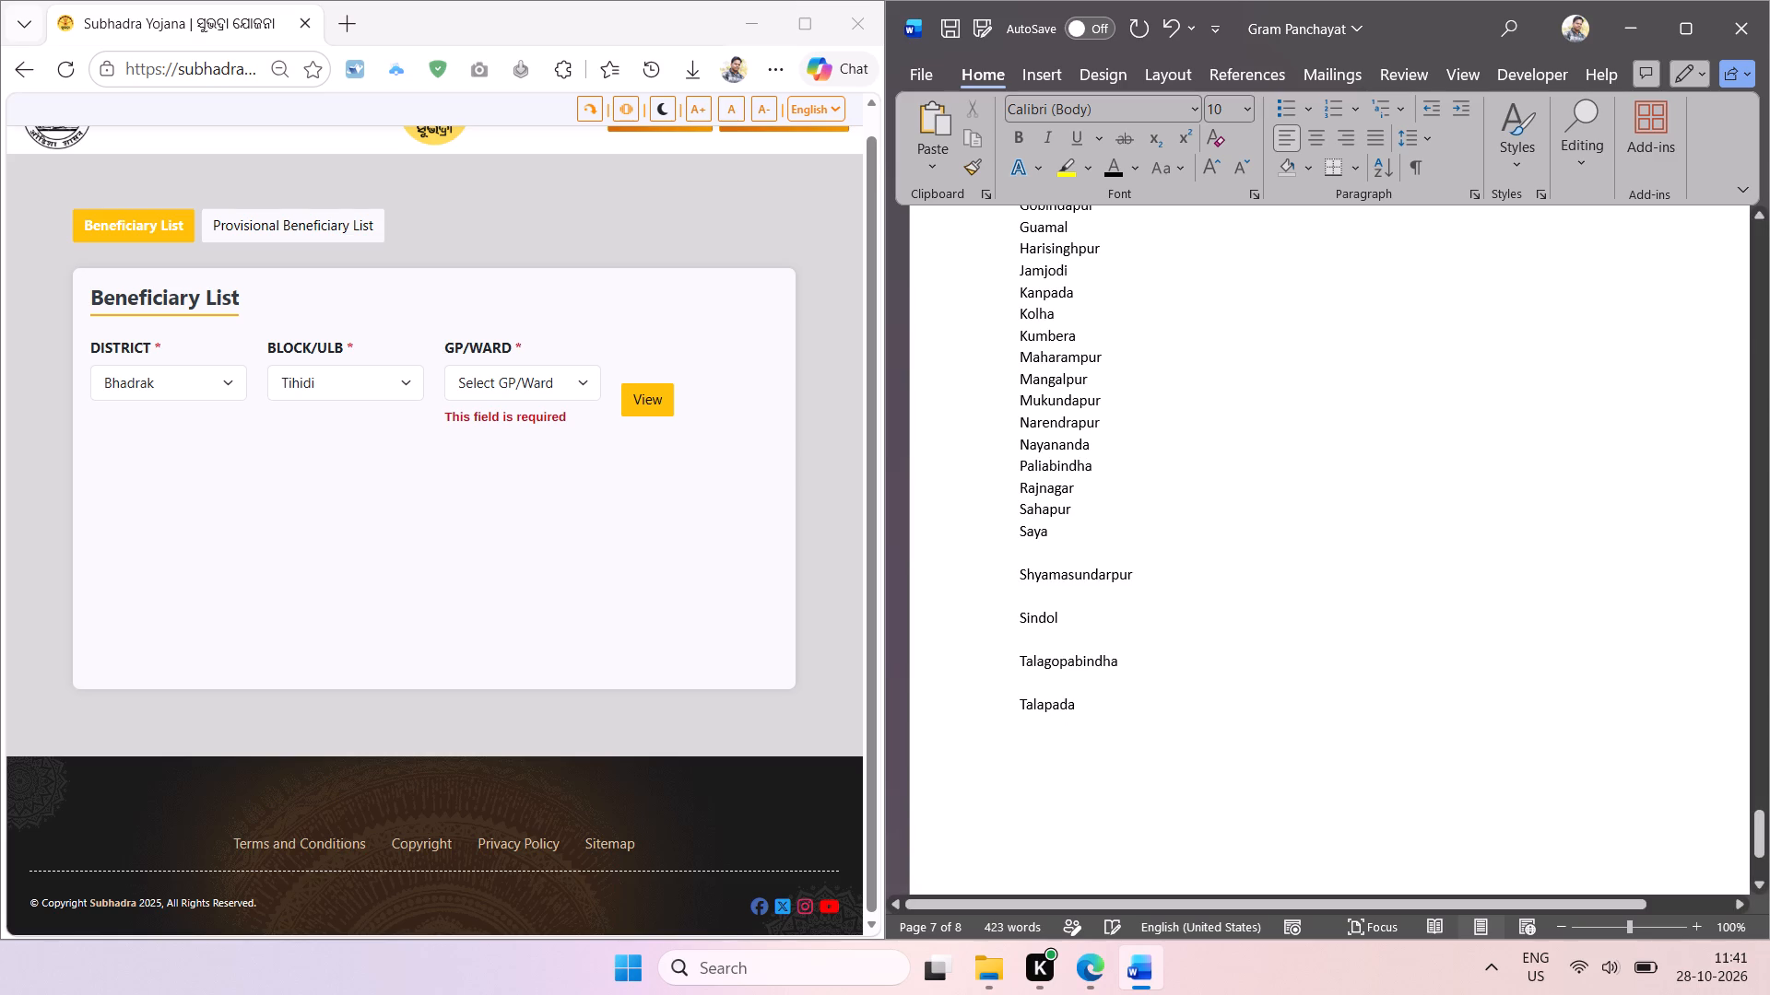
Remove the blank lines between the names from Saya to Talapada and place the cursor after Talapada.
click(1044, 687)
key(BackSpace)
click(1044, 634)
key(BackSpace)
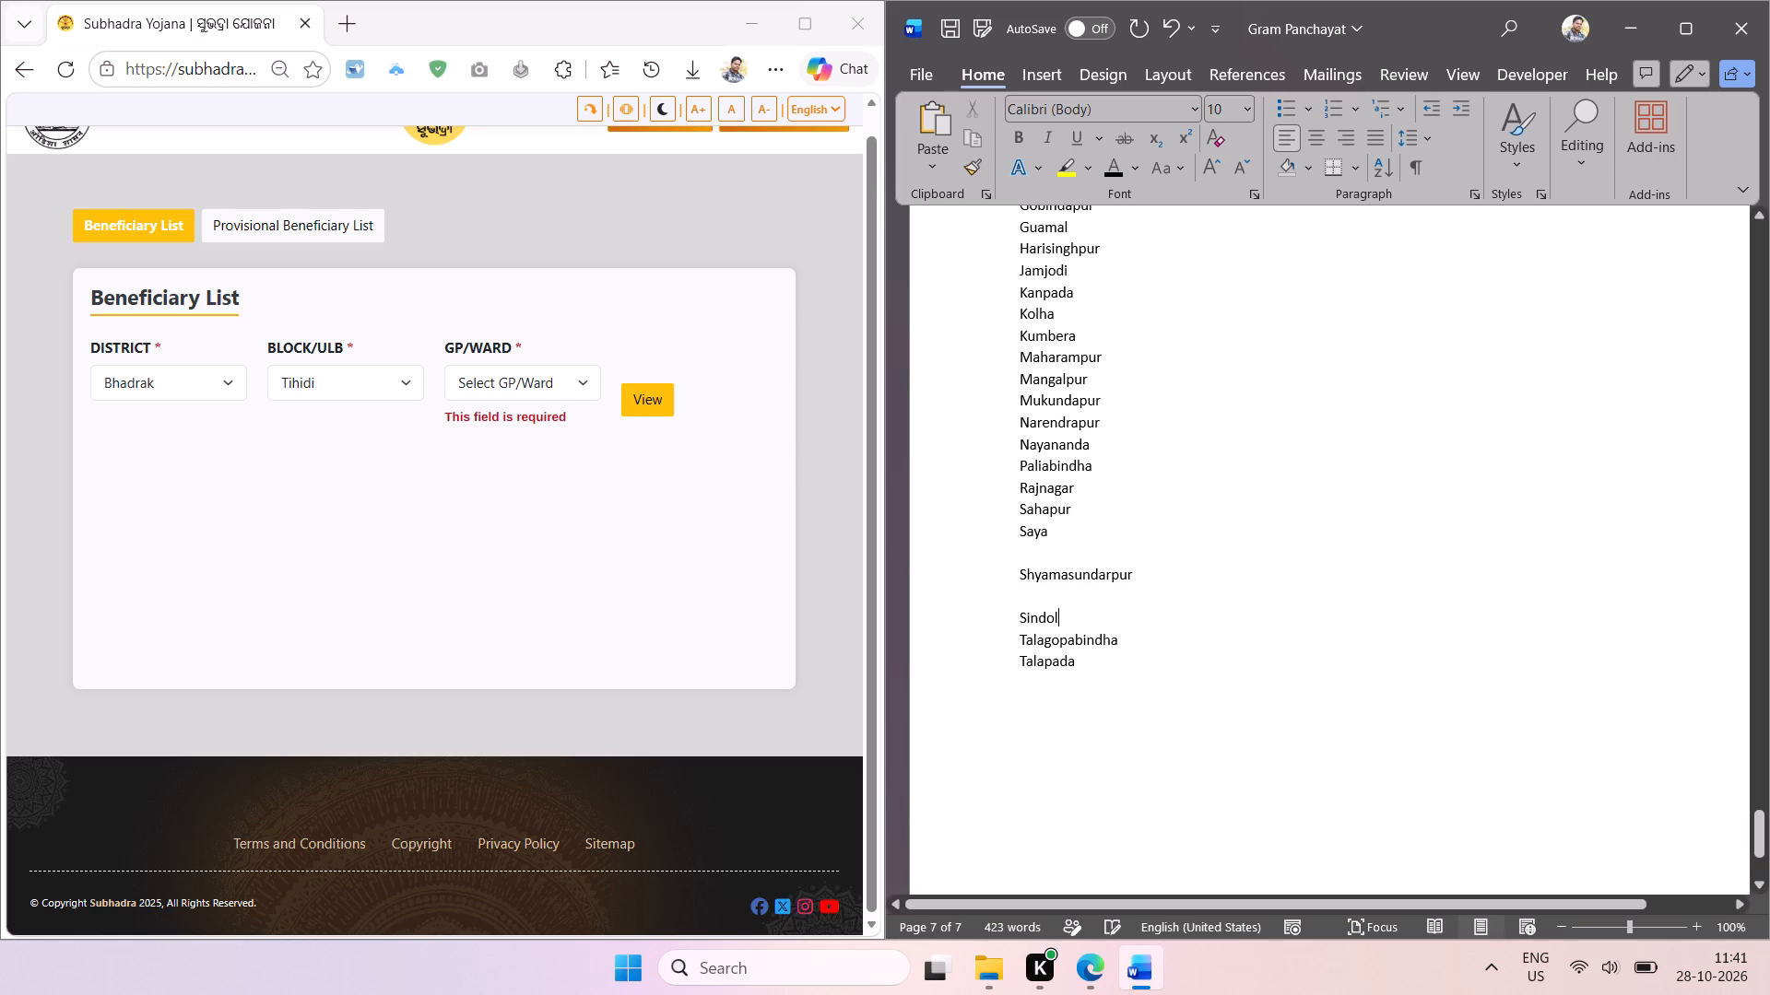
click(1048, 604)
key(BackSpace)
click(1052, 559)
key(BackSpace)
click(1077, 624)
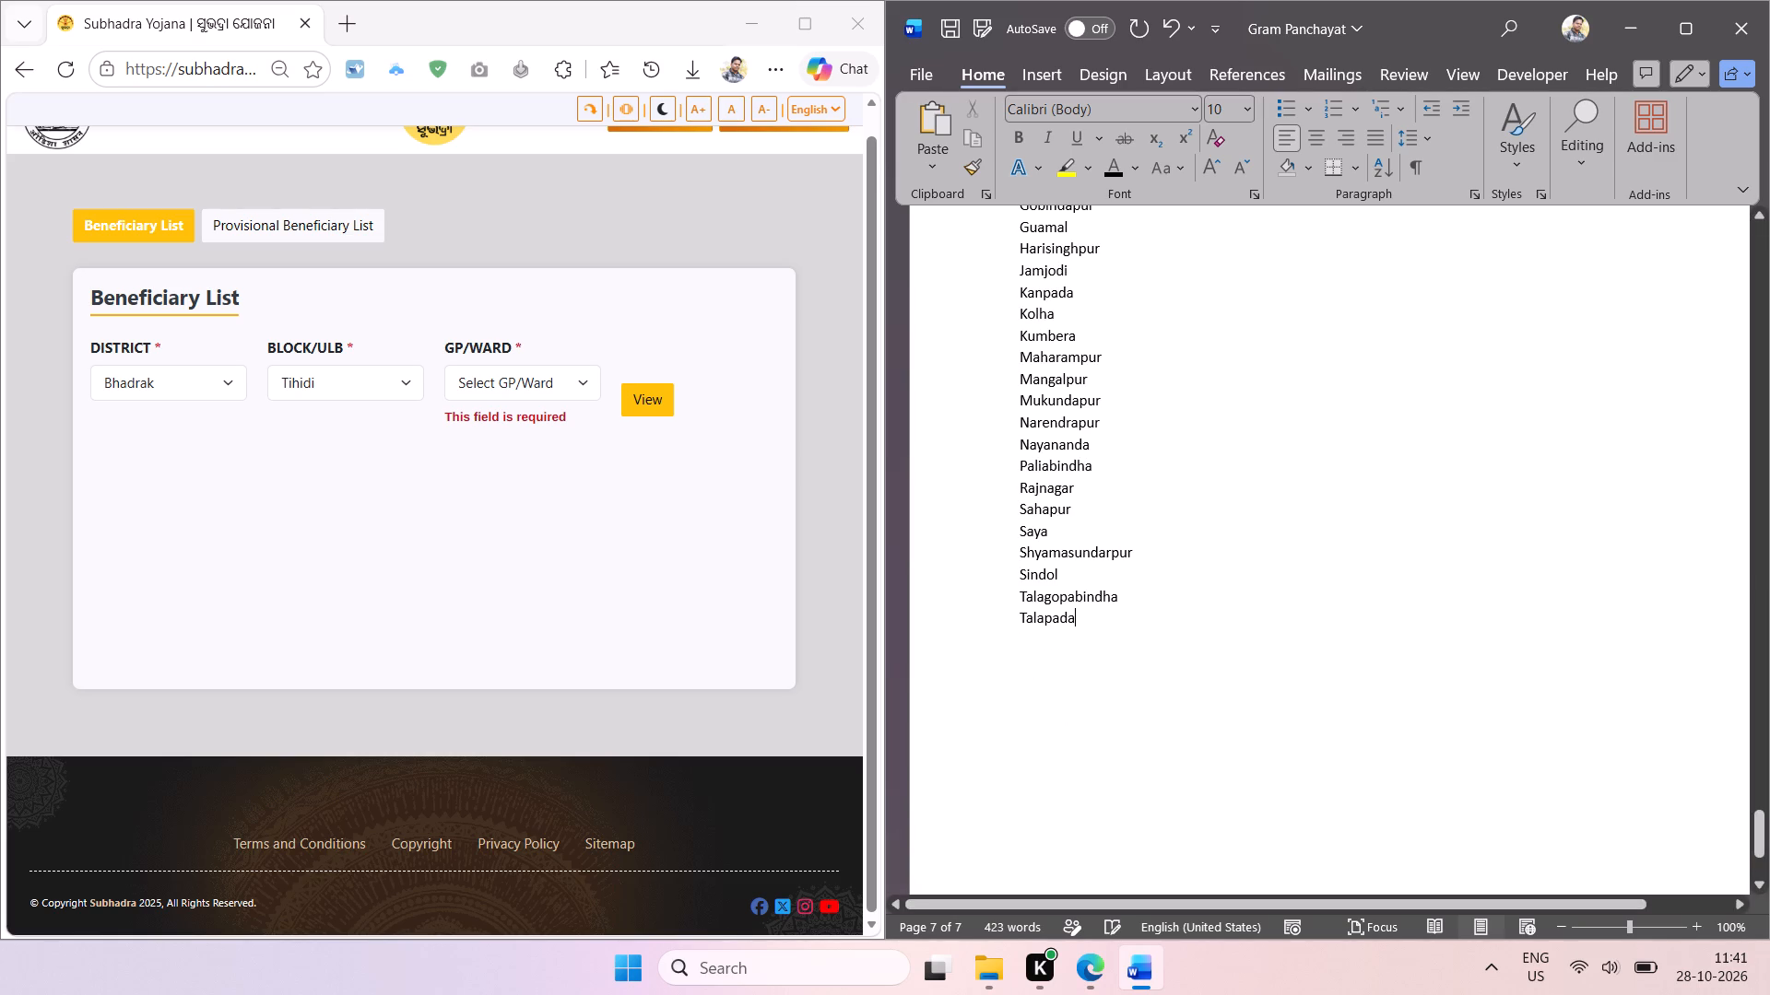
Sort the gram panchayat names from Achak to Talapada under the TIHIDI heading alphabetically.
scroll(1155, 578, up, 3)
shift+click(1021, 392)
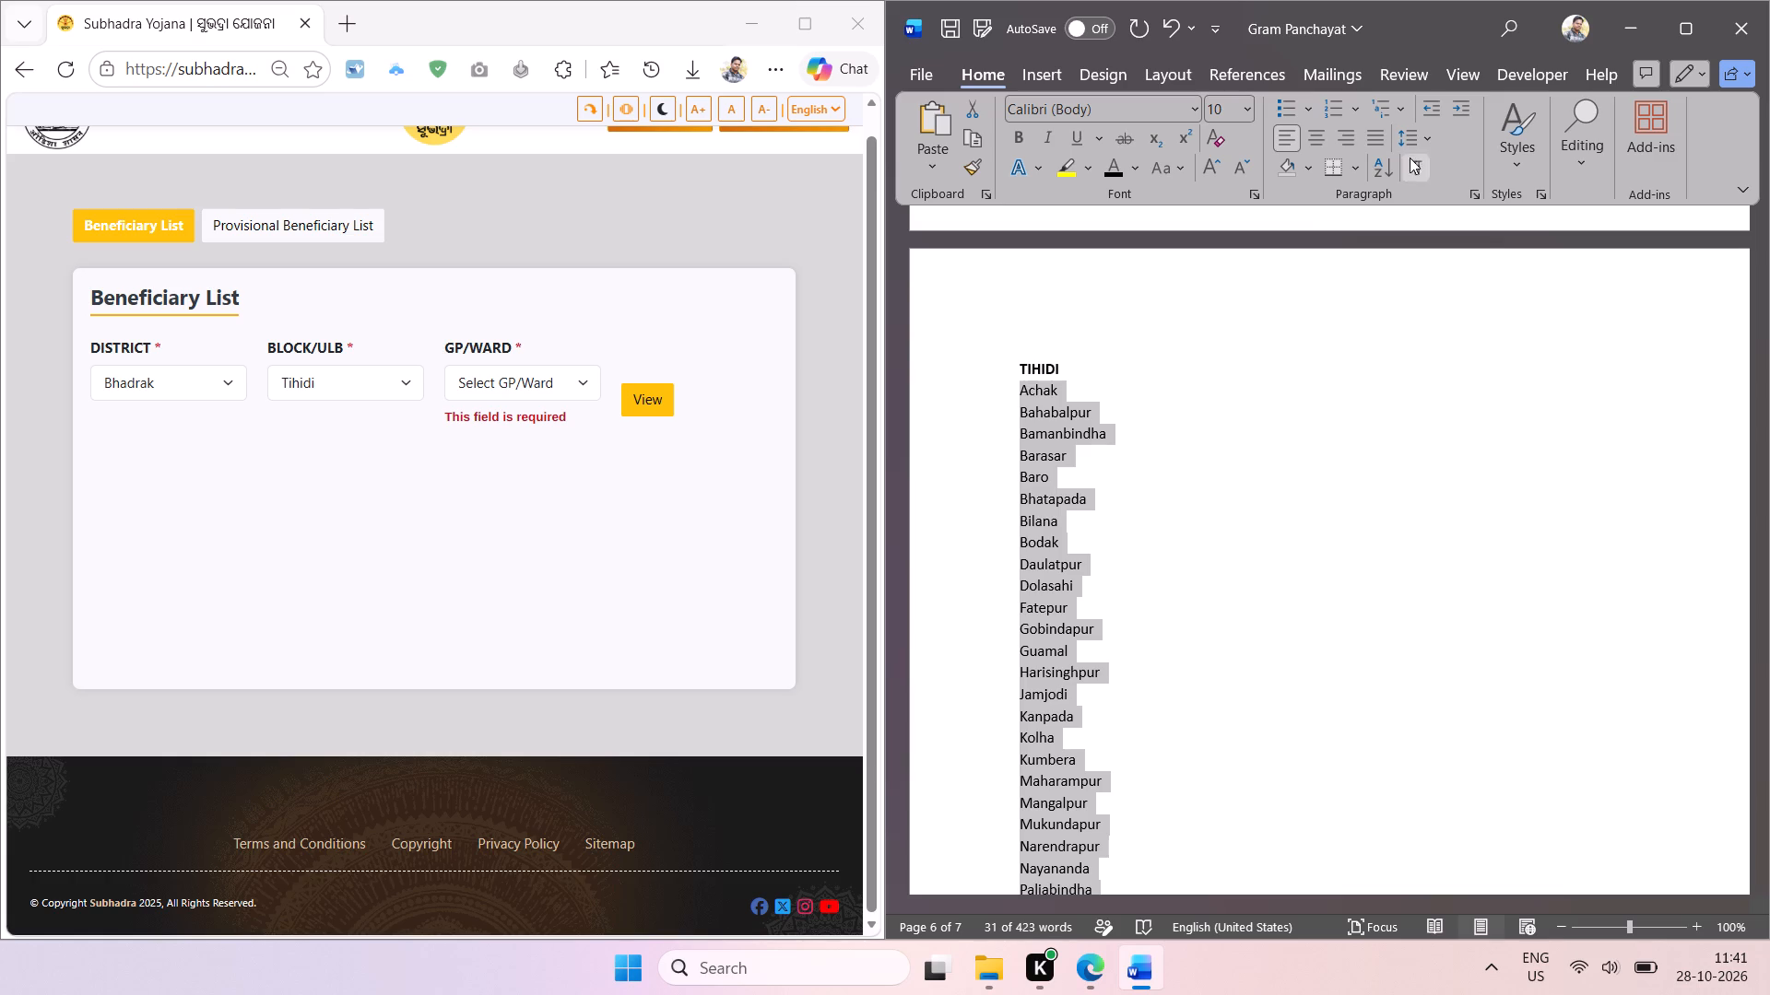
click(1386, 169)
key(Return)
Format the Tihidi gram panchayat names as a numbered list with its indent decreased one level, and save the document.
click(1333, 106)
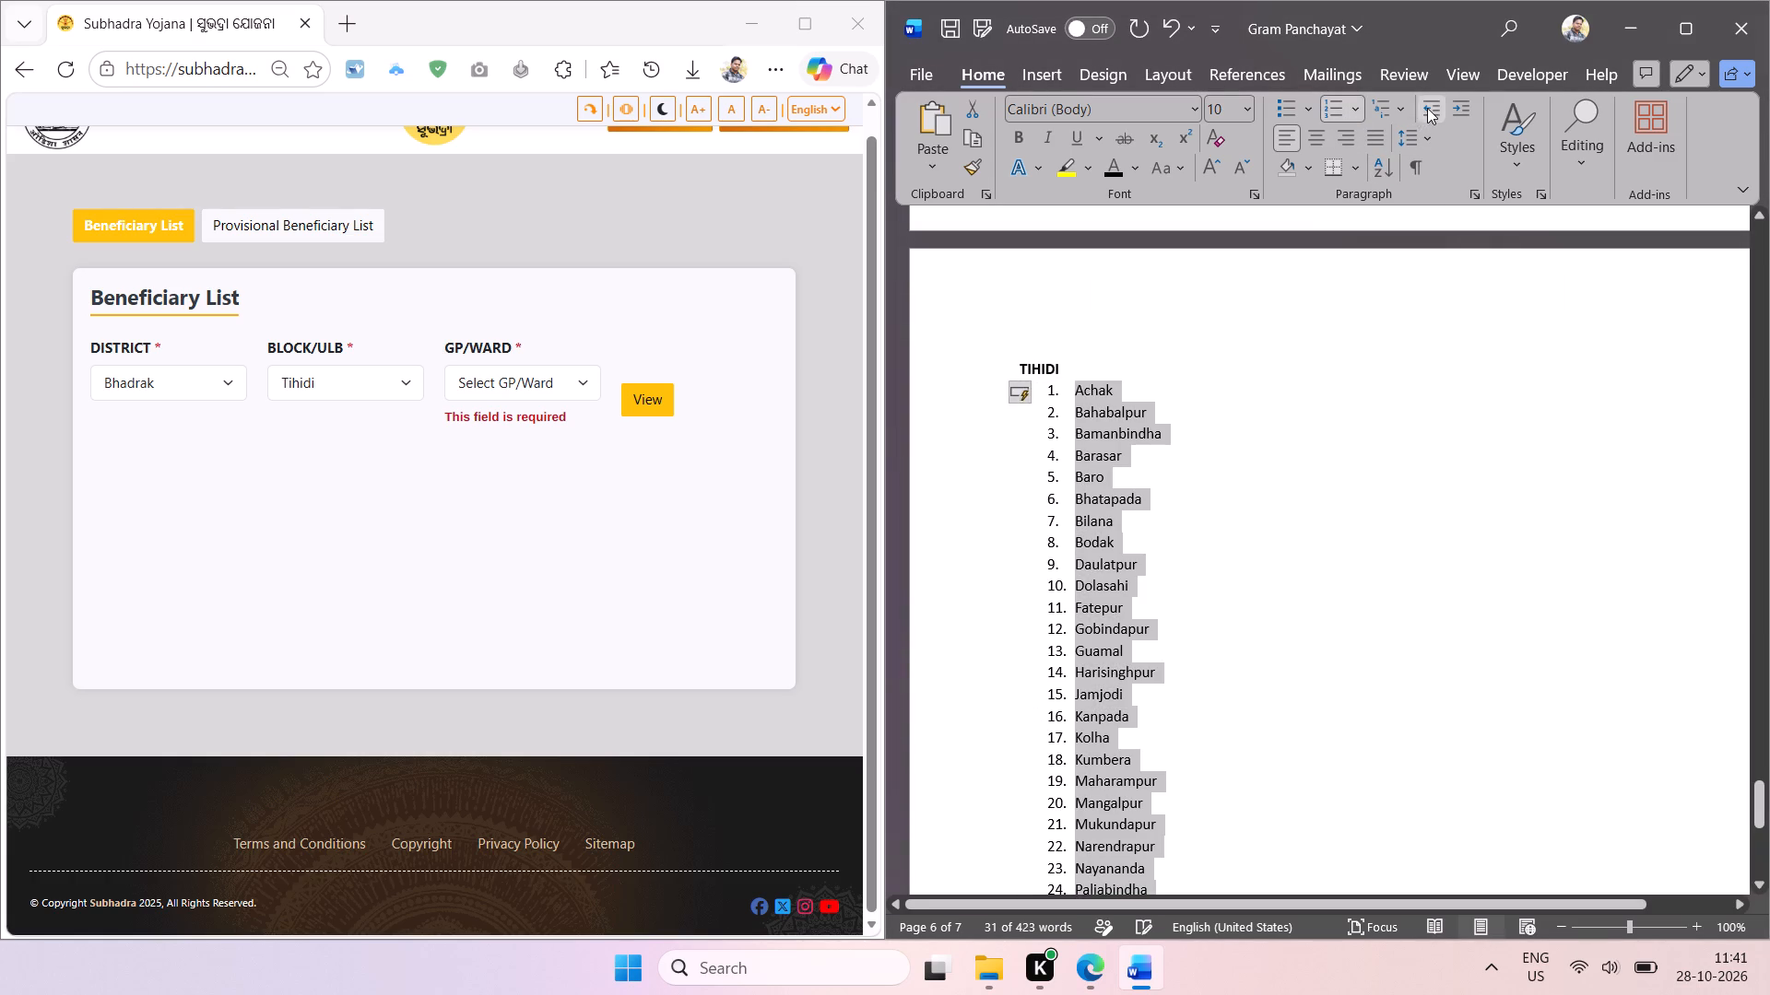
click(1427, 108)
click(1246, 422)
key(ctrl+s)
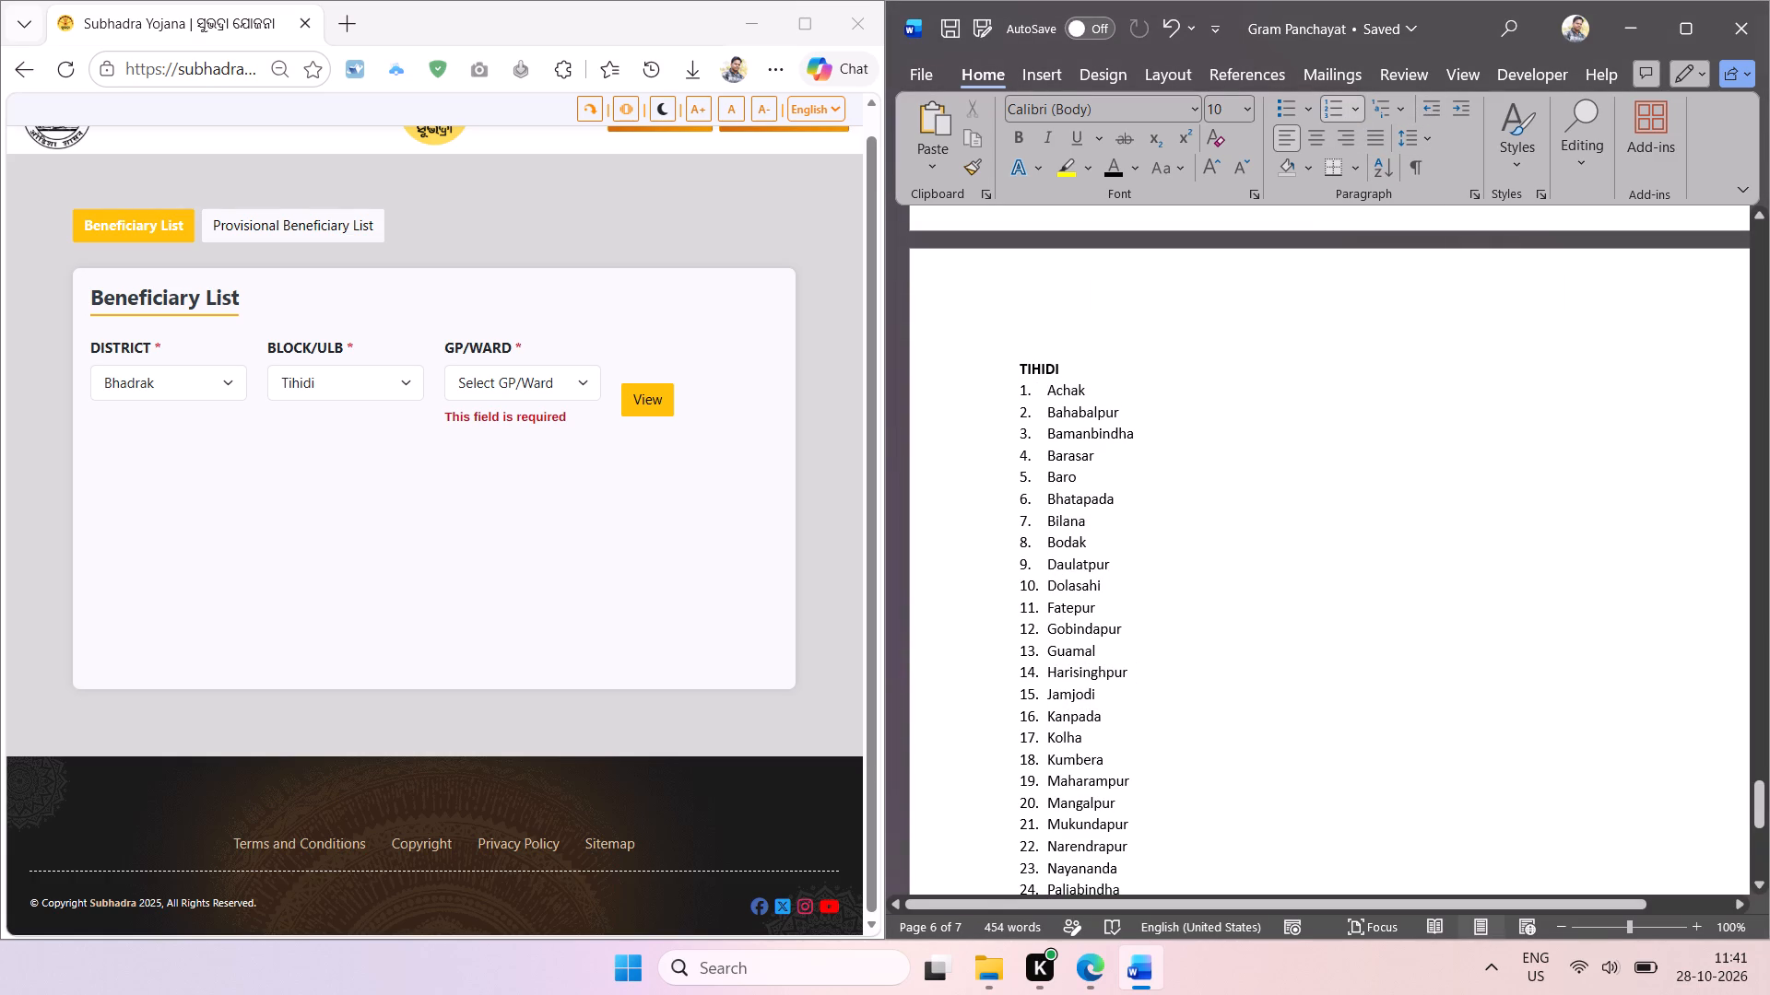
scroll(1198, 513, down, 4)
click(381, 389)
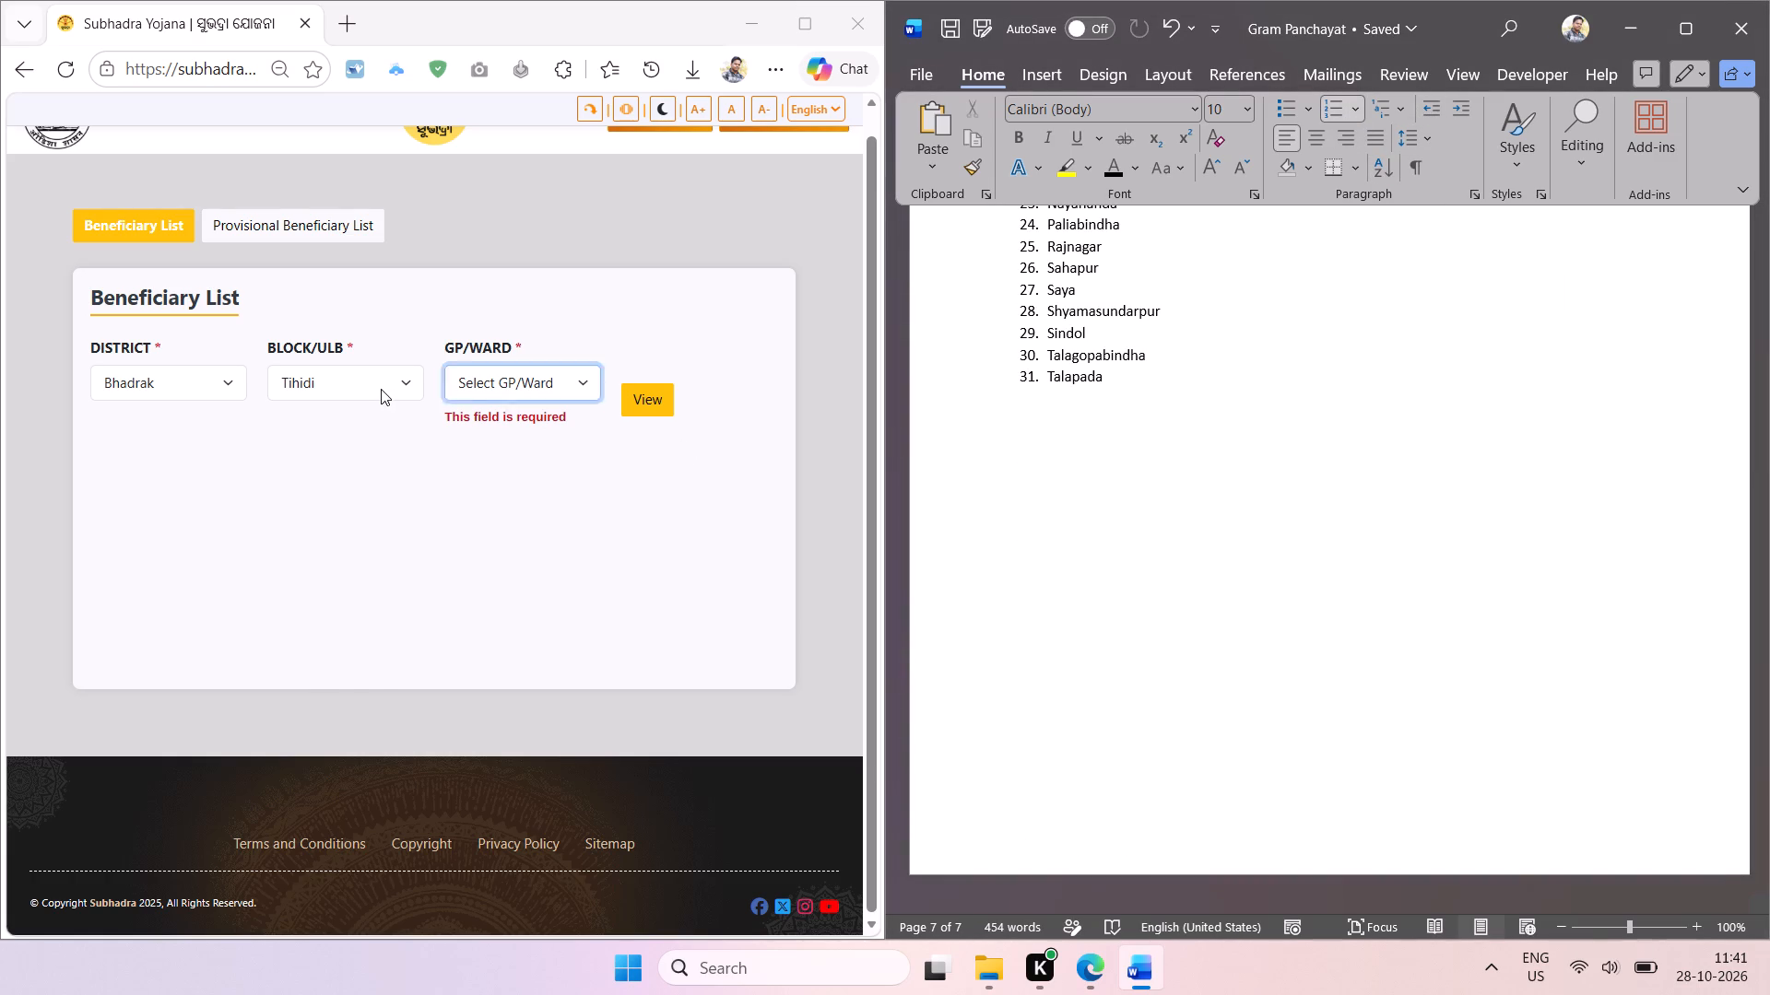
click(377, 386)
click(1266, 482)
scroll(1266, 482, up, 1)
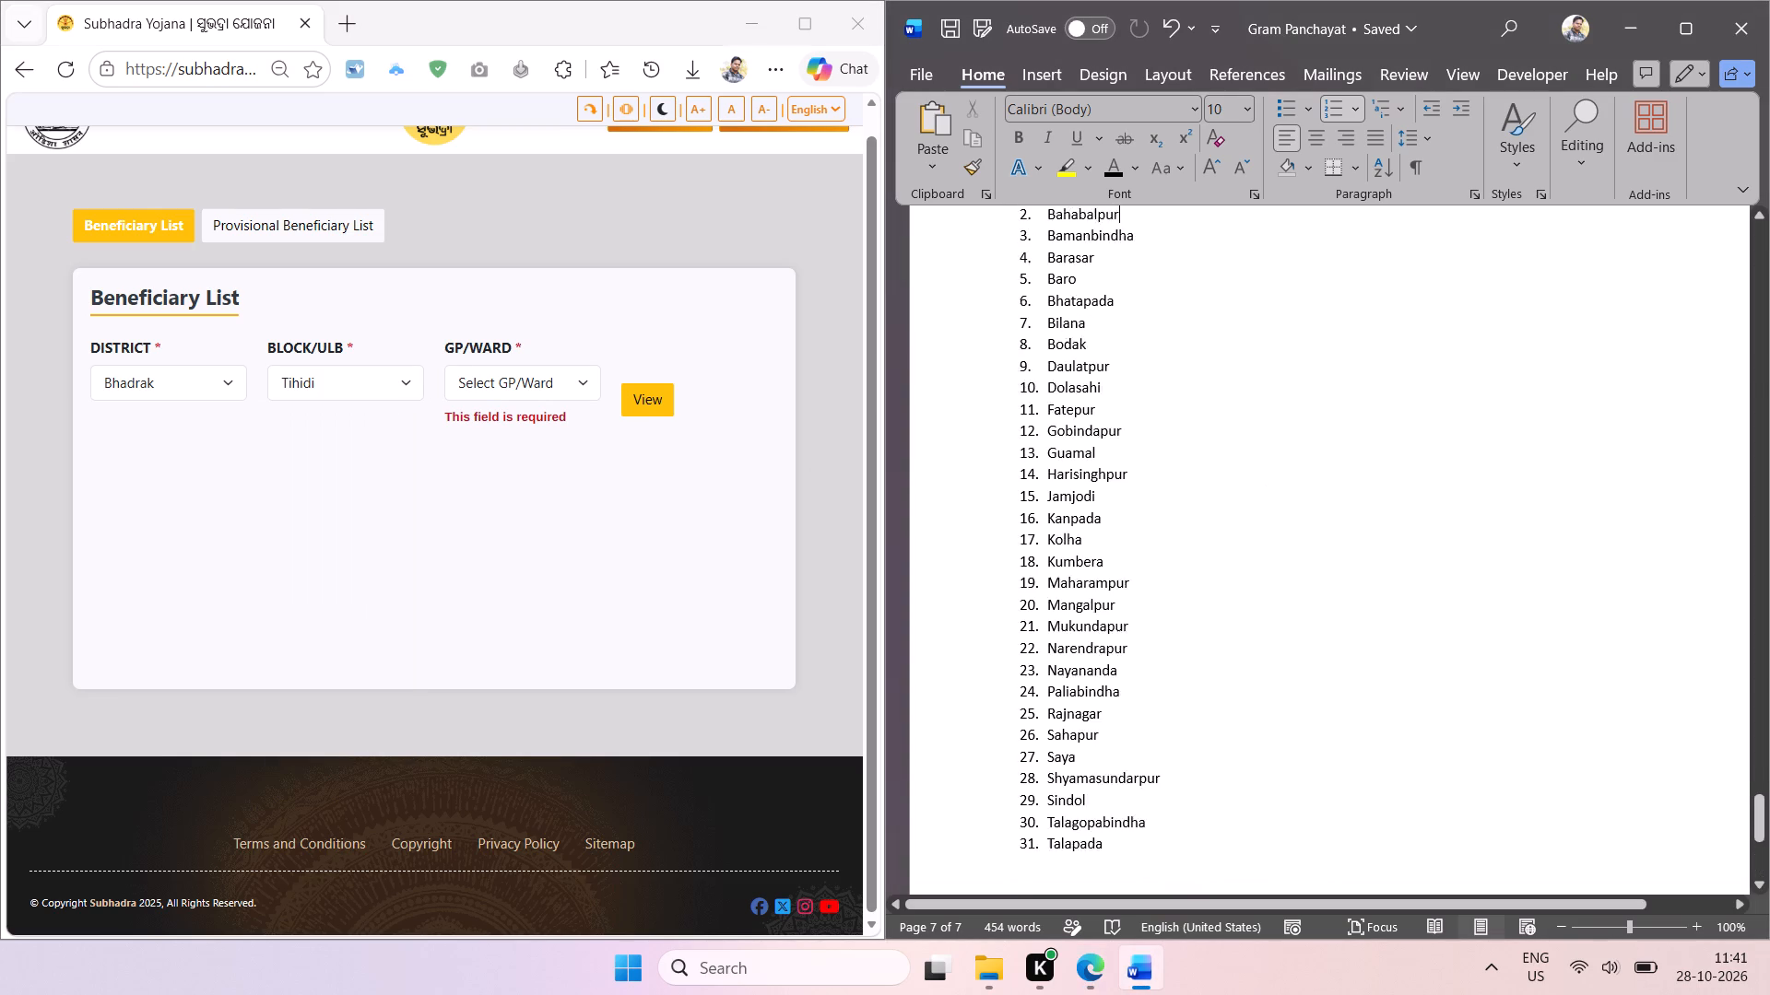
Save the Gram Panchayat document again.
key(ctrl+s)
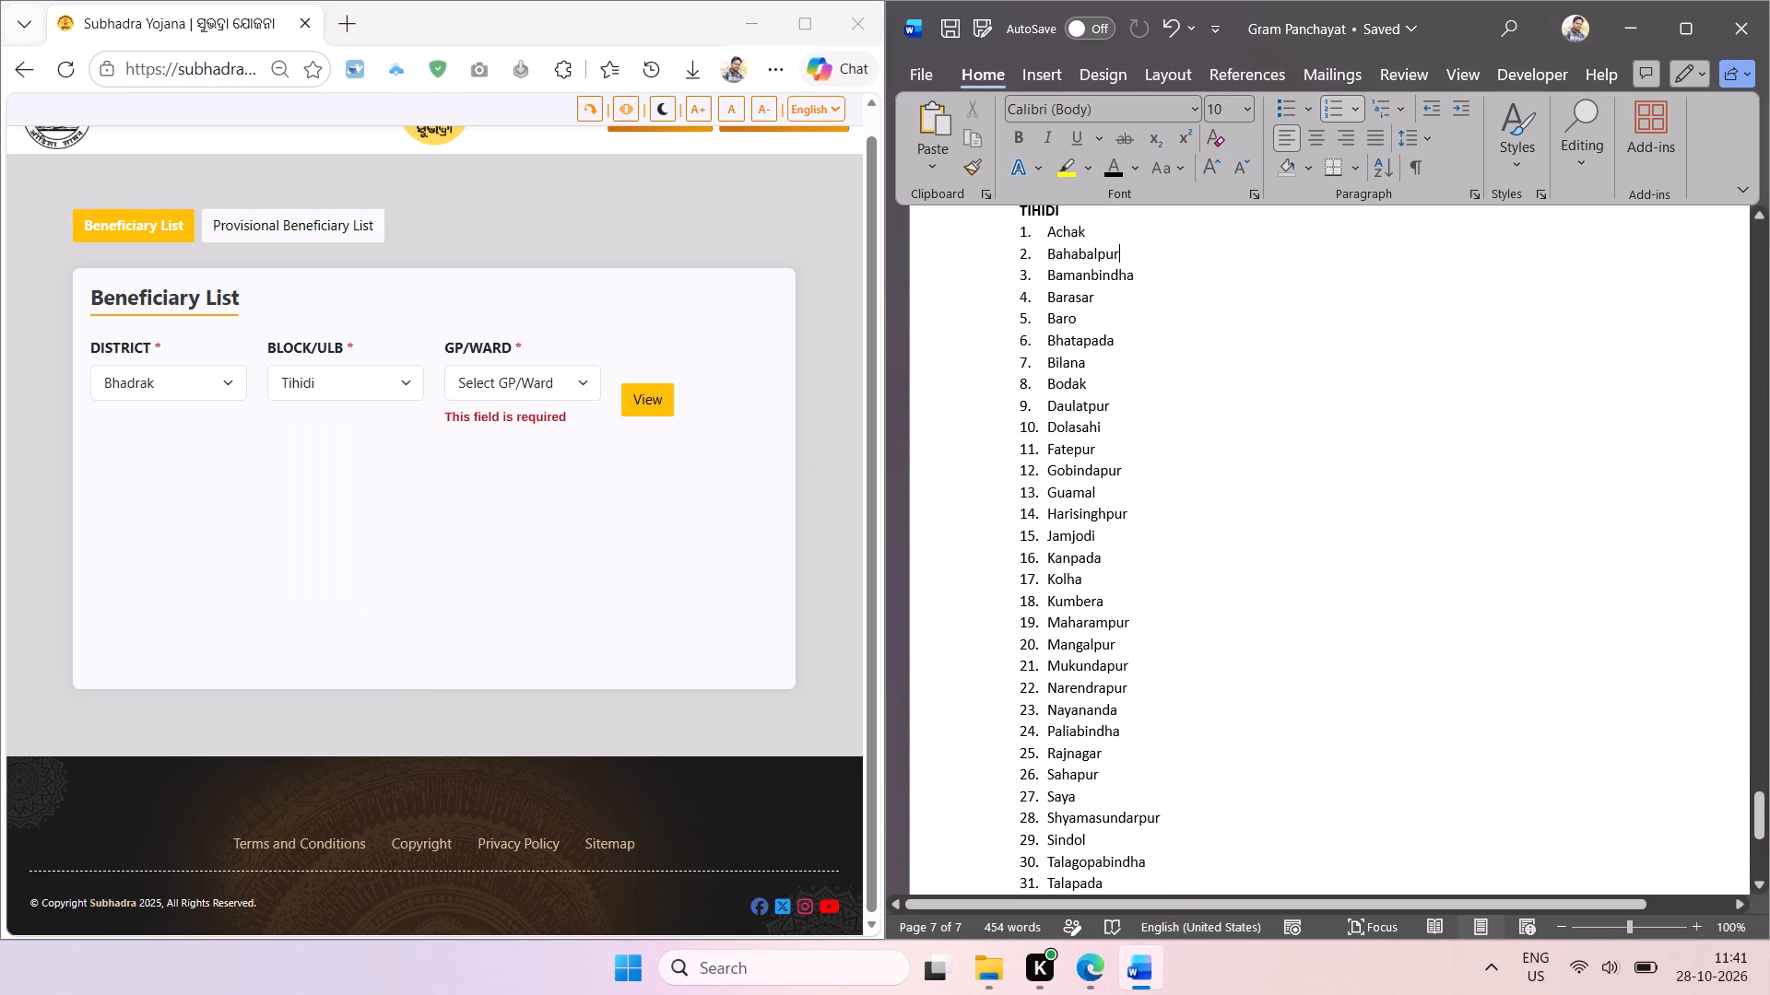